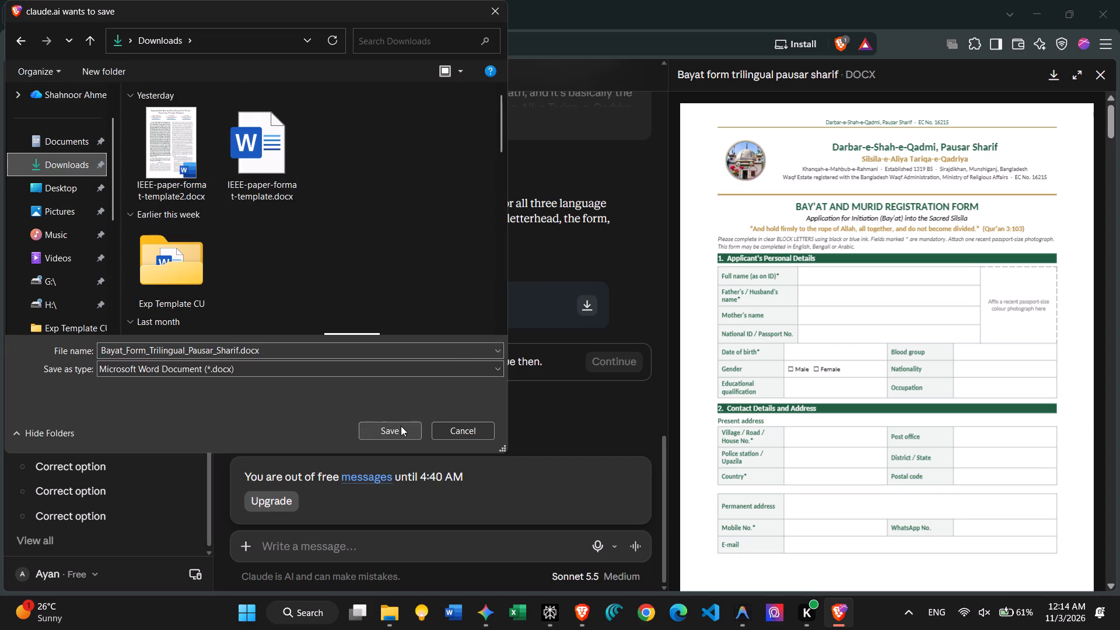
click(401, 426)
Open the newly downloaded trilingual Bay'at form from the Downloads folder in Word.
click(381, 617)
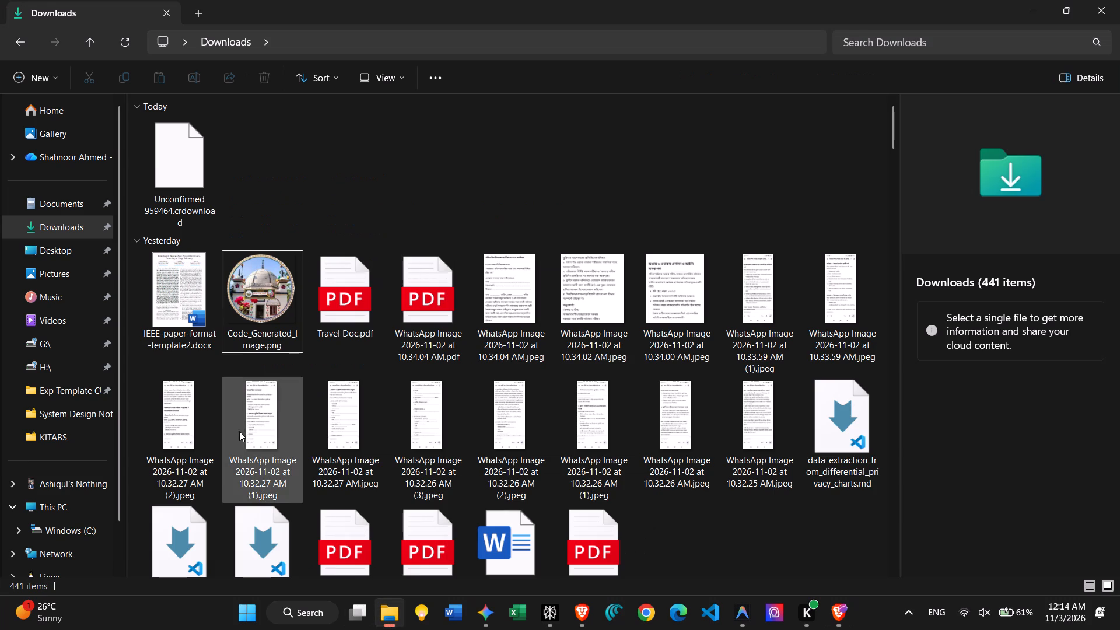
double_click(190, 192)
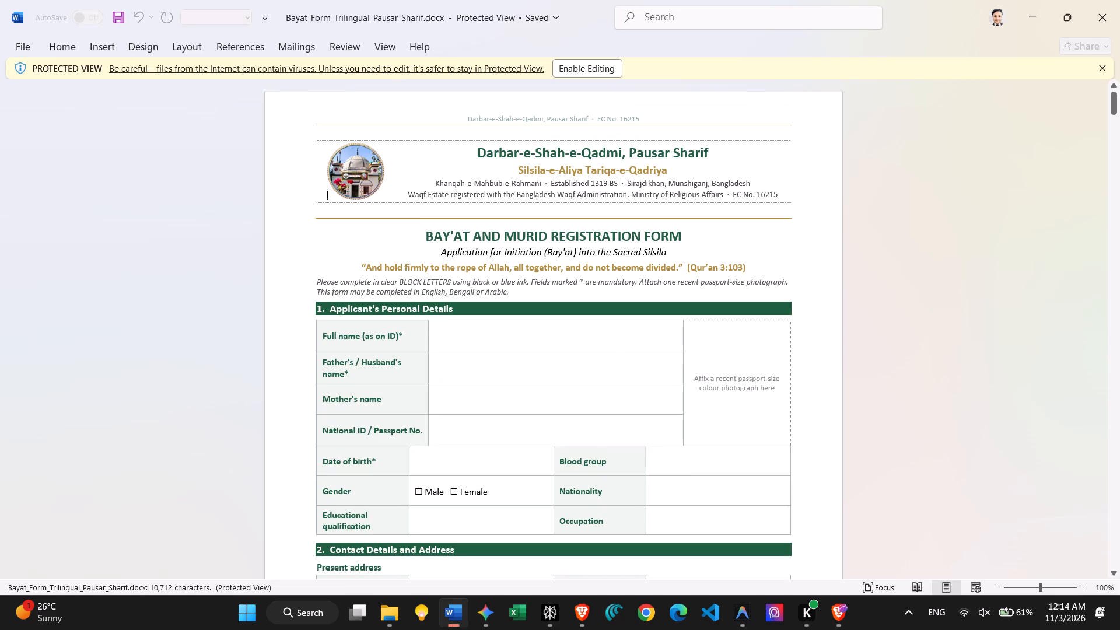
Review the whole form, checking the layout and content of its English, Bengali and Arabic versions and the Ijazatnama certificates.
scroll(611, 318, down, 4)
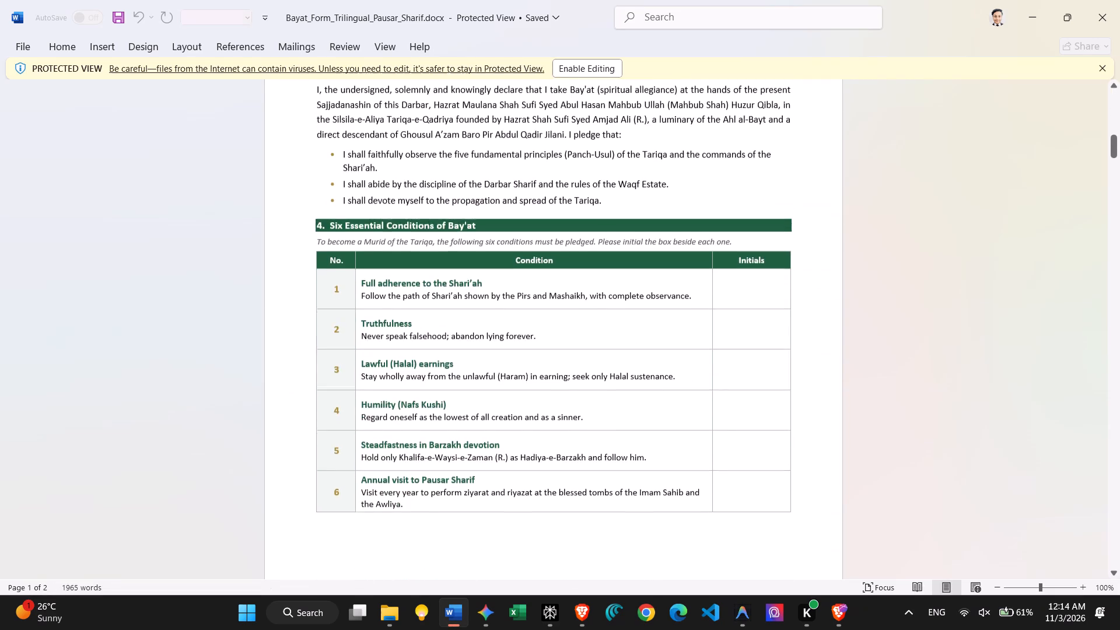
scroll(611, 318, down, 3)
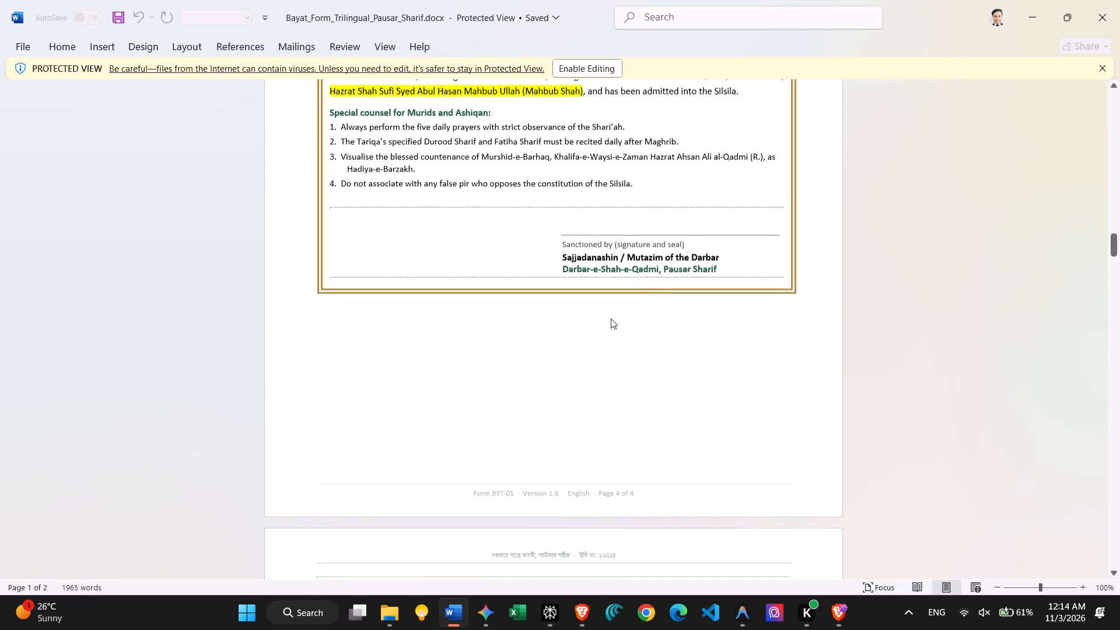
scroll(611, 318, down, 5)
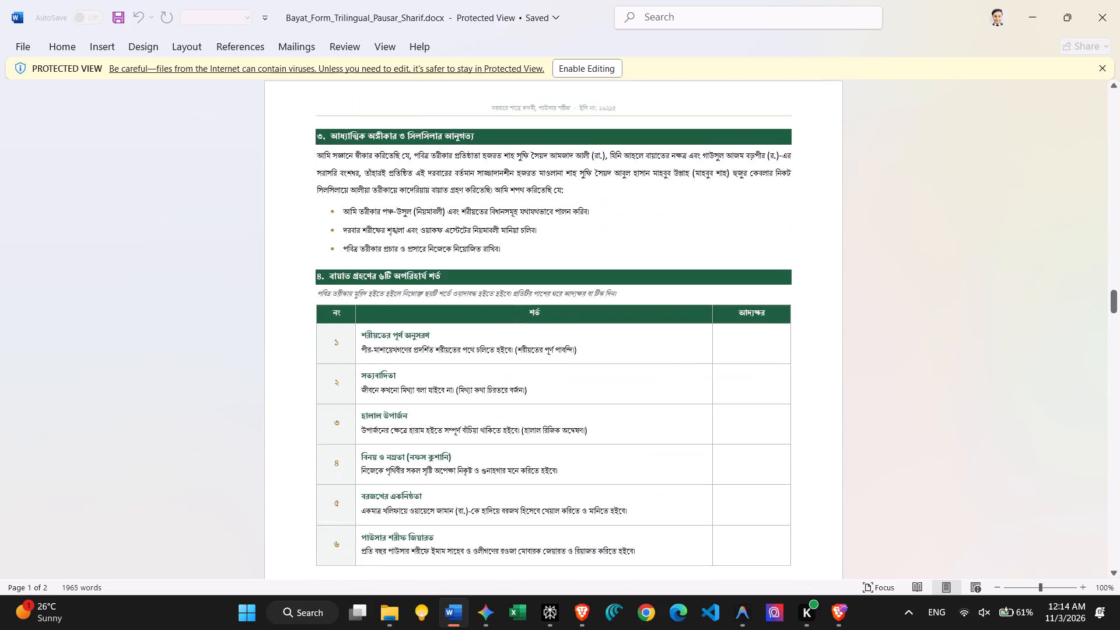
scroll(611, 318, down, 7)
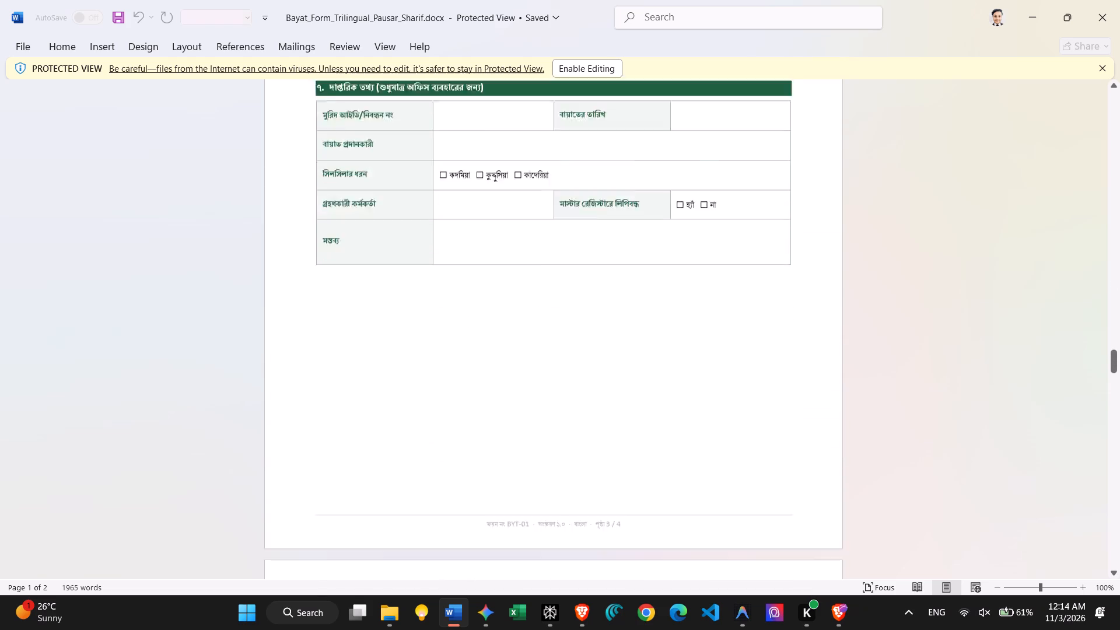
scroll(611, 318, down, 4)
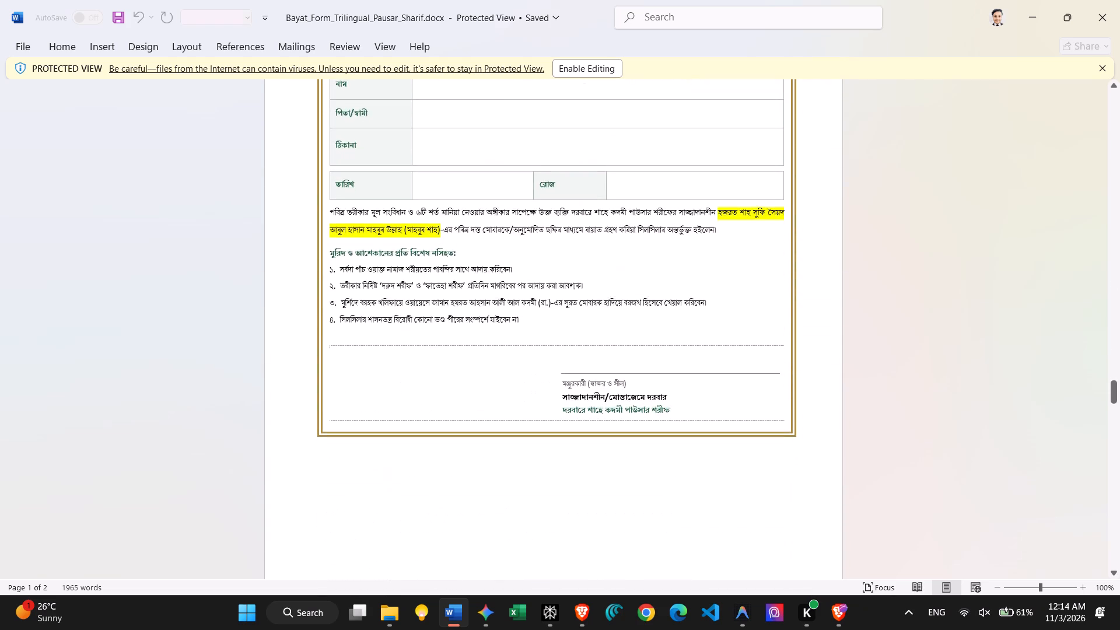
scroll(611, 318, up, 4)
ctrl+scroll(611, 318, up, 1)
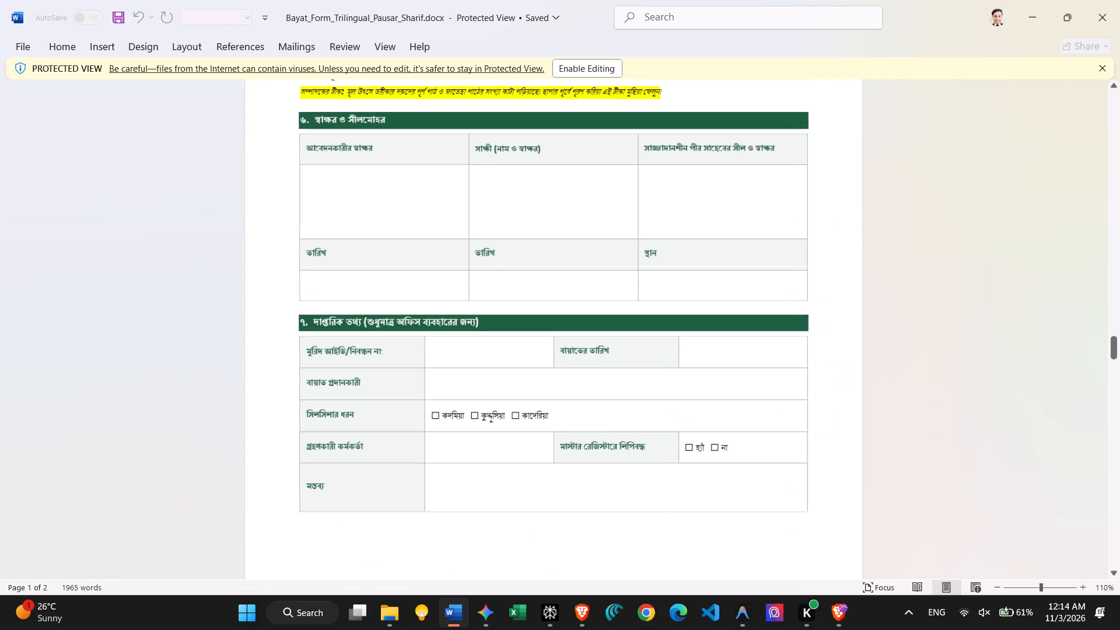
ctrl+scroll(611, 318, up, 1)
scroll(611, 318, down, 2)
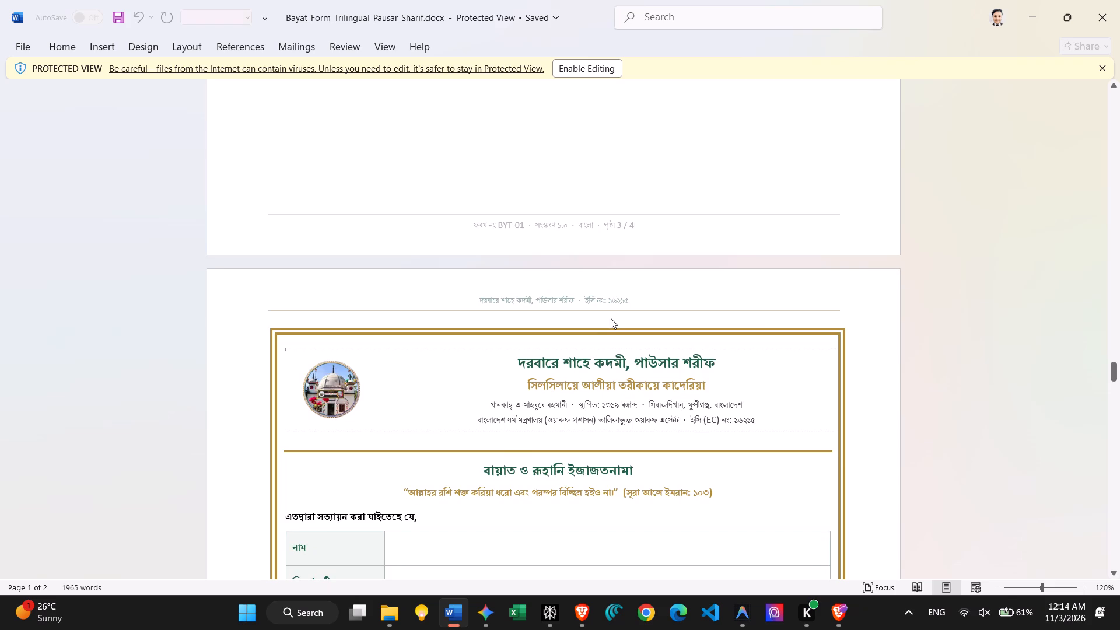
scroll(611, 318, down, 3)
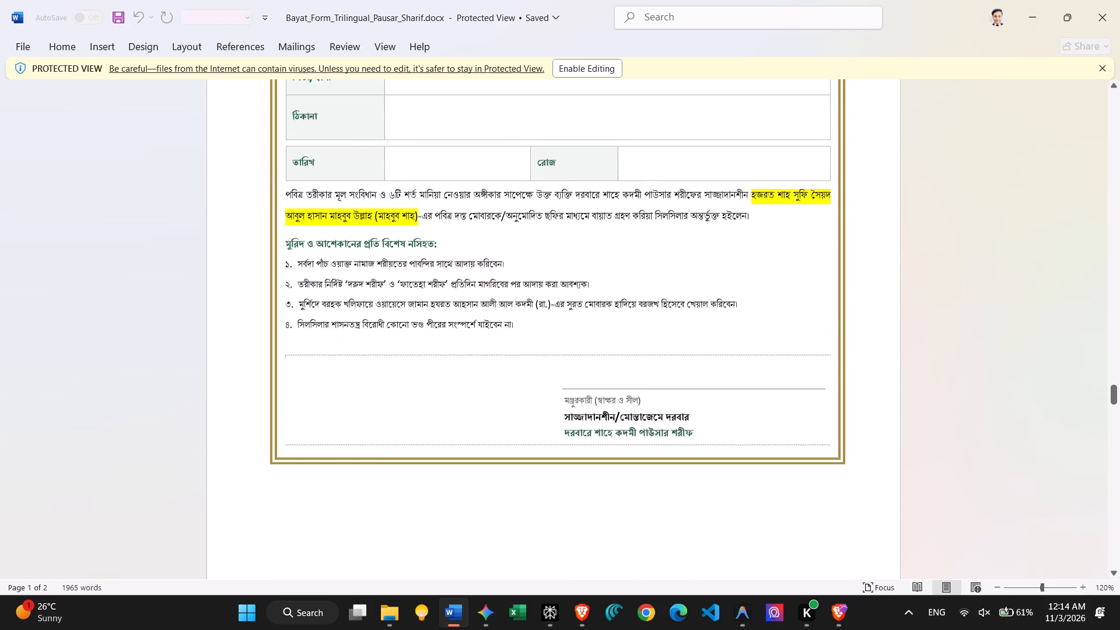
scroll(611, 318, down, 4)
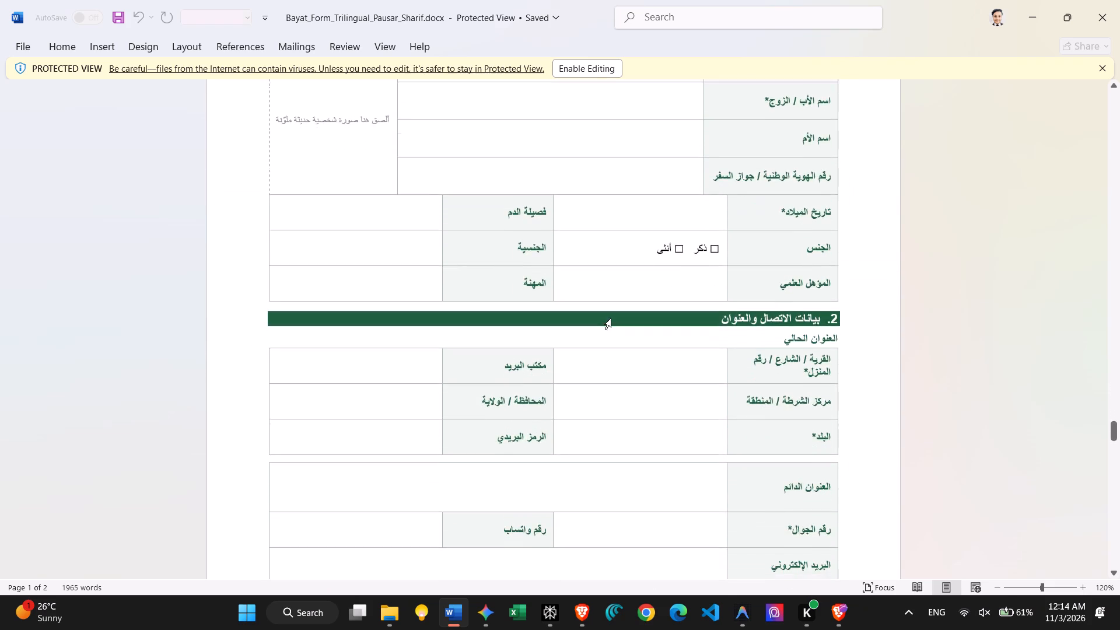
scroll(611, 318, down, 3)
Re-examine the Bengali version, from the personal and address tables to the spiritual pledge and six Bay'at conditions.
scroll(611, 318, up, 9)
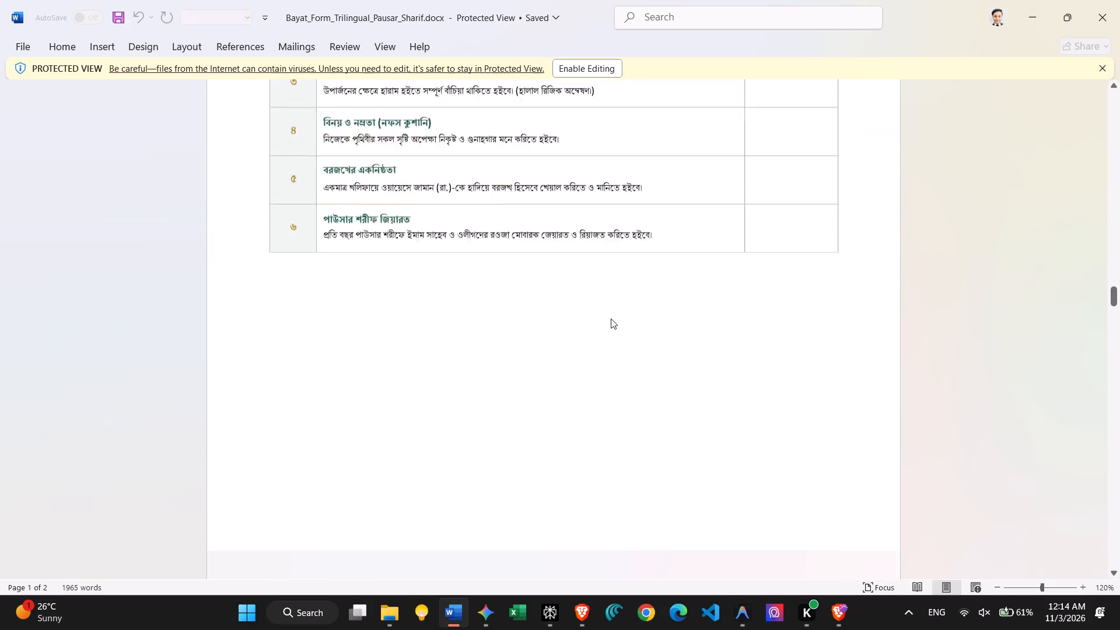
scroll(611, 318, up, 1)
scroll(611, 318, down, 3)
scroll(611, 318, up, 2)
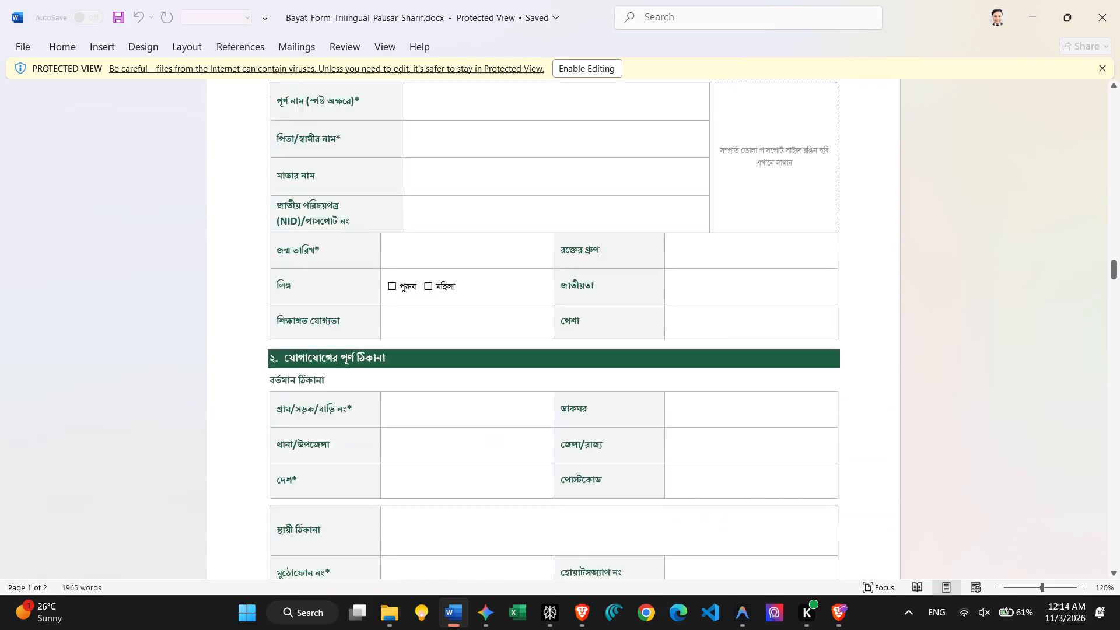
scroll(611, 318, down, 1)
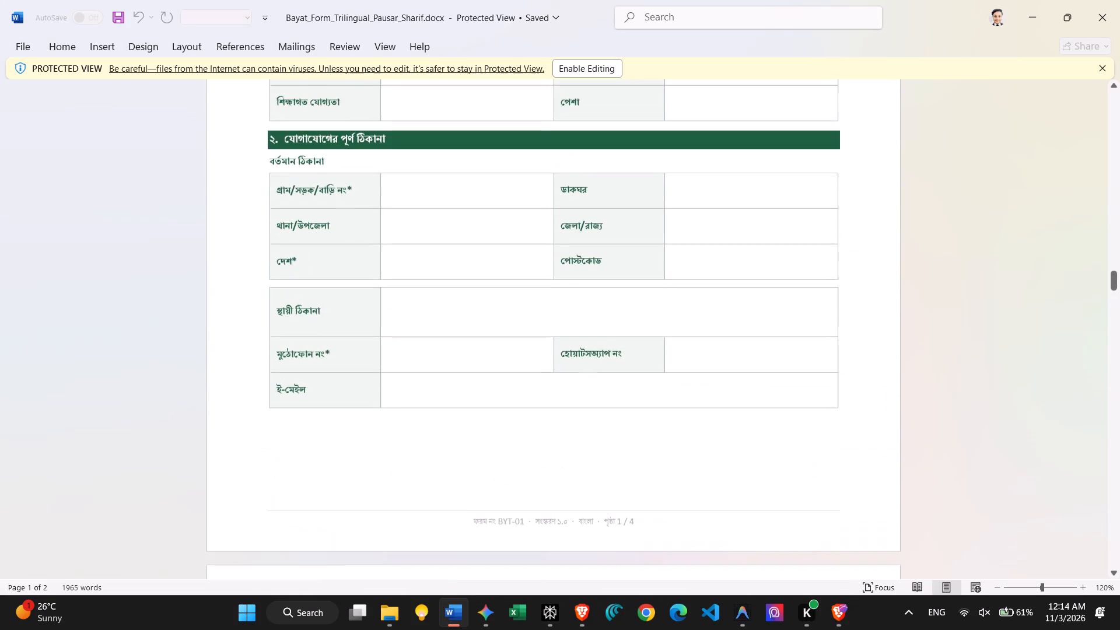
scroll(611, 318, down, 2)
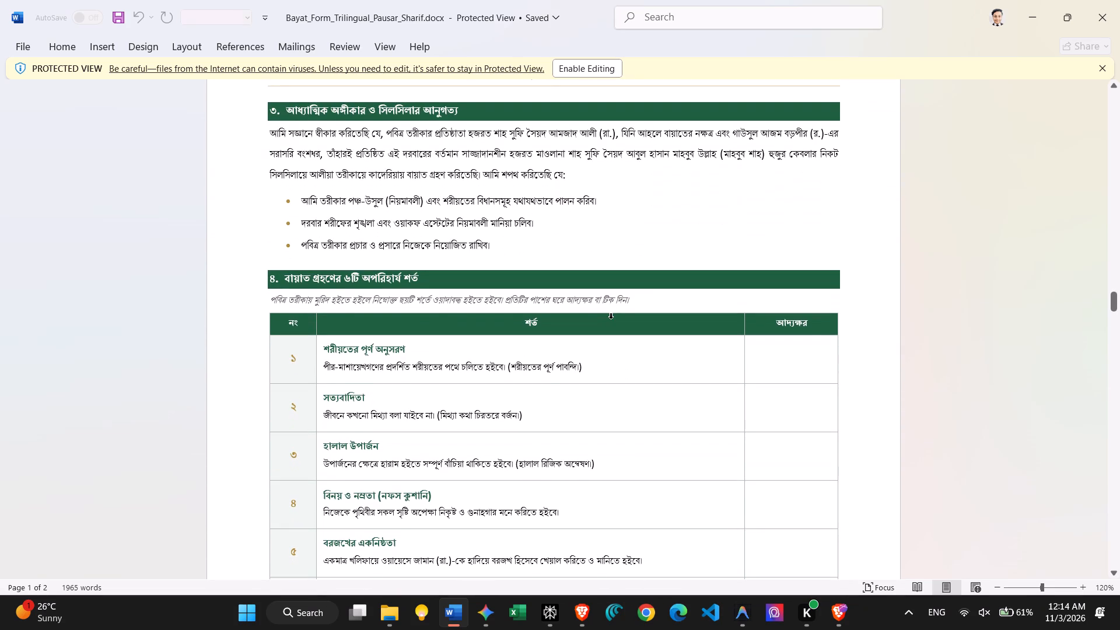
ctrl+scroll(611, 318, up, 3)
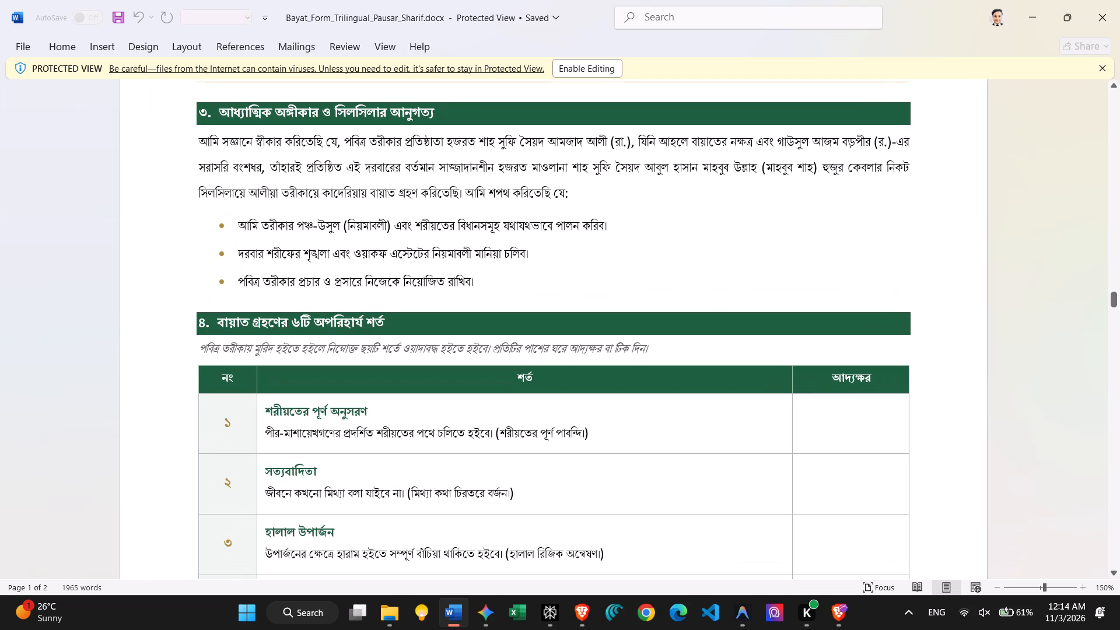
ctrl+scroll(611, 318, down, 3)
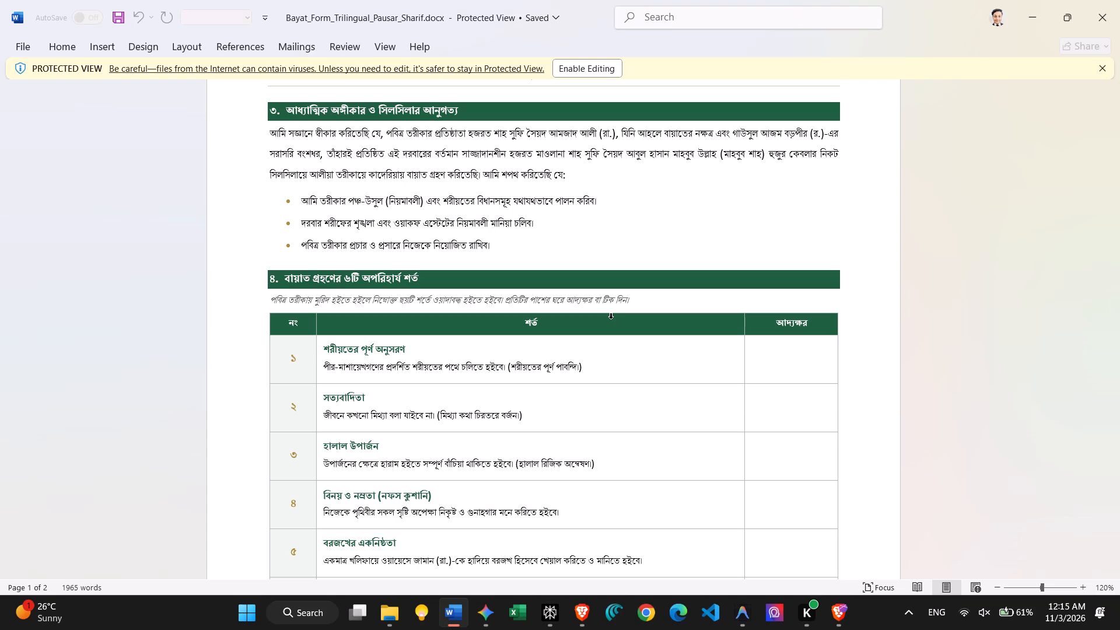
Re-examine the English version from its letterhead through the contact details to the Spiritual Pledge and Allegiance section.
scroll(611, 318, up, 18)
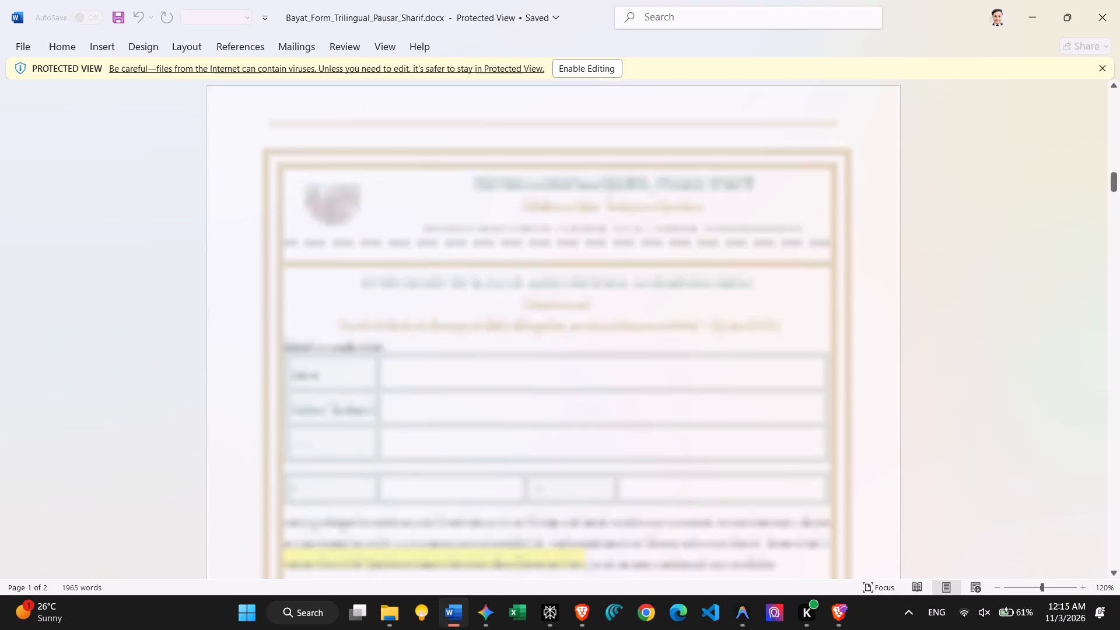
scroll(611, 318, up, 12)
ctrl+scroll(611, 318, down, 2)
ctrl+scroll(611, 318, up, 5)
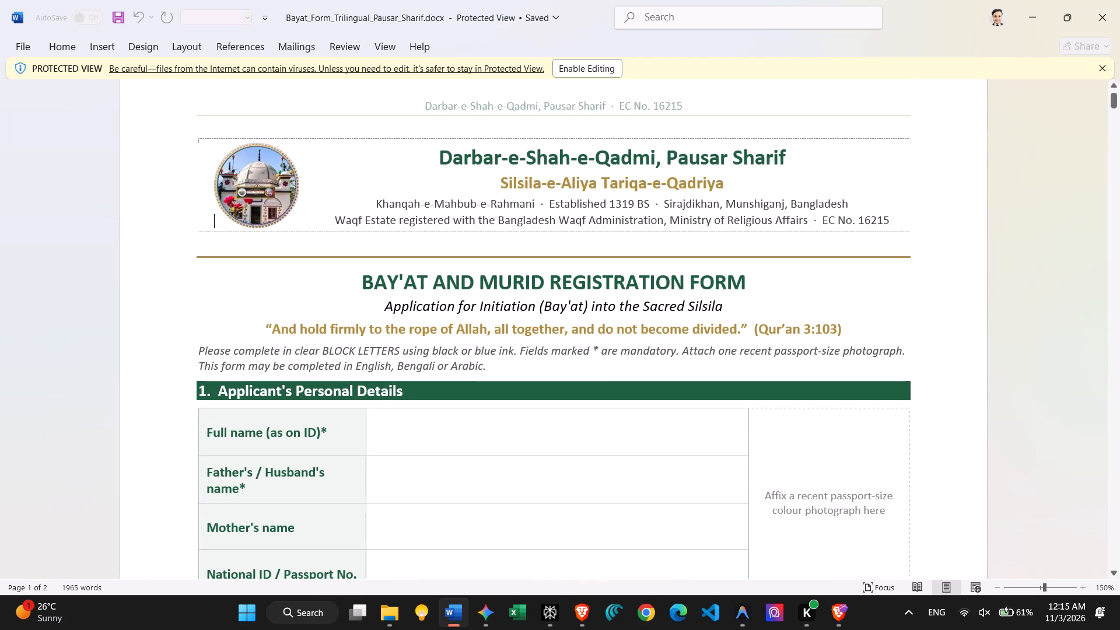
scroll(611, 318, down, 3)
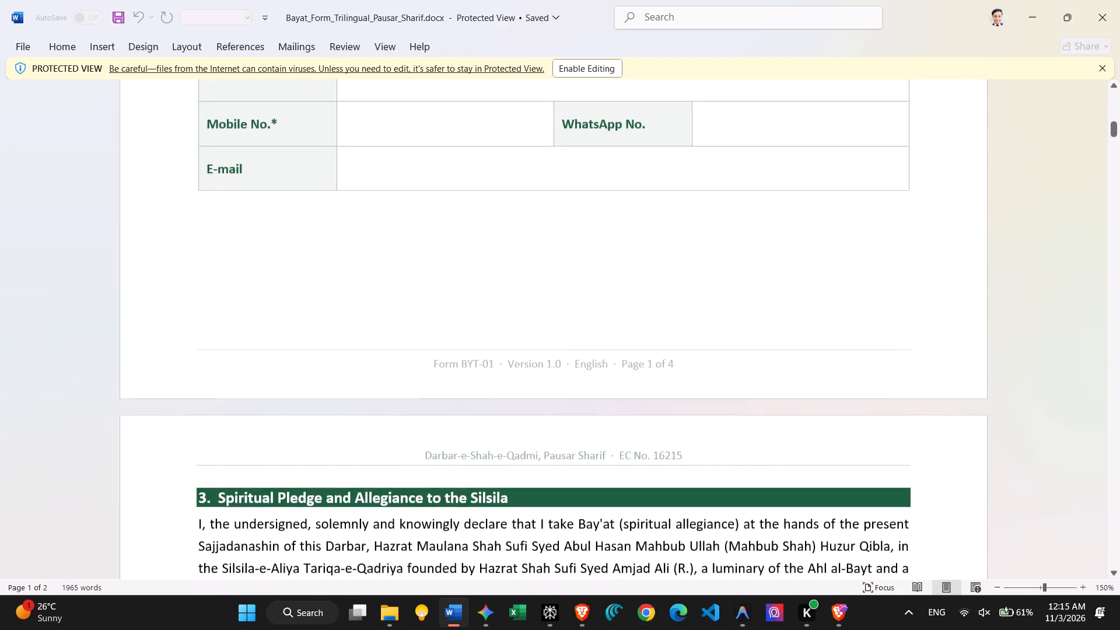
scroll(611, 318, down, 1)
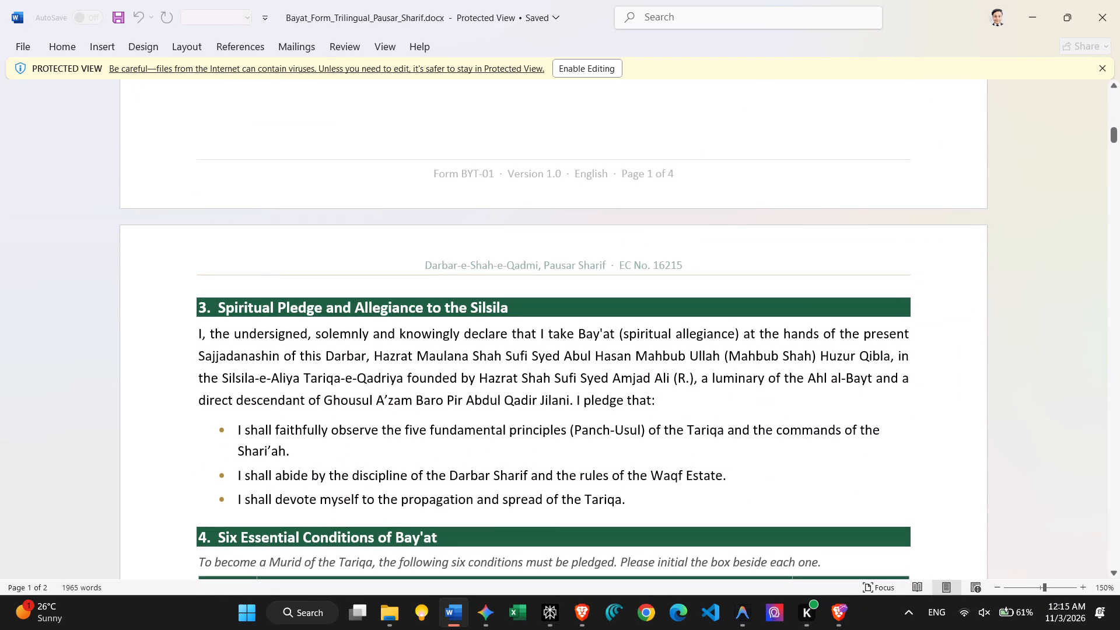
ctrl+scroll(611, 318, down, 2)
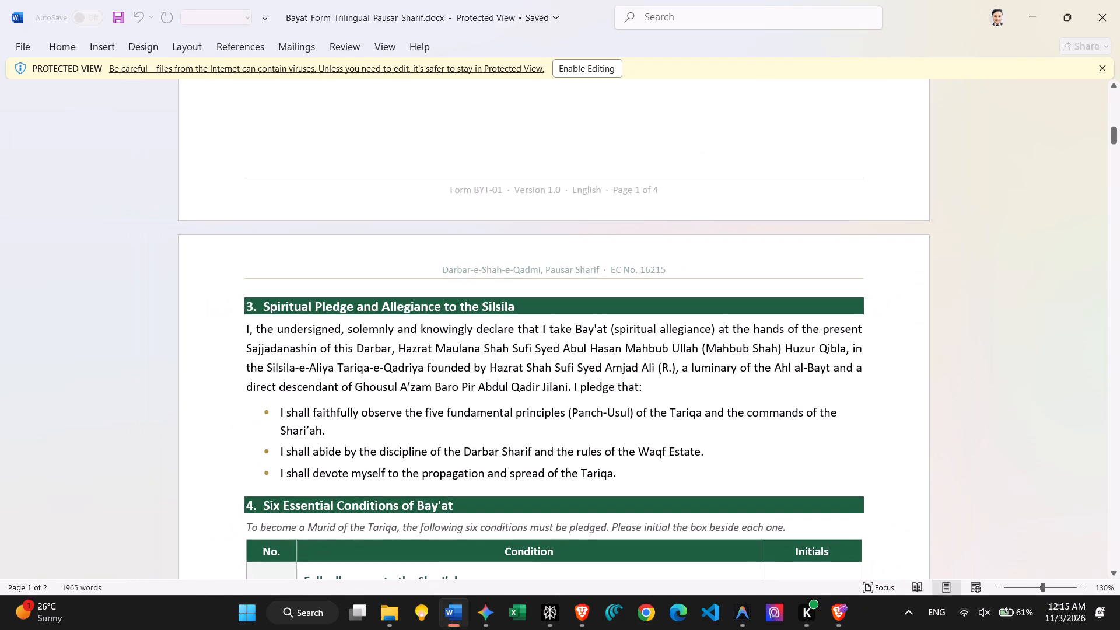
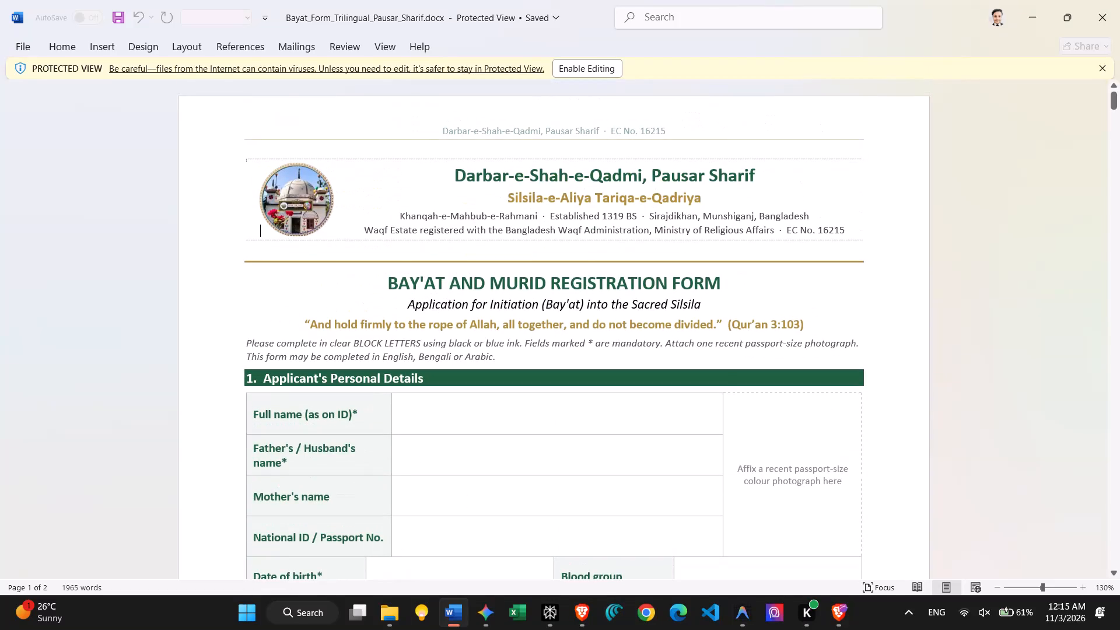
Examine the rest of the English version: the daily wird, signatures and office-use sections, and the Ijazatnama certificate.
scroll(611, 318, down, 7)
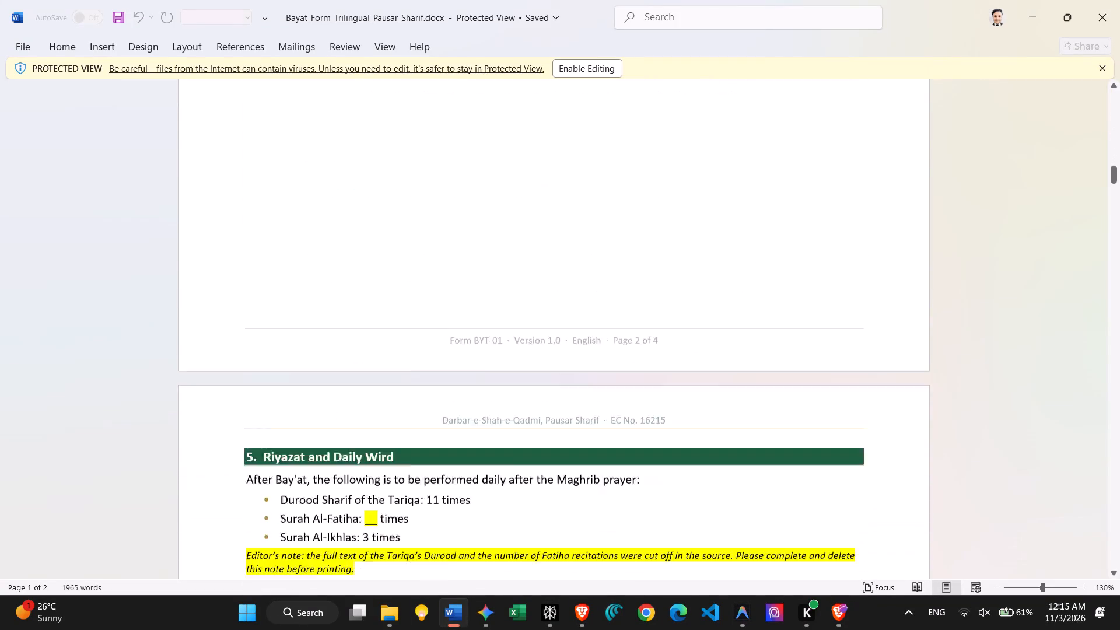
scroll(611, 318, down, 2)
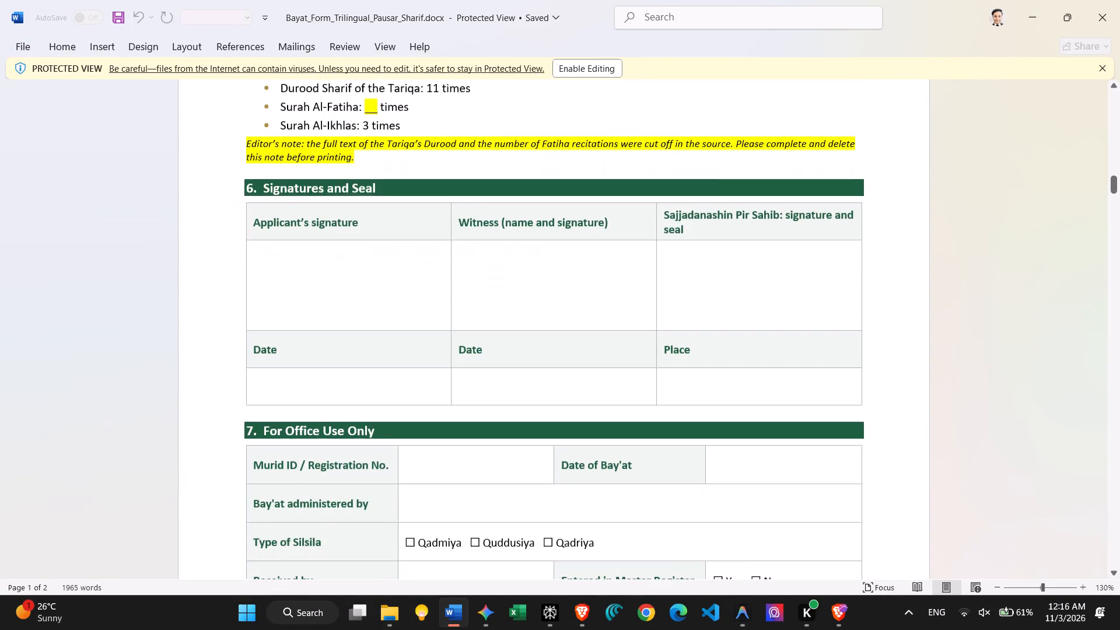
scroll(611, 318, down, 2)
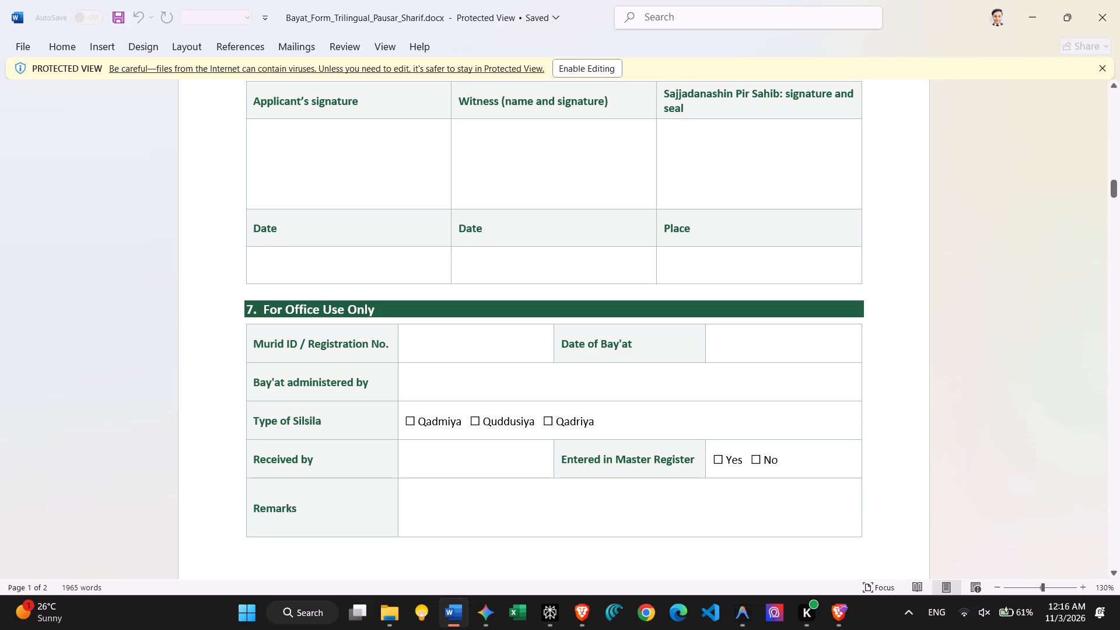
scroll(611, 318, down, 3)
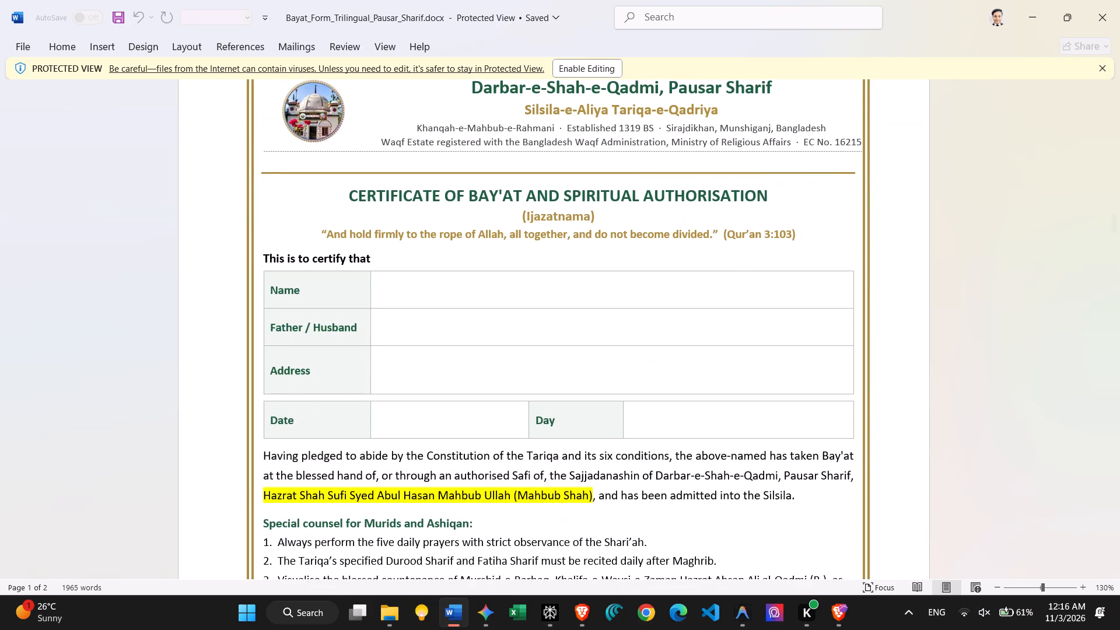
scroll(611, 318, down, 2)
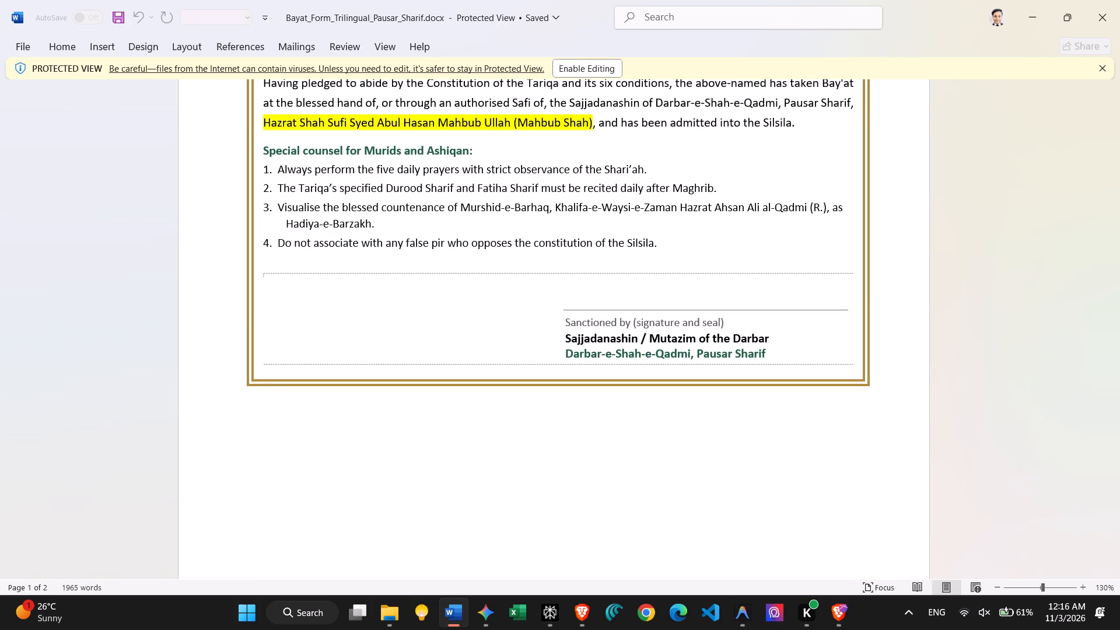
Inspect the first page of the Bengali version at 180% zoom, covering its letterhead, personal details and address tables.
scroll(611, 318, down, 2)
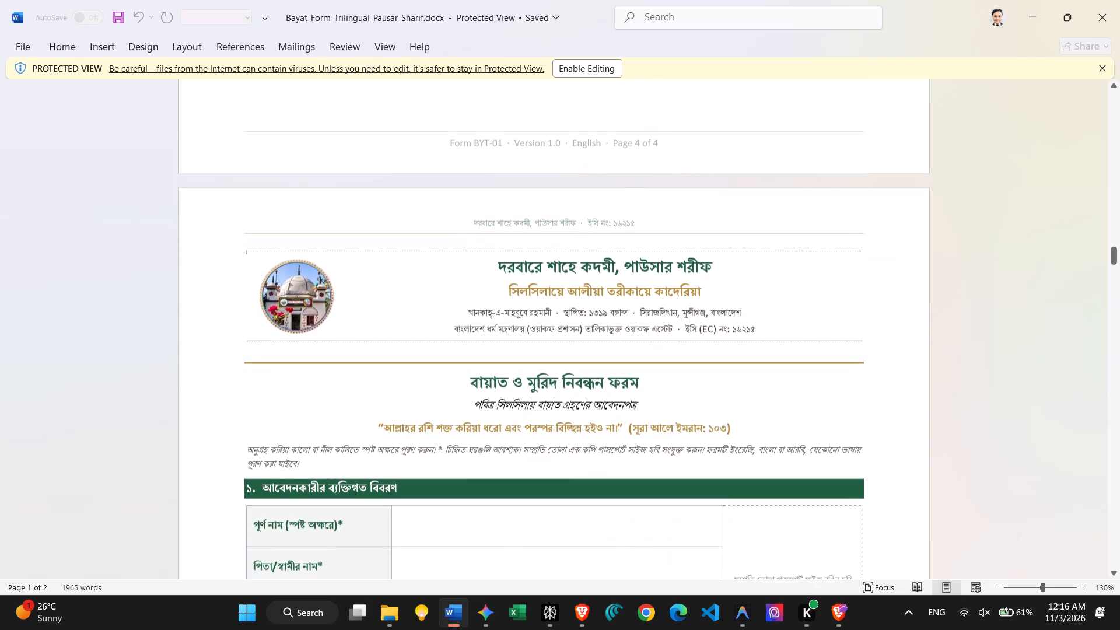
scroll(611, 318, down, 1)
ctrl+scroll(611, 318, up, 3)
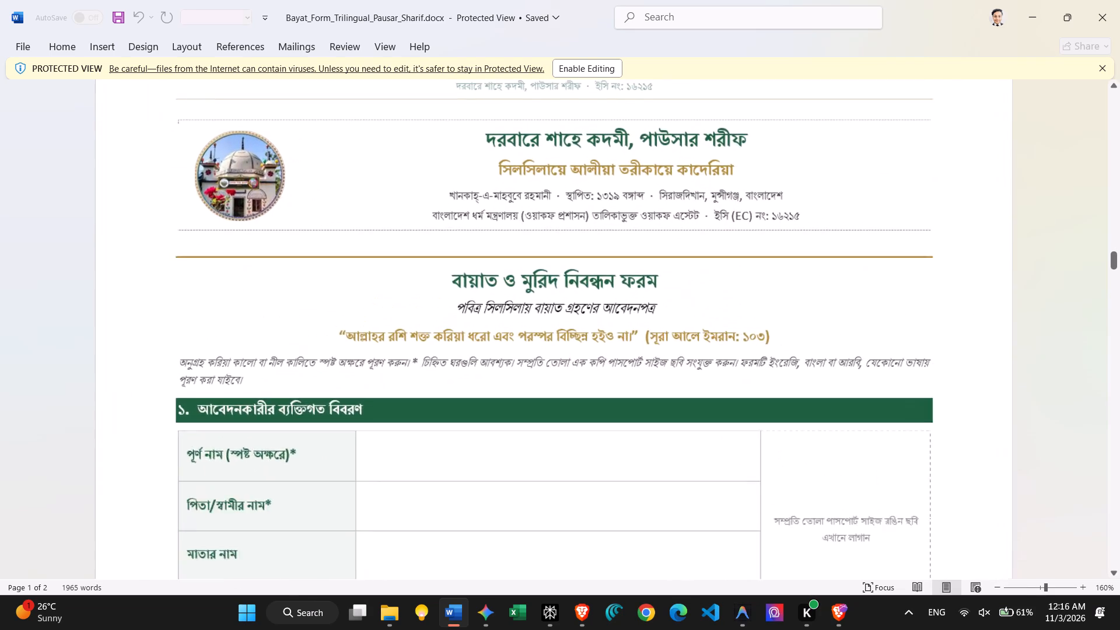
ctrl+scroll(611, 318, up, 2)
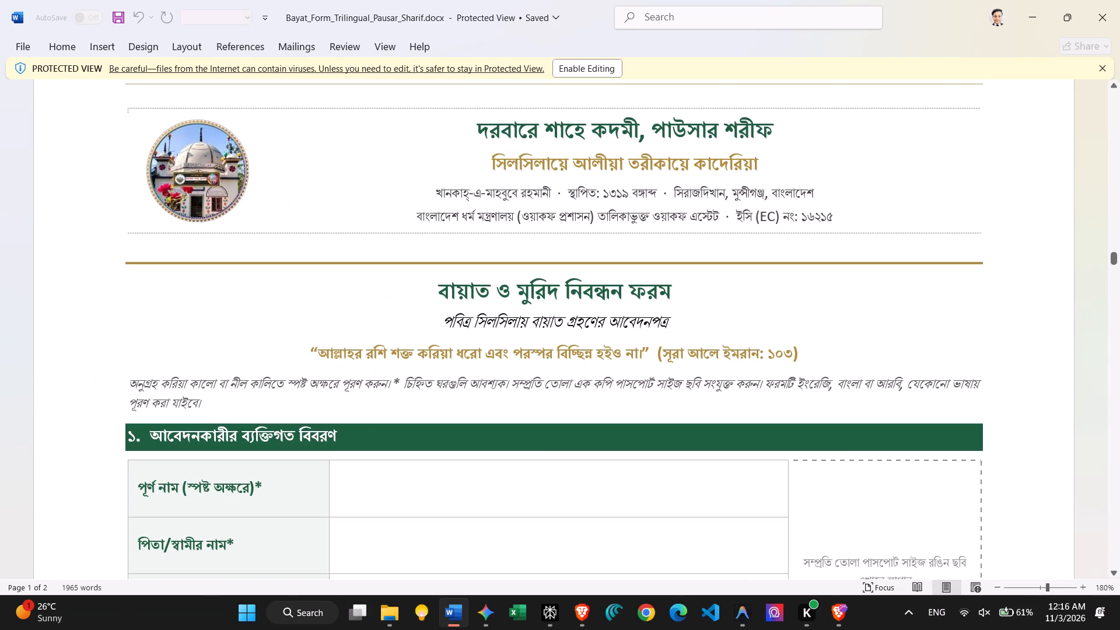
scroll(611, 318, down, 1)
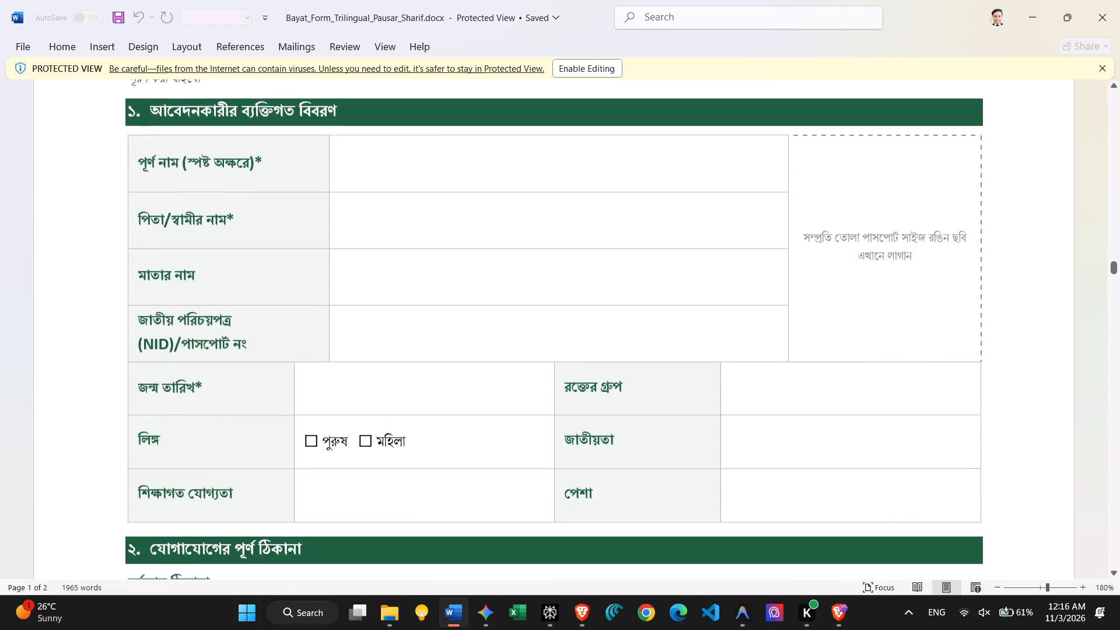
scroll(611, 318, up, 2)
scroll(611, 318, down, 3)
right_click(611, 318)
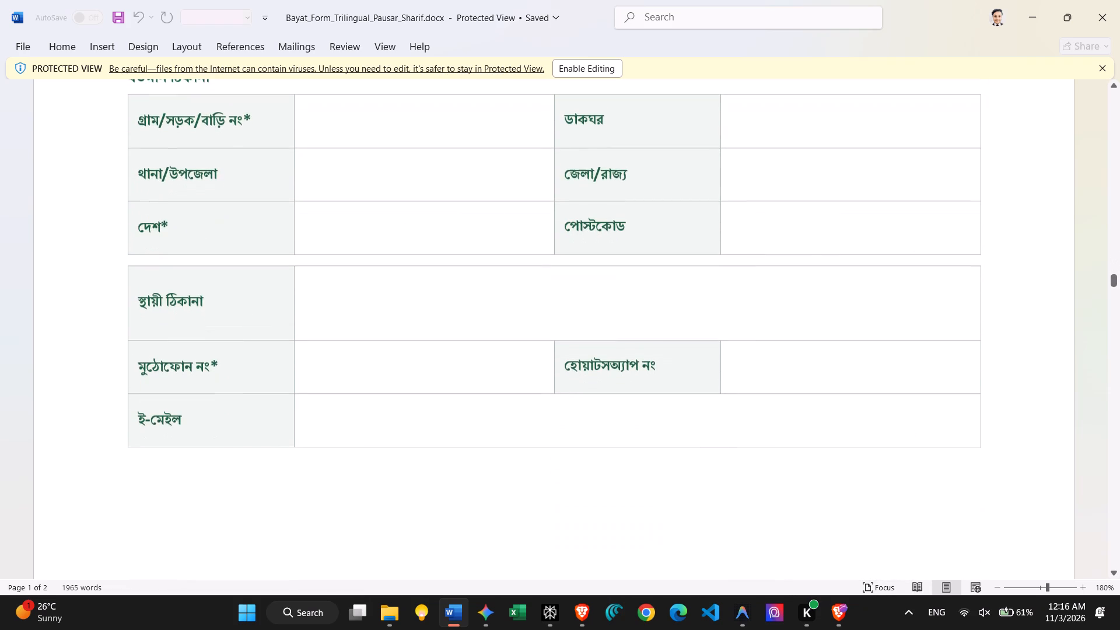
Read the Bengali spiritual pledge, the six Bay'at conditions, and the daily wird section with its highlighted editor's note.
scroll(611, 318, down, 7)
scroll(611, 318, up, 1)
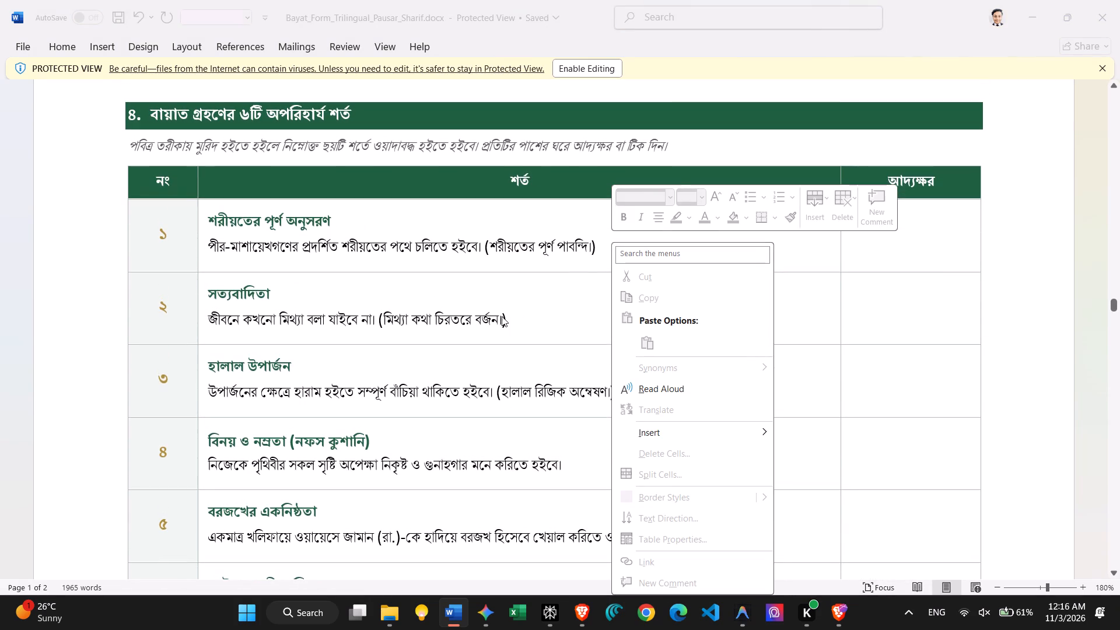
click(502, 316)
scroll(502, 316, down, 2)
scroll(502, 316, up, 1)
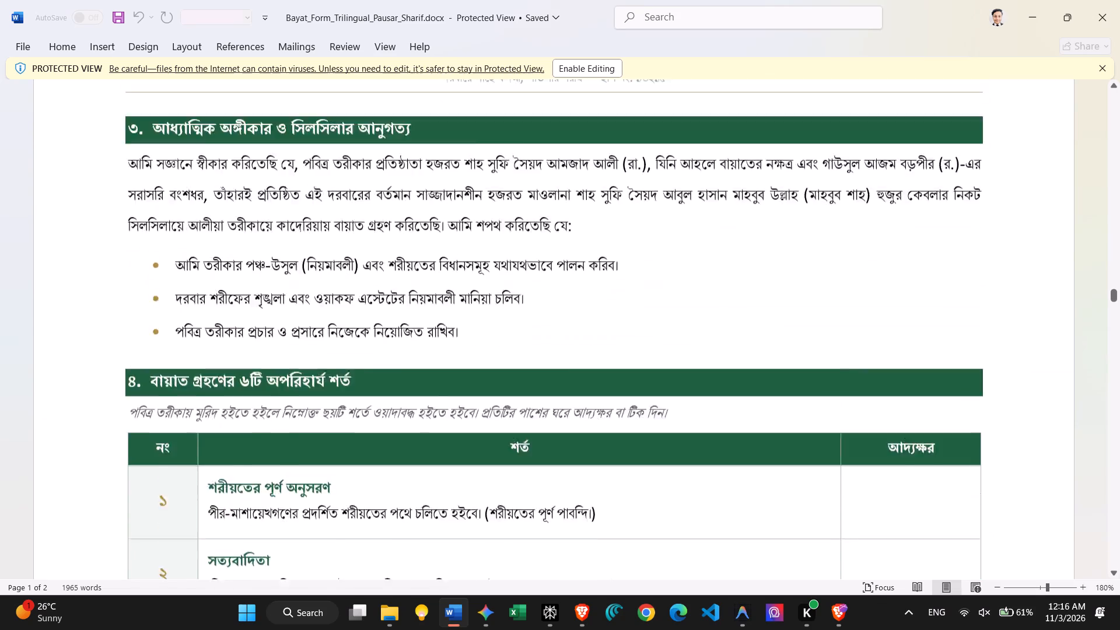
scroll(502, 316, up, 1)
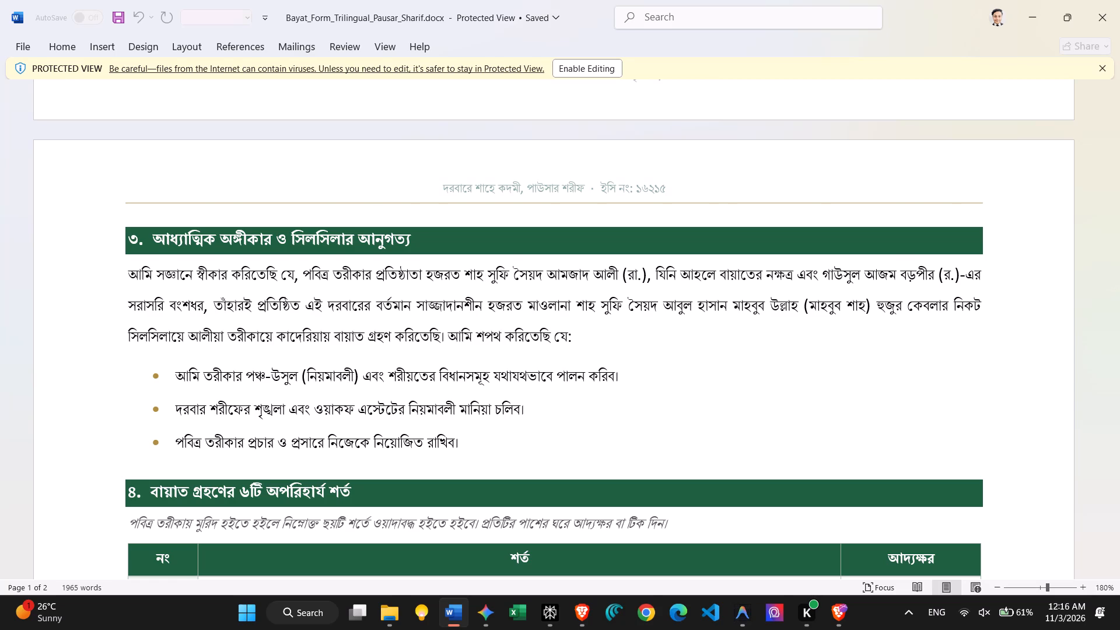
scroll(502, 316, down, 1)
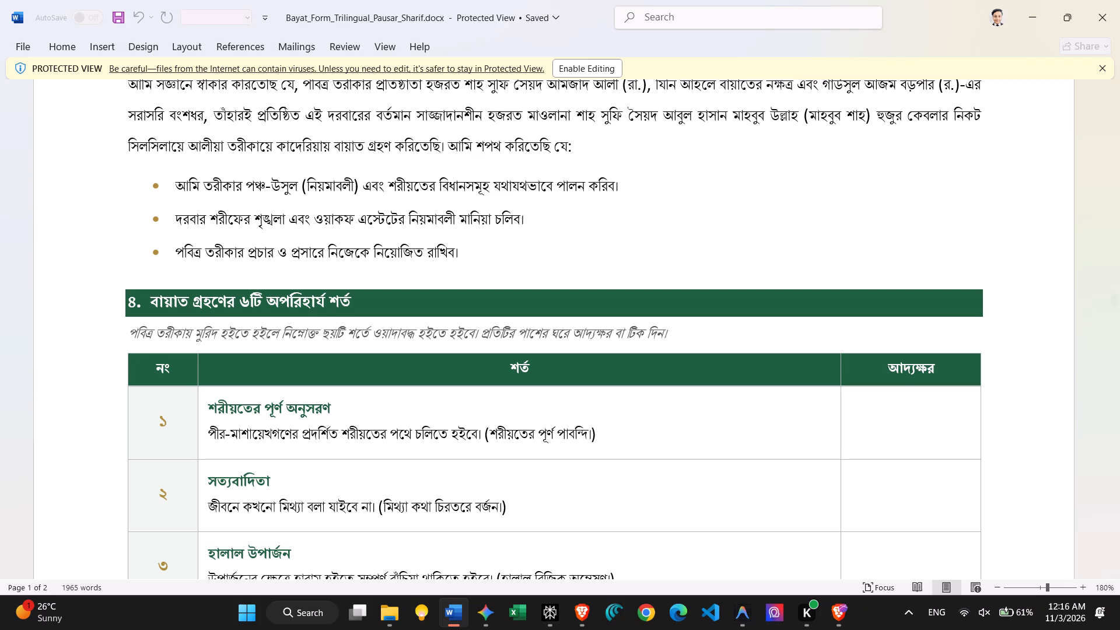
scroll(502, 316, down, 1)
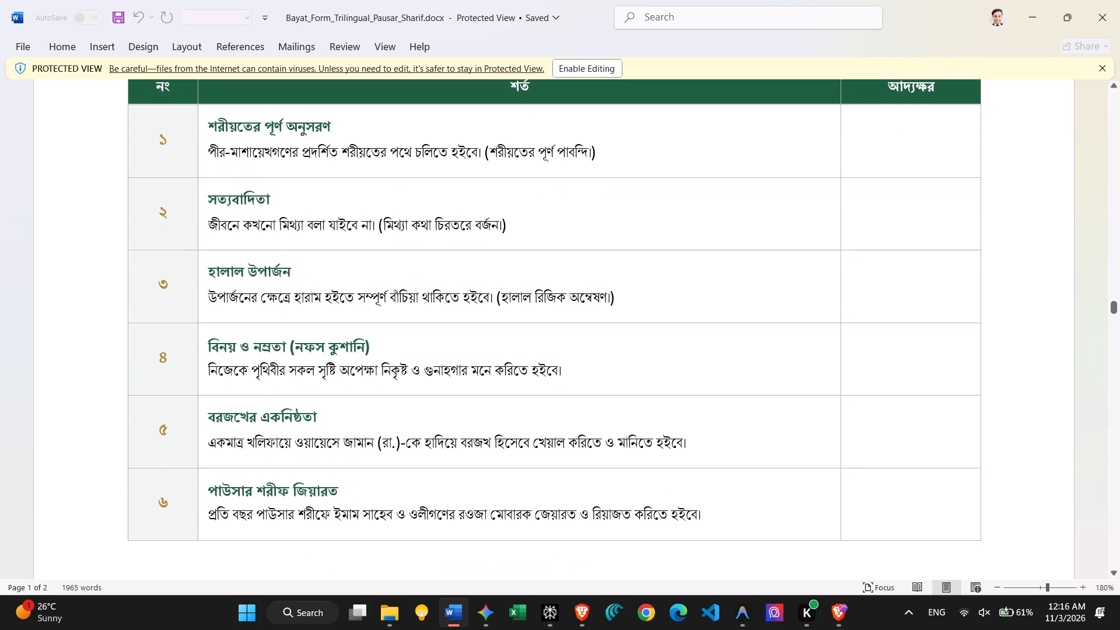
scroll(502, 316, down, 1)
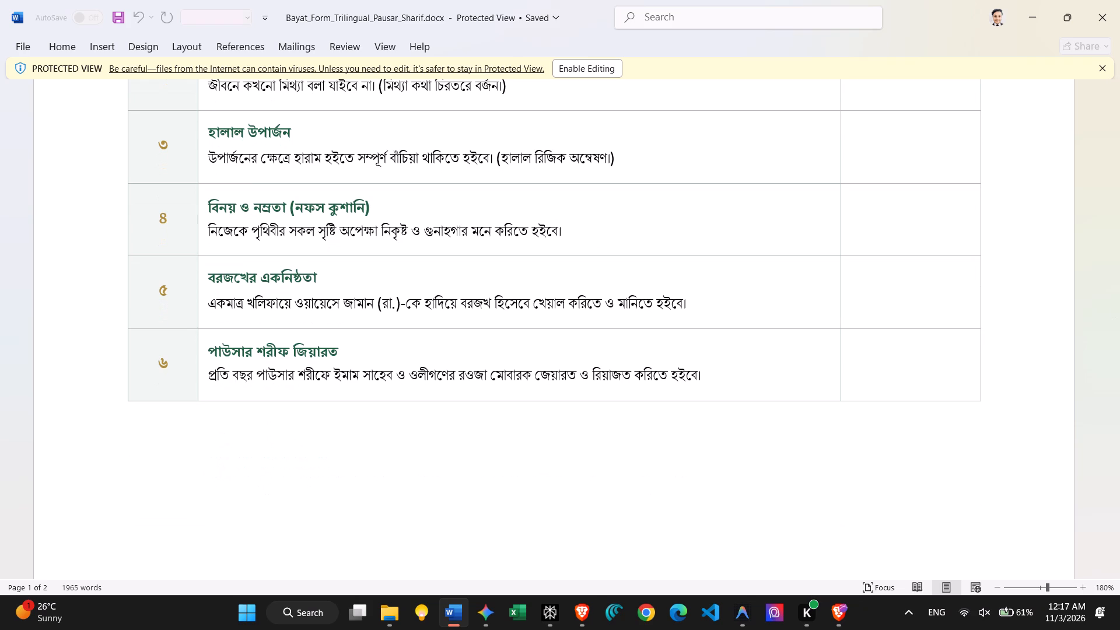
scroll(502, 316, down, 3)
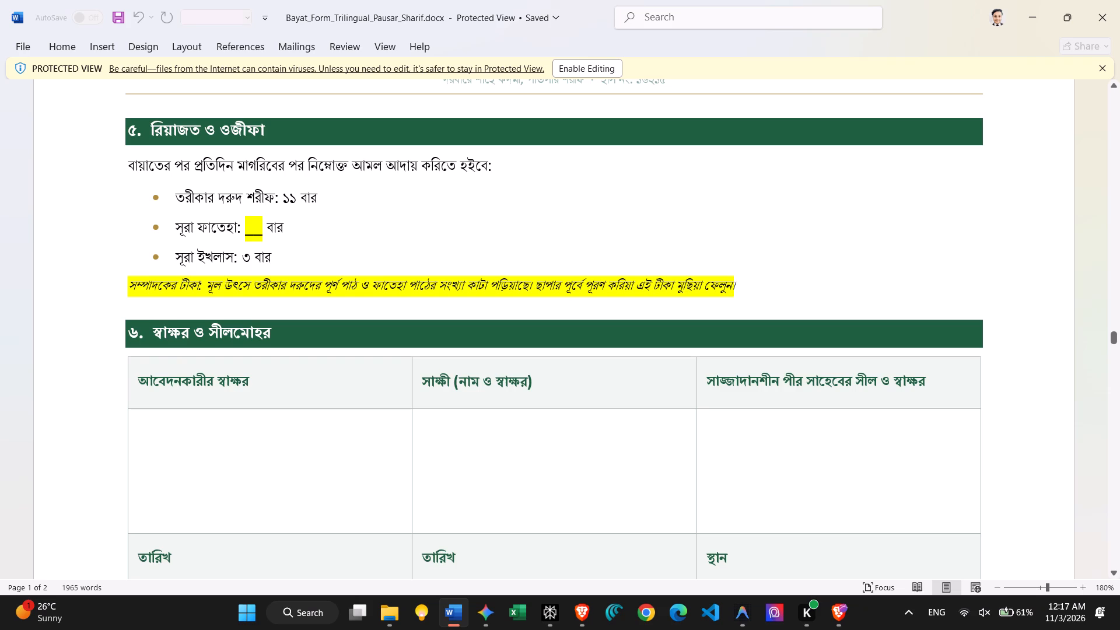
scroll(502, 316, up, 1)
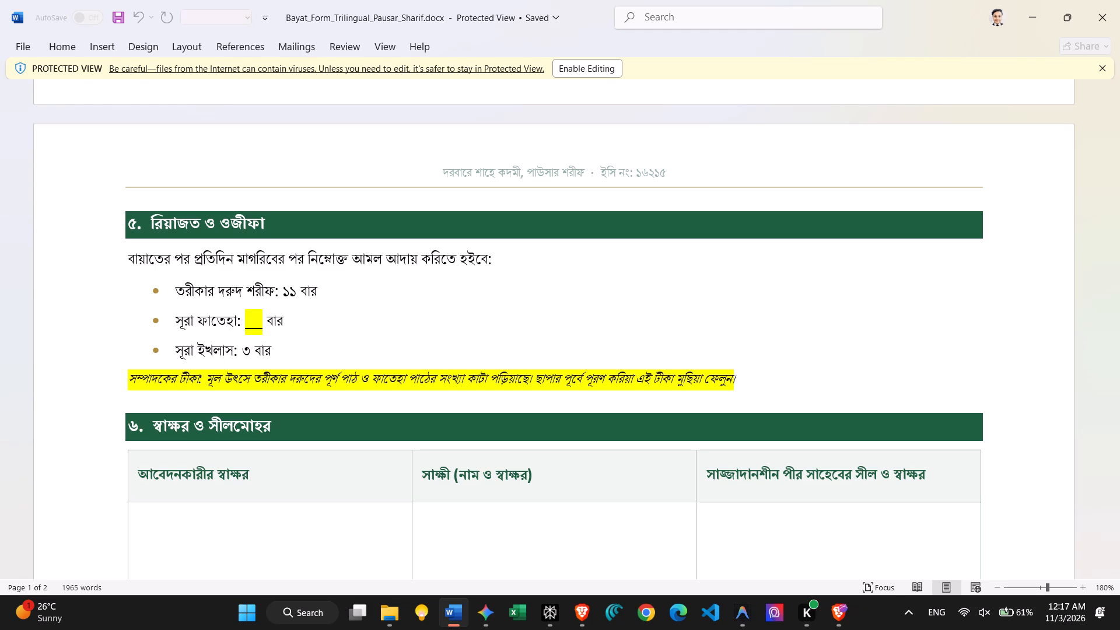
Go back through the English certificate, daily wird, conditions and pledge sections to the letterhead on the form's first page.
scroll(502, 316, up, 10)
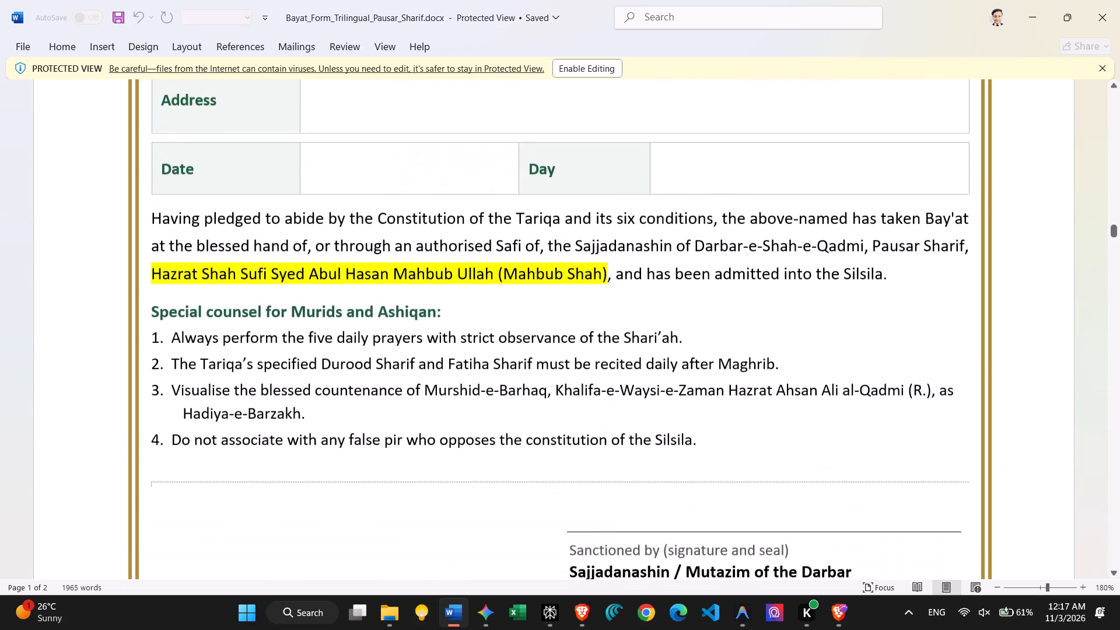
scroll(502, 316, up, 3)
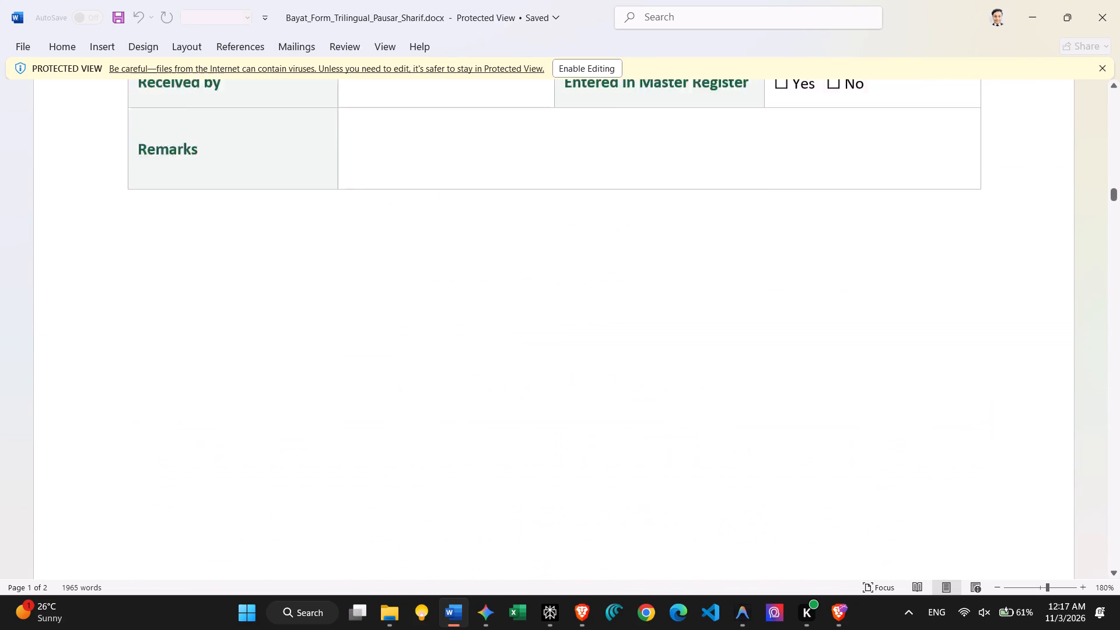
scroll(502, 316, up, 3)
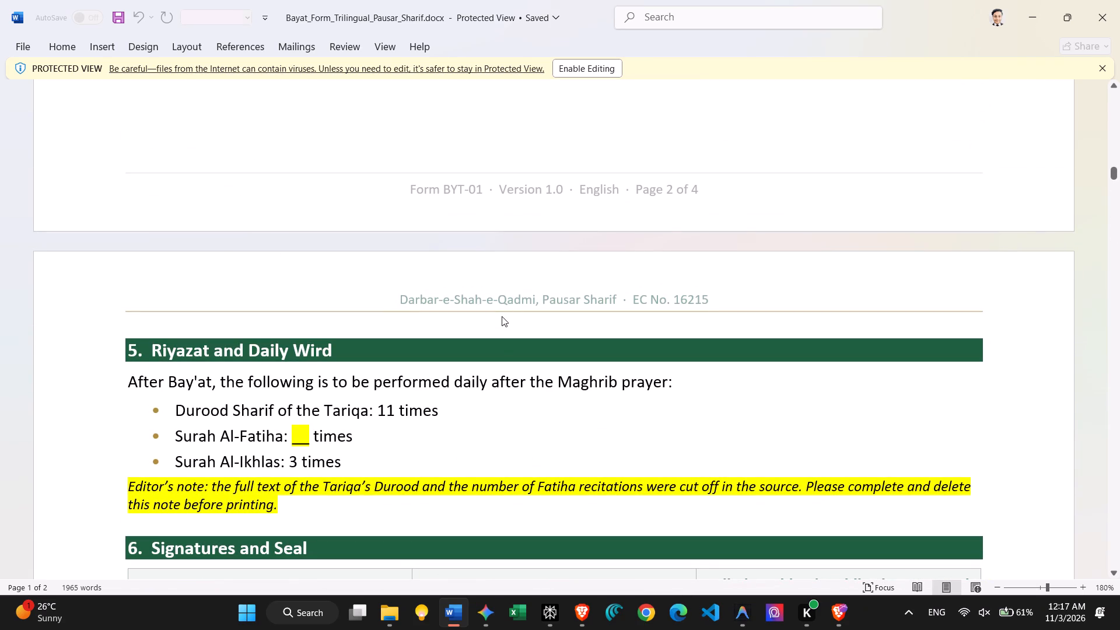
scroll(502, 316, up, 2)
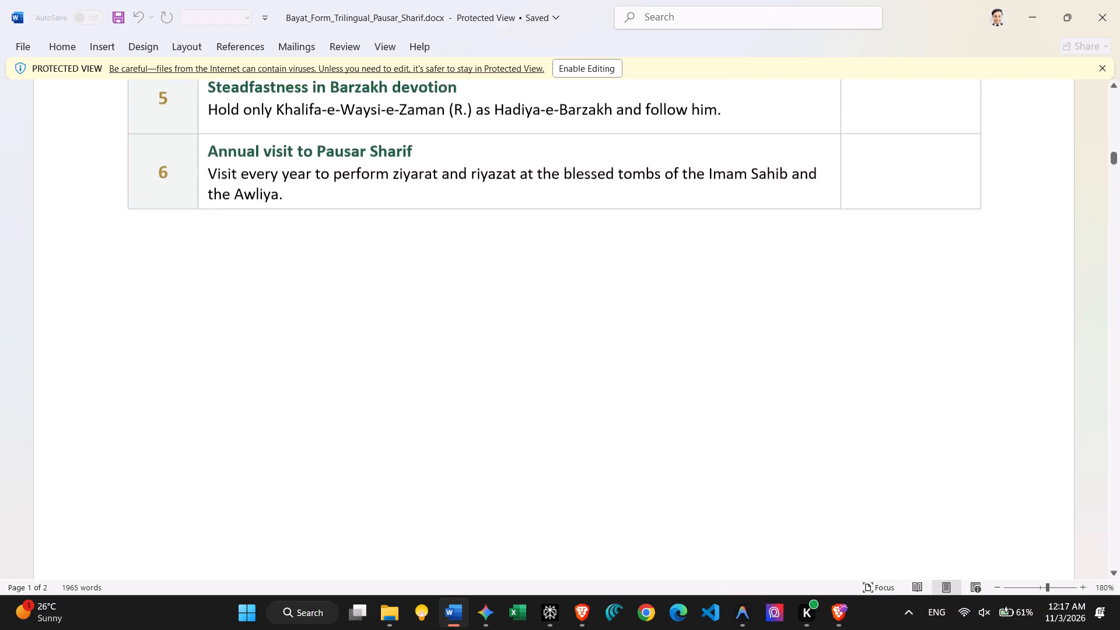
scroll(502, 316, up, 2)
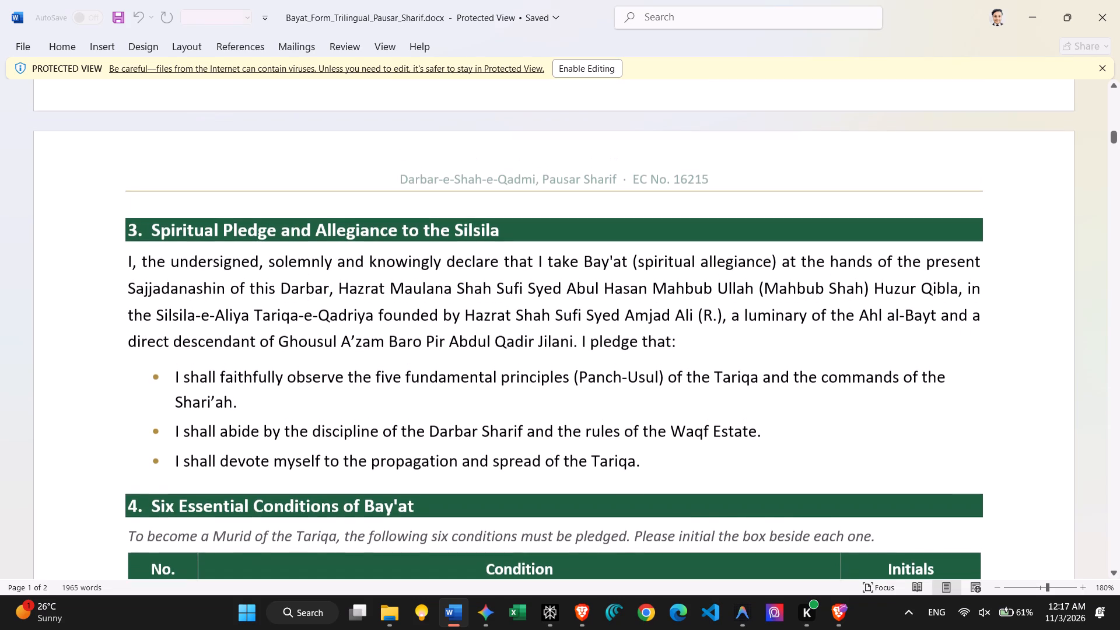
scroll(502, 316, up, 4)
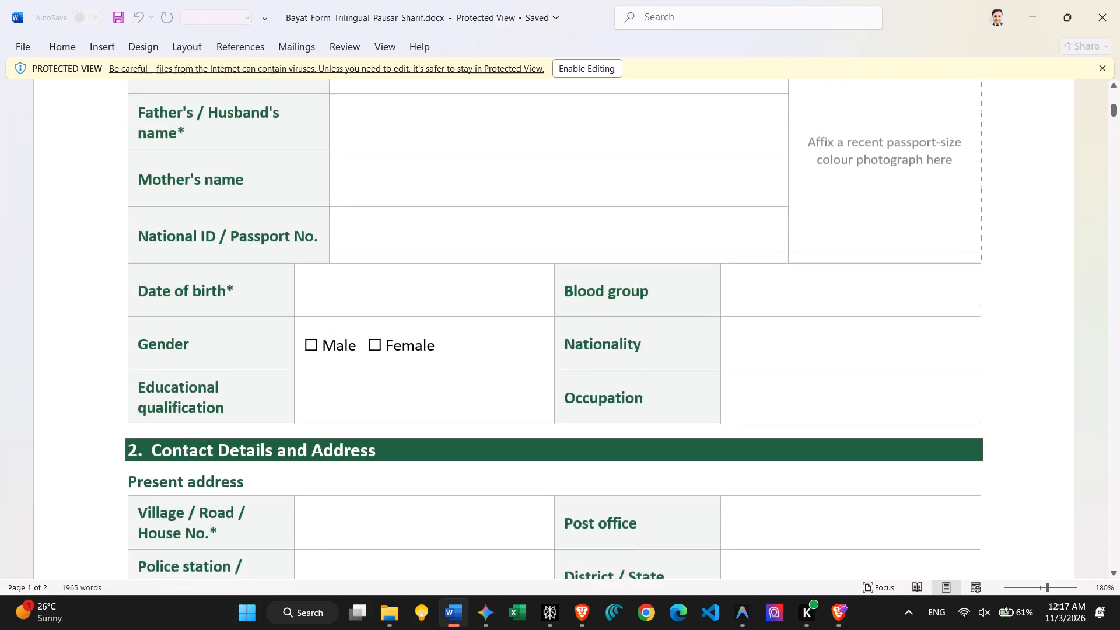
scroll(502, 316, up, 1)
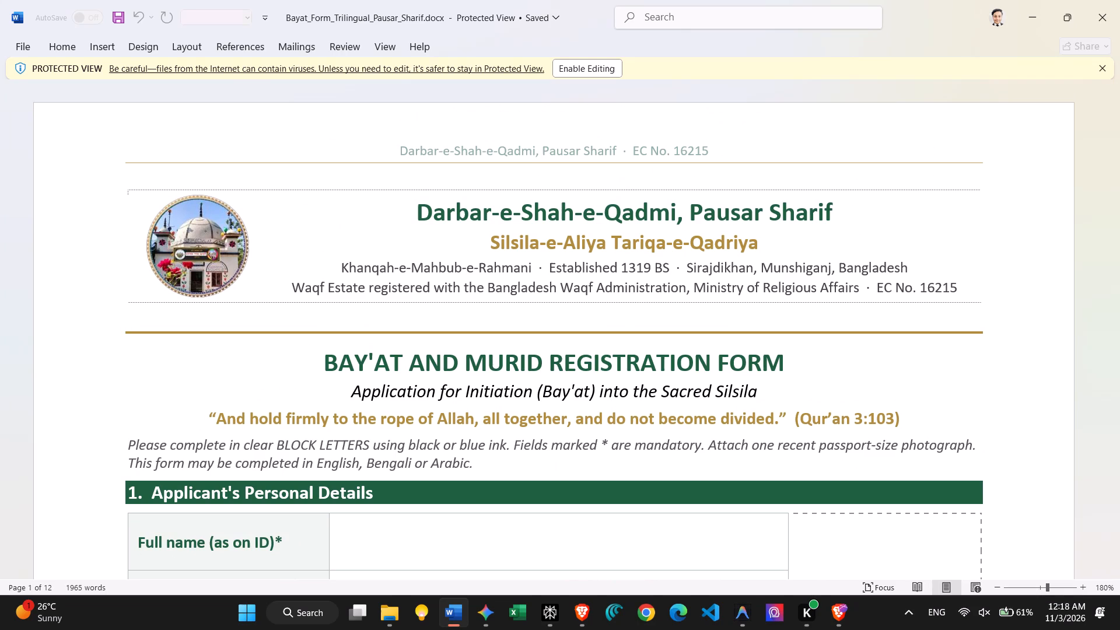
click(502, 316)
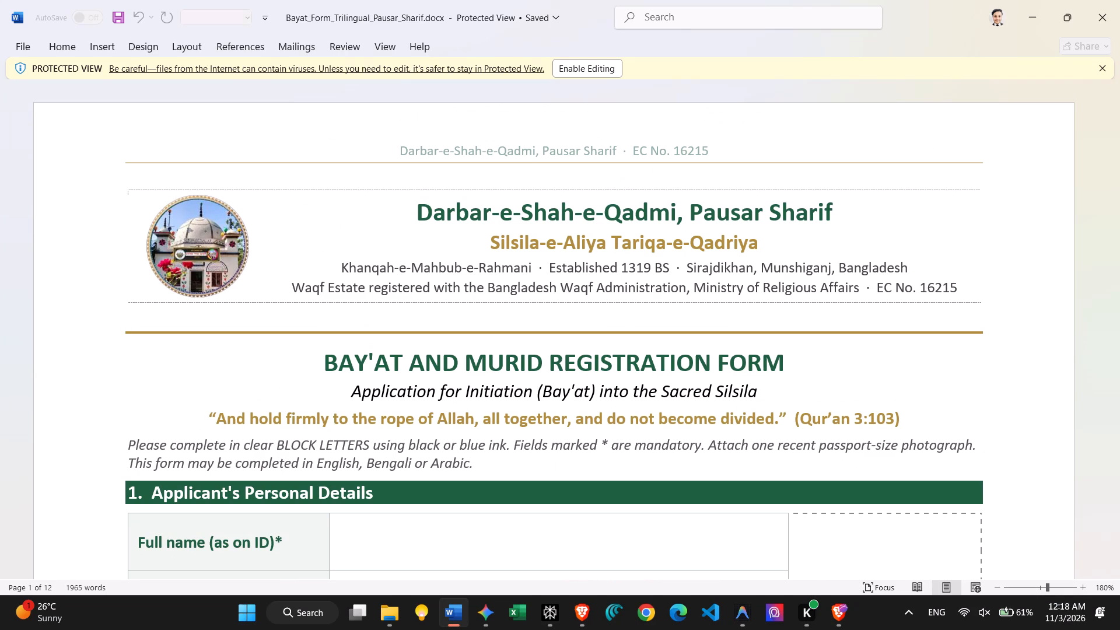
Look over the English version again, from the contact details through the office-use table to the Ijazatnama certificate.
scroll(502, 316, down, 3)
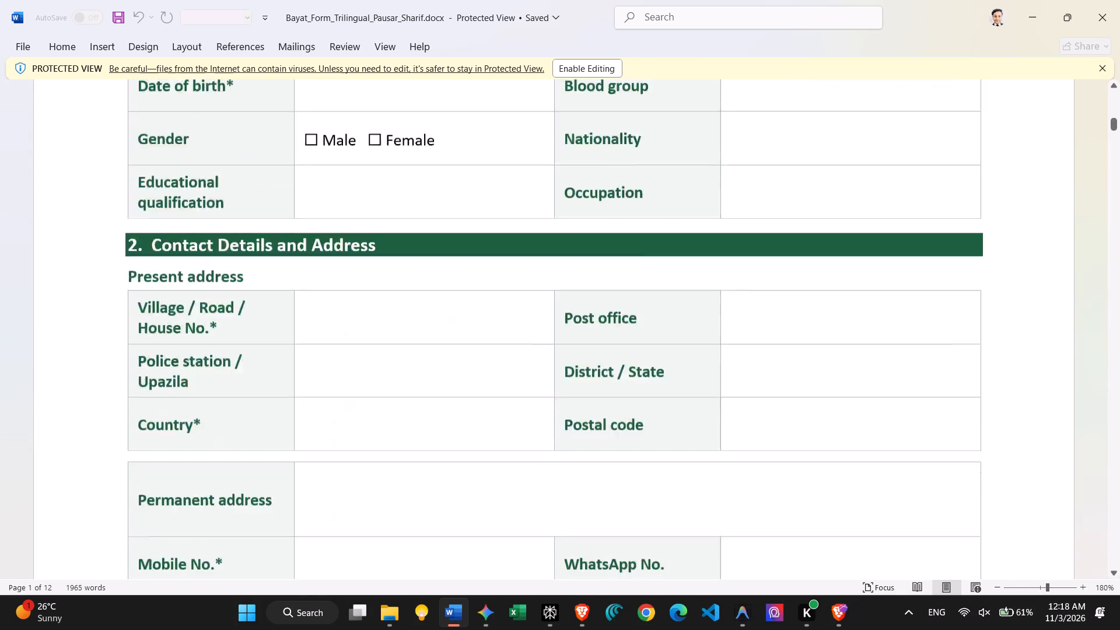
scroll(502, 316, down, 5)
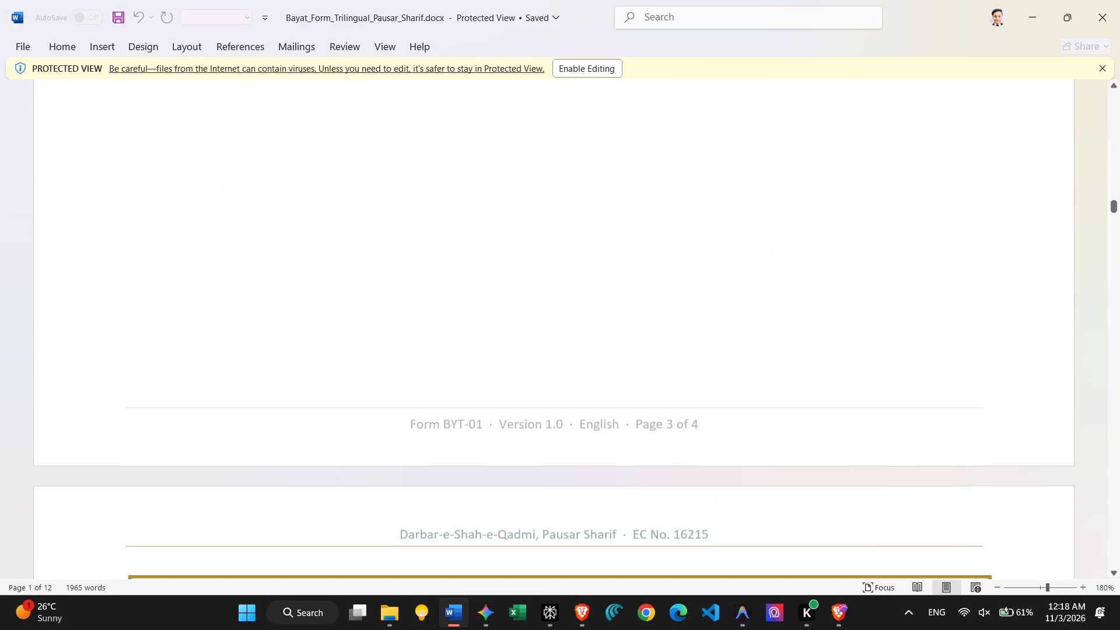
scroll(502, 316, up, 1)
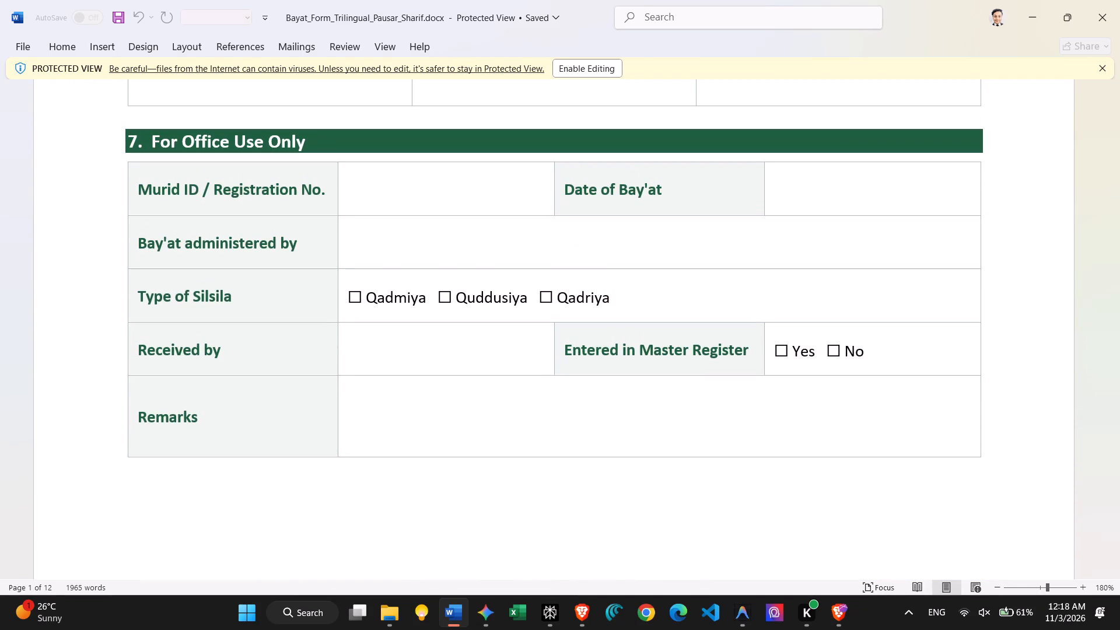
scroll(502, 316, down, 3)
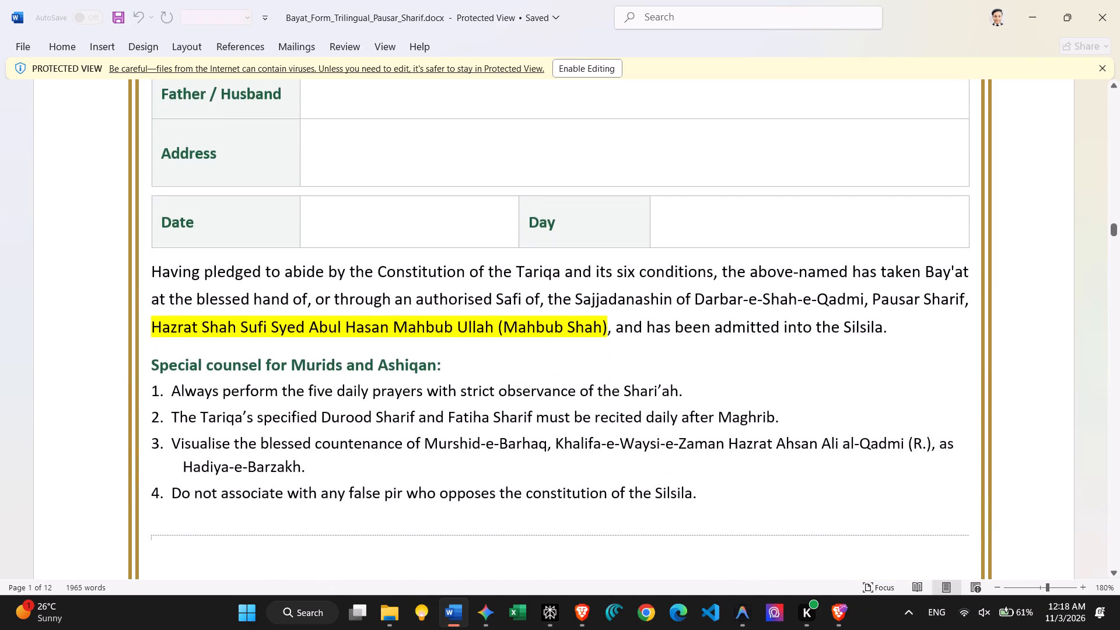
scroll(502, 316, down, 3)
Look over the Bengali version again, from the personal and address tables through the conditions and signatures to the office-use section.
scroll(502, 316, down, 1)
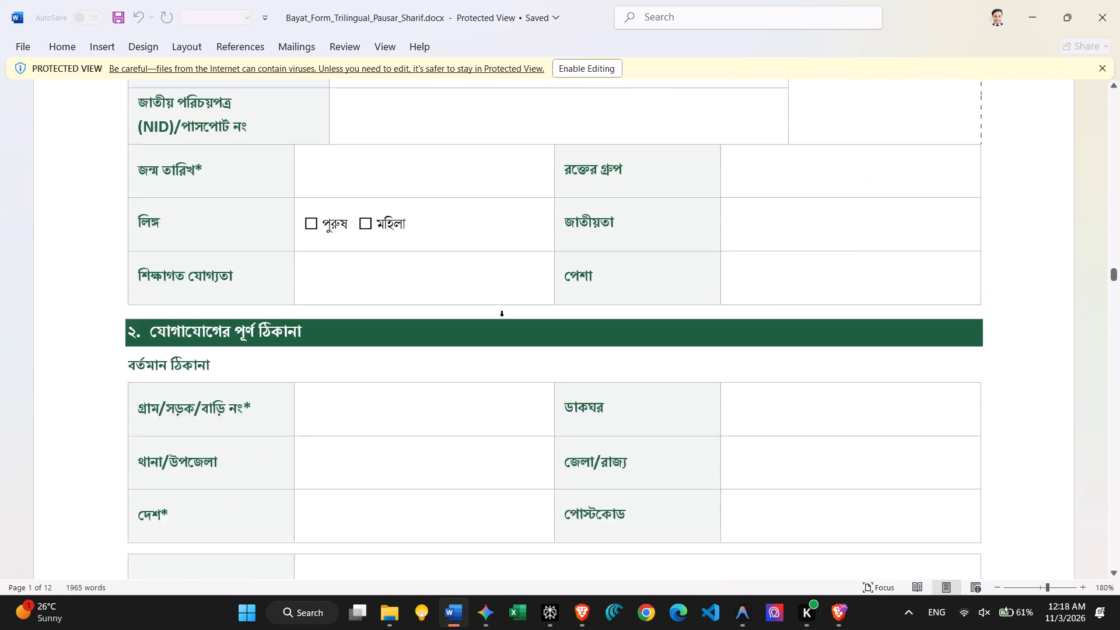
scroll(502, 316, down, 2)
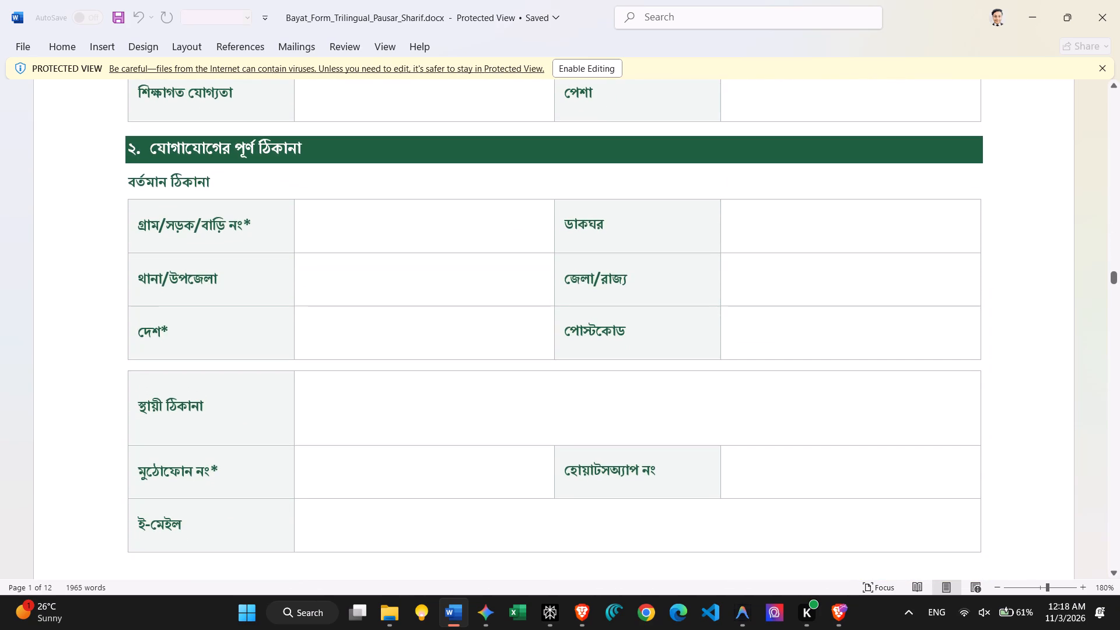
scroll(502, 316, down, 4)
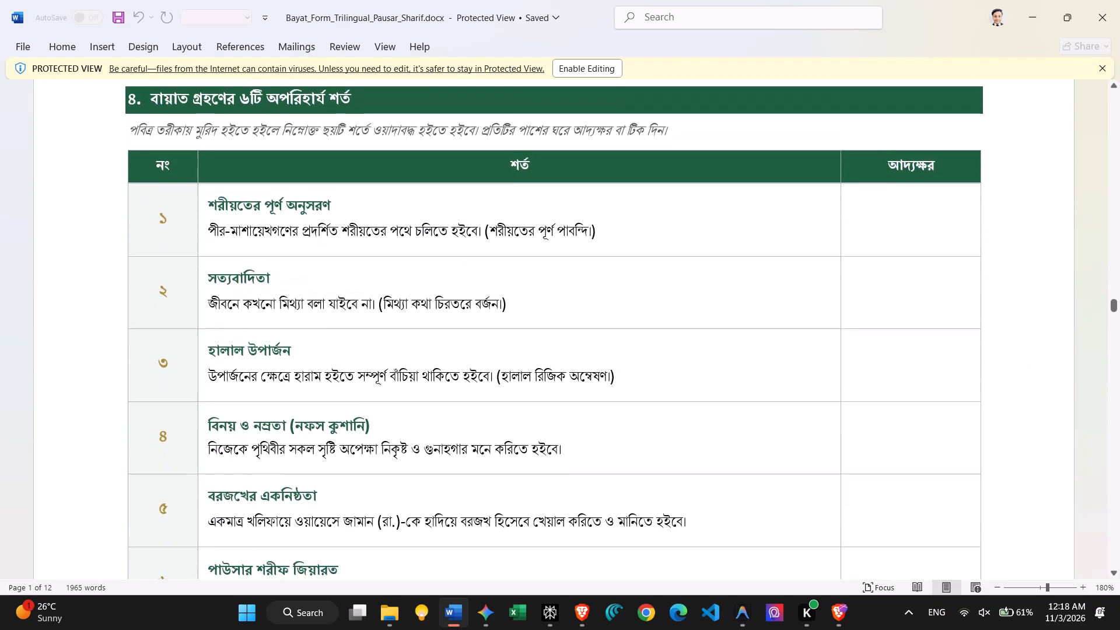
scroll(502, 316, down, 3)
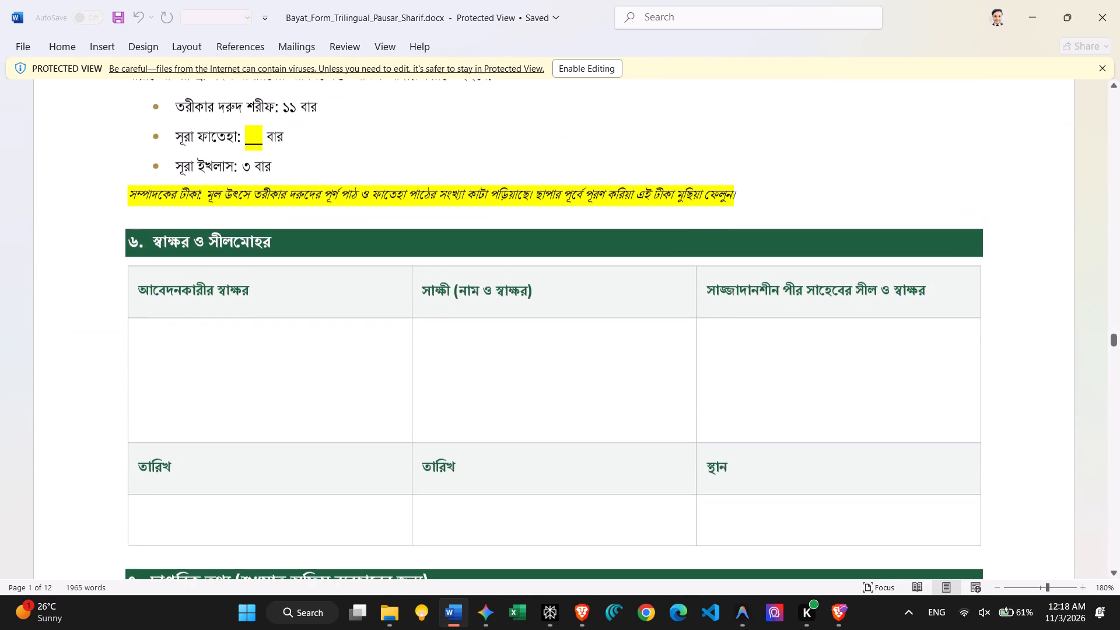
scroll(502, 316, down, 2)
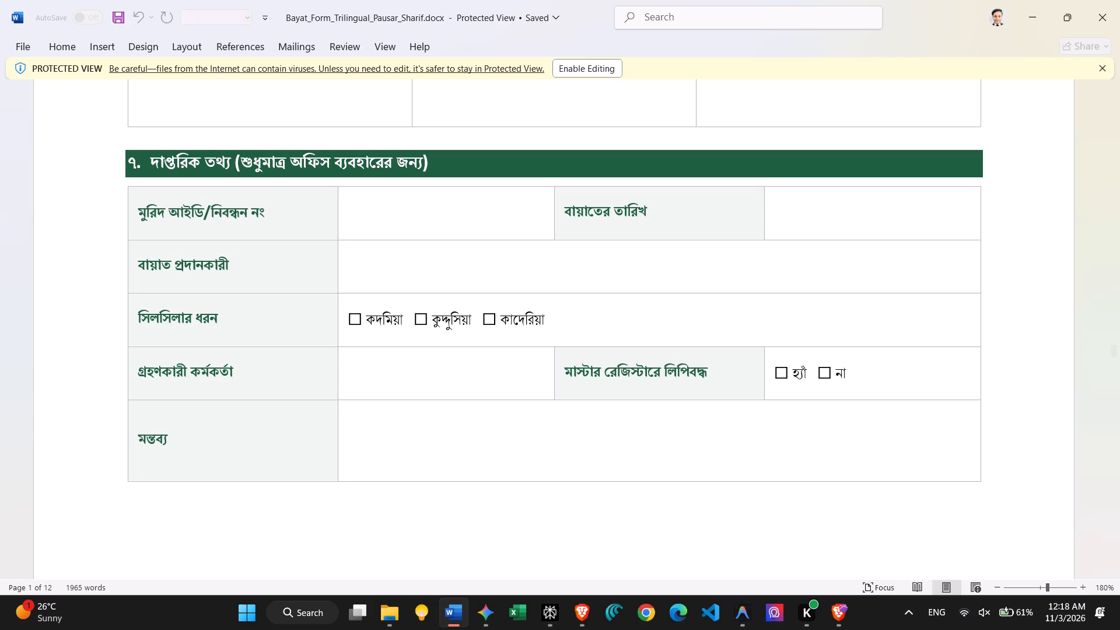
Look through the Bengali signatures, office-use section and certificate, continuing into the Arabic letterhead, pledge and six conditions.
scroll(502, 316, up, 1)
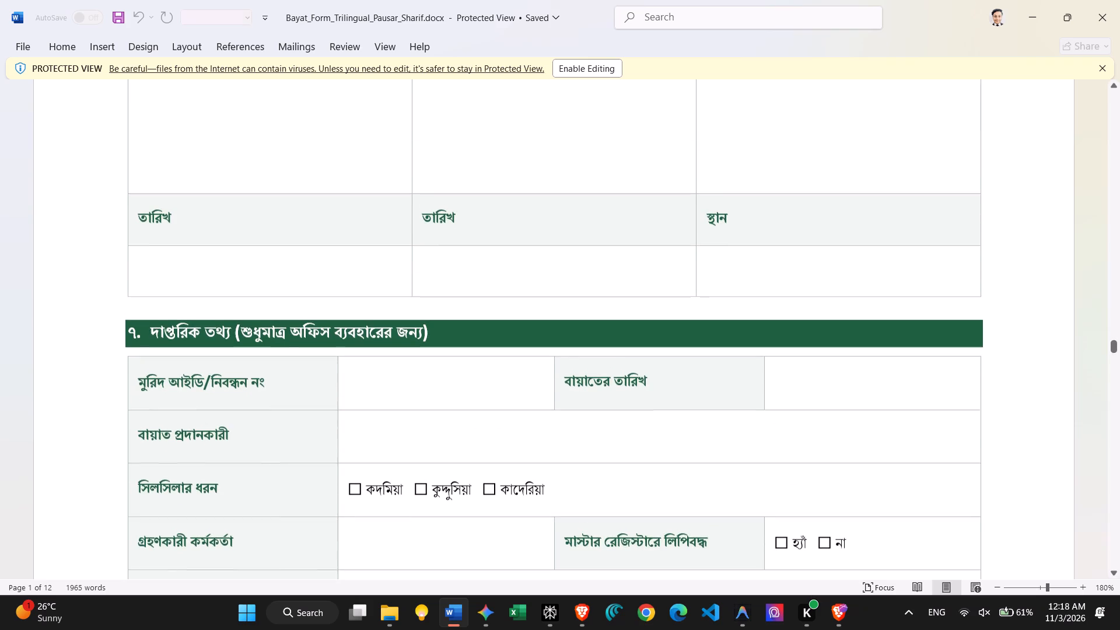
scroll(502, 316, up, 1)
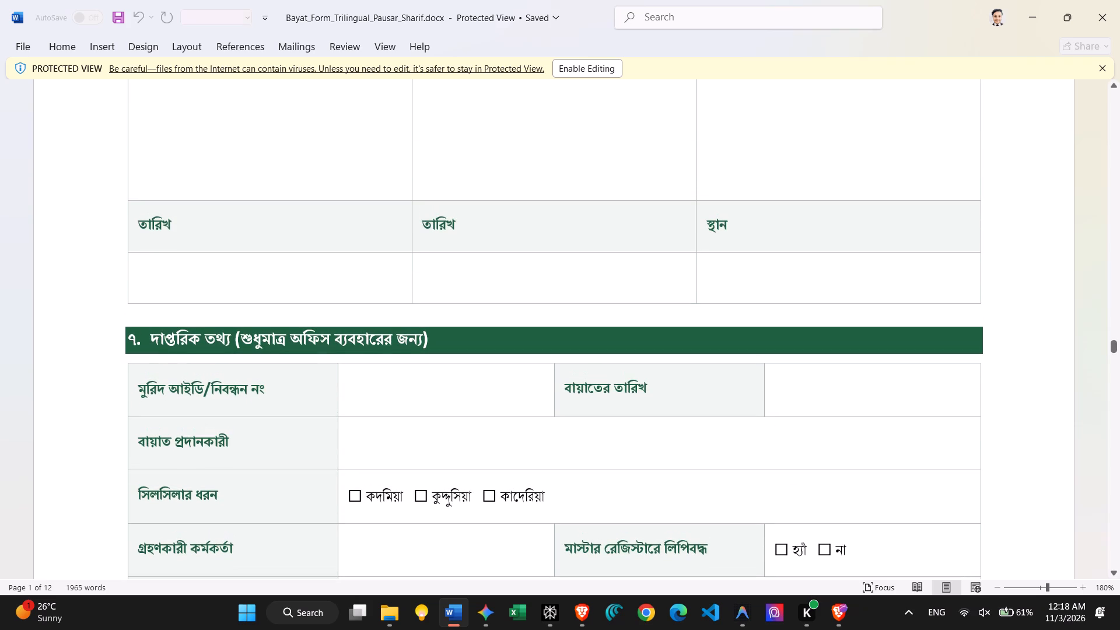
scroll(467, 456, down, 5)
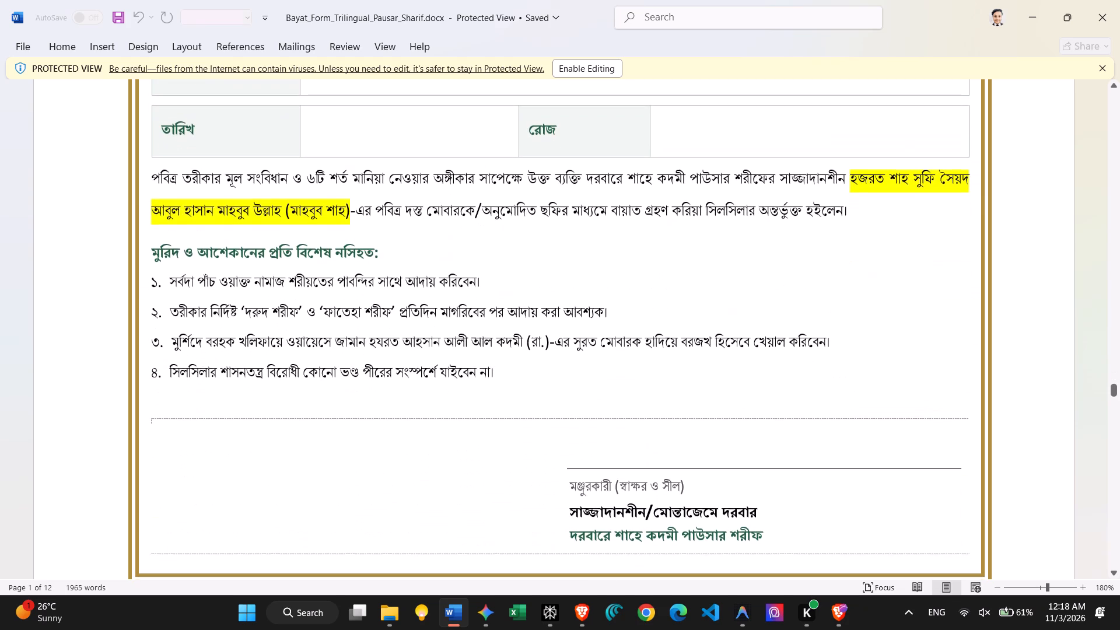
scroll(467, 456, down, 2)
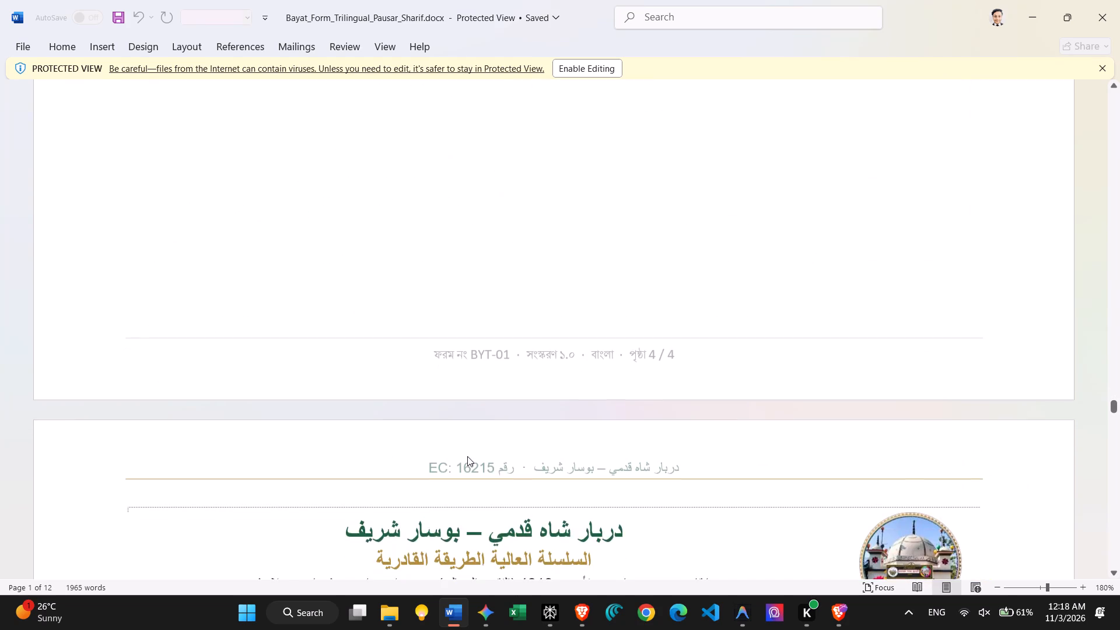
scroll(467, 456, down, 4)
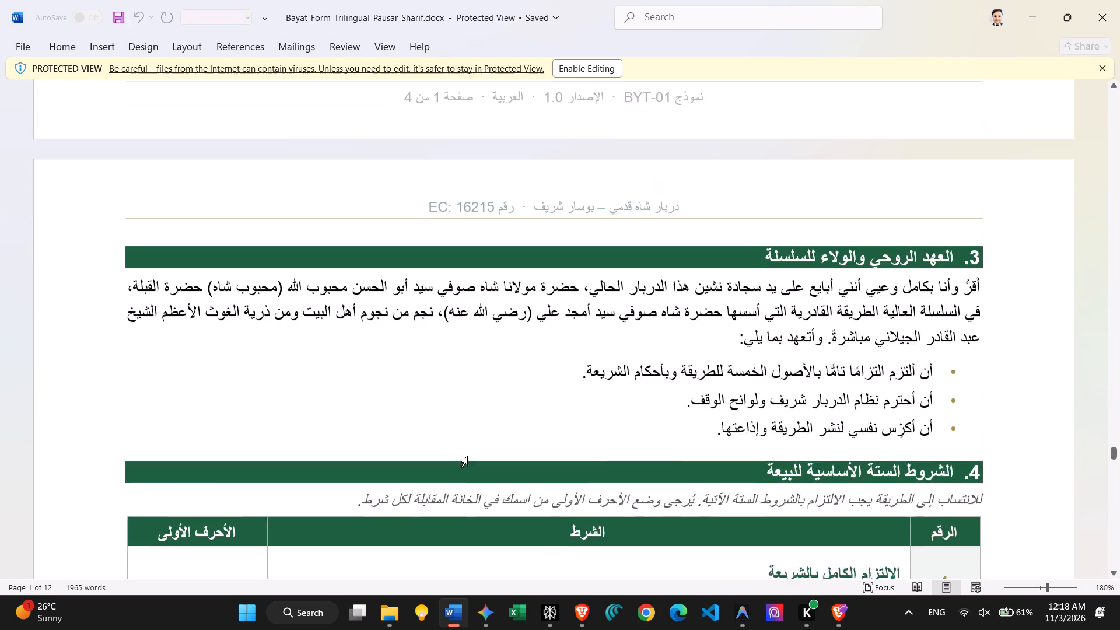
scroll(467, 456, down, 1)
Go back to the English version and review its daily wird section and the table of six Bay'at conditions.
scroll(467, 456, up, 15)
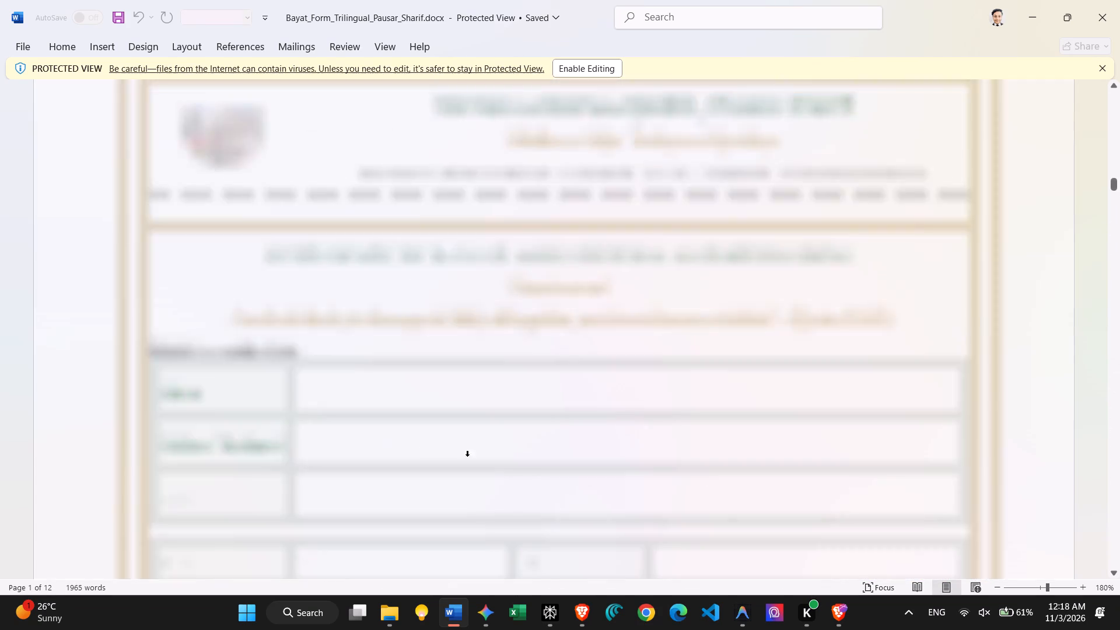
scroll(467, 456, down, 1)
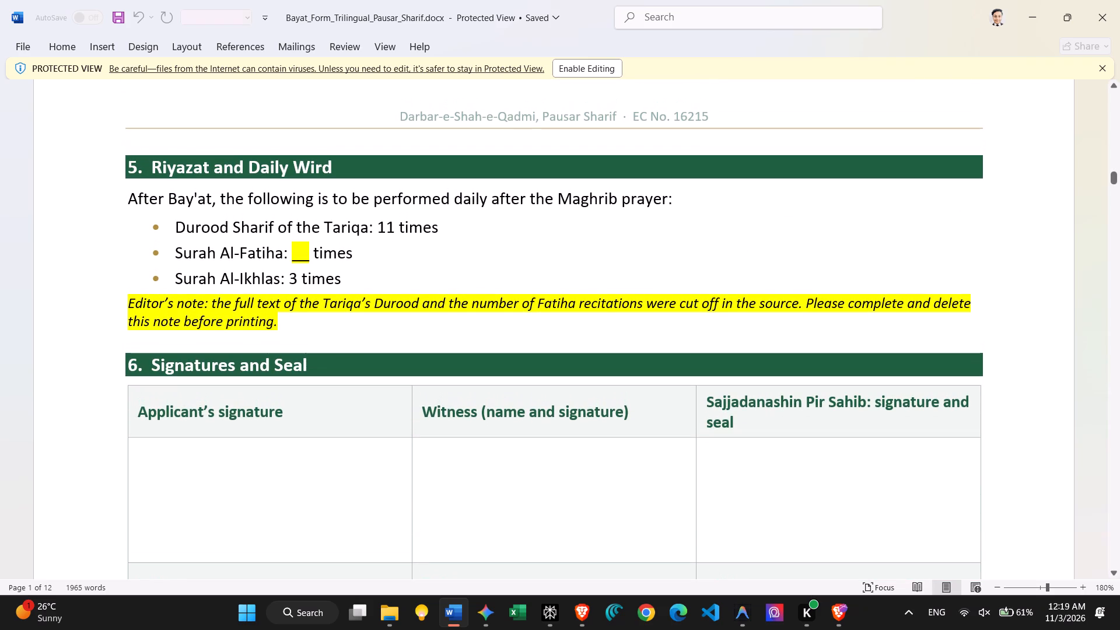
scroll(467, 456, up, 3)
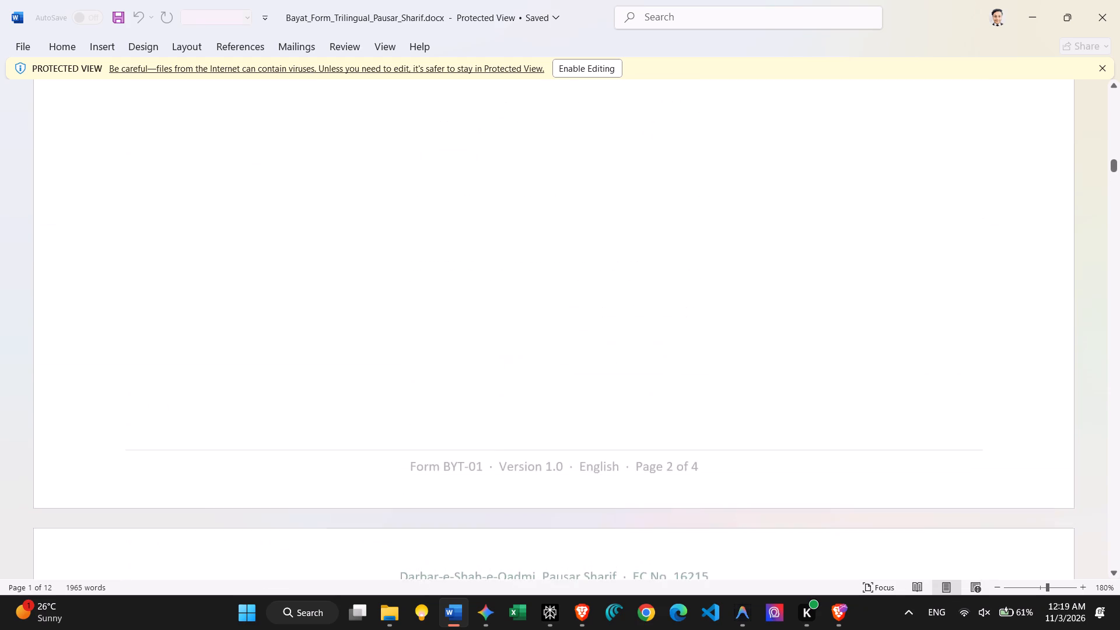
scroll(467, 456, up, 2)
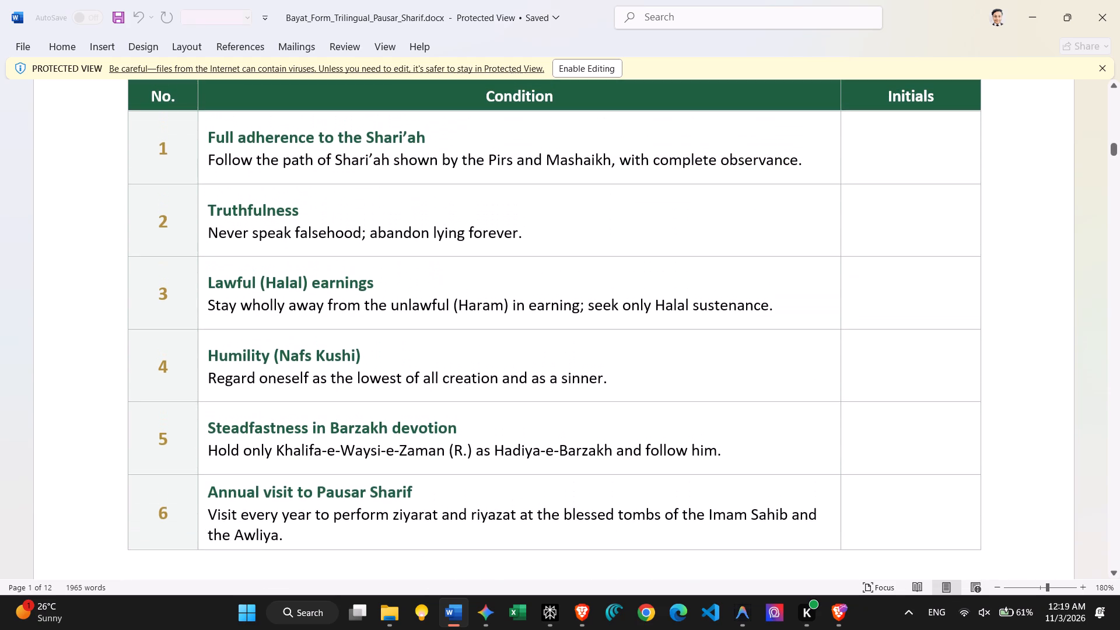
scroll(467, 456, down, 1)
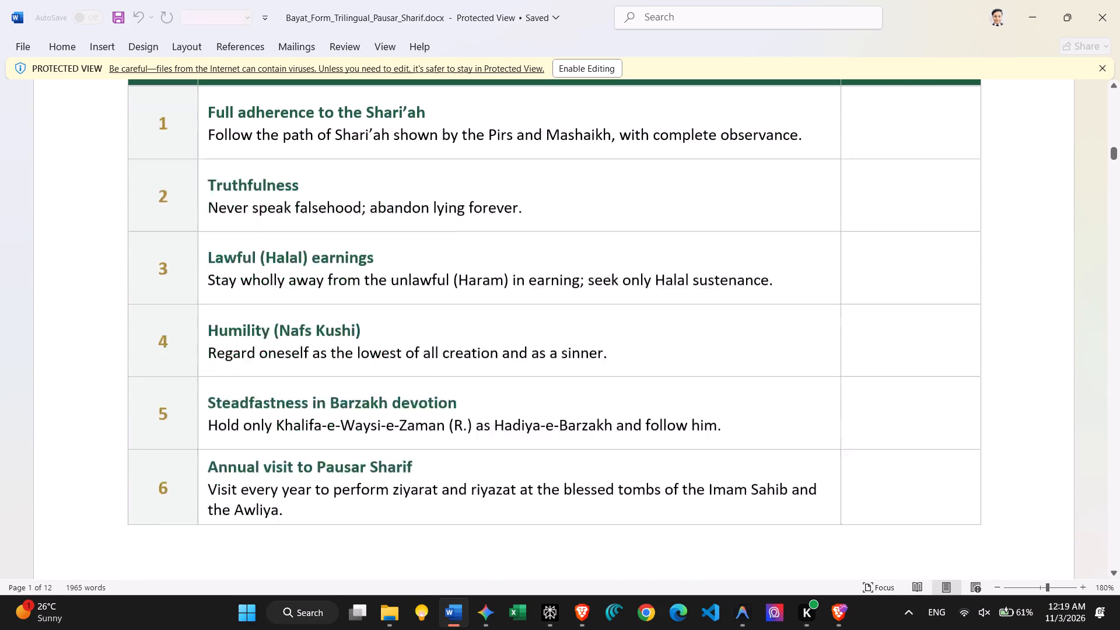
scroll(467, 456, down, 2)
click(467, 456)
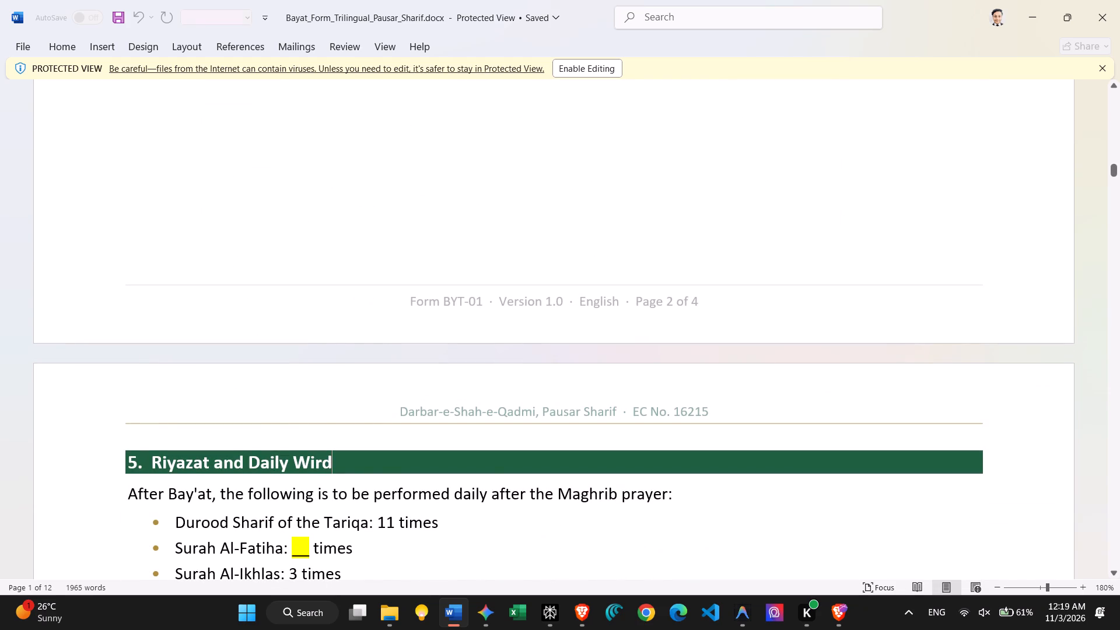
Read the English daily wird with its editor's note, the Signatures and Seal table, and the For Office Use Only section.
scroll(467, 456, down, 2)
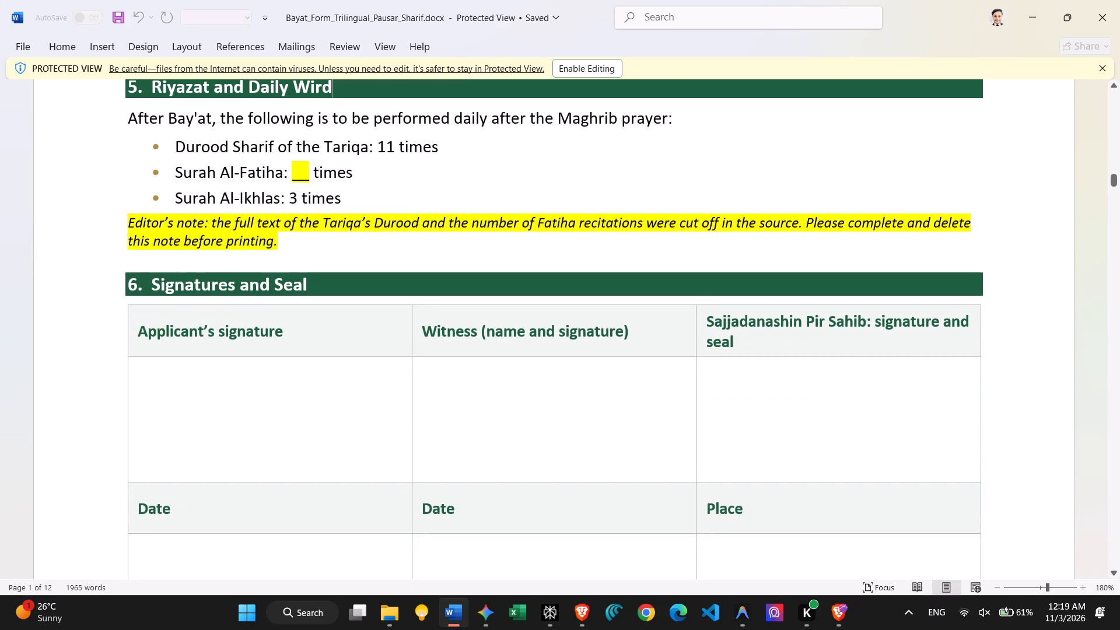
scroll(467, 456, down, 2)
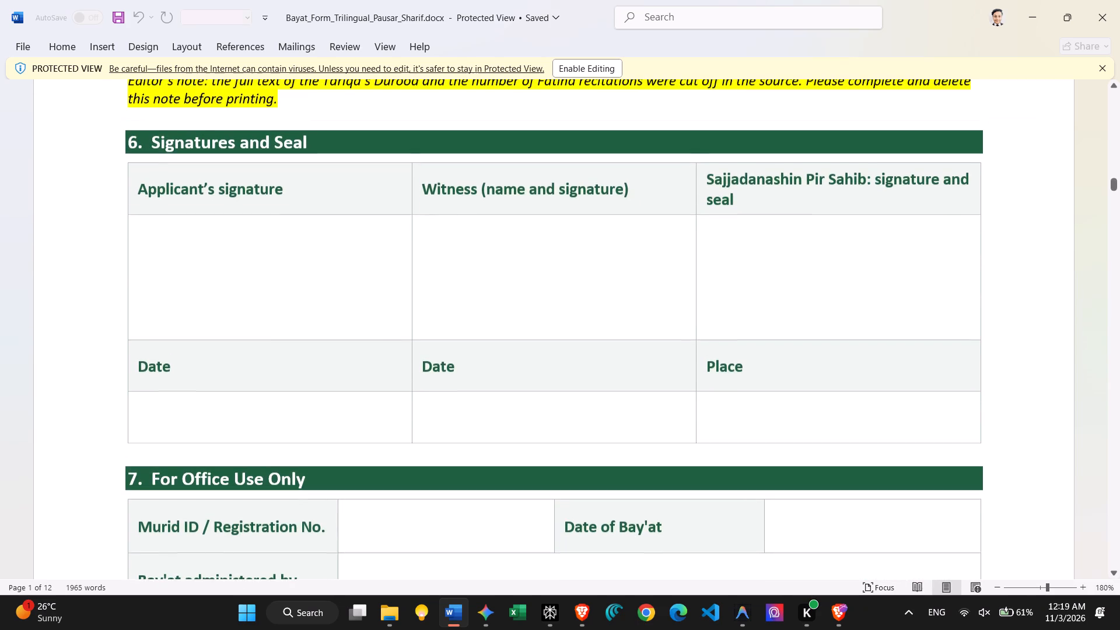
scroll(467, 456, down, 3)
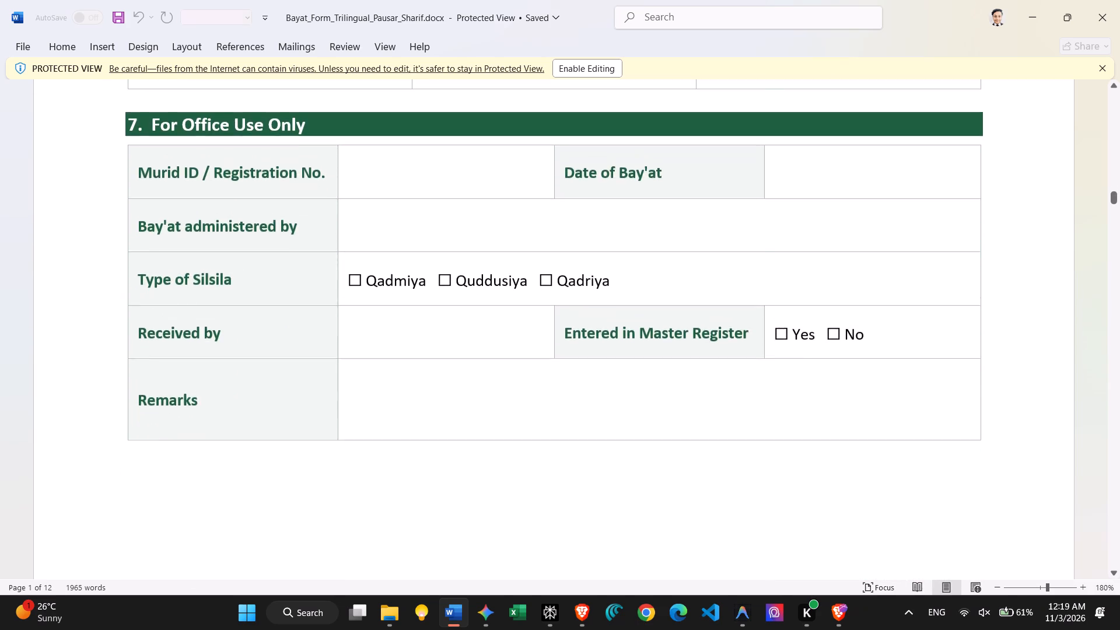
scroll(467, 456, down, 1)
scroll(467, 456, up, 1)
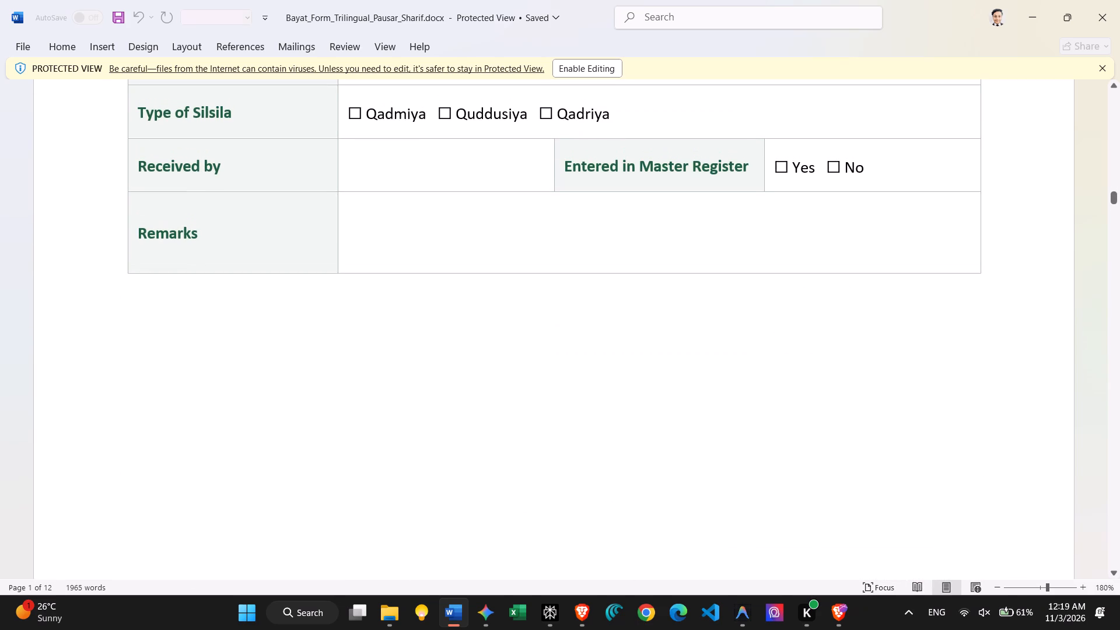
click(467, 456)
Read the English Ijazatnama certificate, from the name and address fields through the special counsel to the sanctioning signature block.
scroll(467, 456, down, 3)
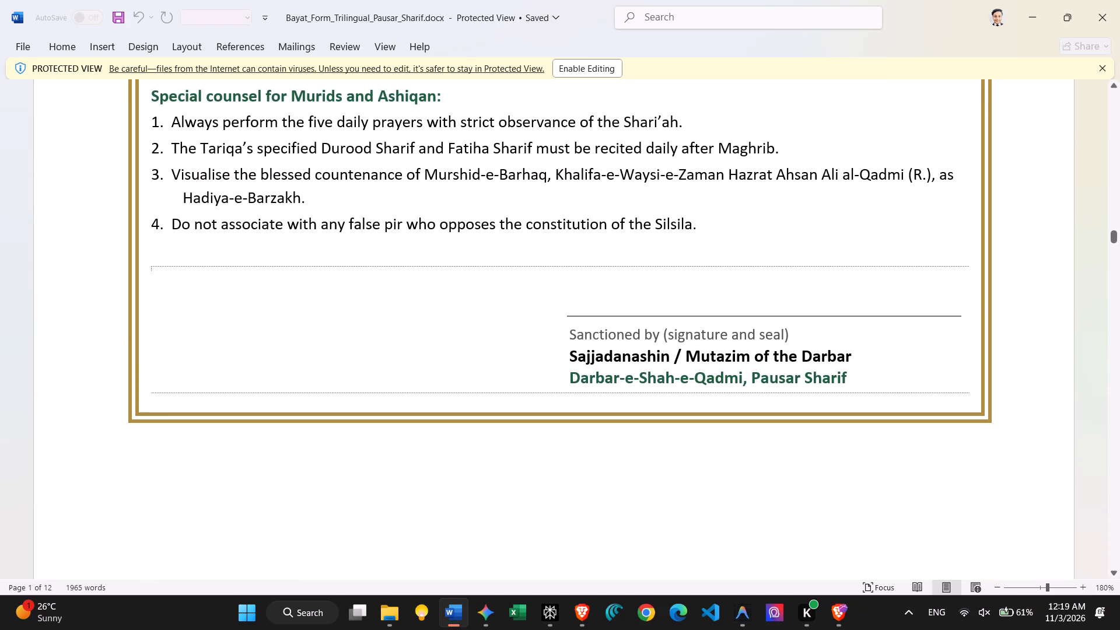
scroll(467, 456, down, 1)
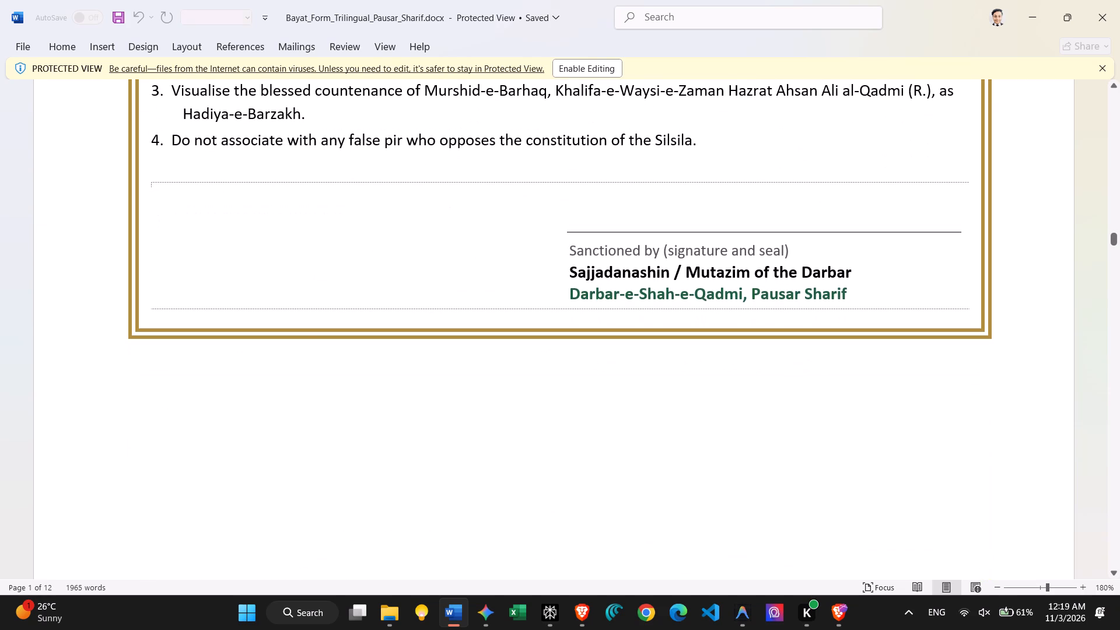
scroll(467, 456, up, 1)
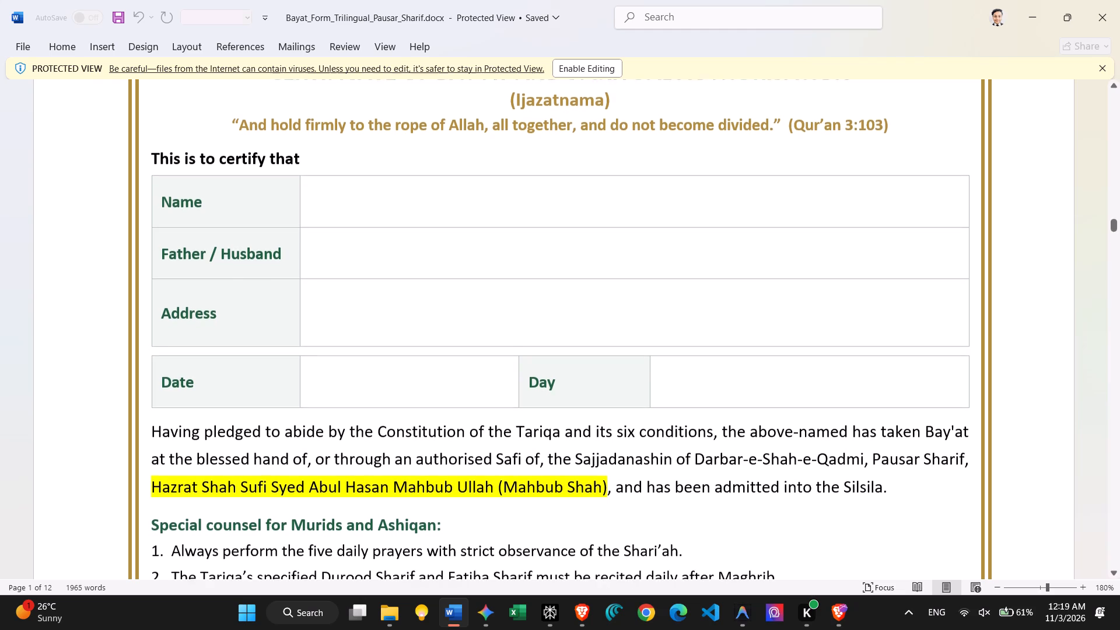
scroll(467, 456, down, 1)
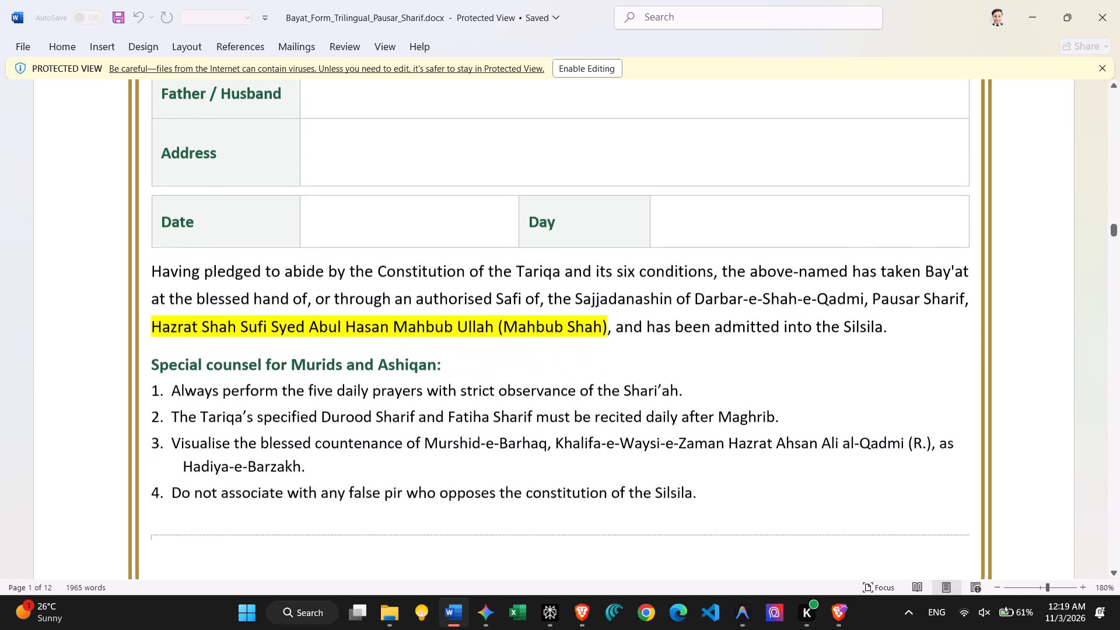
scroll(467, 456, down, 3)
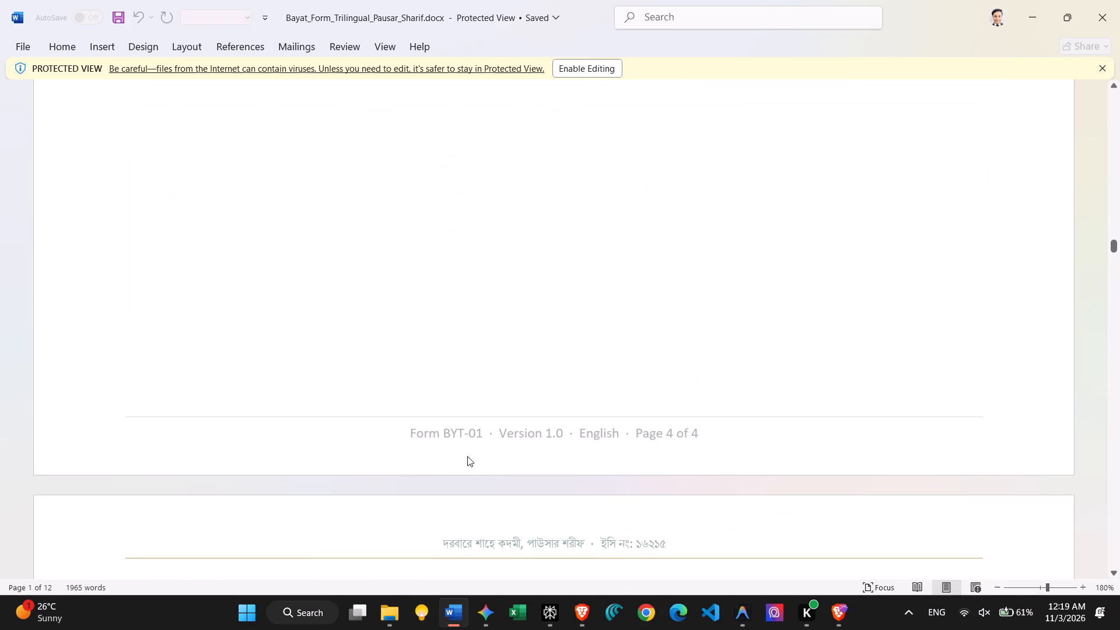
Close the Bayat_Form_Trilingual_Pausar_Sharif.docx document and return to the Downloads folder.
click(1100, 0)
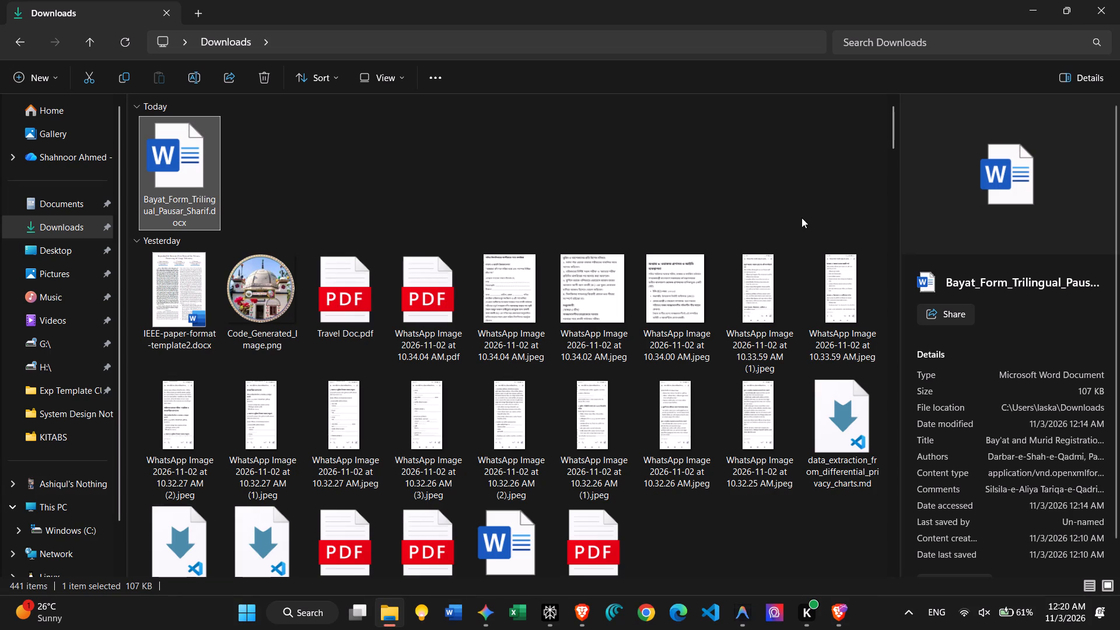
click(498, 145)
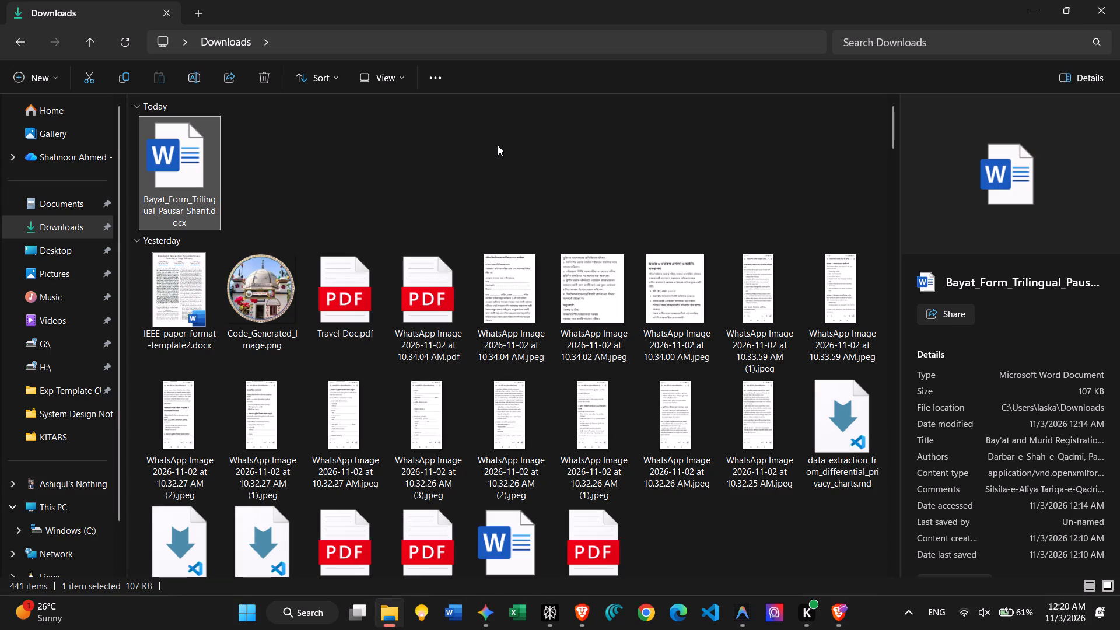
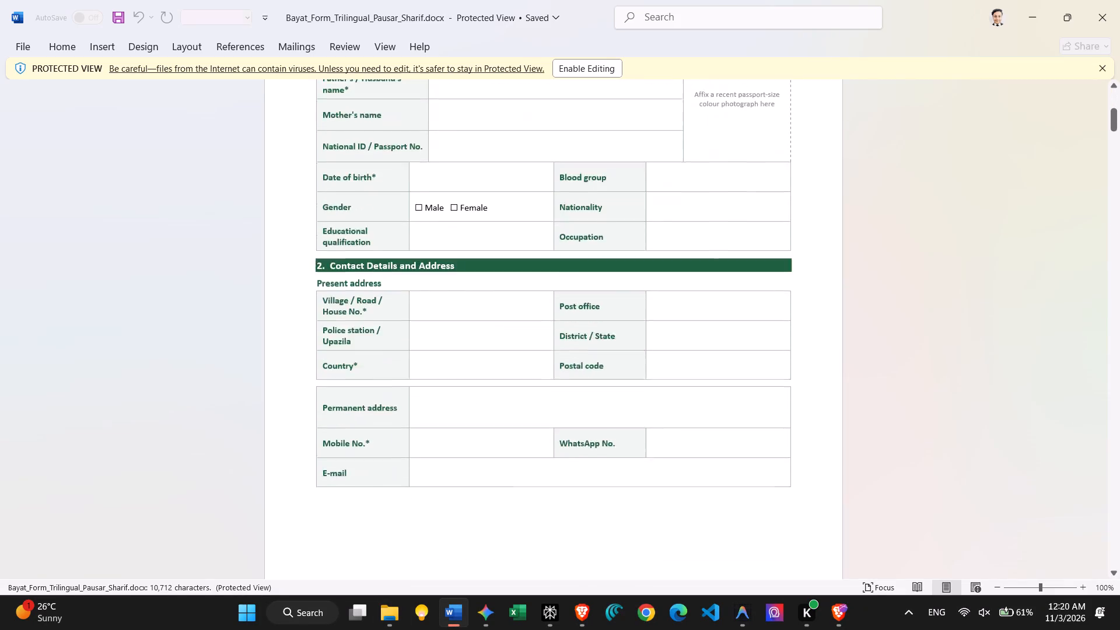
Take the trilingual Bay'at form document out of Protected View so it can be edited.
scroll(552, 240, down, 3)
click(593, 66)
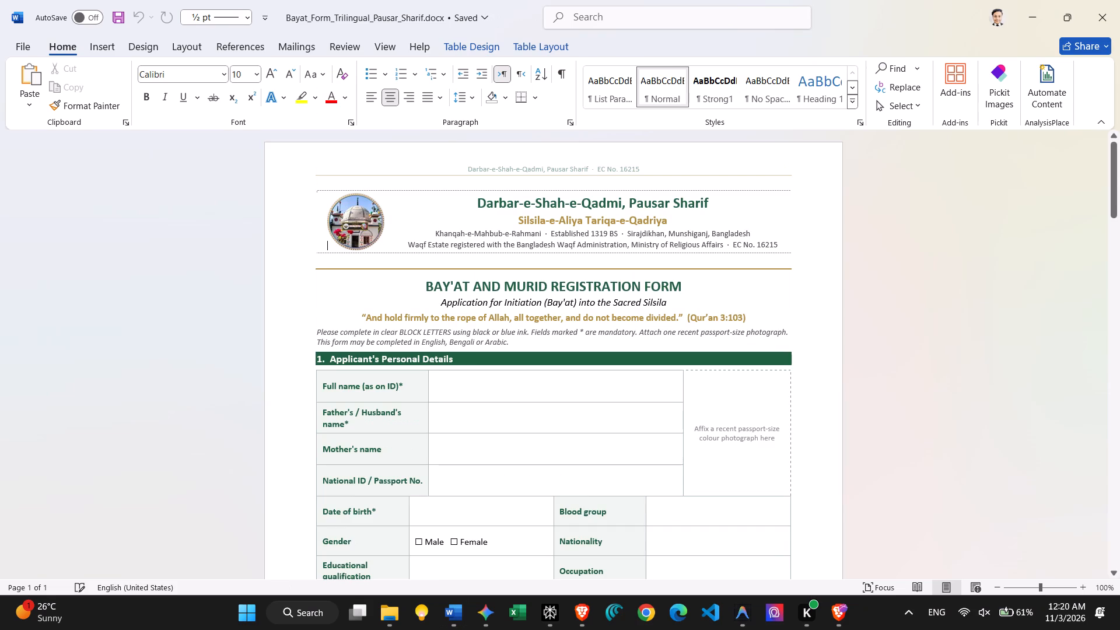
Delete the highlighted editor's note below the daily wird list in the English section 5, Riyazat and Daily Wird.
scroll(476, 288, down, 5)
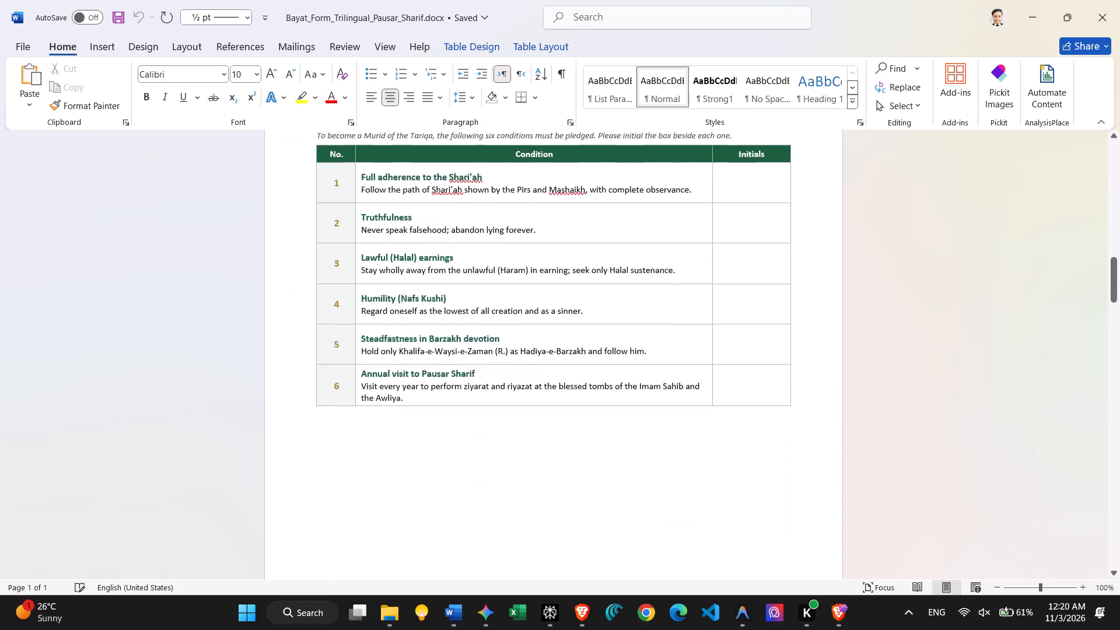
scroll(476, 288, up, 3)
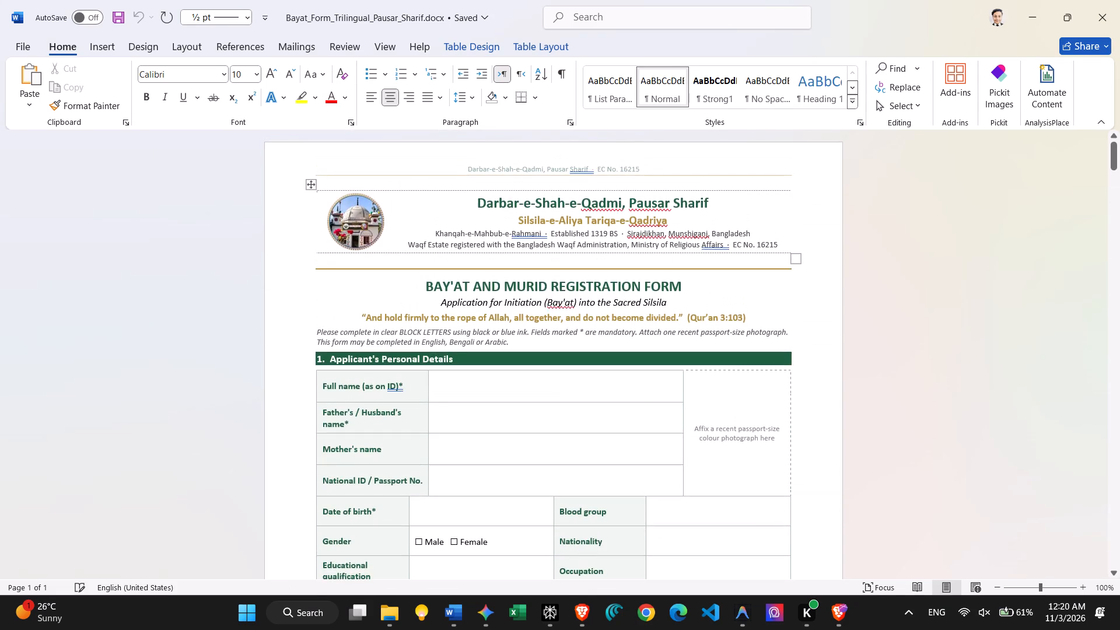
scroll(476, 288, down, 3)
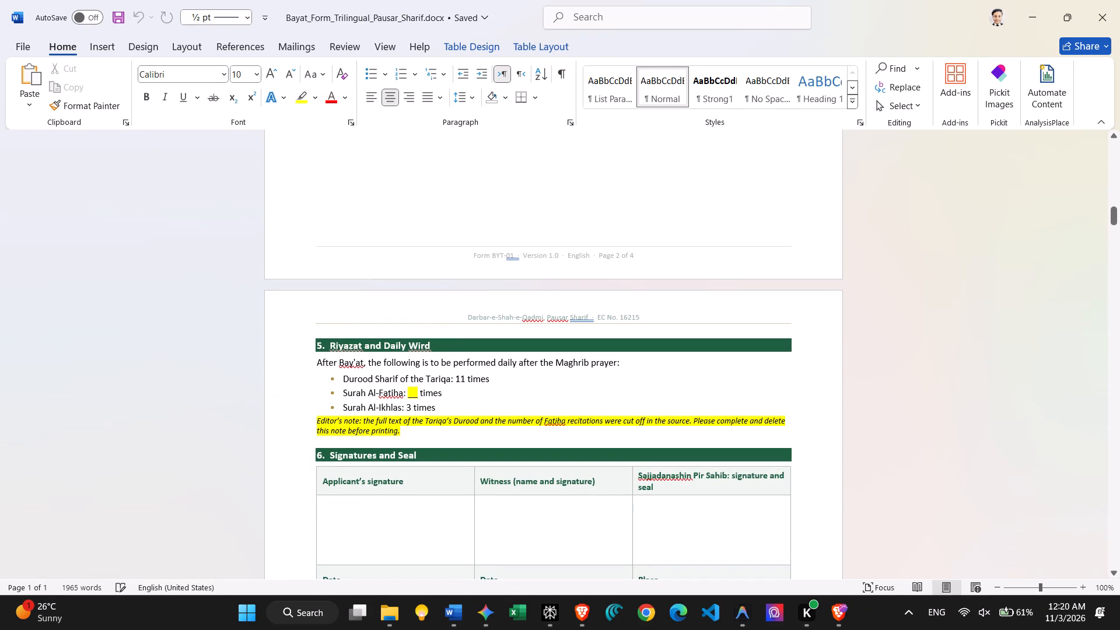
drag(417, 432, 320, 422)
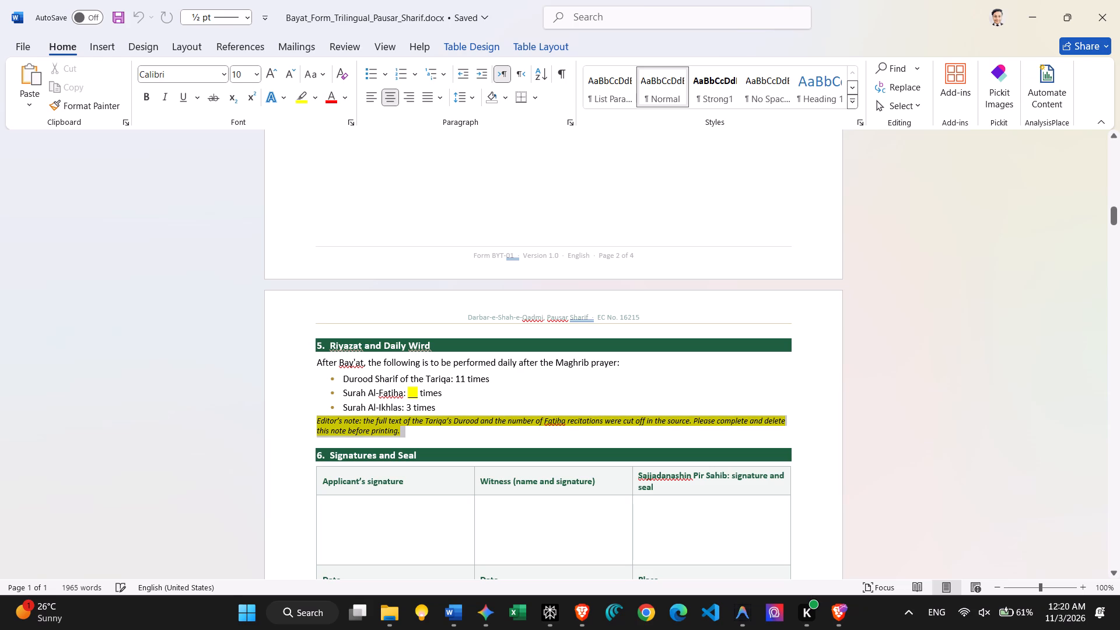
drag(320, 422, 320, 422)
key(BackSpace)
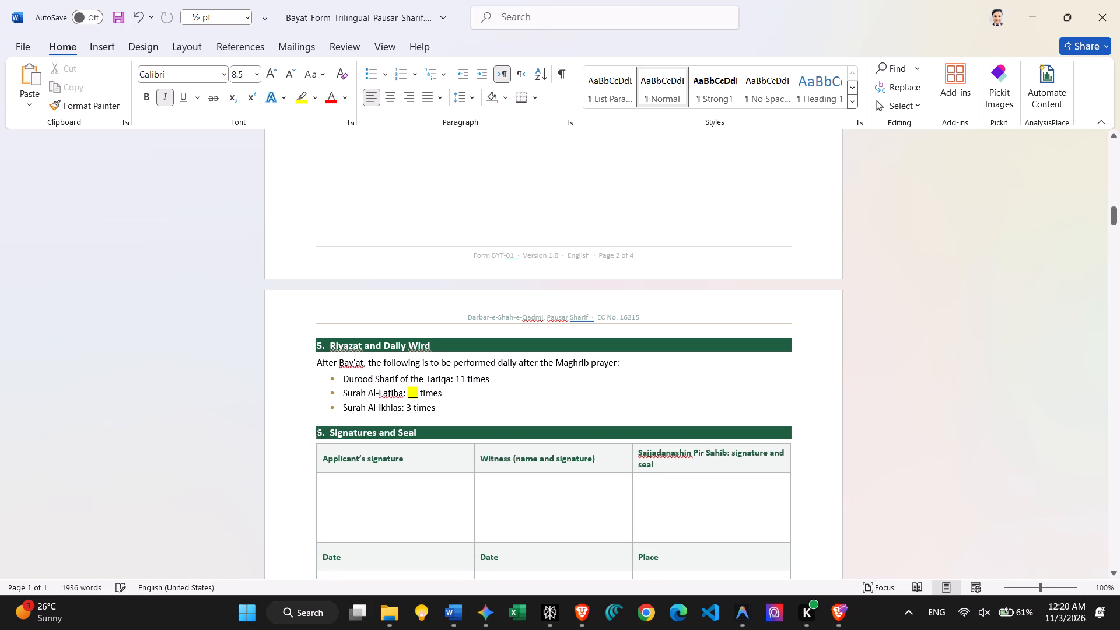
Remove the yellow highlight from the blank count in the Surah Al-Fatiha line of the English daily wird list.
ctrl+scroll(396, 395, up, 4)
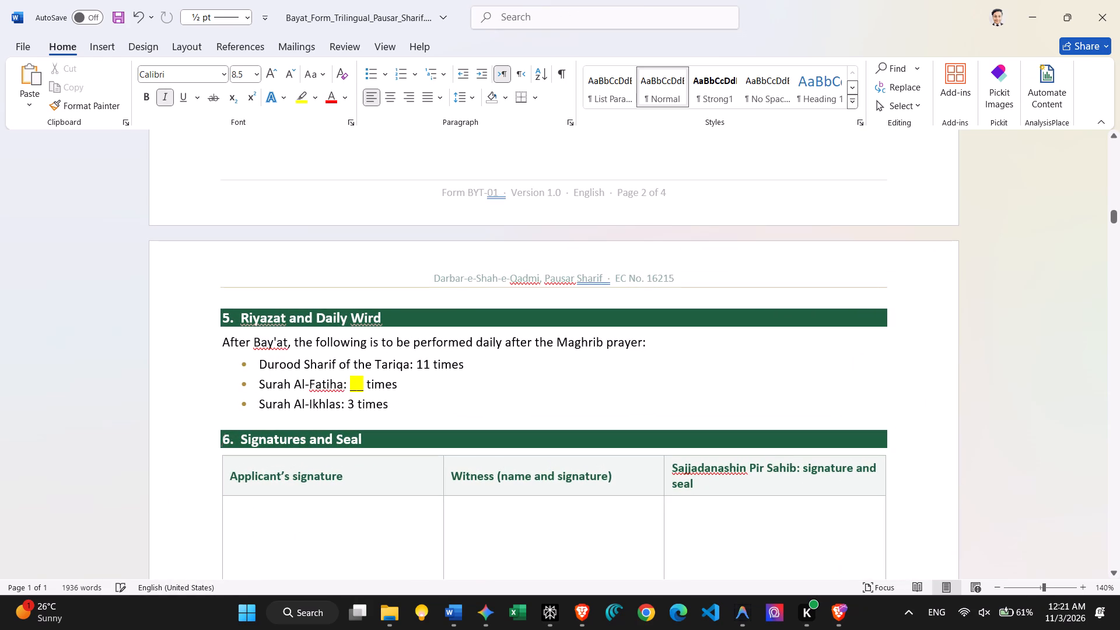
click(360, 391)
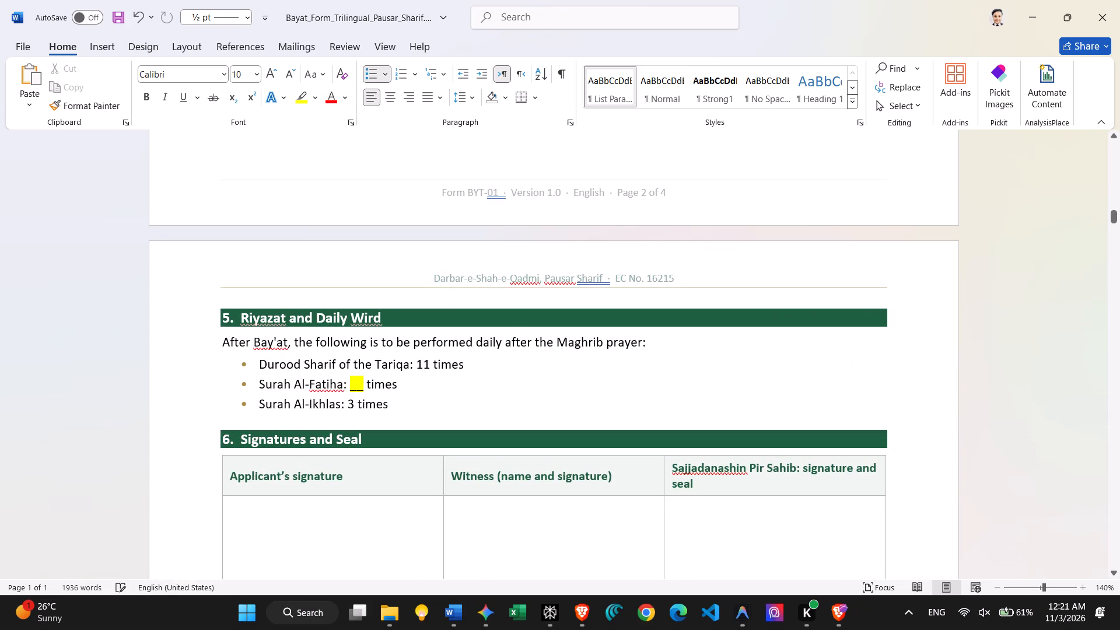
drag(363, 388, 349, 388)
click(293, 93)
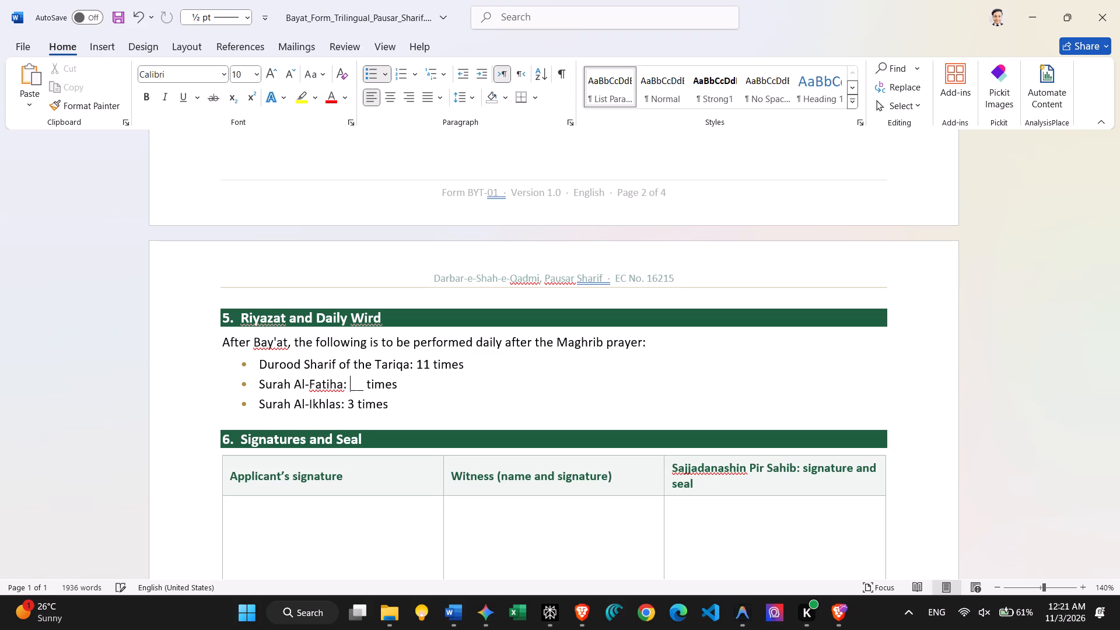
Change the Durood Sharif of the Tariqa count in the English daily wird list to 12 times.
click(430, 367)
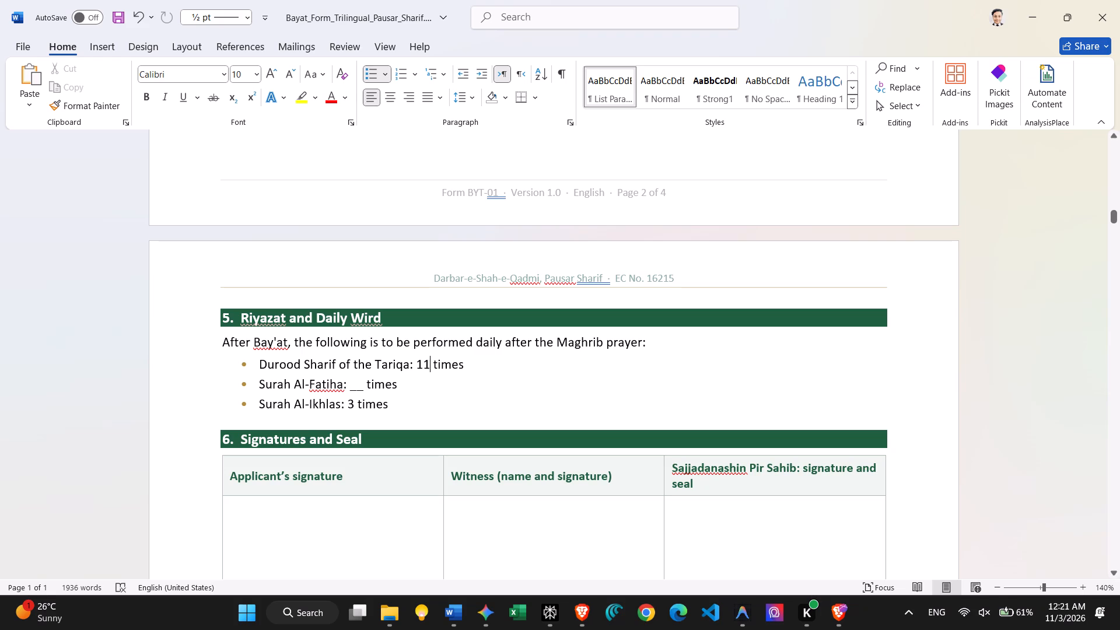
key(BackSpace)
key(2)
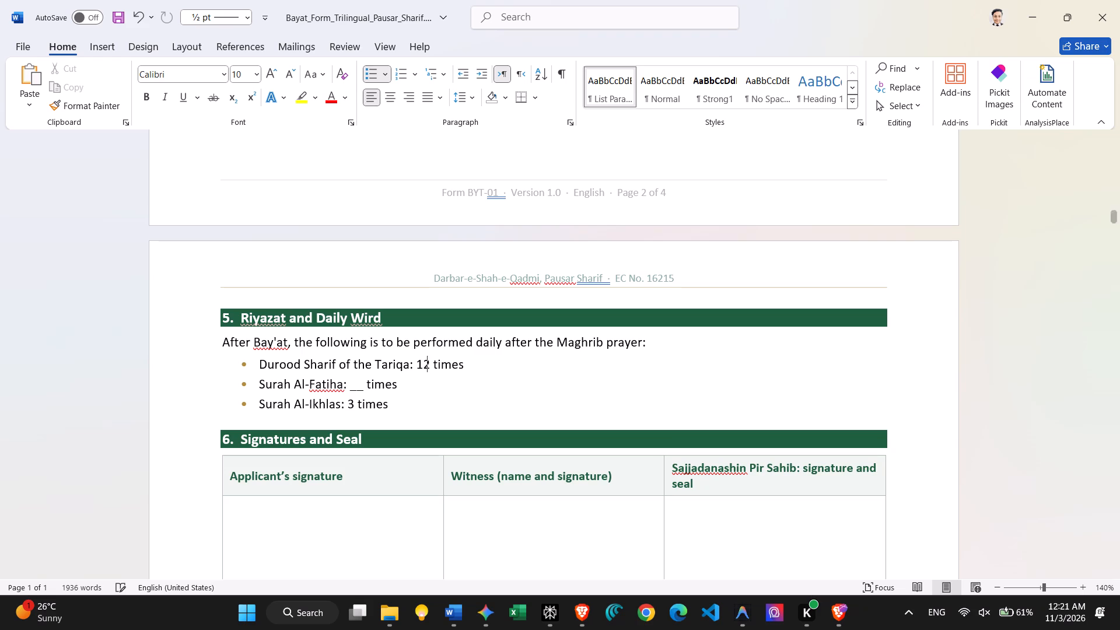
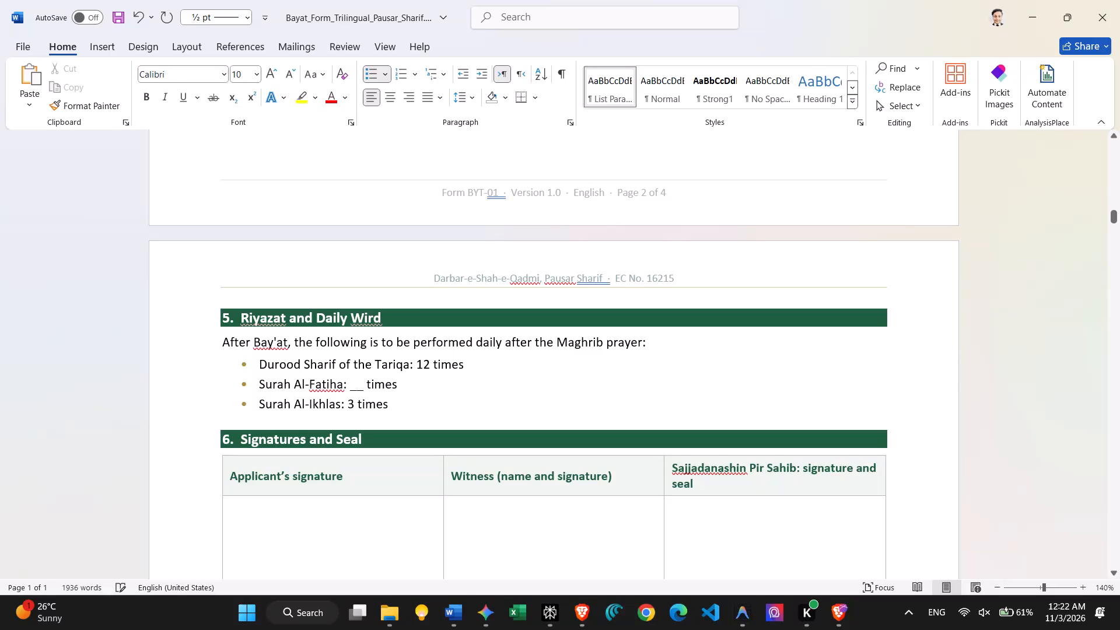
Fill the blank Surah Al-Fatiha count in the English daily wird list with 1.
click(362, 386)
key(BackSpace)
key(BackSpace)
key(1)
Copy the Durood Sharif of the Tariqa line and add it as a fourth bullet after Surah Al-Ikhlas in the English list.
drag(462, 370, 281, 367)
key(ctrl+c)
click(401, 409)
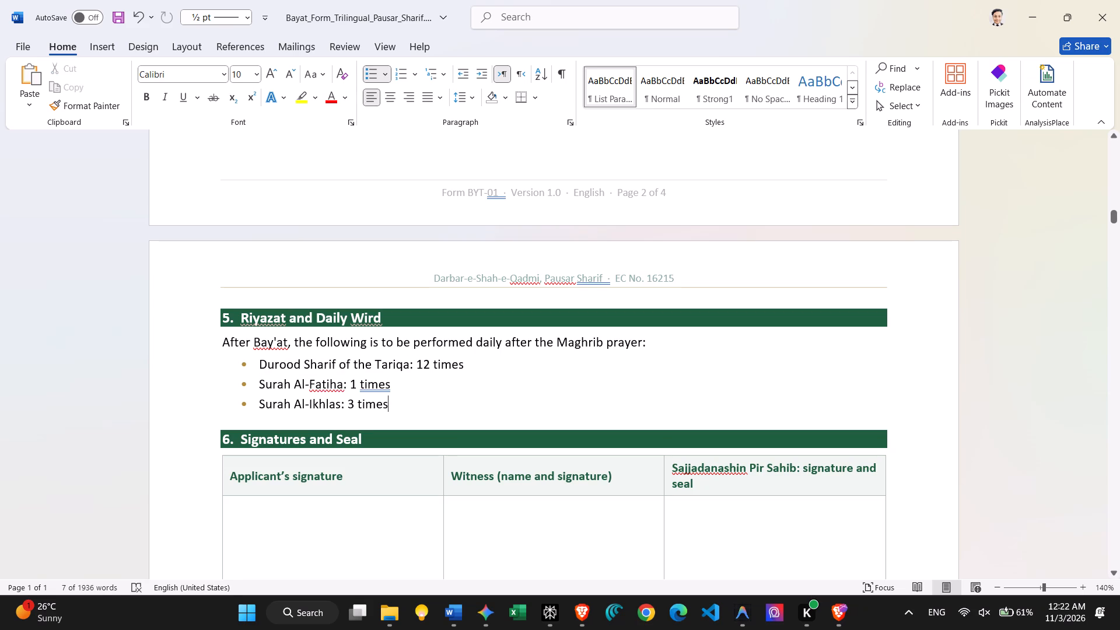
key(Return)
key(ctrl+v)
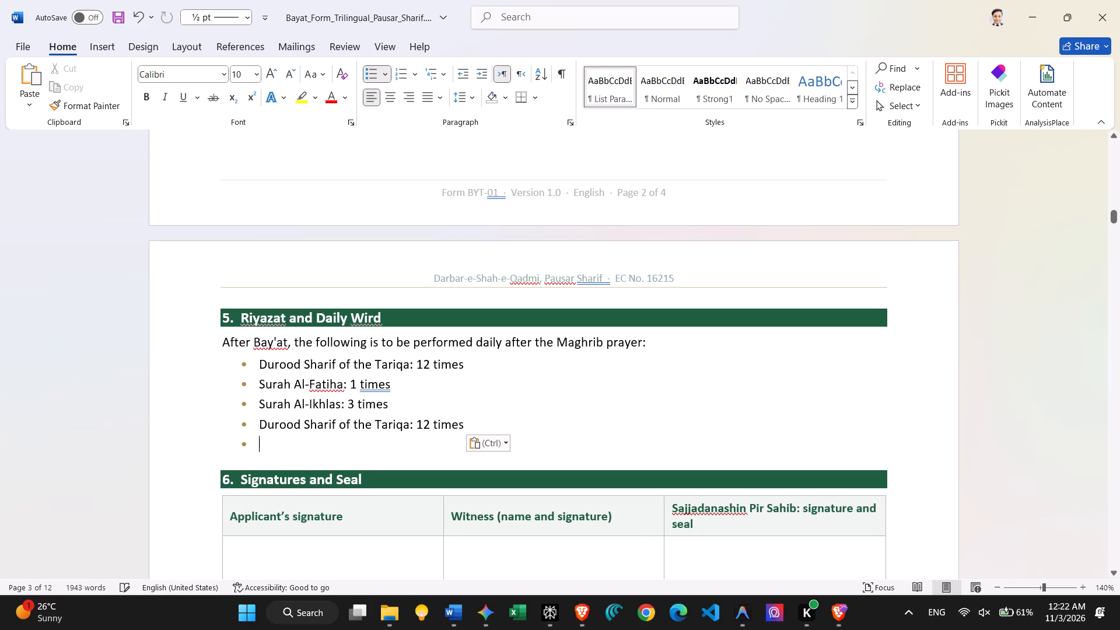
Change "times" to "time" in the Surah Al-Fatiha line of the English daily wird list.
click(396, 386)
key(BackSpace)
Remove the empty bullet at the end of the English daily wird list.
click(292, 442)
key(BackSpace)
key(BackSpace)
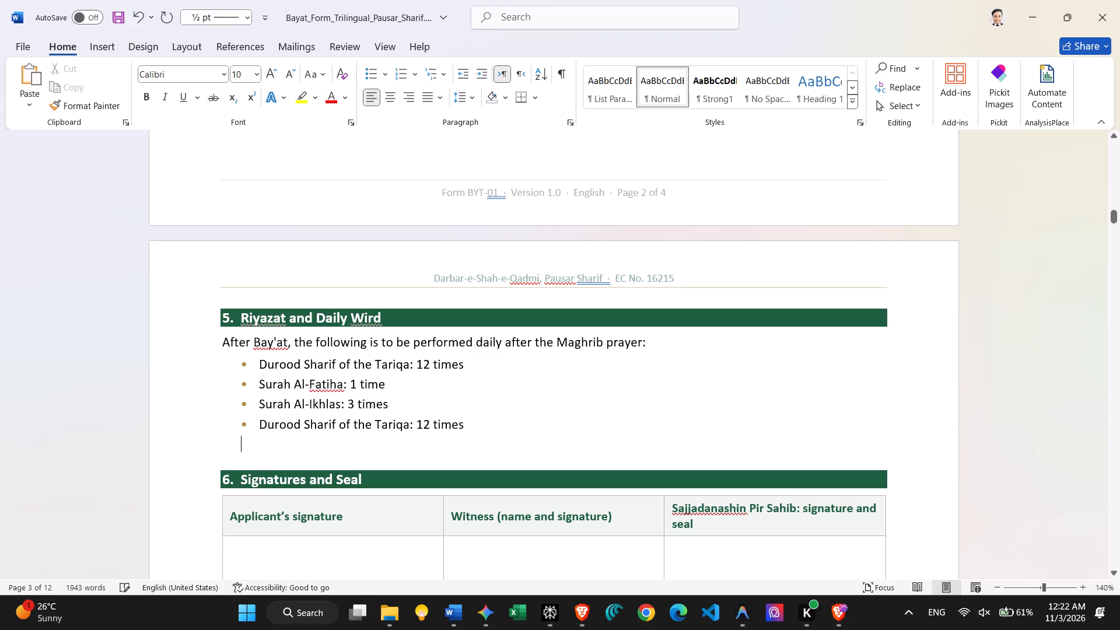
key(BackSpace)
key(BackSpace)
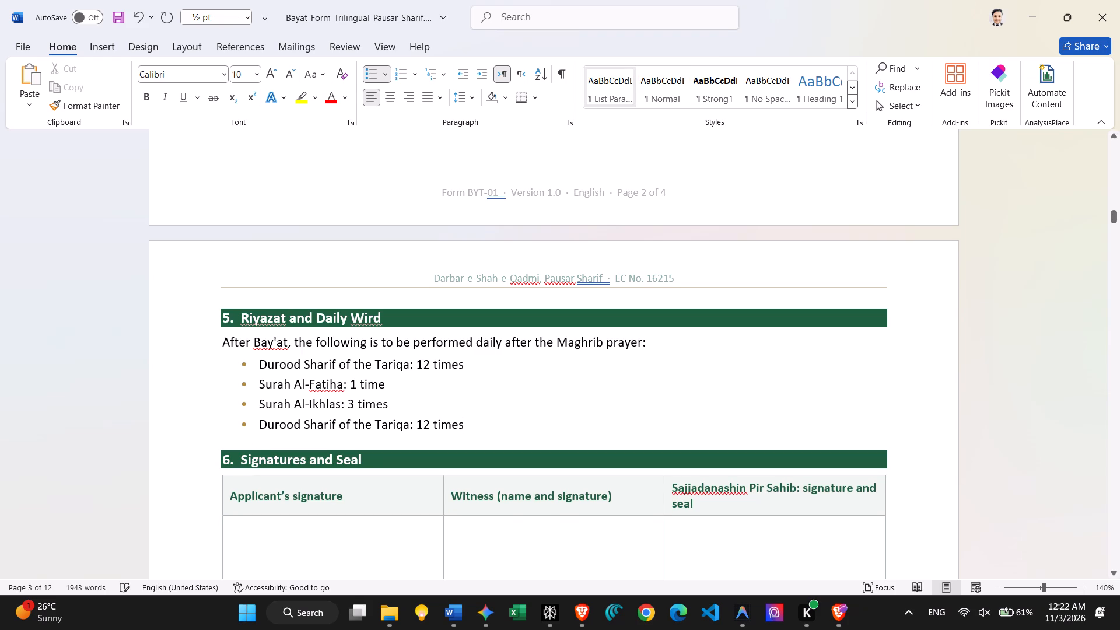
Review the English six conditions of Bay'at, the daily wird list and the signatures section.
scroll(411, 435, down, 1)
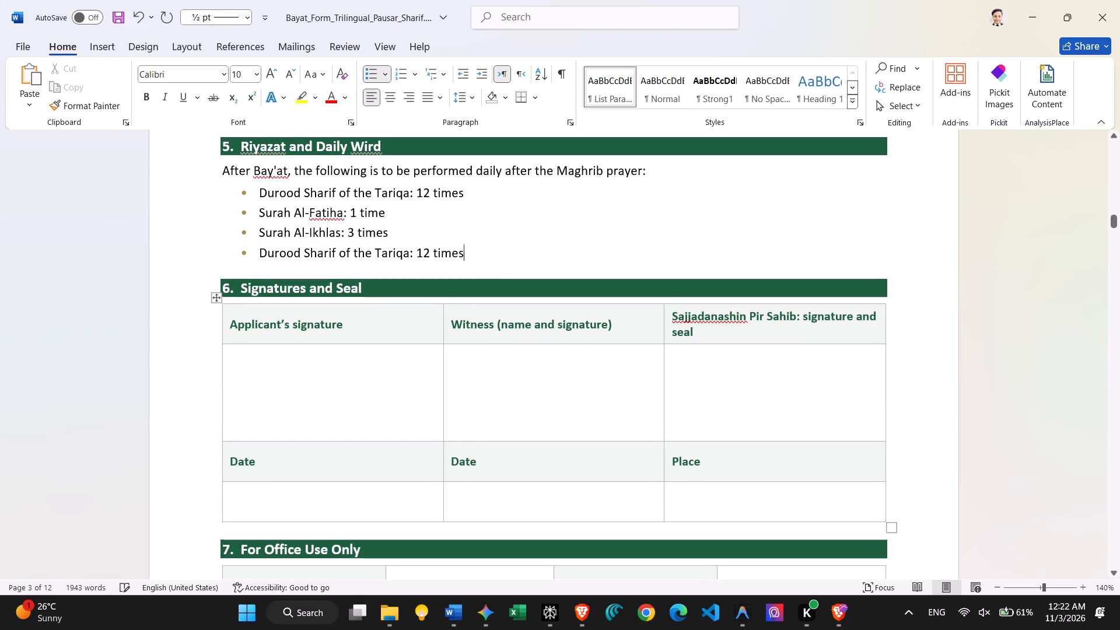
scroll(411, 435, up, 3)
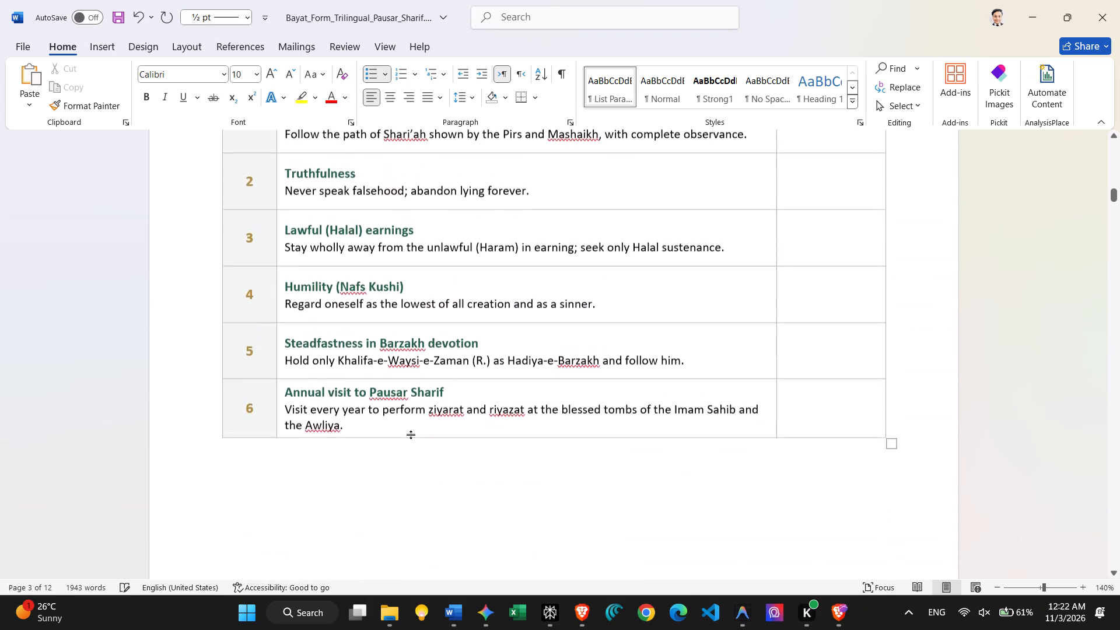
scroll(411, 435, up, 1)
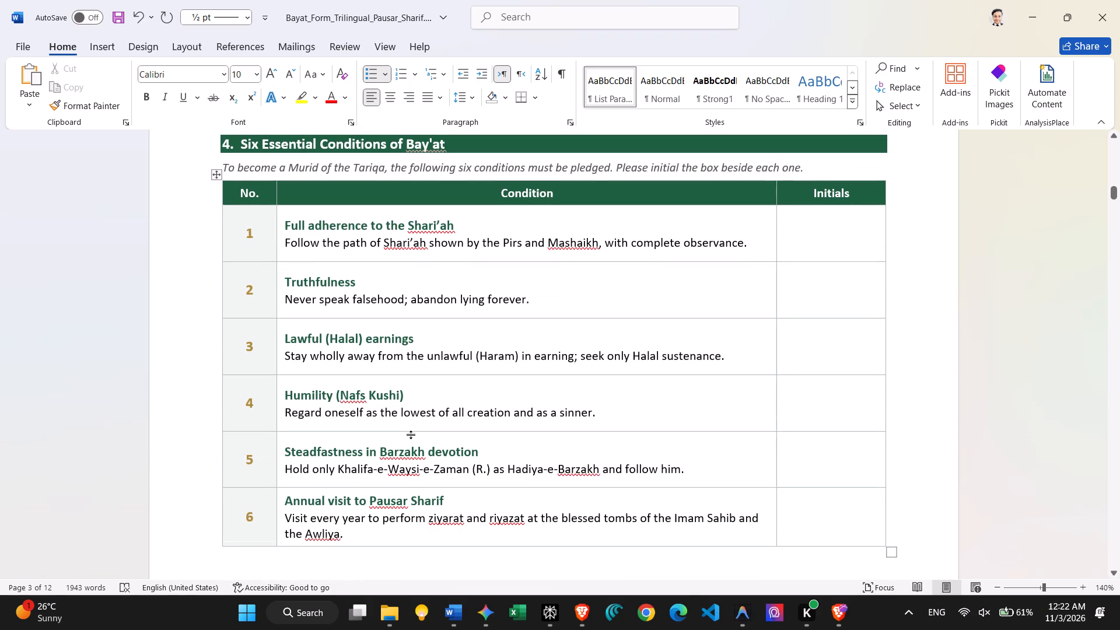
scroll(411, 435, down, 3)
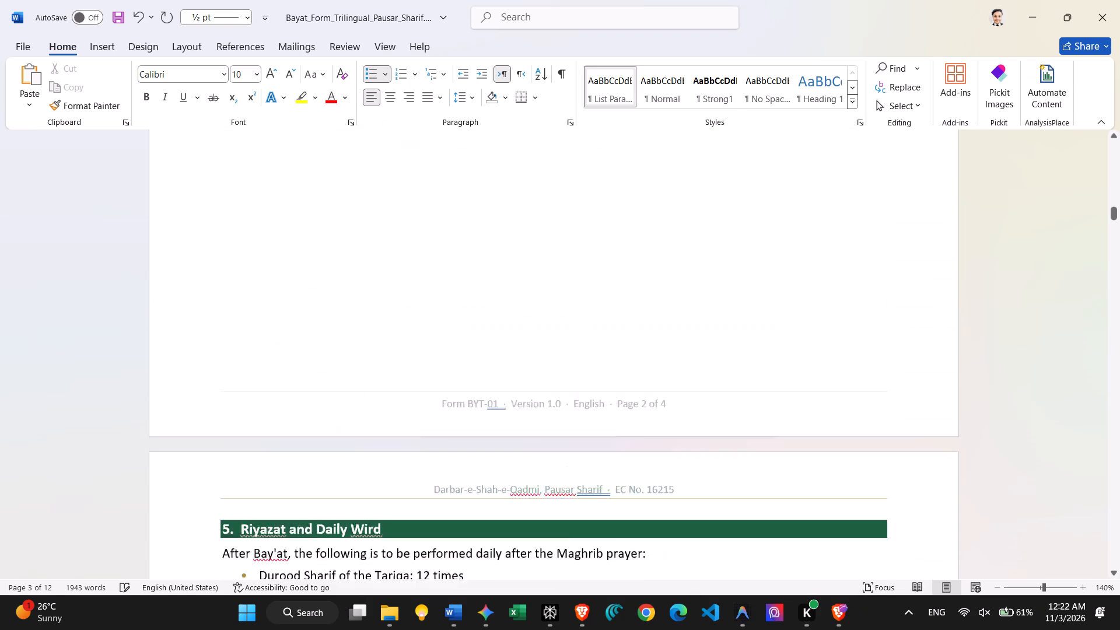
scroll(411, 435, down, 3)
scroll(411, 435, up, 1)
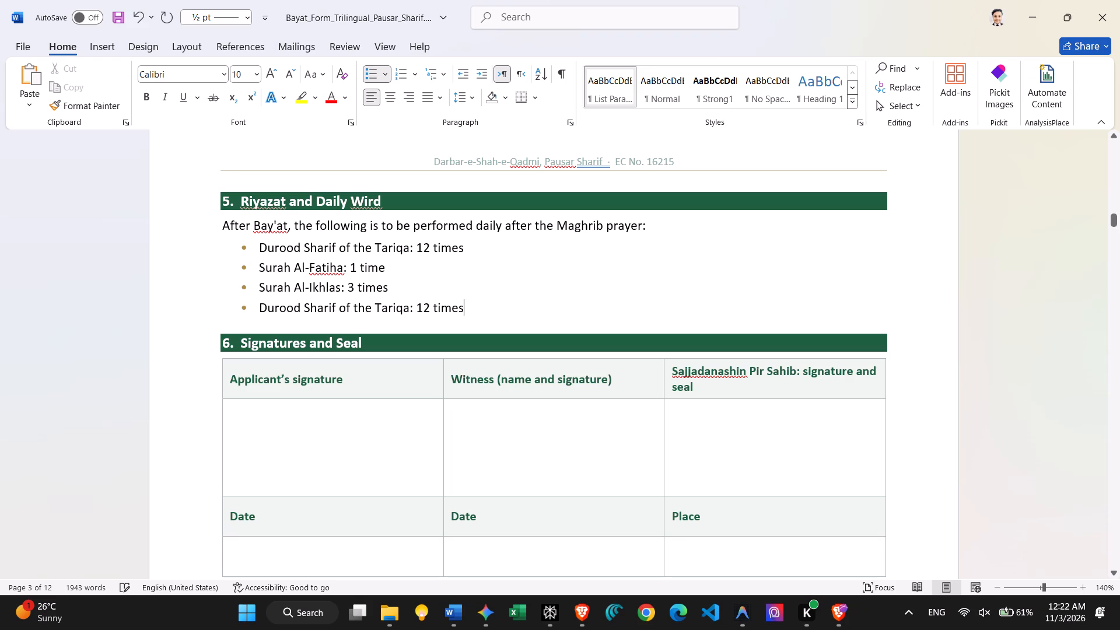
Read through the English certificate and the Bengali form, from its heading to the signatures and office-use sections.
scroll(487, 317, down, 5)
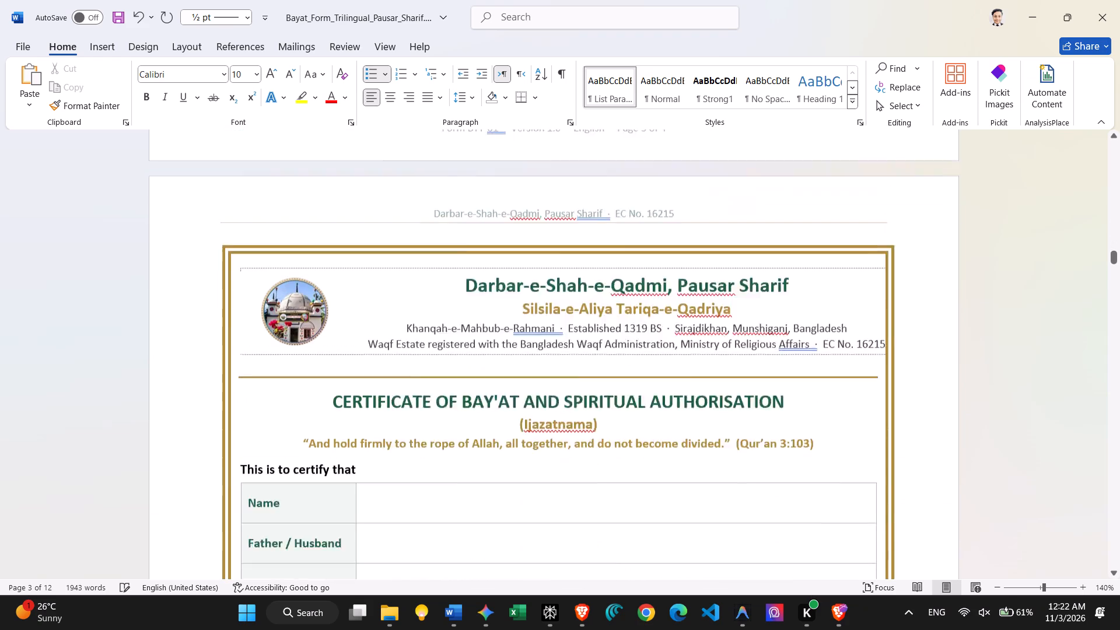
scroll(487, 317, down, 6)
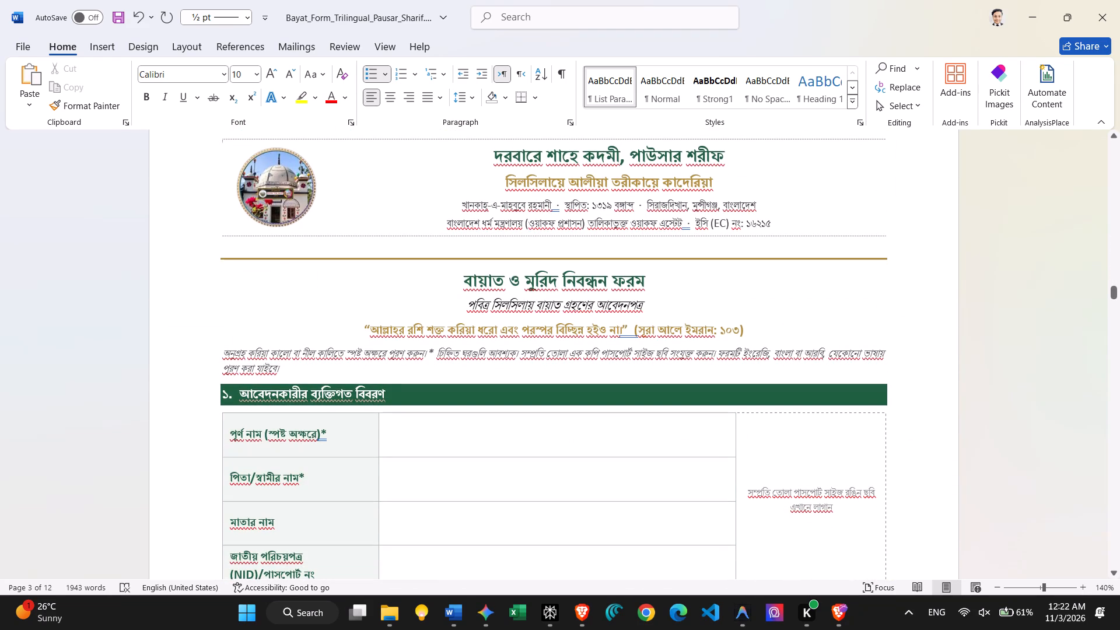
ctrl+scroll(487, 317, up, 2)
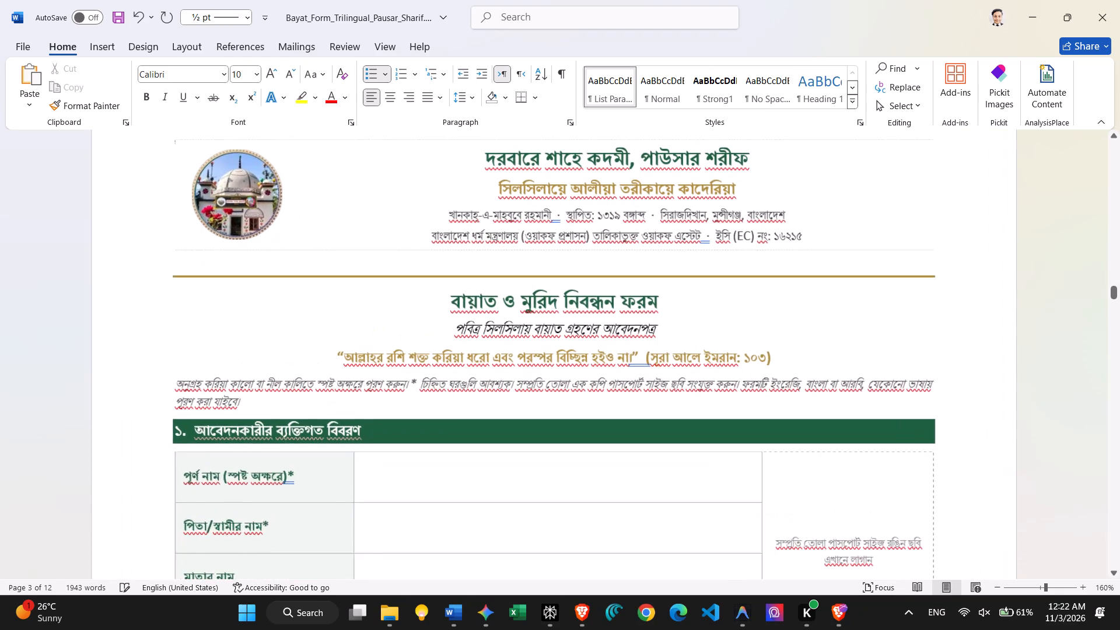
ctrl+scroll(487, 317, up, 2)
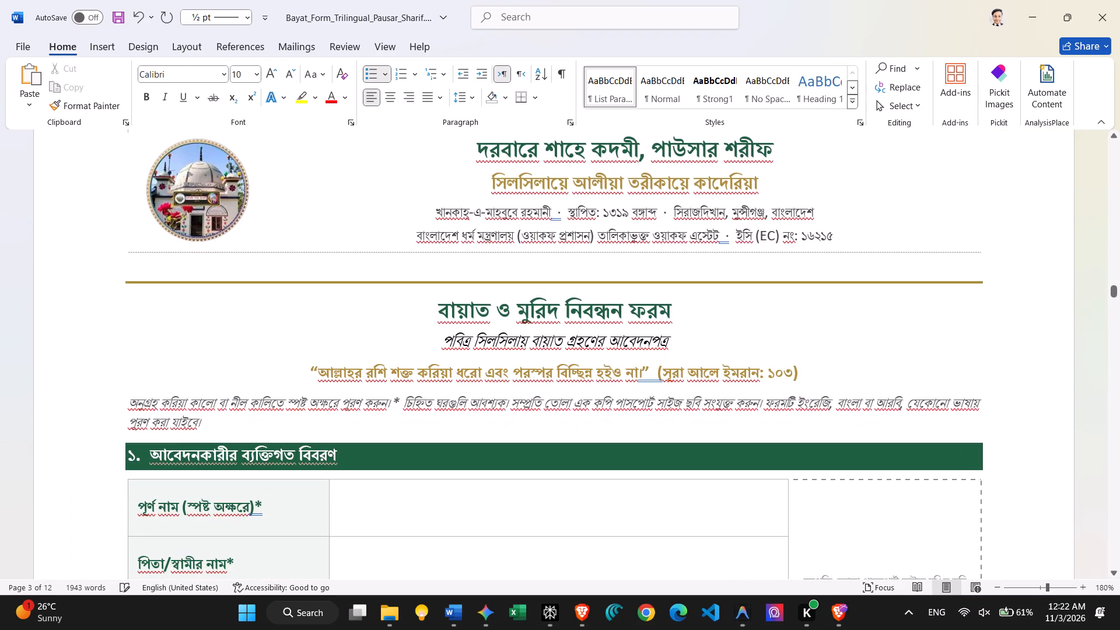
scroll(487, 317, down, 2)
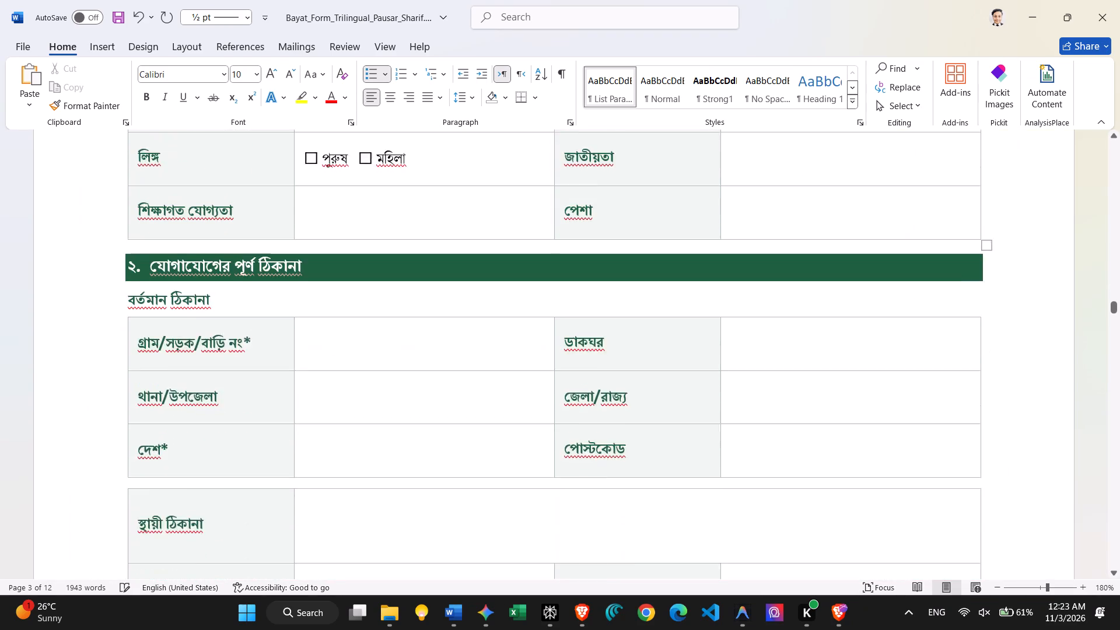
scroll(487, 317, up, 1)
scroll(487, 317, down, 1)
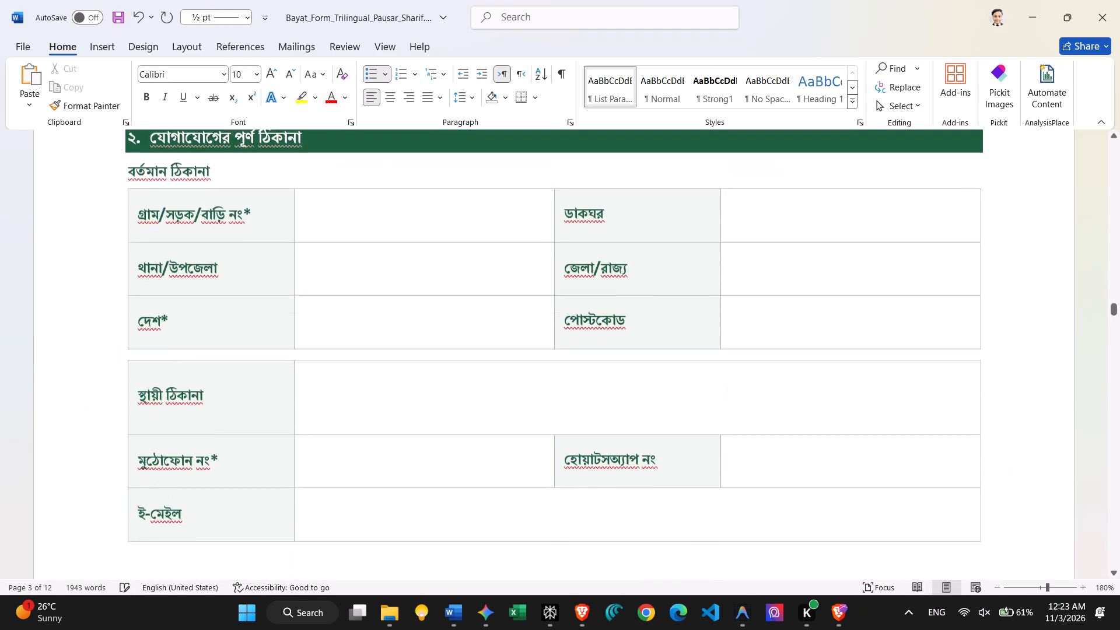
scroll(487, 317, down, 3)
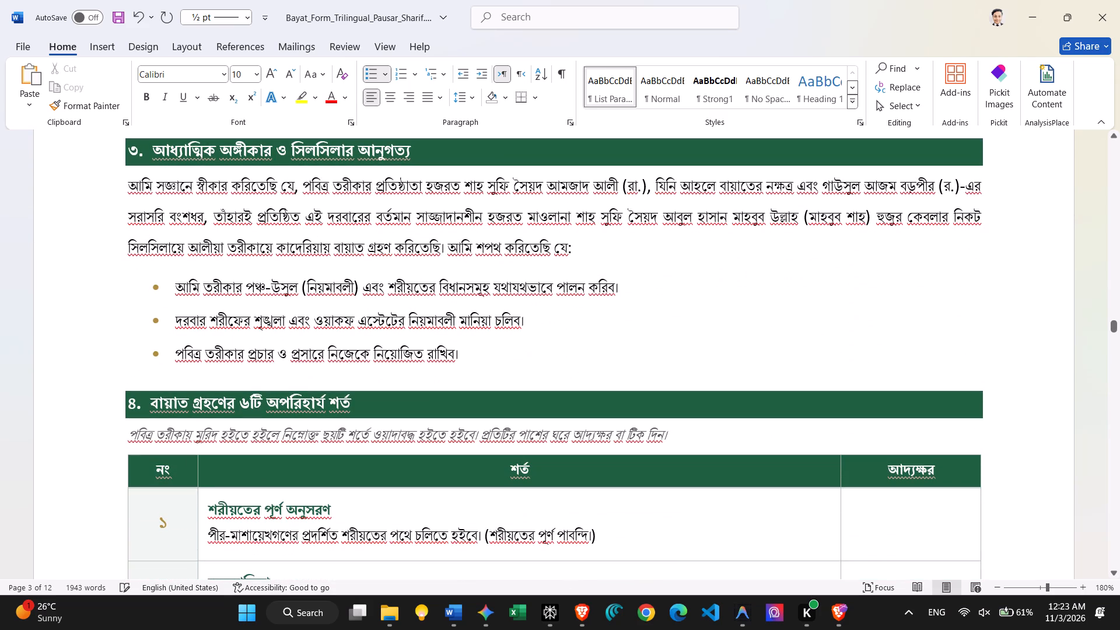
scroll(487, 317, down, 2)
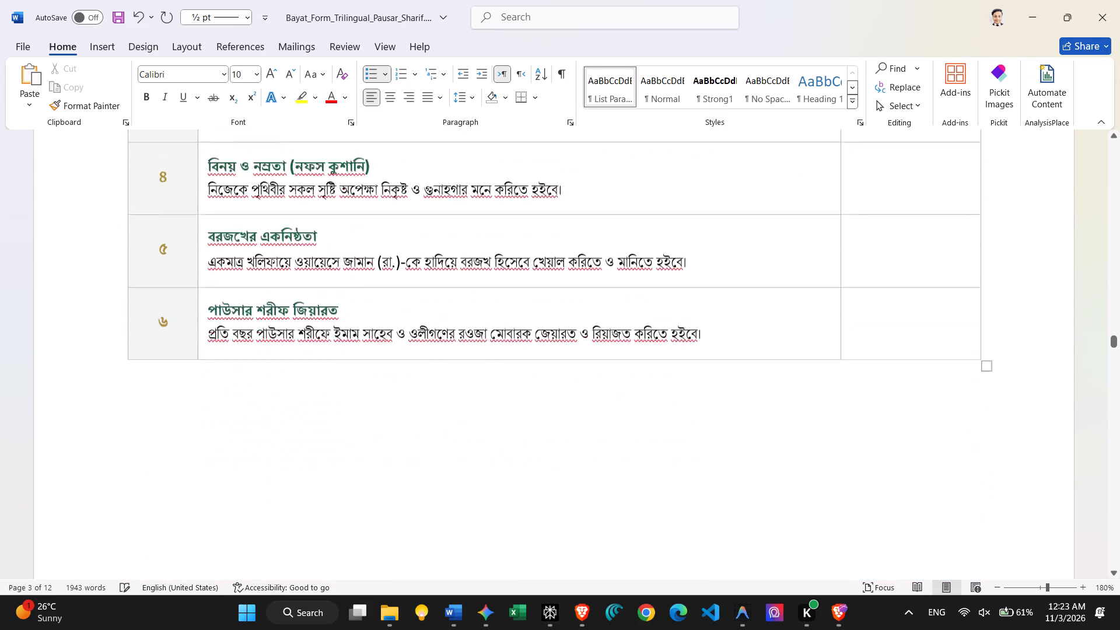
scroll(487, 317, down, 2)
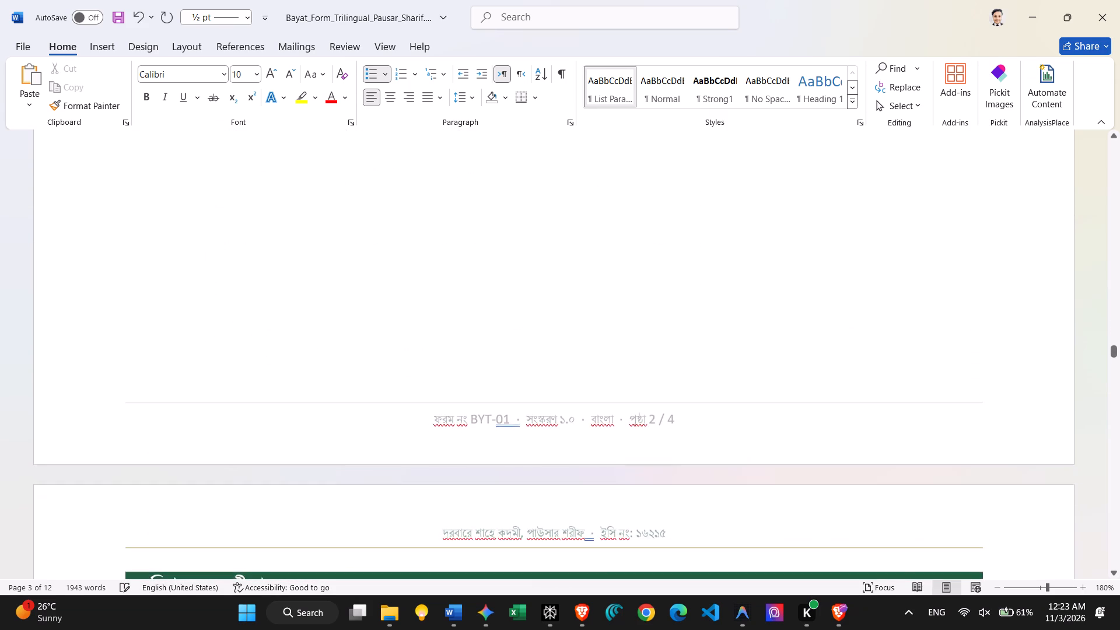
scroll(487, 317, up, 1)
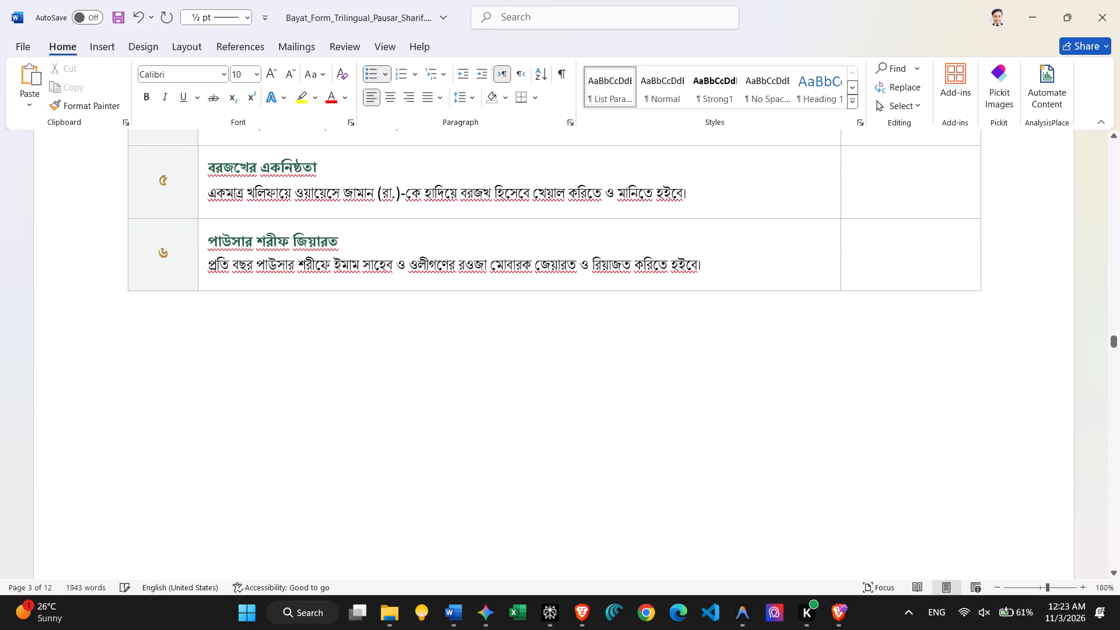
scroll(487, 317, down, 3)
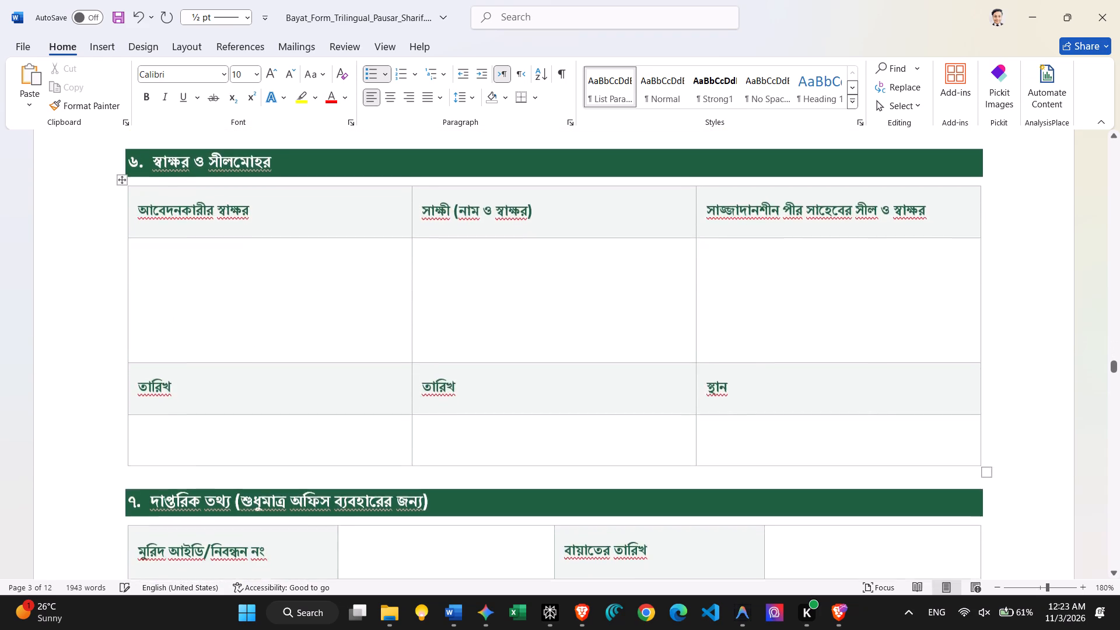
Duplicate the Bengali Durood Sharif line as a fourth bullet after Surah Ikhlas in section ৫, without a leftover empty line.
scroll(487, 317, up, 1)
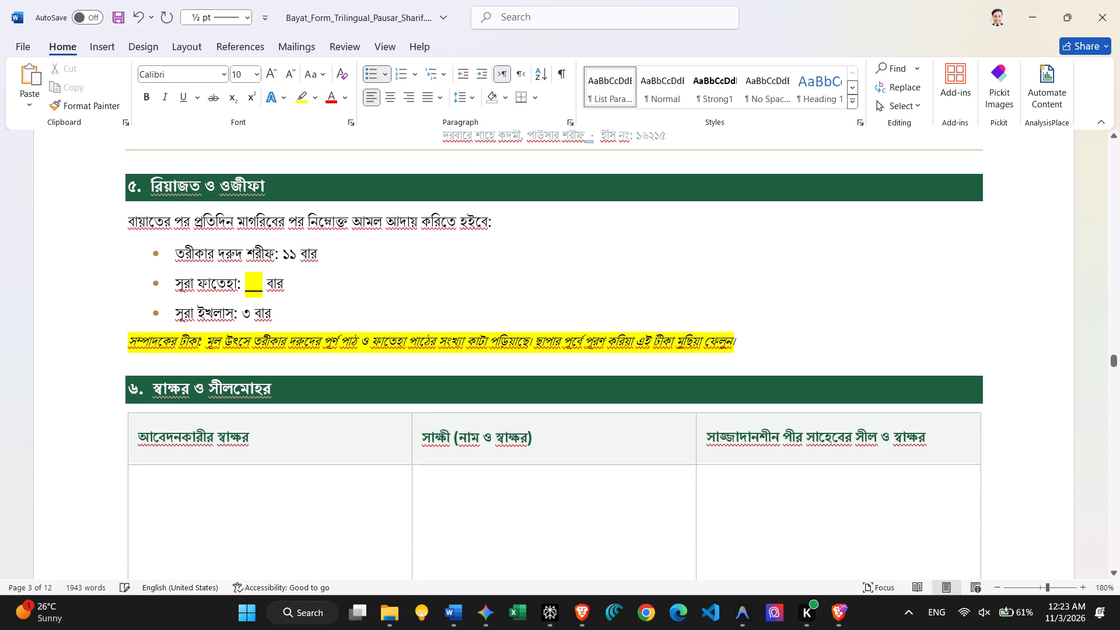
drag(322, 251, 202, 252)
key(ctrl+c)
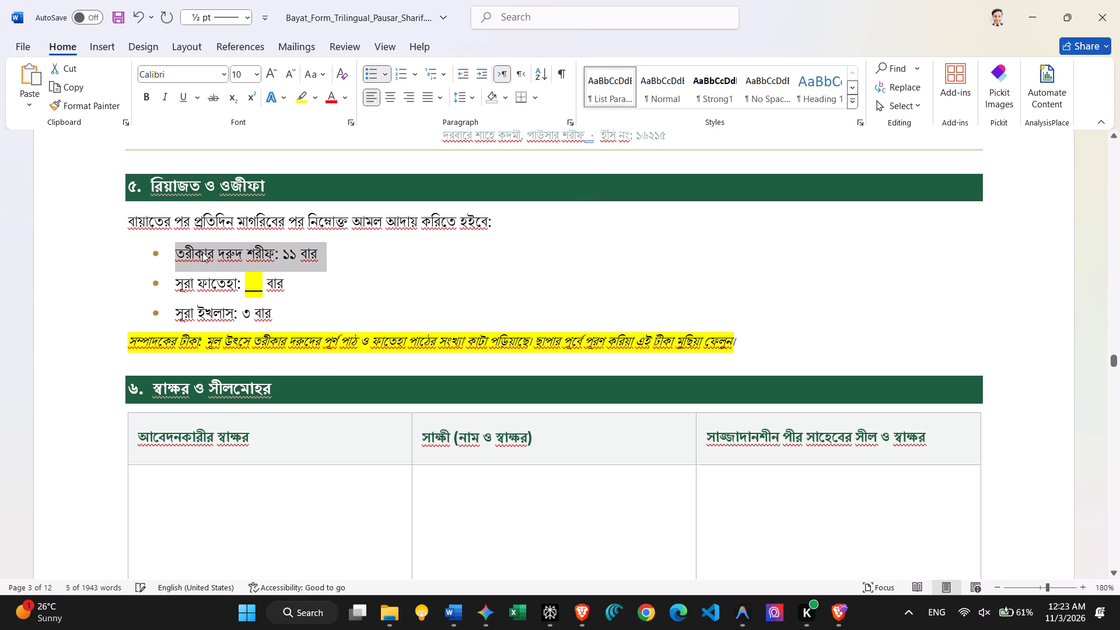
click(297, 312)
key(Return)
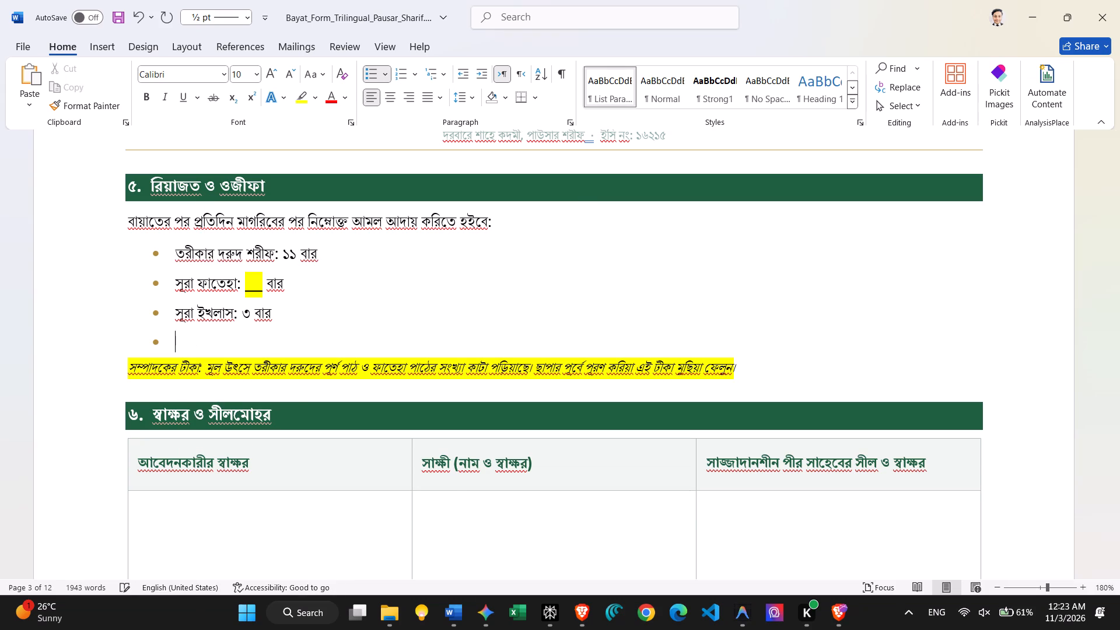
key(ctrl+v)
key(BackSpace)
key(BackSpace)
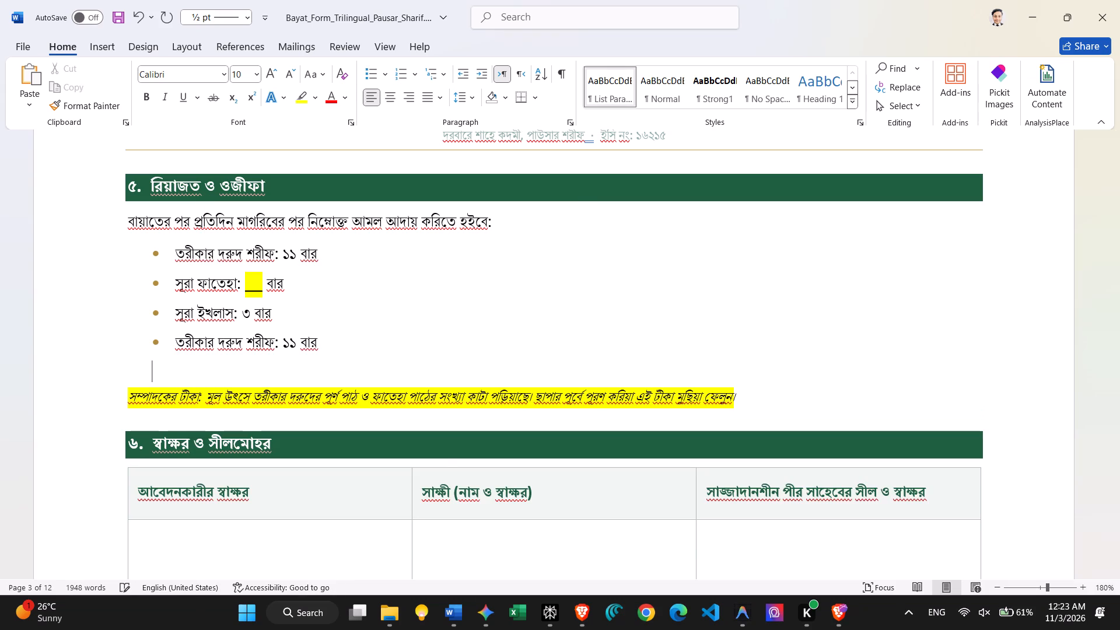
key(backslash)
key(BackSpace)
key(BackSpace)
key(BackSpace)
Delete the last digit of the count in the fourth Bengali wird bullet, leaving ১.
key(Left)
key(Left)
key(Left)
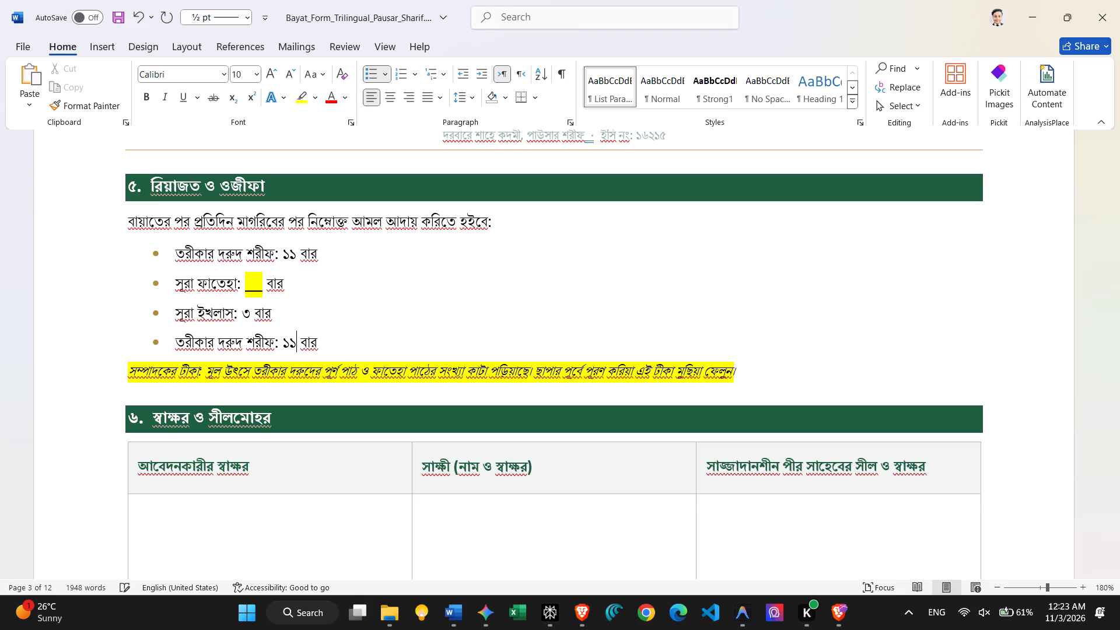
key(BackSpace)
key(2)
key(BackSpace)
Place the cursor after the count in the first Bengali wird bullet and switch the keyboard language to Bengali.
click(294, 256)
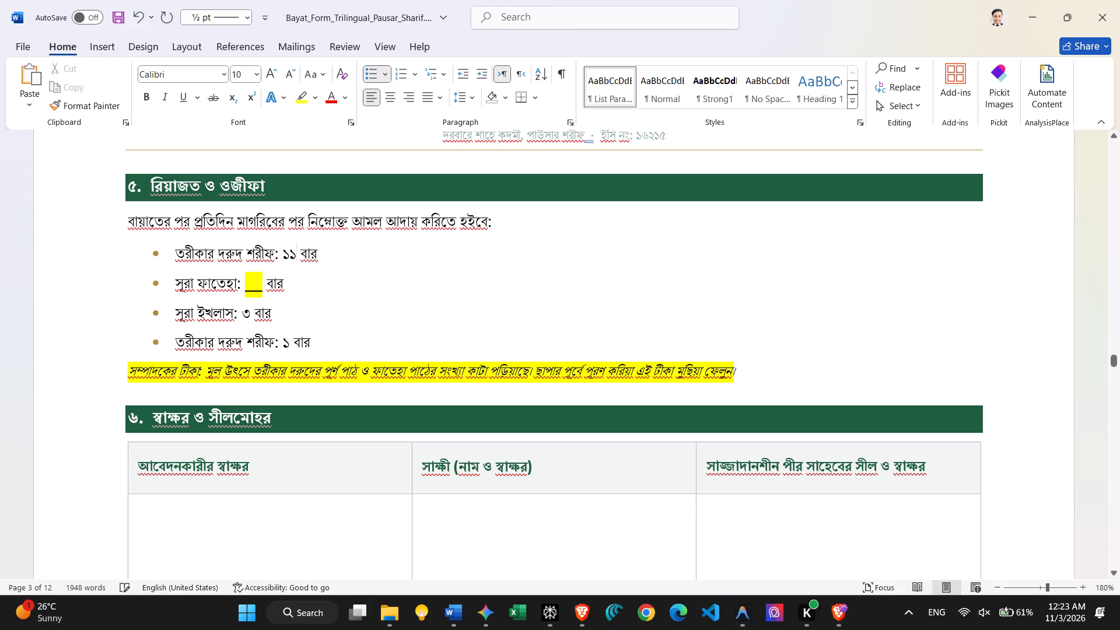
key(super+space)
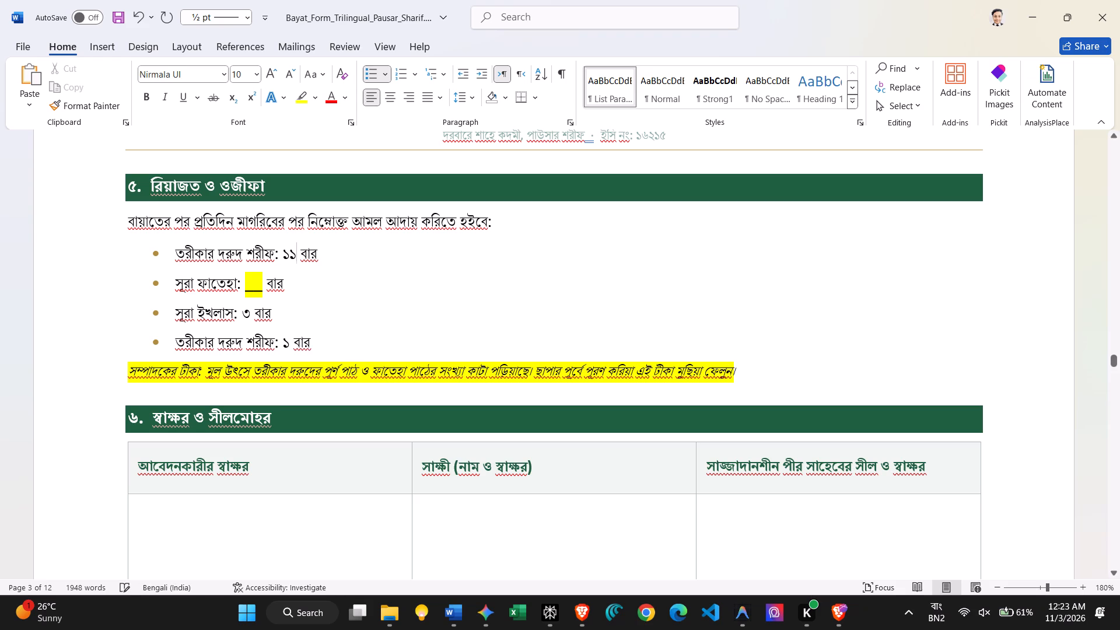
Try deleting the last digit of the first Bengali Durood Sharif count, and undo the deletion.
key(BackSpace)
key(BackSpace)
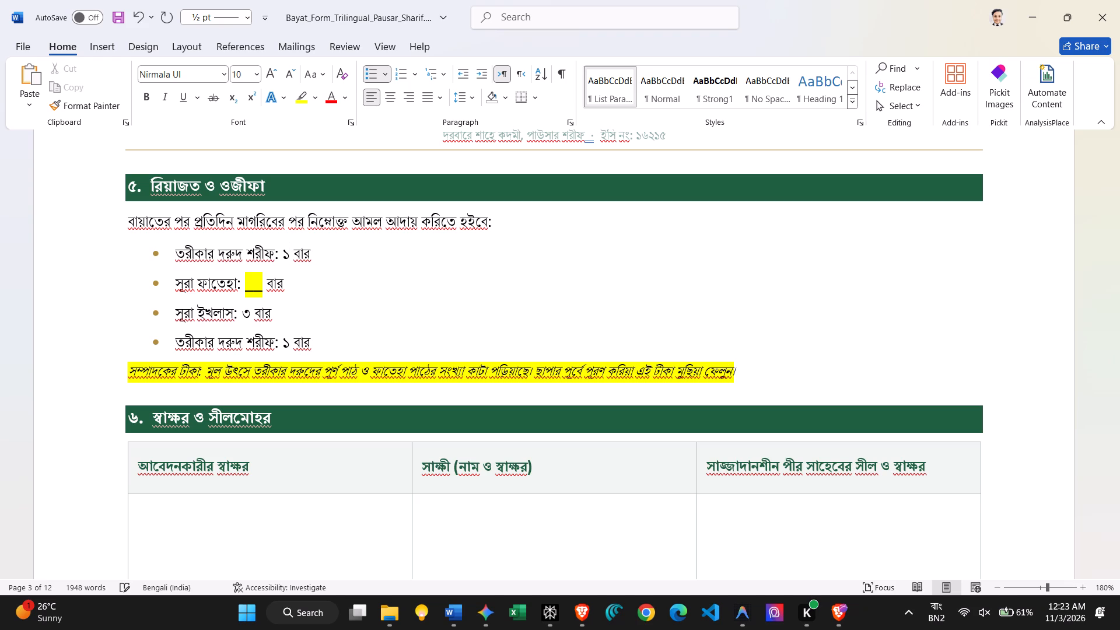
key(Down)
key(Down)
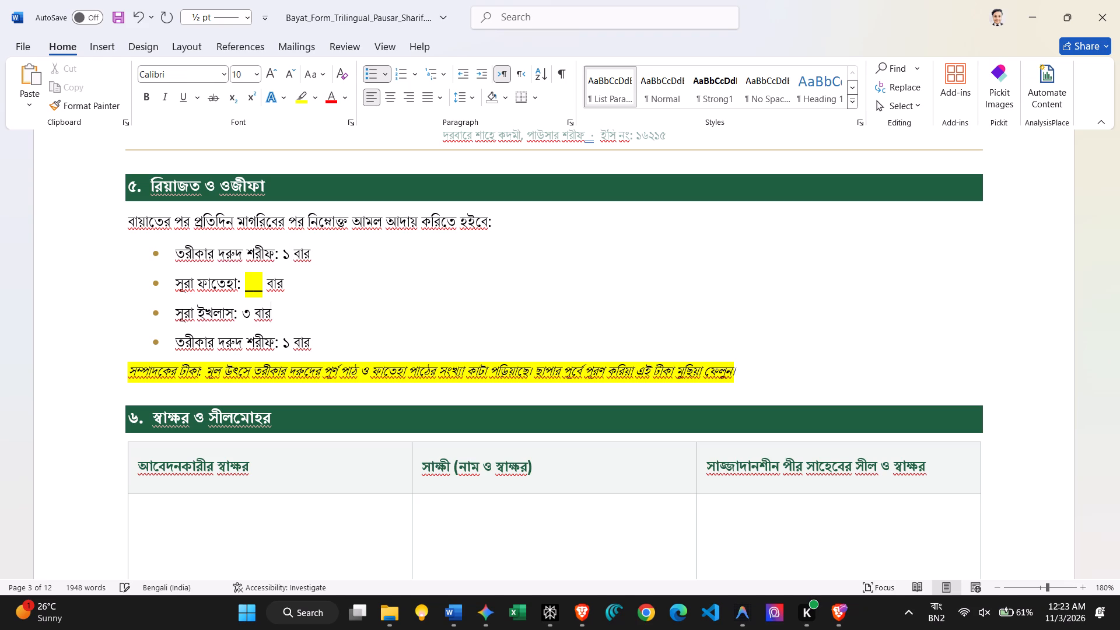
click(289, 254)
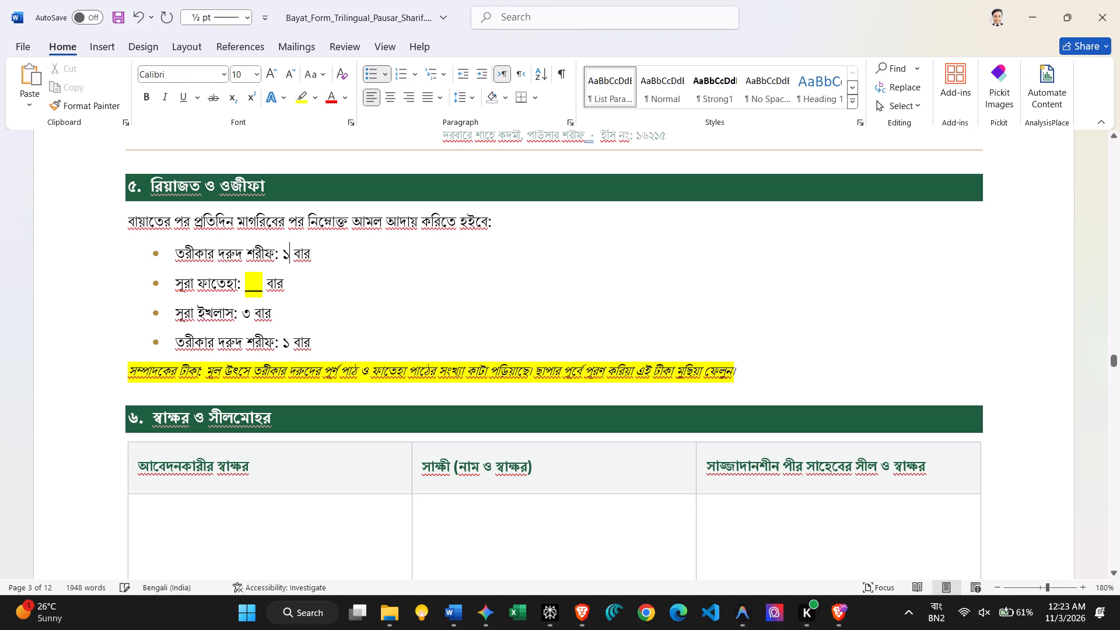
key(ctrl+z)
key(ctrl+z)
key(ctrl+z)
Change the first Bengali Durood Sharif count to ১২ and set the new digit's font to Calibri.
drag(296, 254, 290, 254)
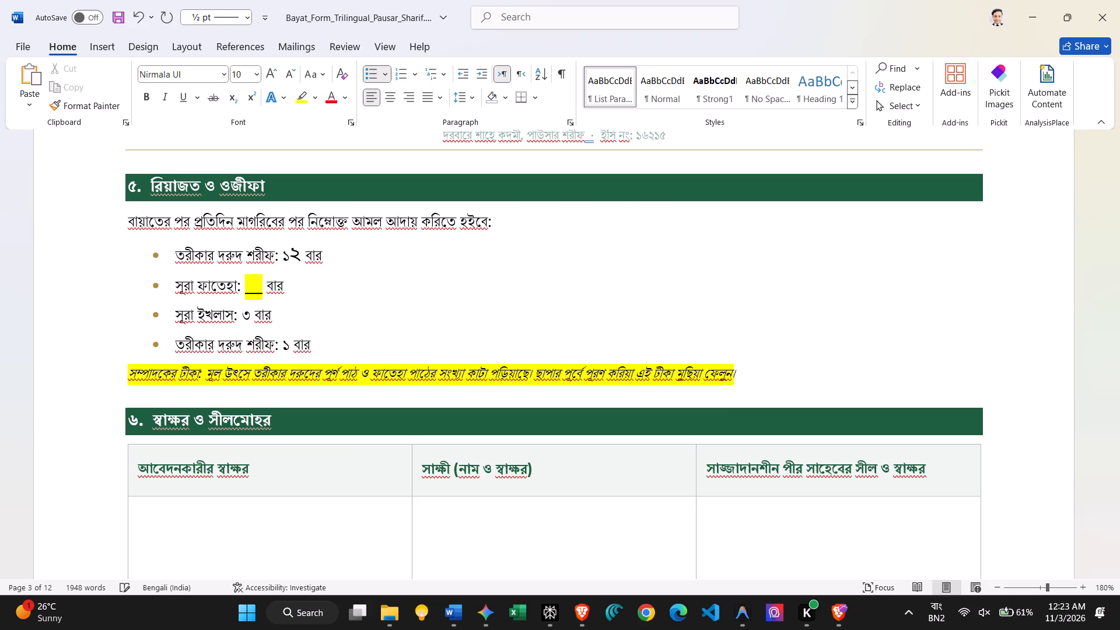
key(ctrl+z)
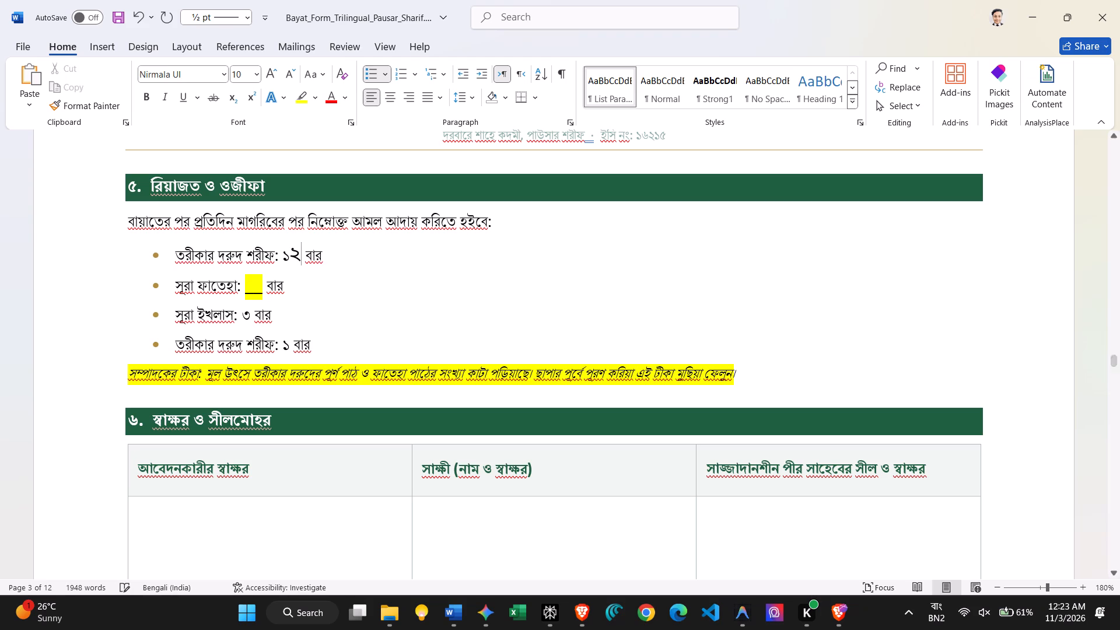
drag(298, 256, 290, 256)
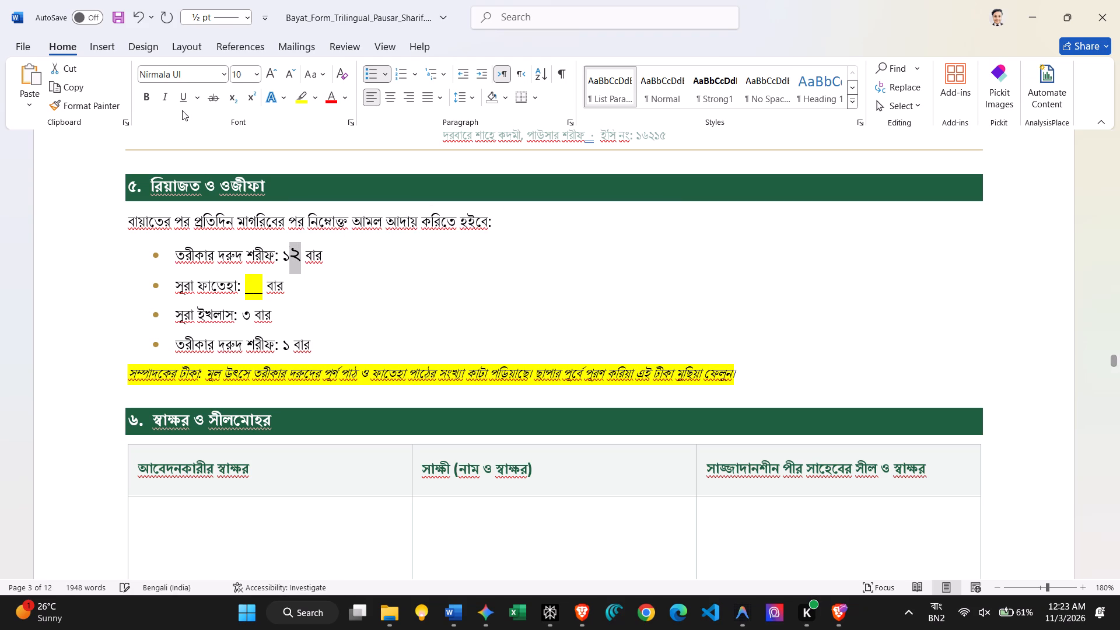
click(220, 76)
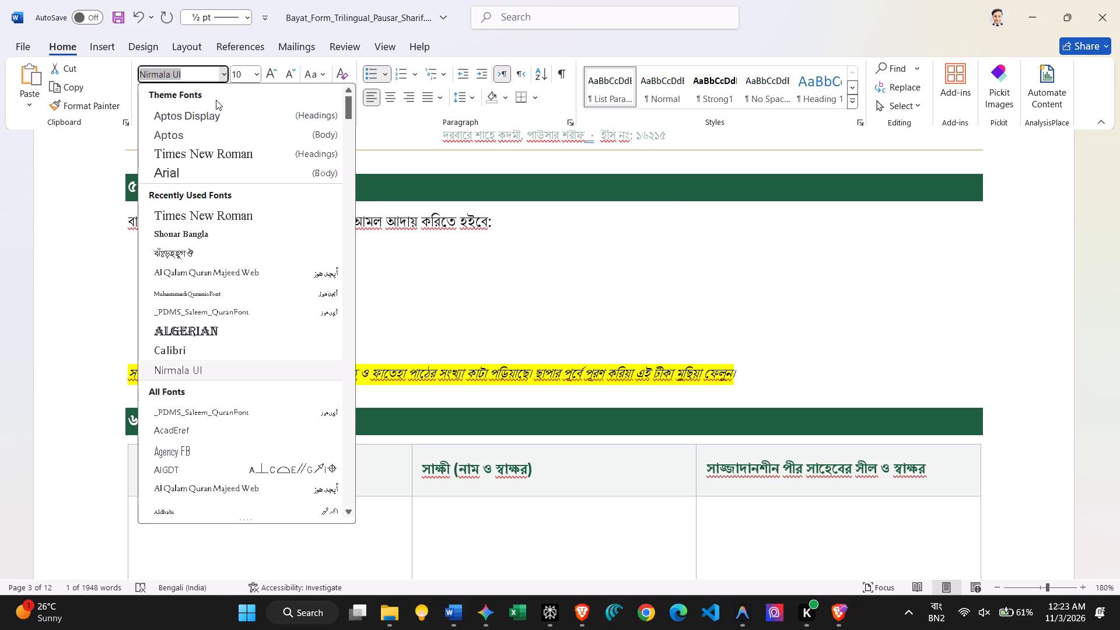
click(199, 359)
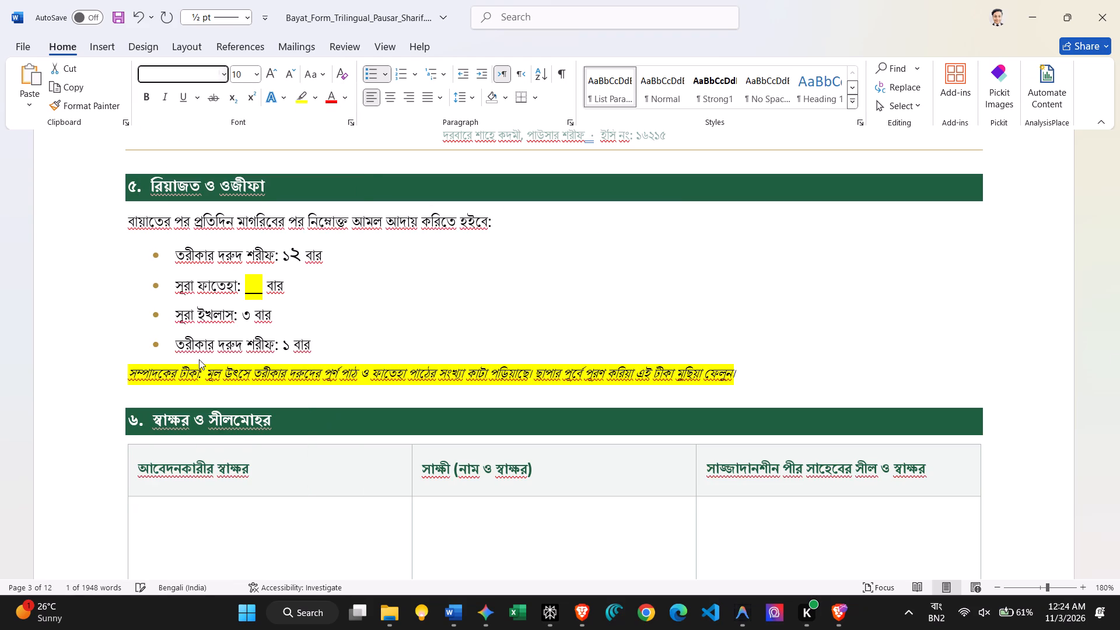
click(276, 317)
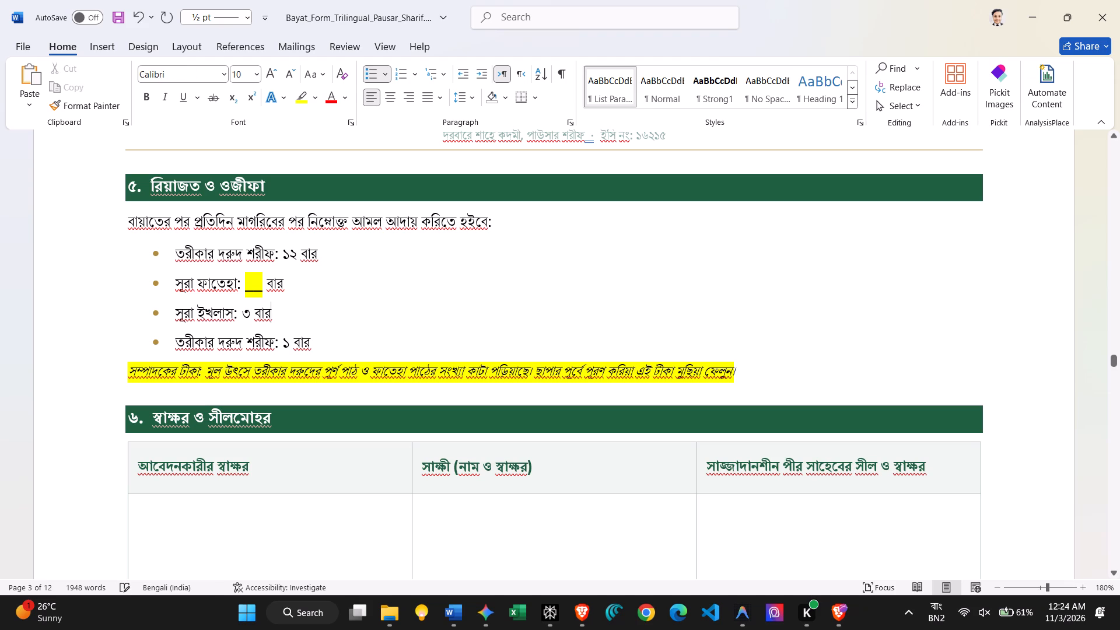
Complete the fourth bullet's Durood Sharif count as ১২ and set the added digit's font to Calibri.
click(289, 346)
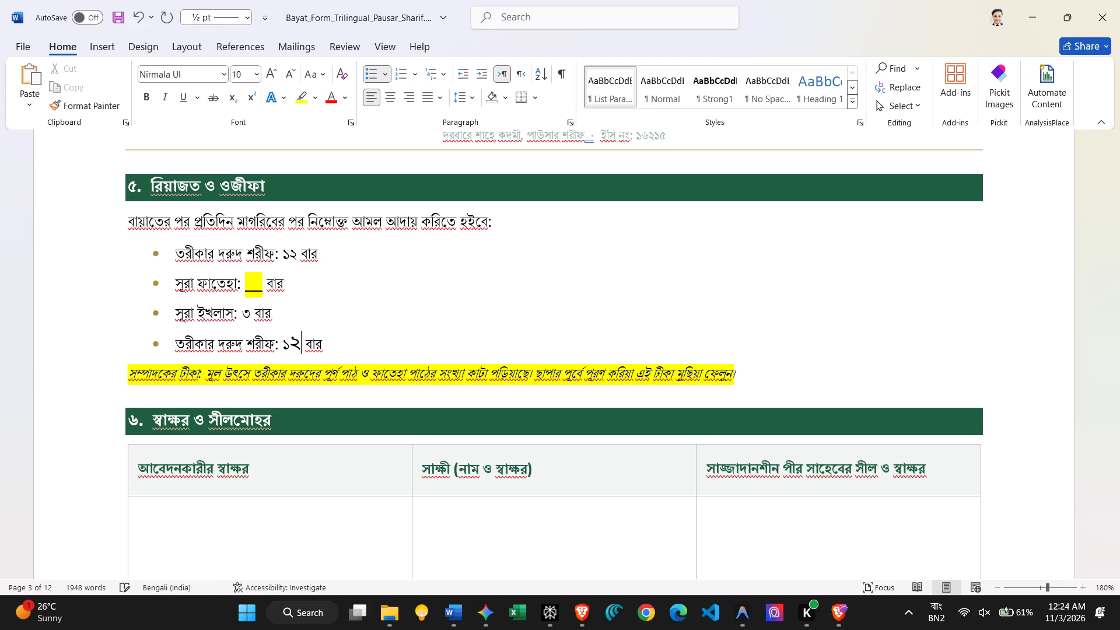
drag(300, 346, 293, 346)
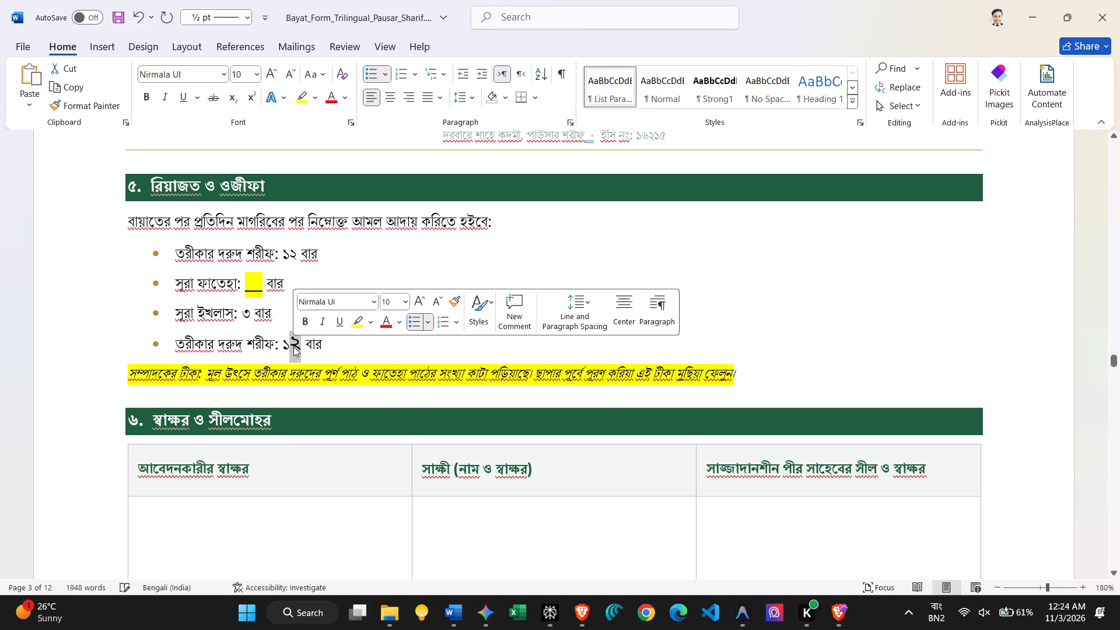
click(226, 72)
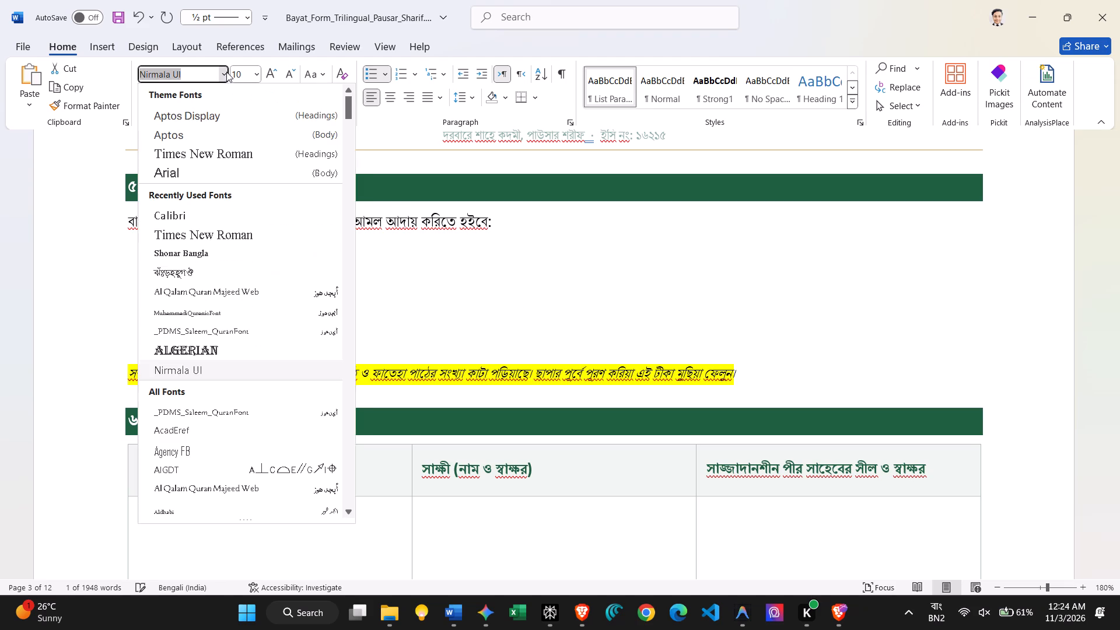
click(203, 212)
Replace the highlighted blank in the সূরা ফাতেহা bullet with ১, matching its font to the other counts.
drag(261, 292, 246, 290)
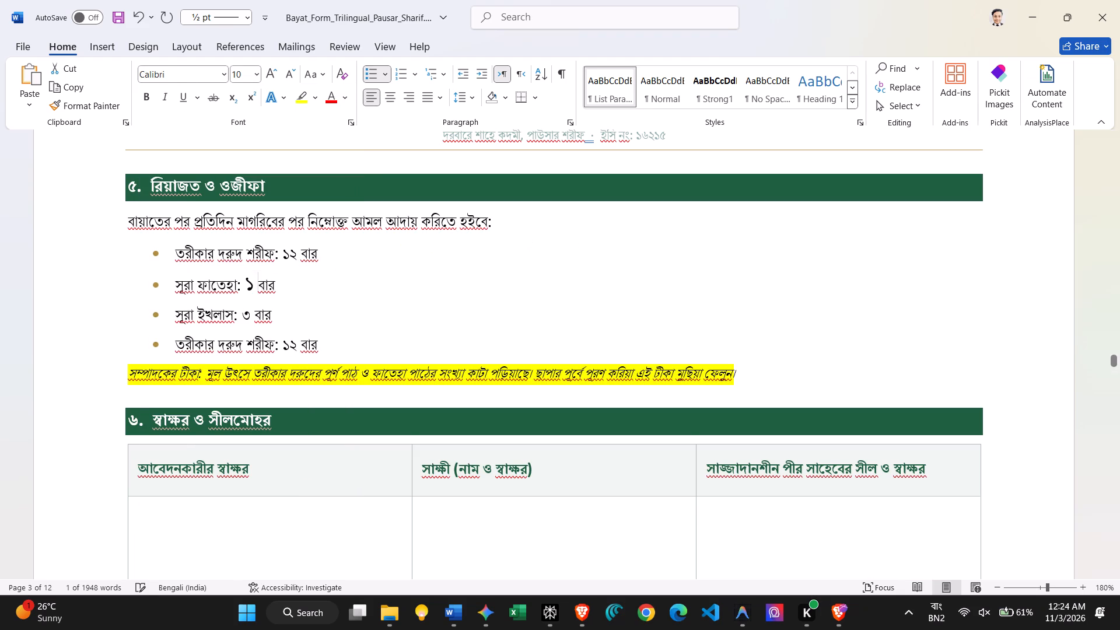
drag(254, 289, 251, 288)
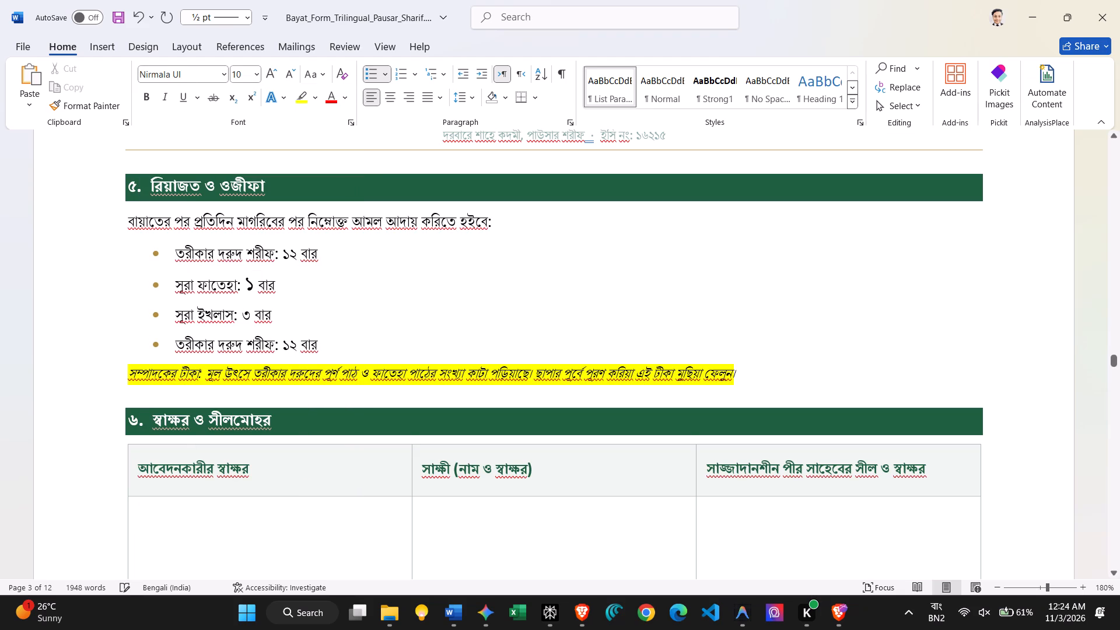
drag(251, 288, 248, 287)
click(216, 76)
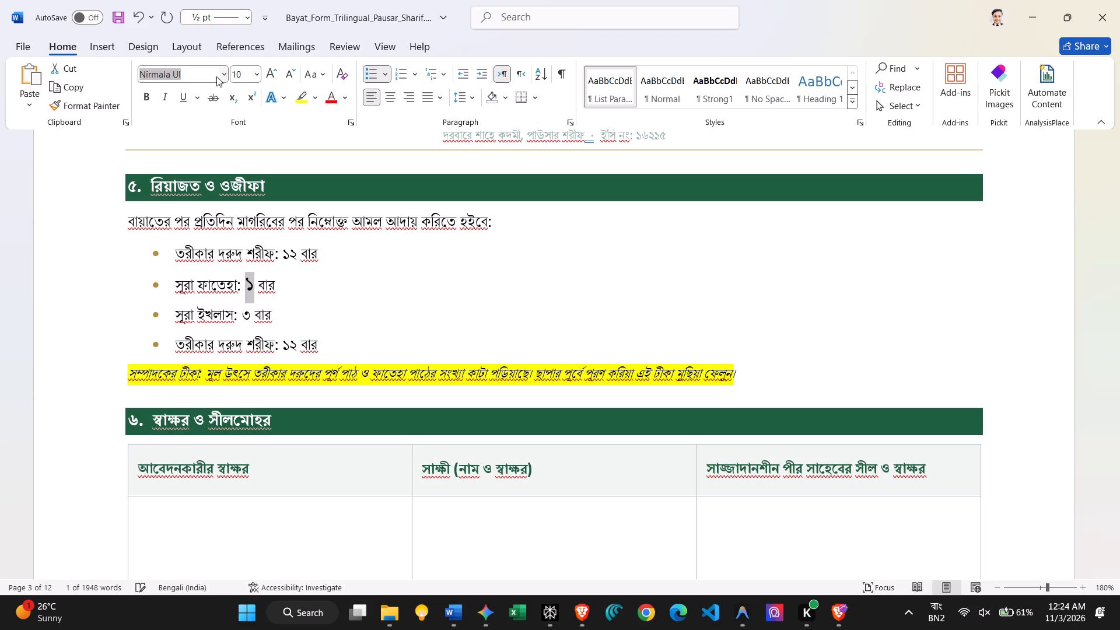
click(222, 75)
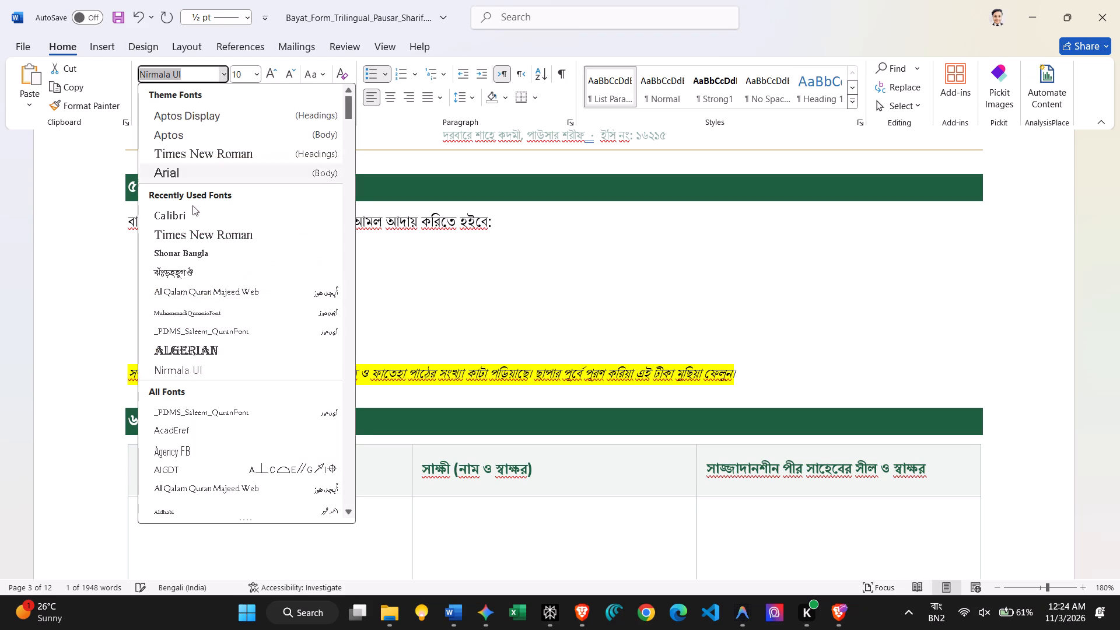
click(195, 220)
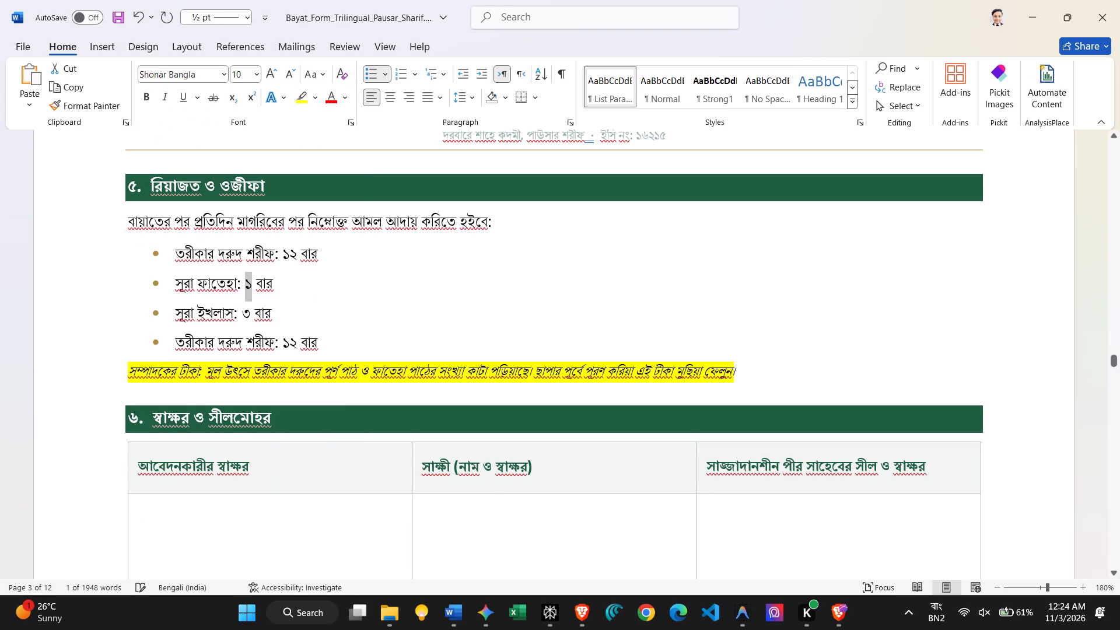
Delete the yellow-highlighted editor's note below the Bengali wird list in section ৫.
scroll(276, 309, down, 1)
scroll(276, 309, up, 1)
drag(759, 434, 123, 432)
key(BackSpace)
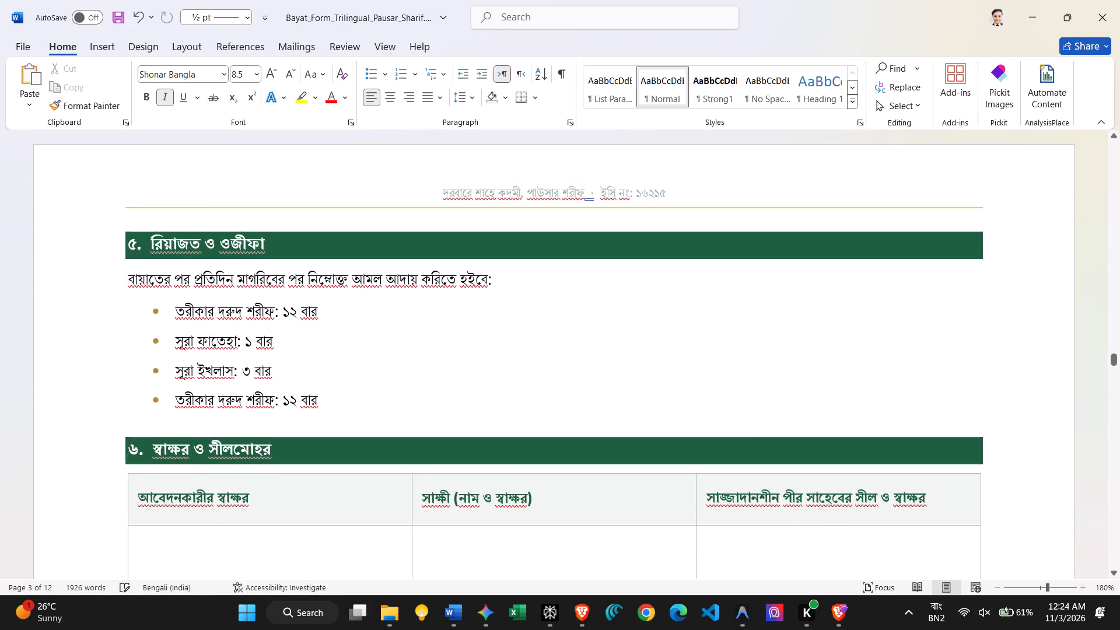
Select the কুদ্দুসিয়া and কাদেরিয়া checkbox options in the সিলসিলার ধরন row of the Bengali office-use table.
scroll(123, 432, down, 2)
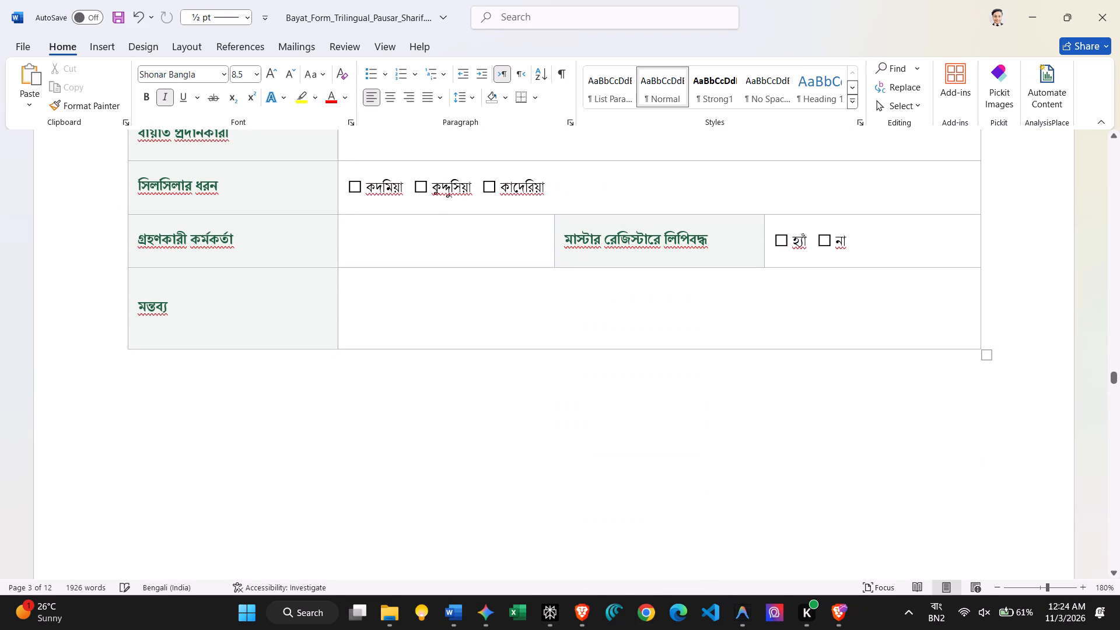
drag(549, 187, 419, 194)
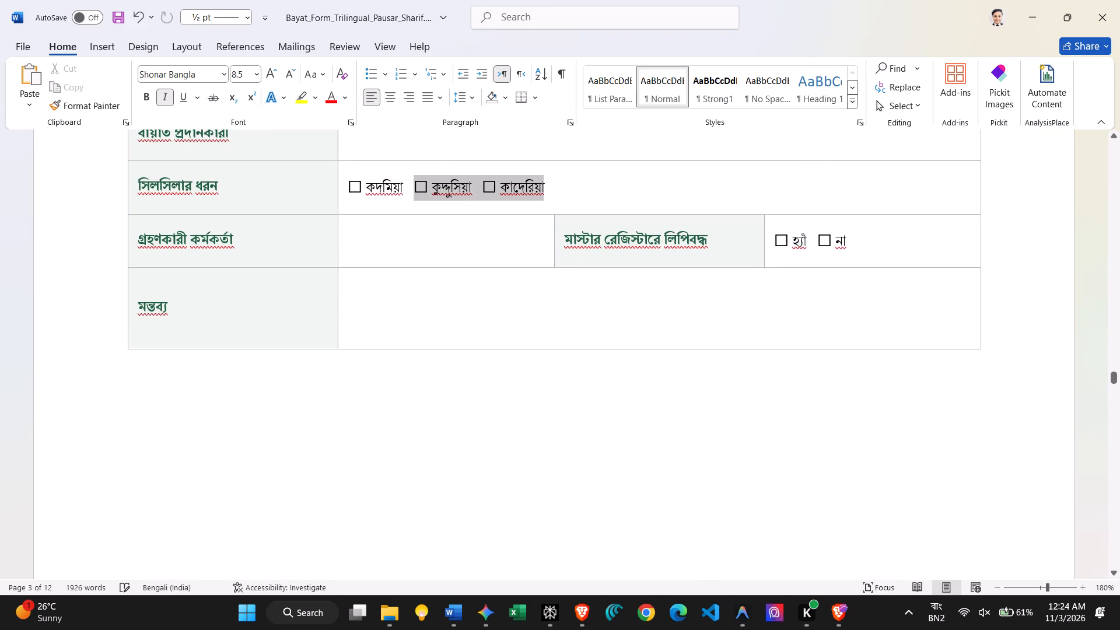
drag(419, 194, 419, 194)
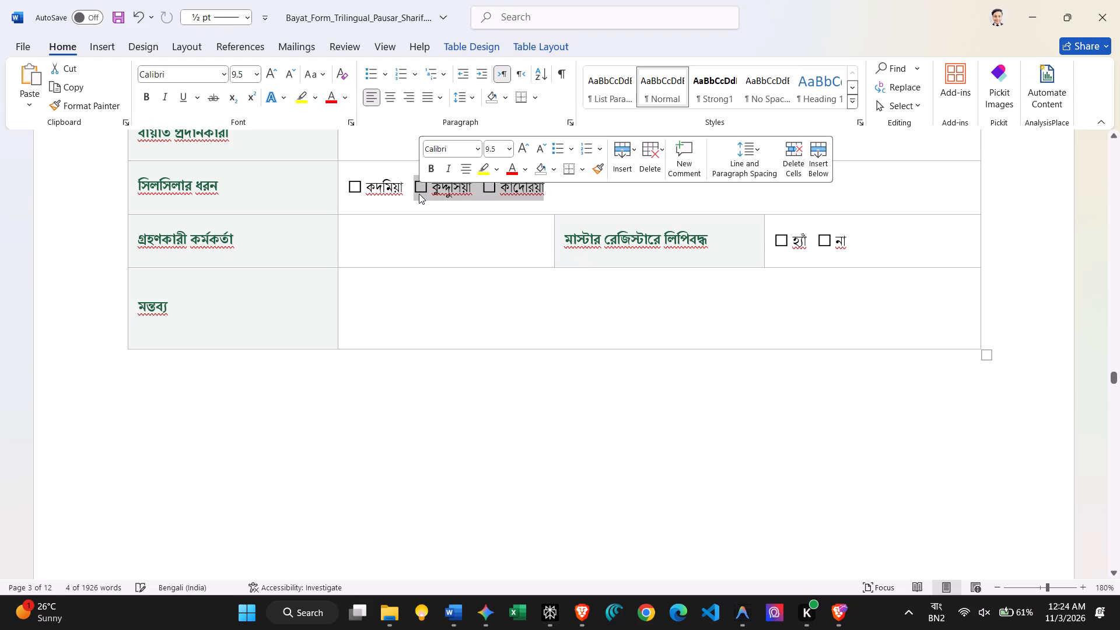
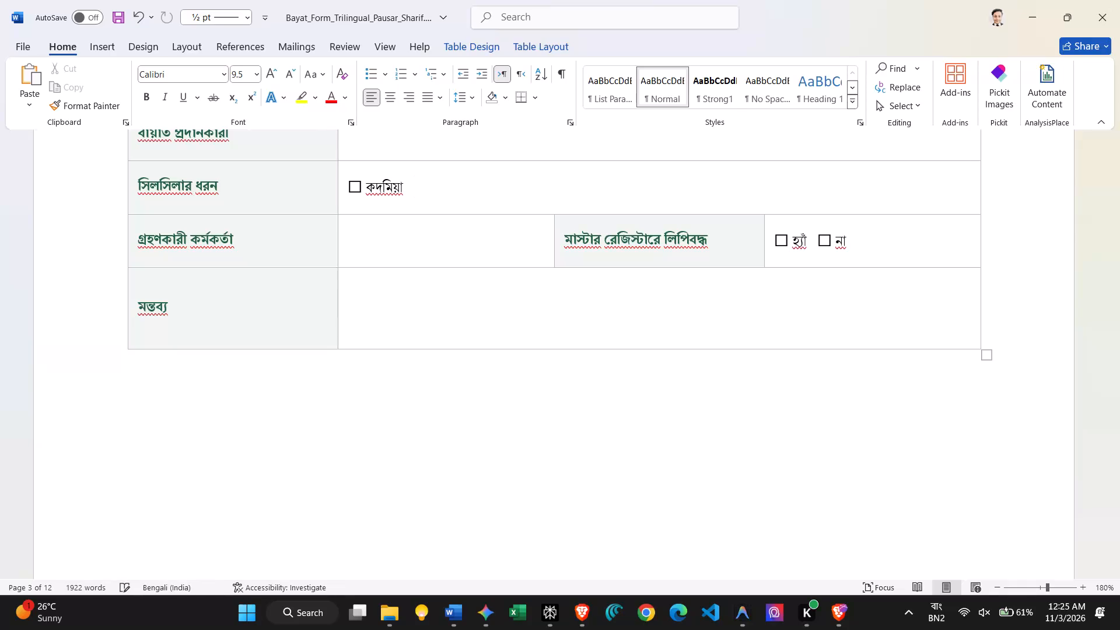
Delete the Quddusiya and Qadriya checkbox options from the Type of Silsila row in the English office-use table.
scroll(419, 194, up, 5)
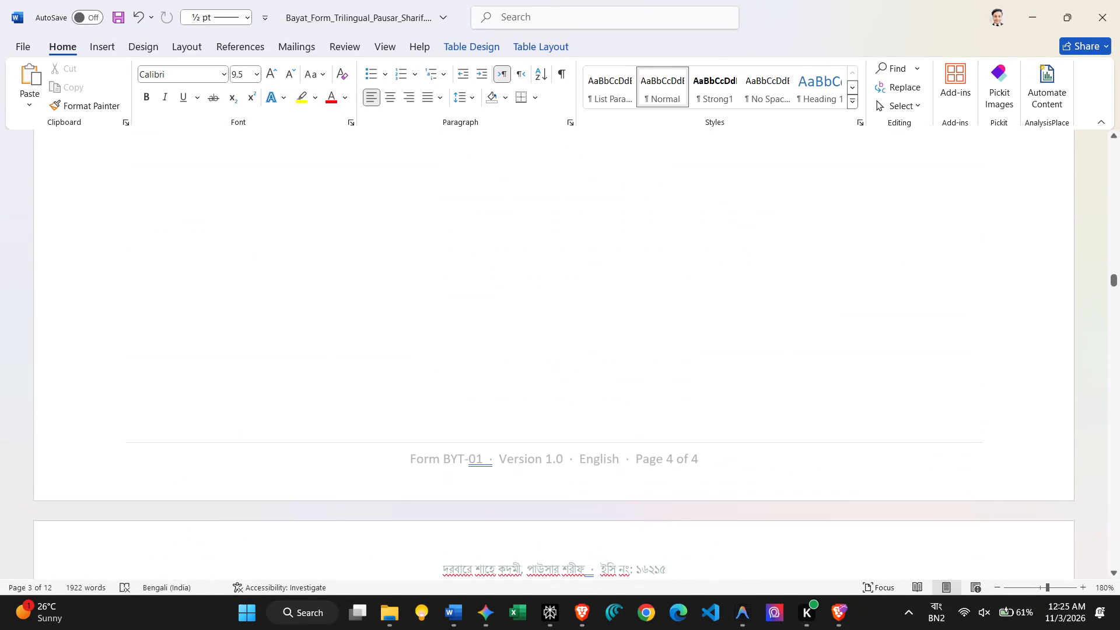
scroll(419, 194, up, 3)
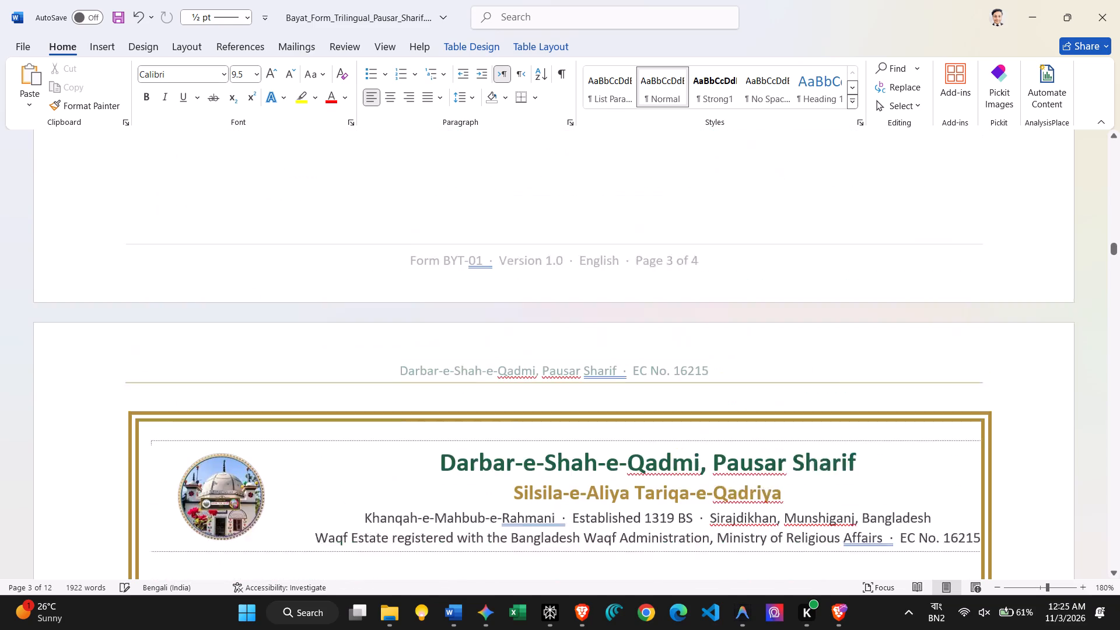
scroll(419, 194, up, 1)
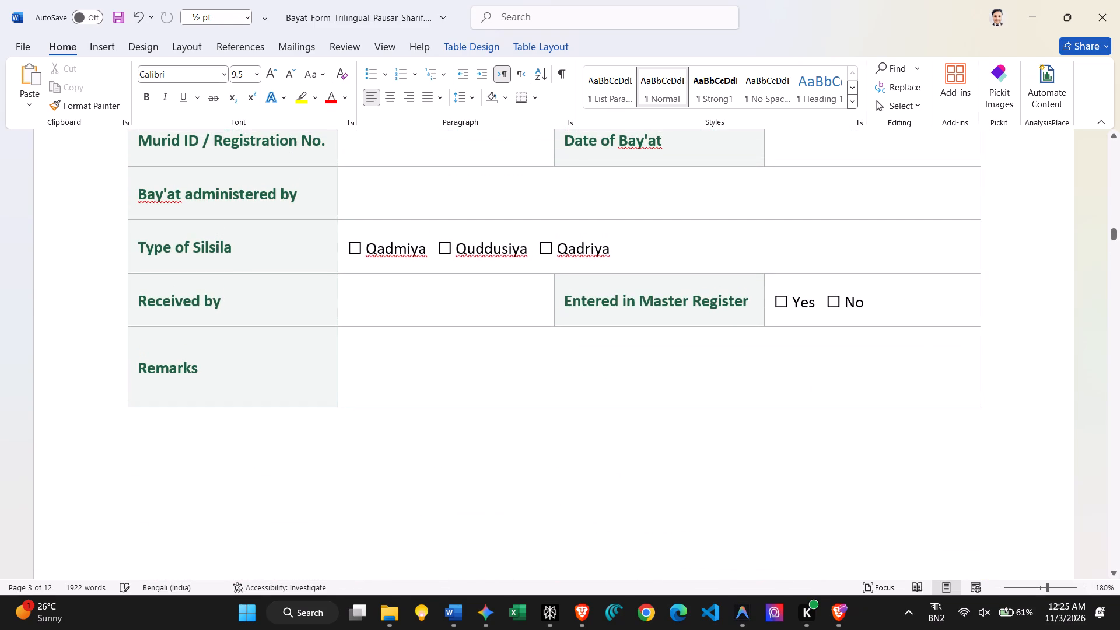
drag(625, 250, 439, 254)
key(BackSpace)
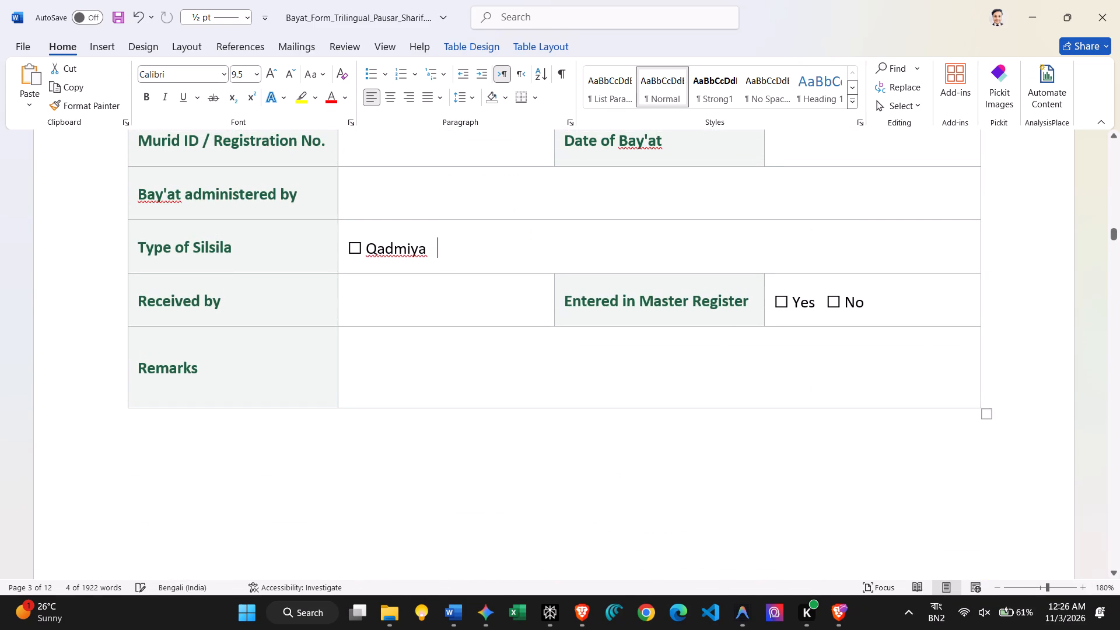
Change the Tariqa name in the gold Silsila-e-Aliya line of the English first-page letterhead to Qadmiya, using English input.
scroll(439, 254, up, 3)
ctrl+scroll(439, 254, down, 2)
scroll(439, 254, up, 6)
scroll(439, 254, down, 1)
ctrl+scroll(439, 254, down, 1)
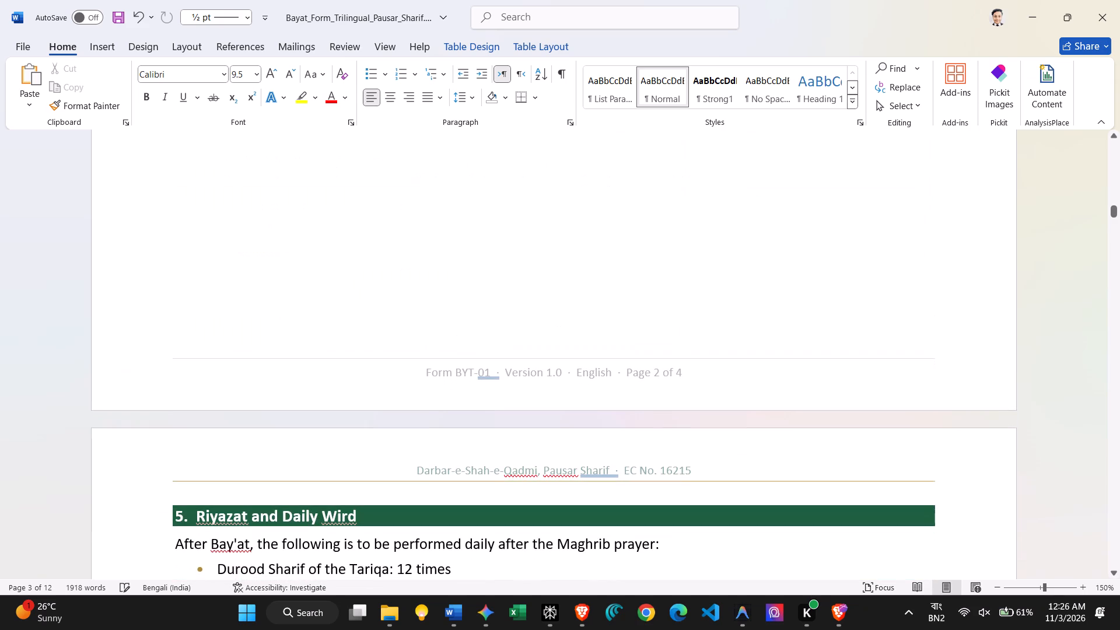
scroll(439, 254, down, 1)
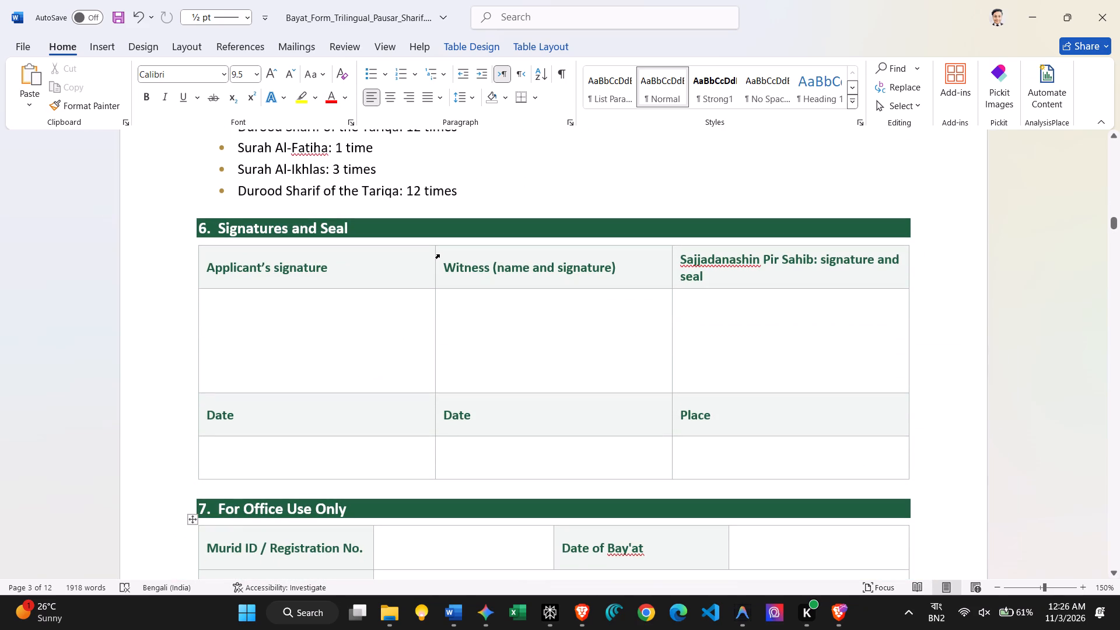
scroll(439, 254, up, 2)
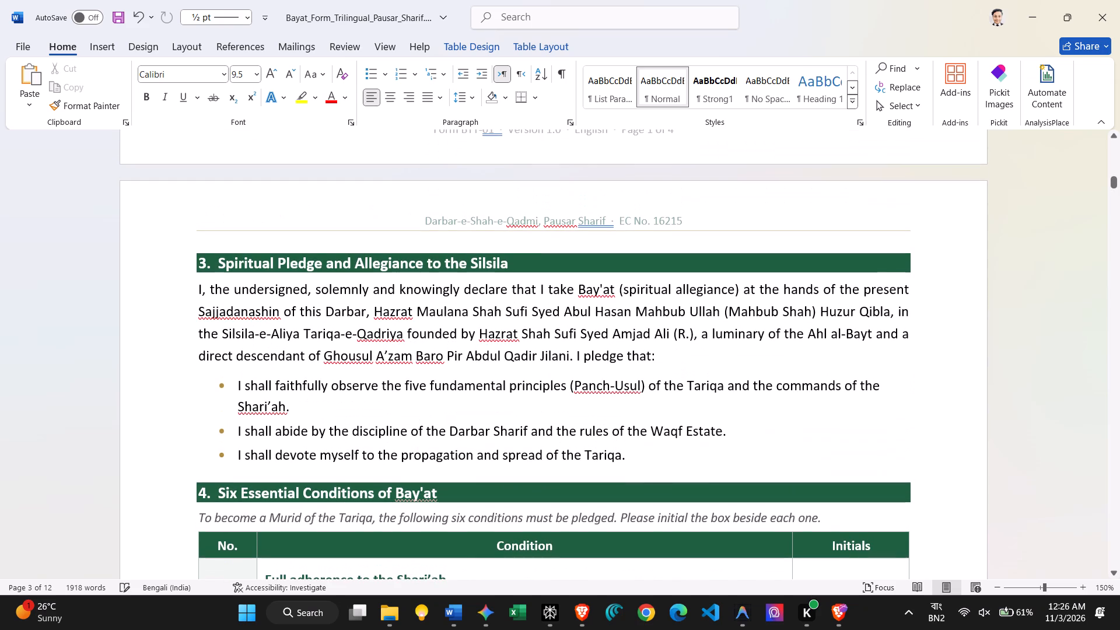
scroll(439, 254, up, 3)
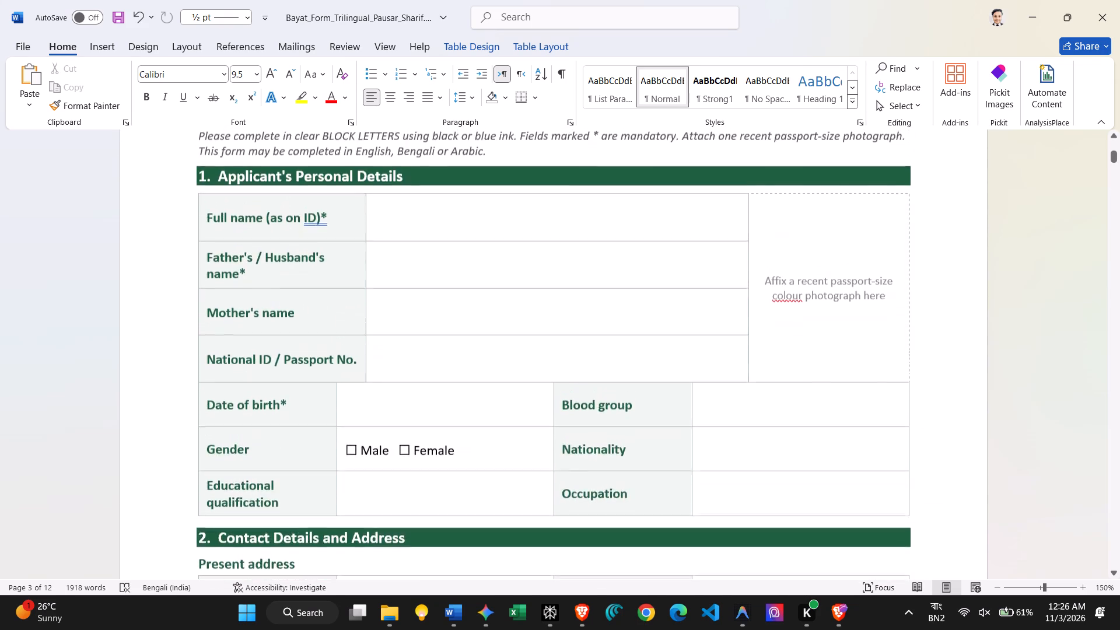
scroll(439, 254, up, 1)
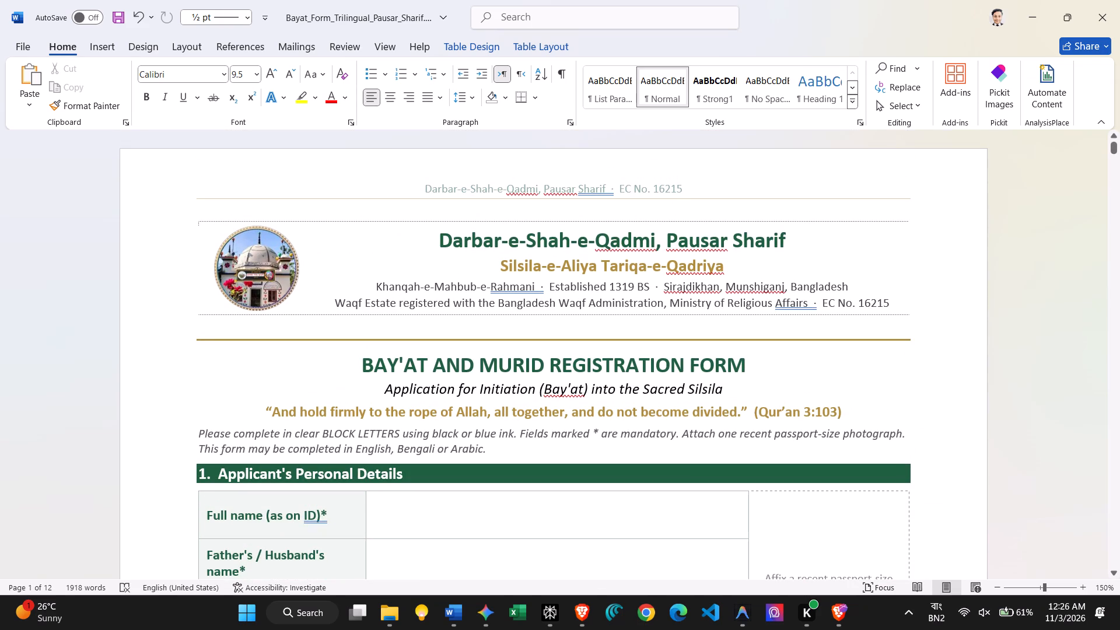
click(705, 271)
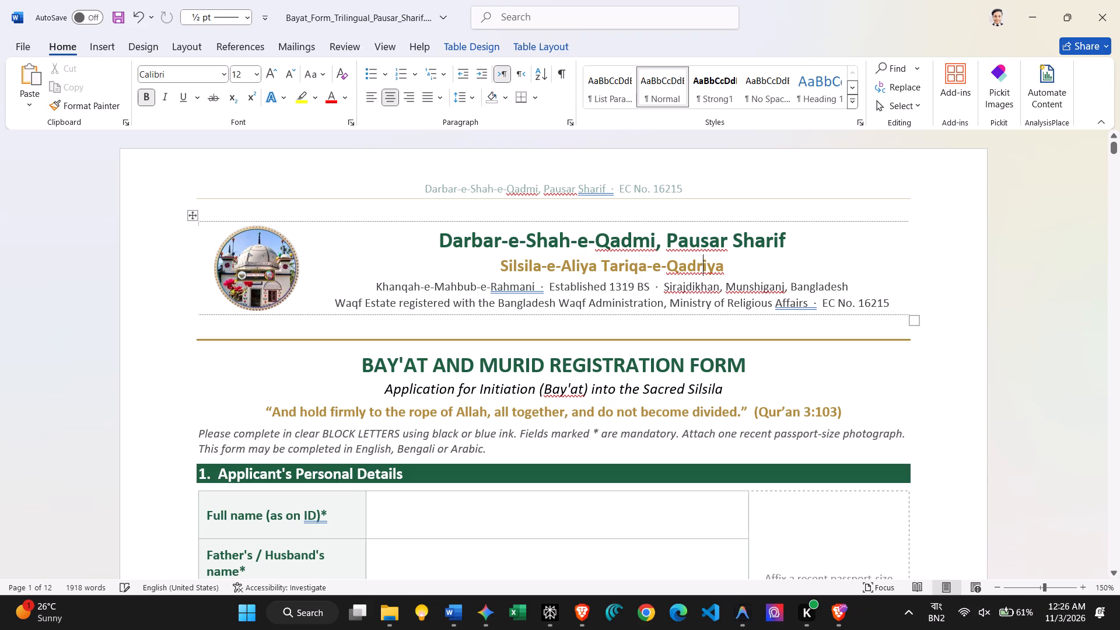
key(BackSpace)
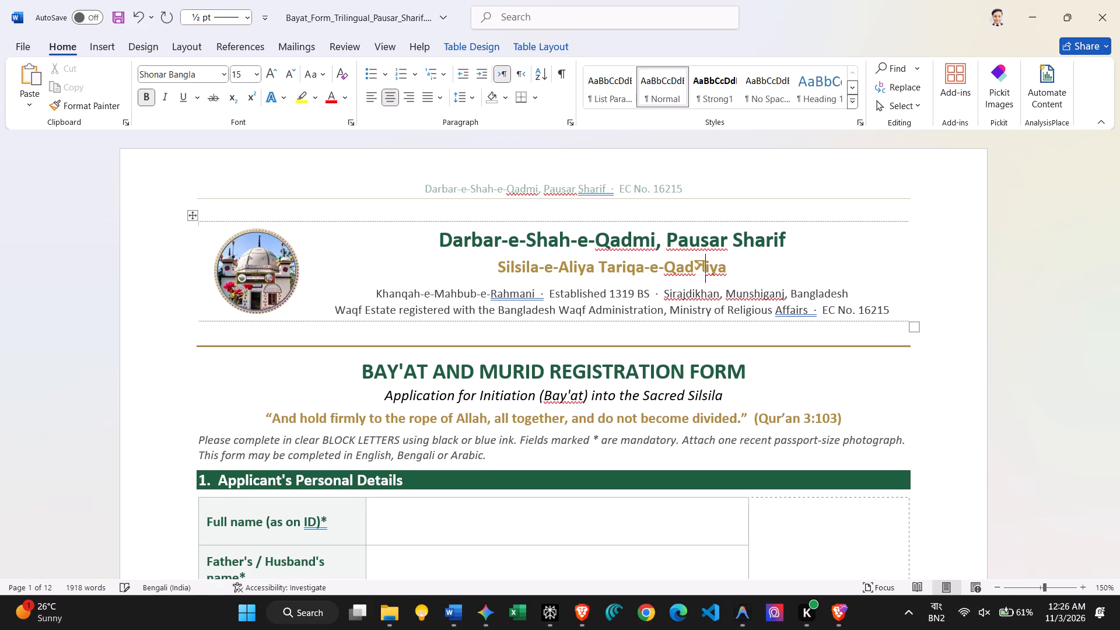
key(BackSpace)
key(super+space)
key(super+space)
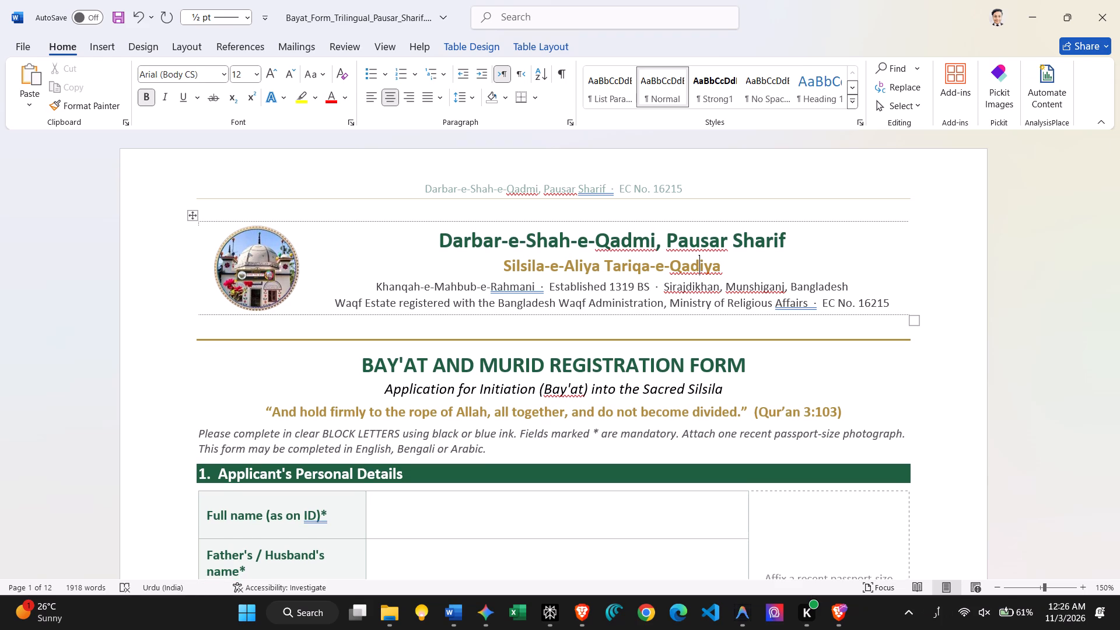
key(super+space)
key(m)
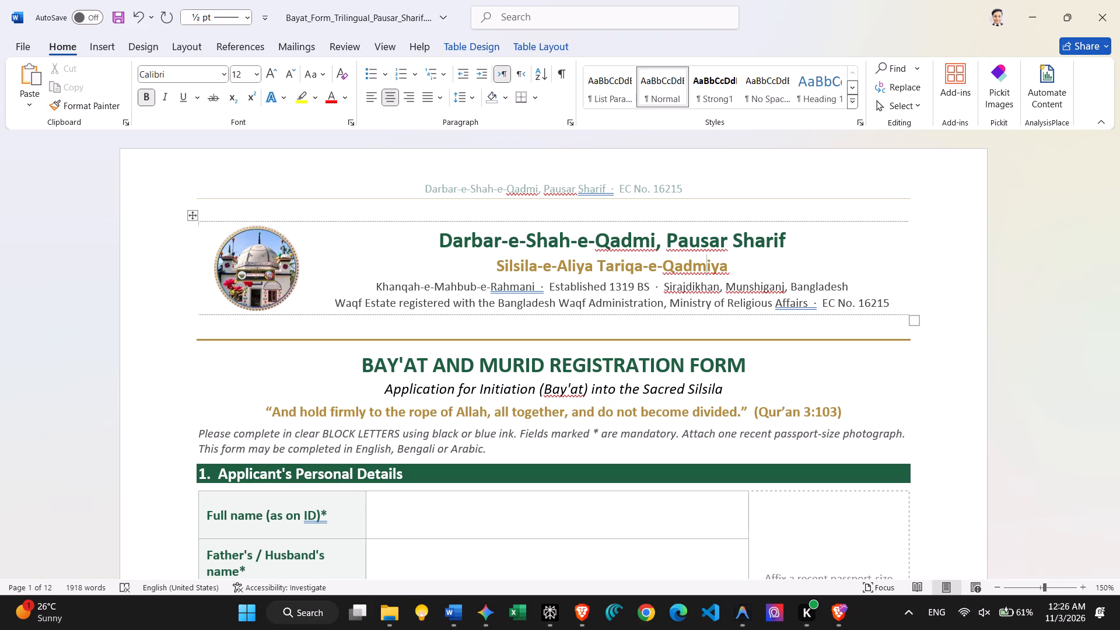
Change the Tariqa name in the English section 3 pledge paragraph to Qadmiya.
scroll(666, 357, down, 1)
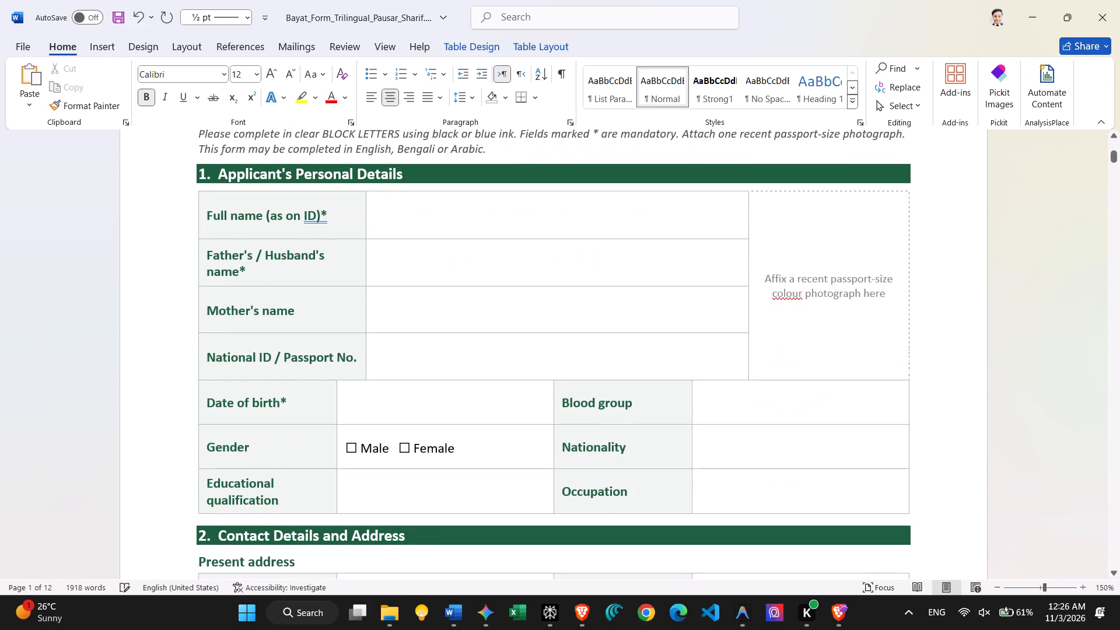
scroll(666, 357, down, 1)
scroll(666, 357, up, 1)
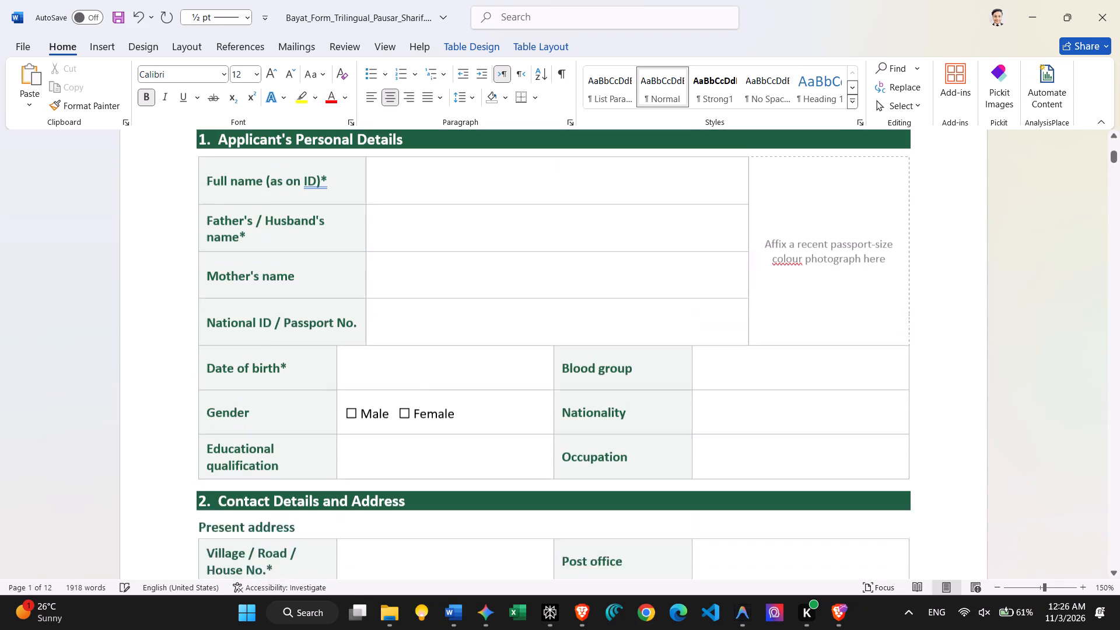
scroll(666, 357, up, 1)
scroll(666, 357, down, 2)
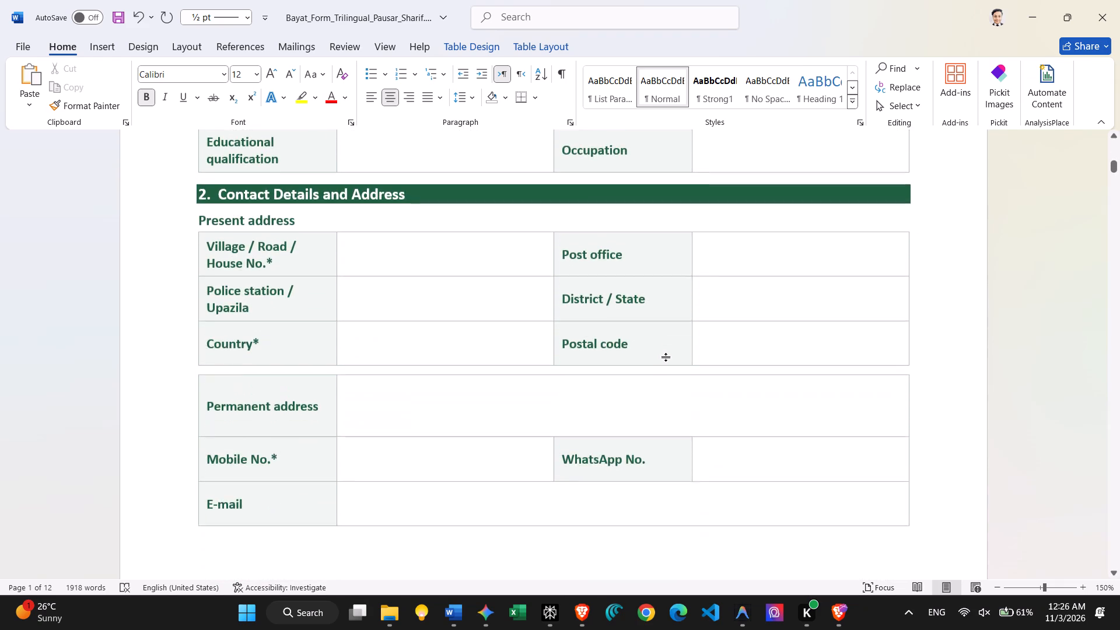
scroll(666, 357, down, 3)
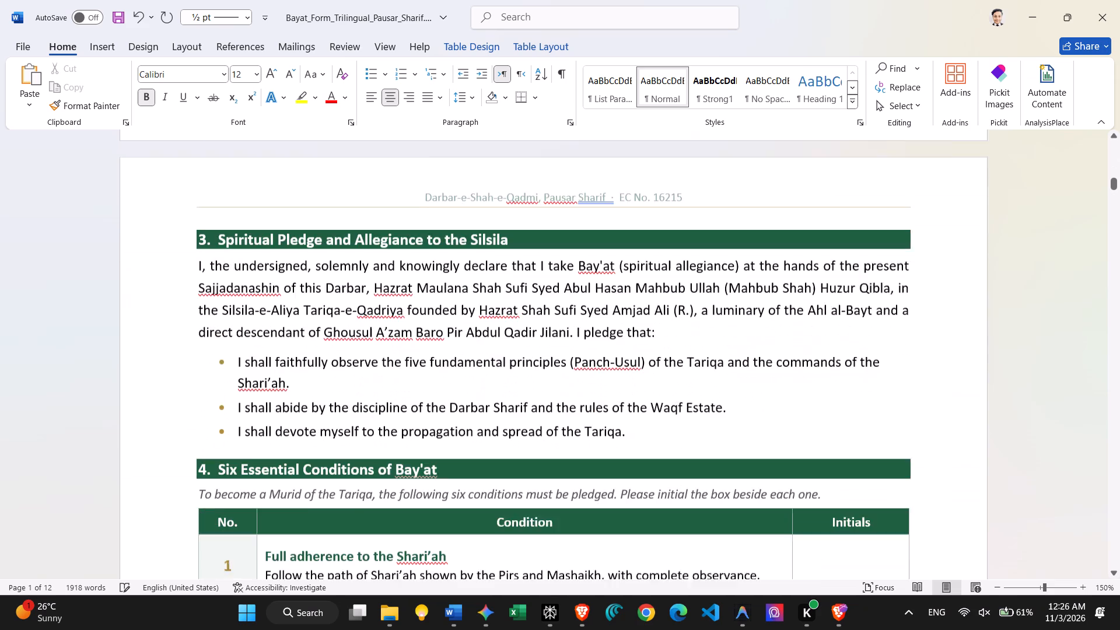
scroll(666, 357, down, 1)
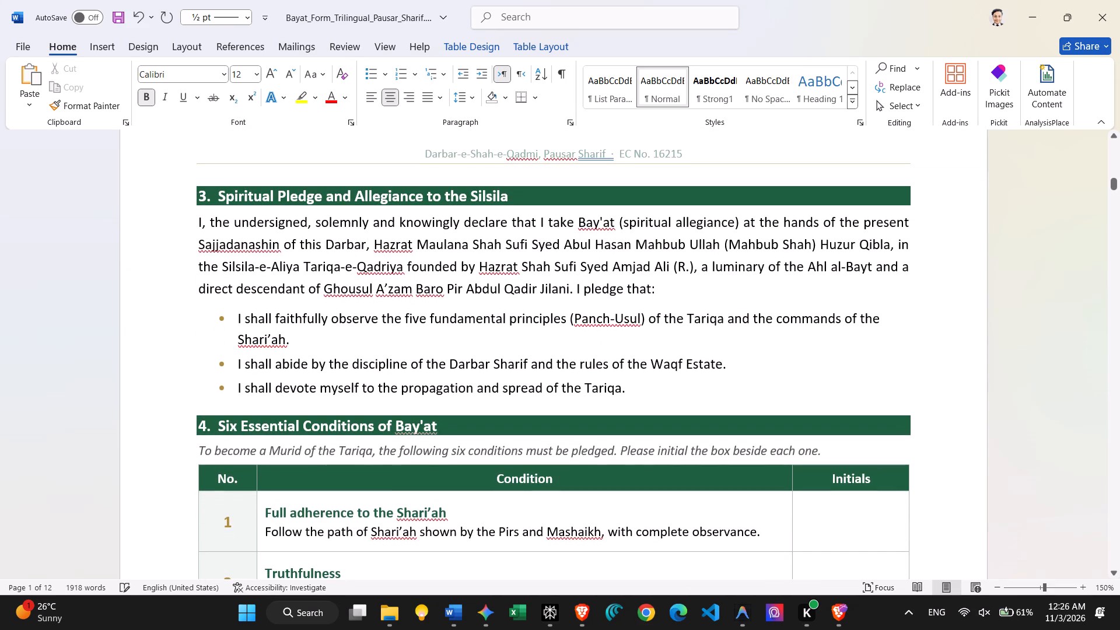
scroll(666, 357, down, 1)
scroll(666, 357, up, 1)
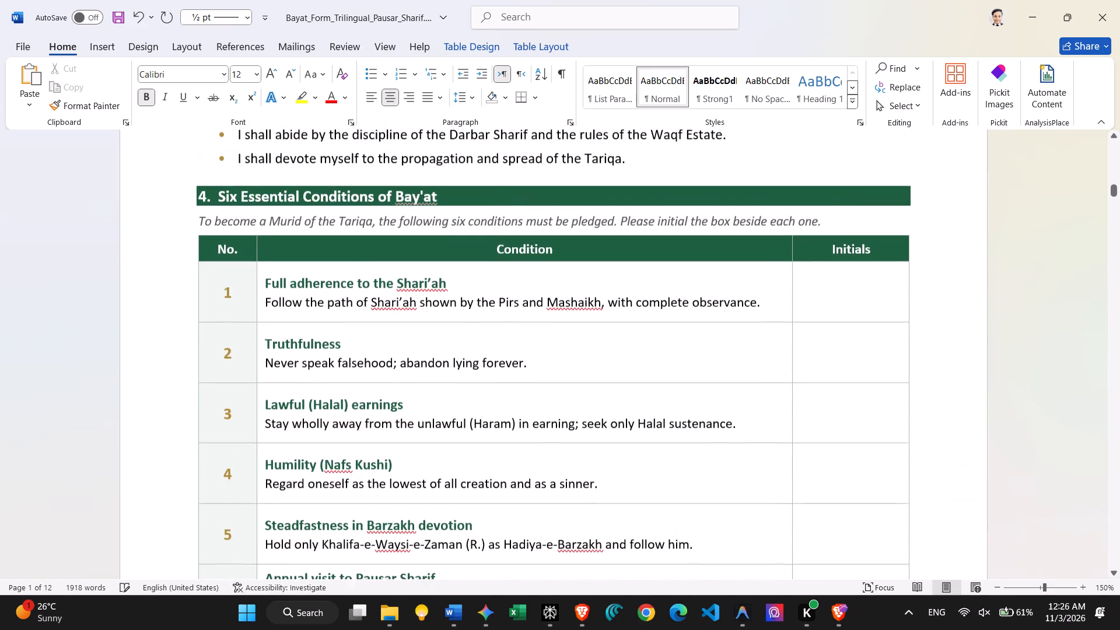
ctrl+scroll(666, 357, down, 2)
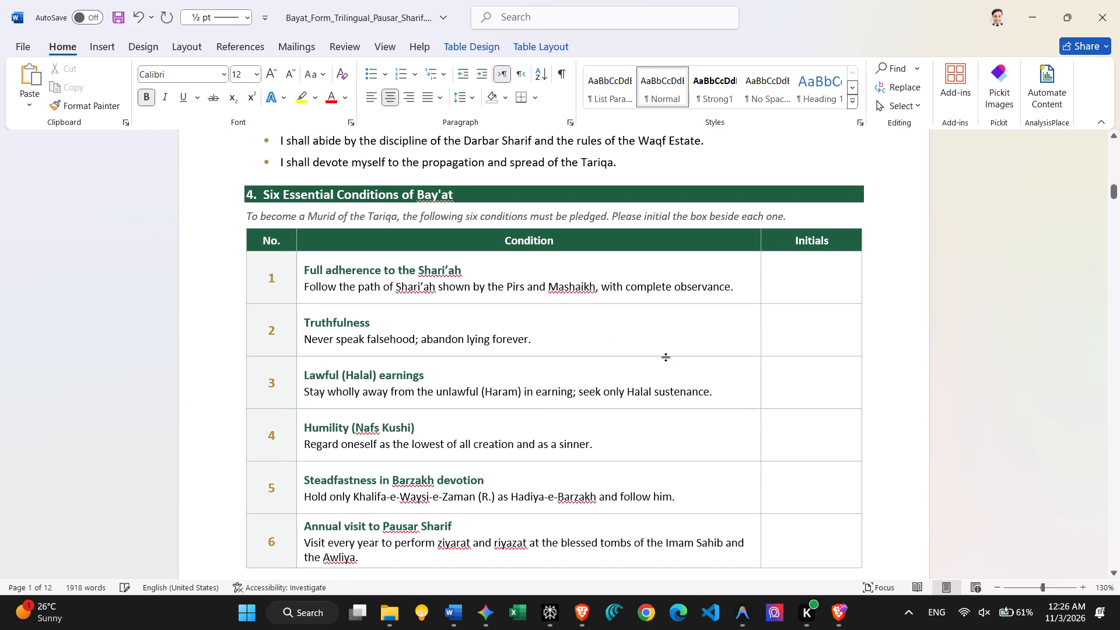
ctrl+scroll(666, 357, down, 1)
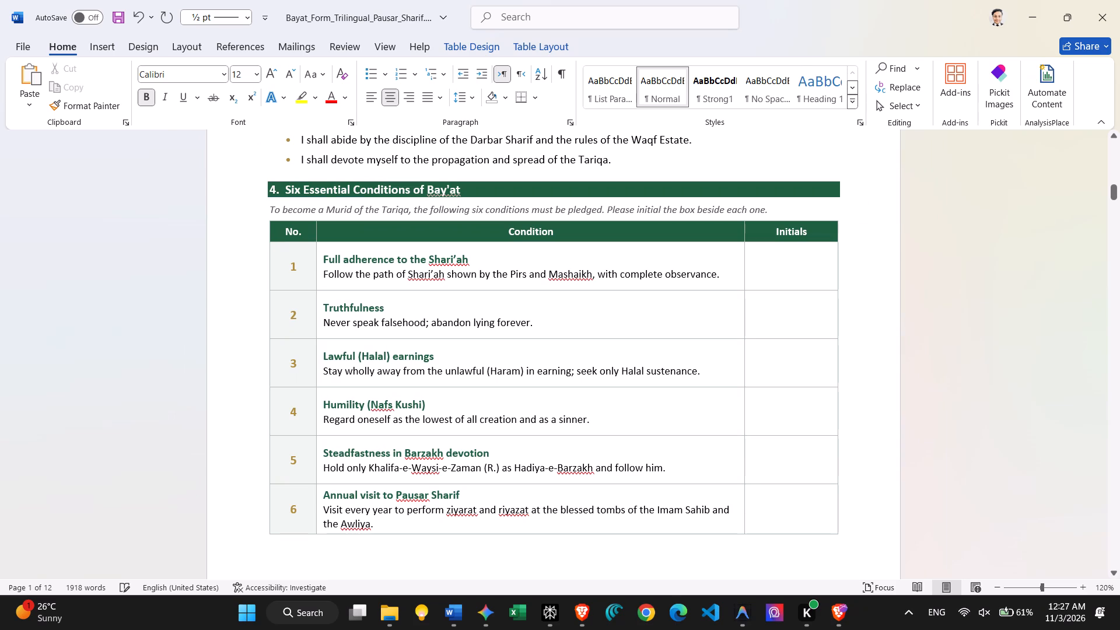
scroll(666, 357, down, 1)
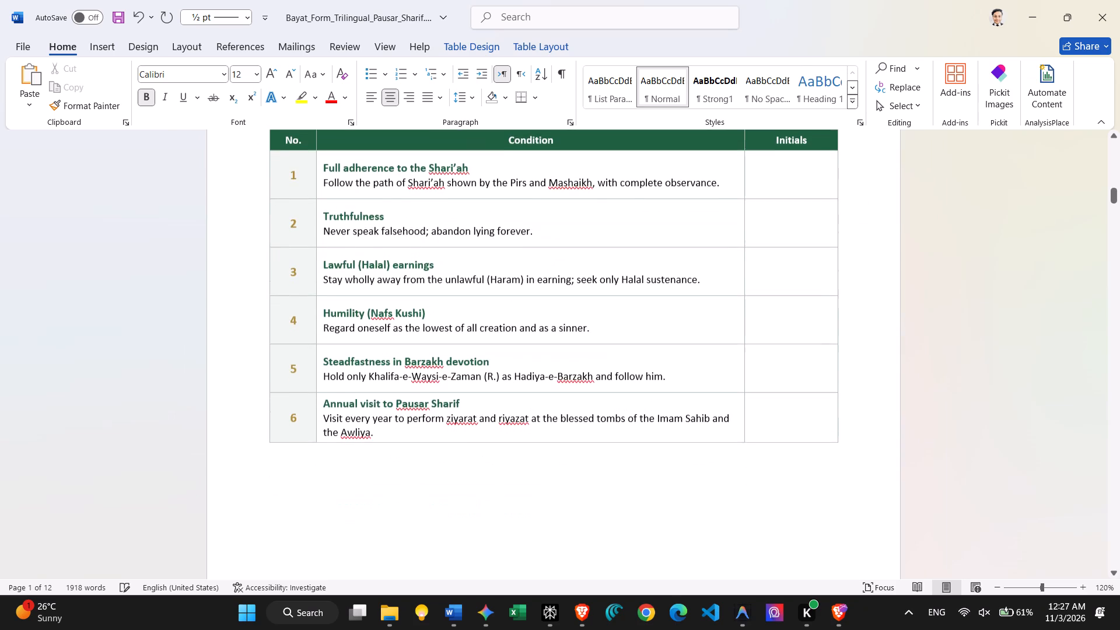
scroll(666, 357, up, 1)
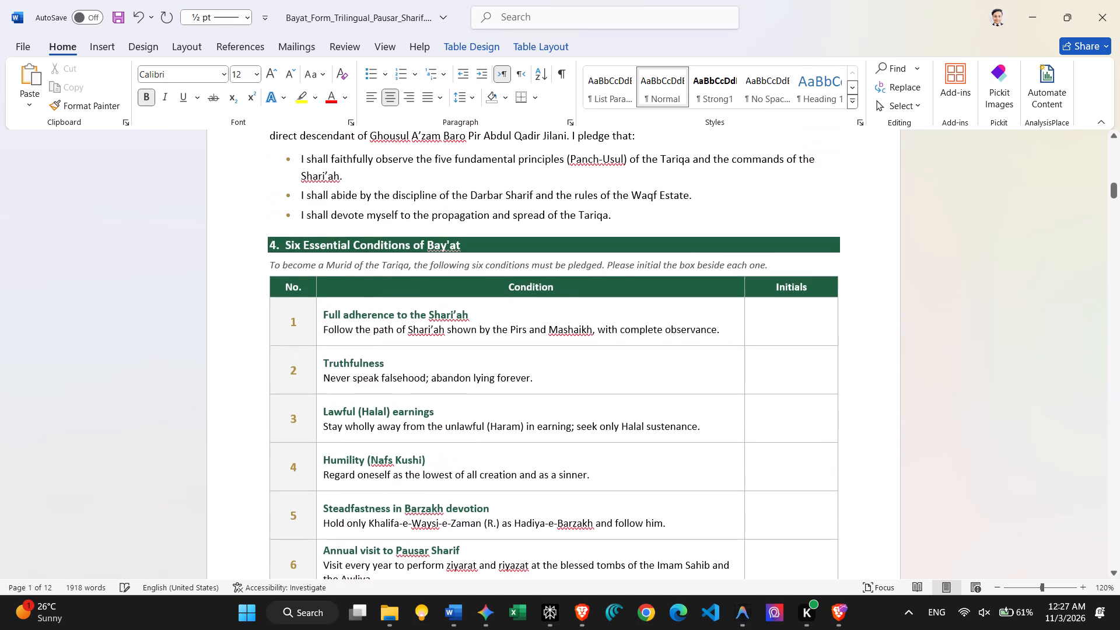
scroll(666, 357, up, 1)
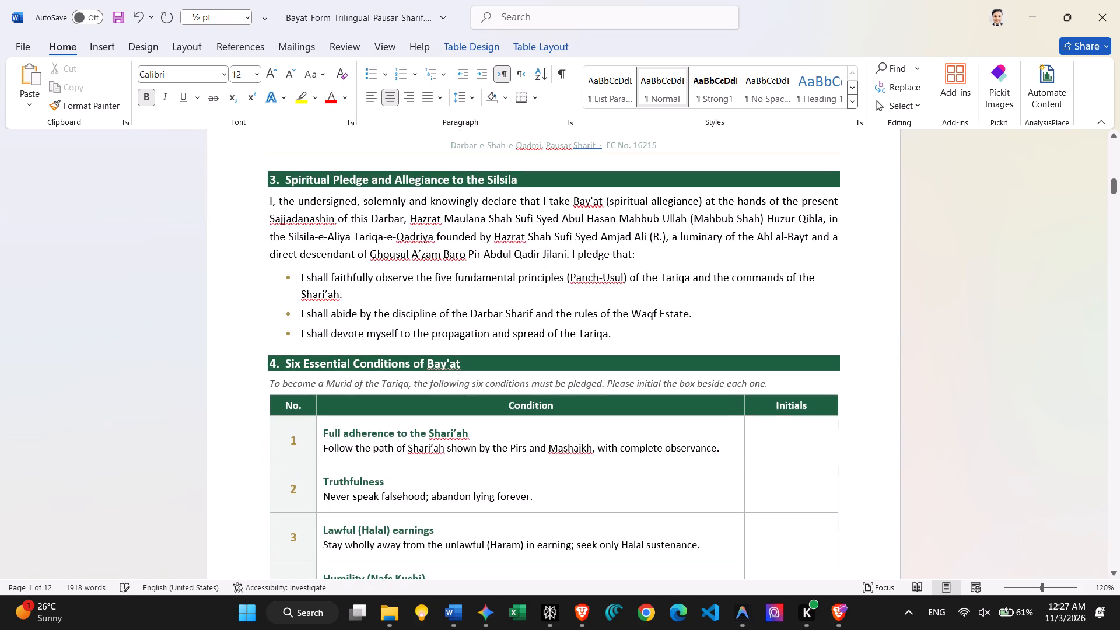
click(420, 236)
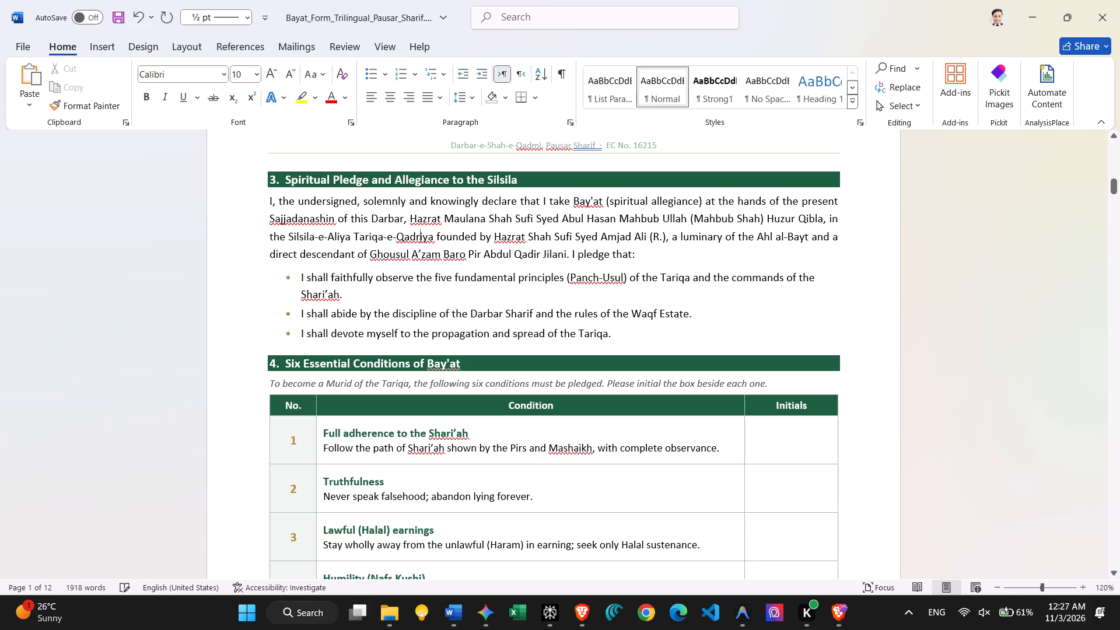
key(BackSpace)
key(m)
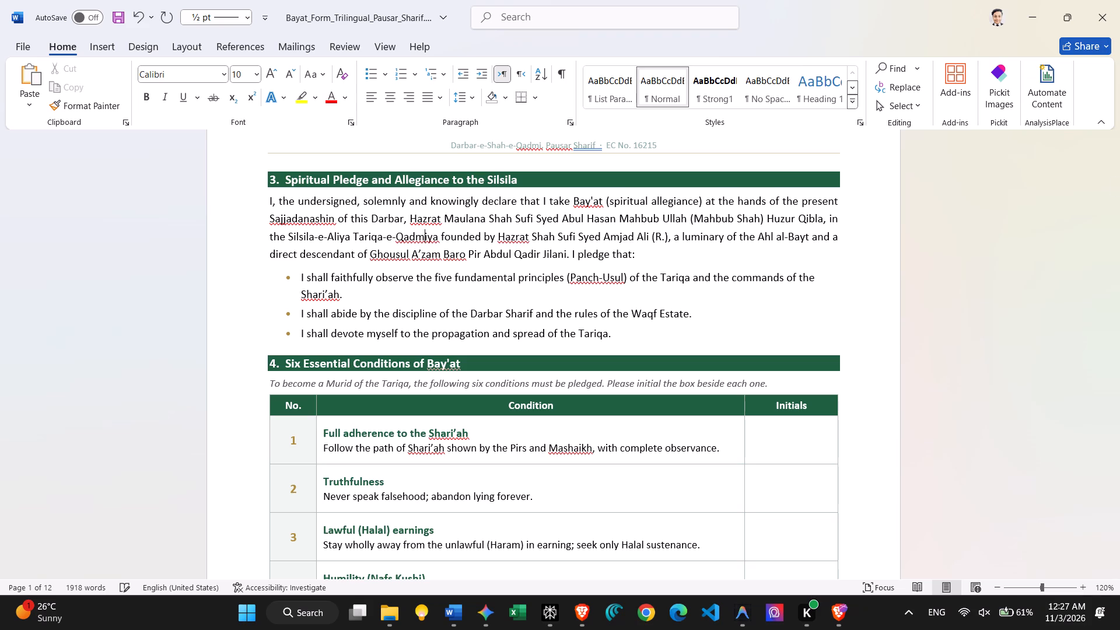
Respell the Darbar's name as Qadami in the green title line of the English first-page letterhead.
scroll(443, 257, up, 1)
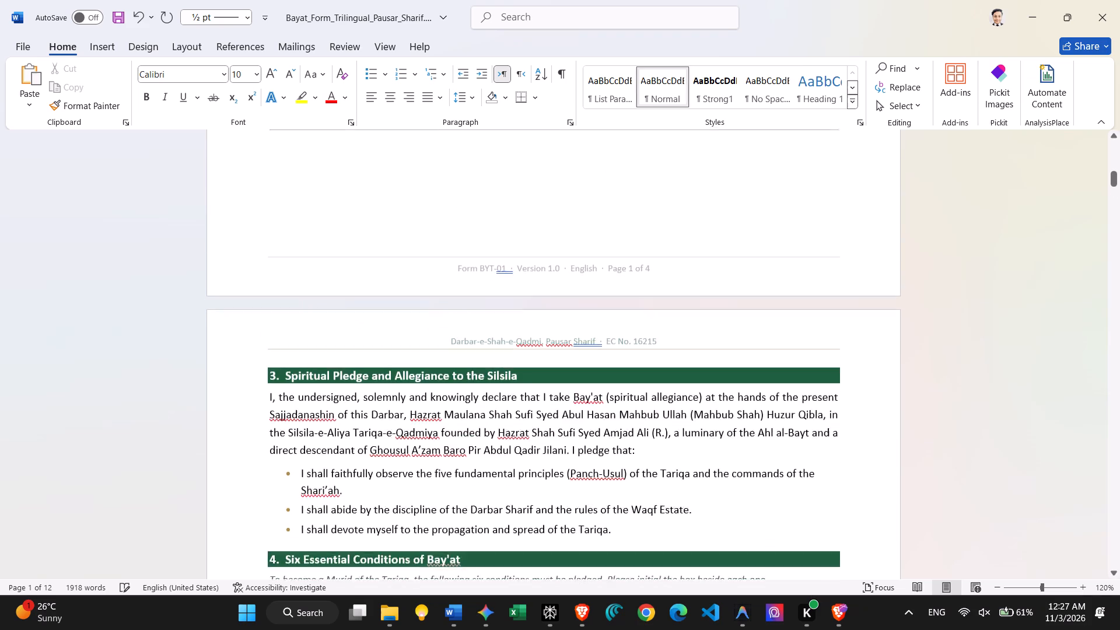
scroll(443, 257, up, 3)
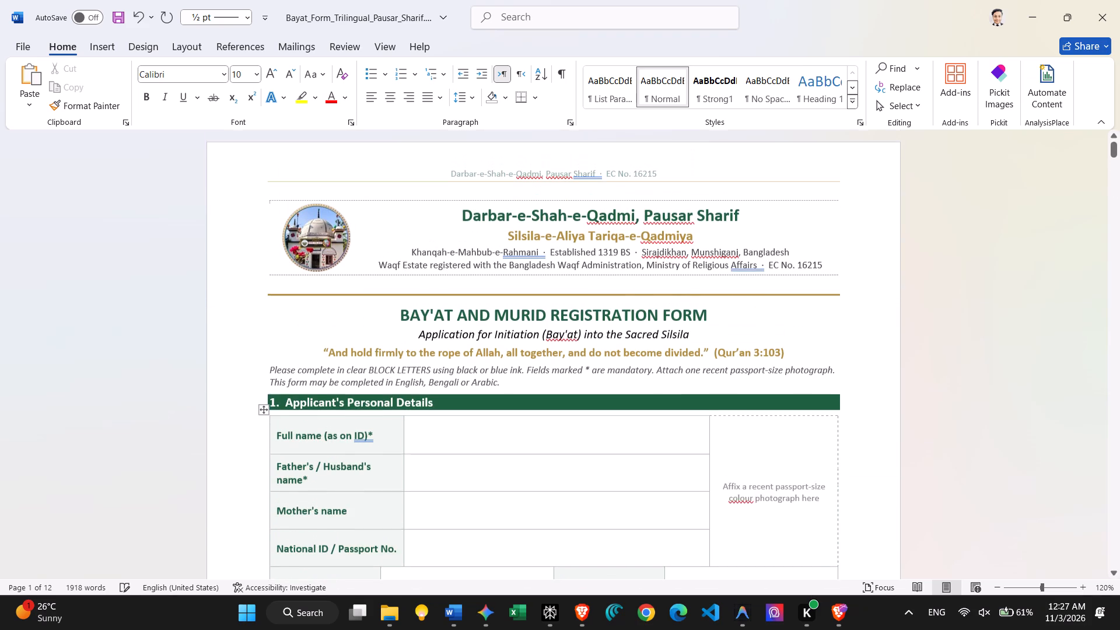
scroll(443, 257, up, 1)
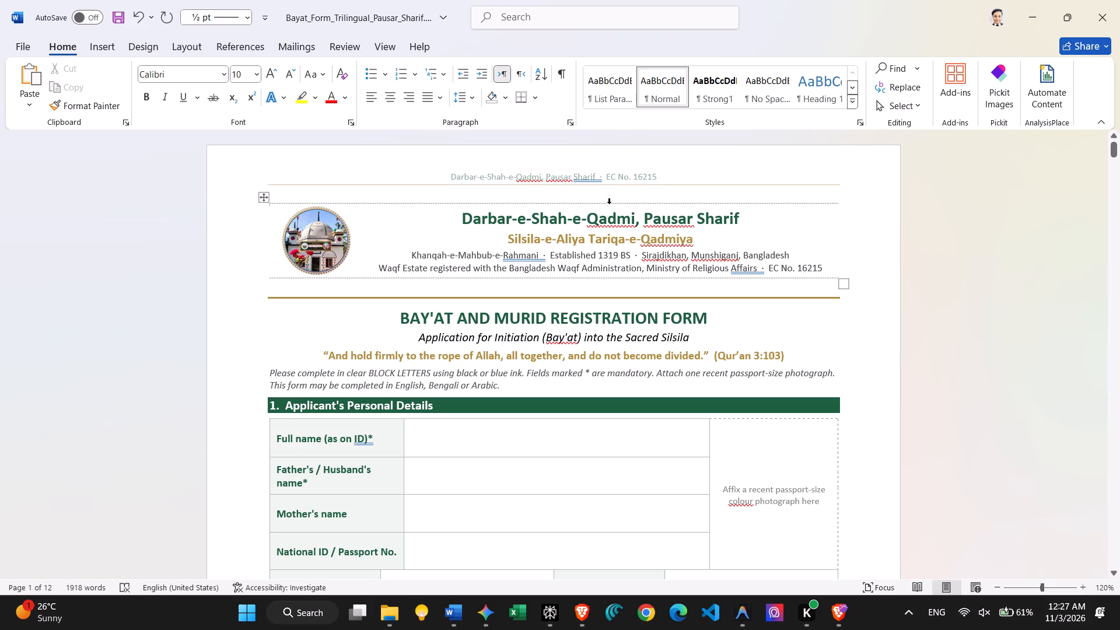
click(616, 217)
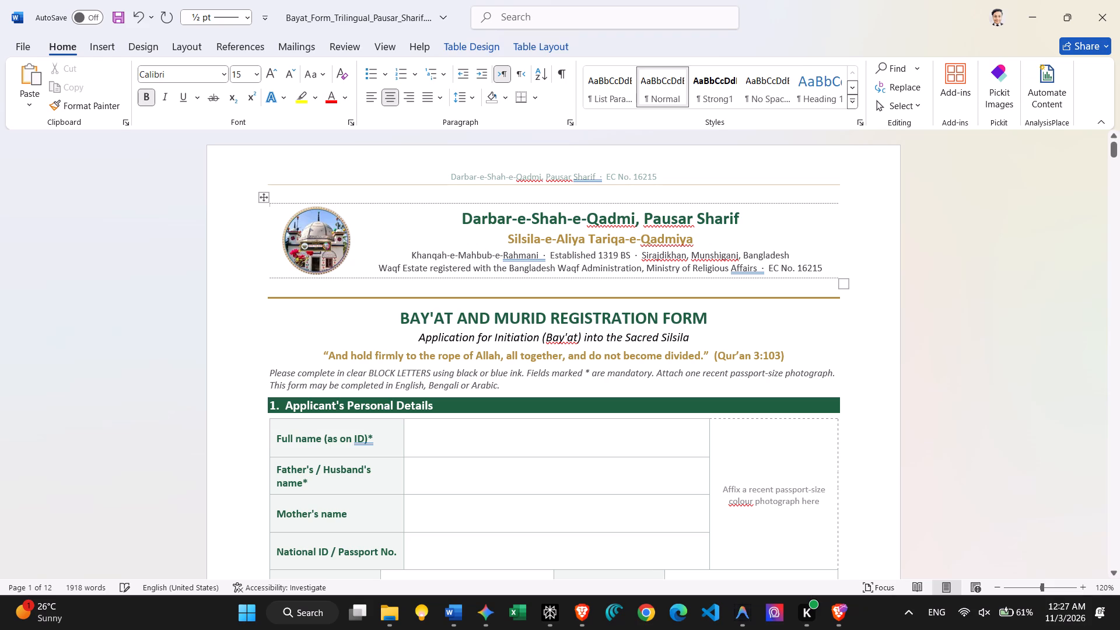
key(q)
key(BackSpace)
key(a)
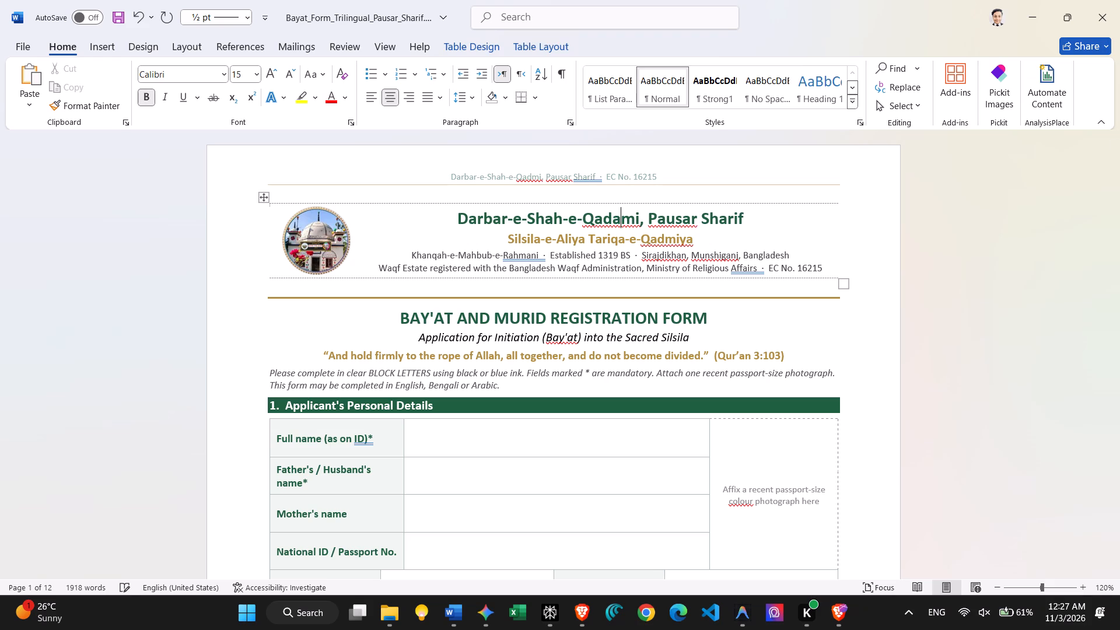
Respell the Tariqa name as Qadamiya in the gold Silsila-e-Aliya line of the same letterhead.
key(Down)
key(Right)
key(Right)
key(Right)
key(Right)
key(Right)
key(Right)
key(Right)
key(a)
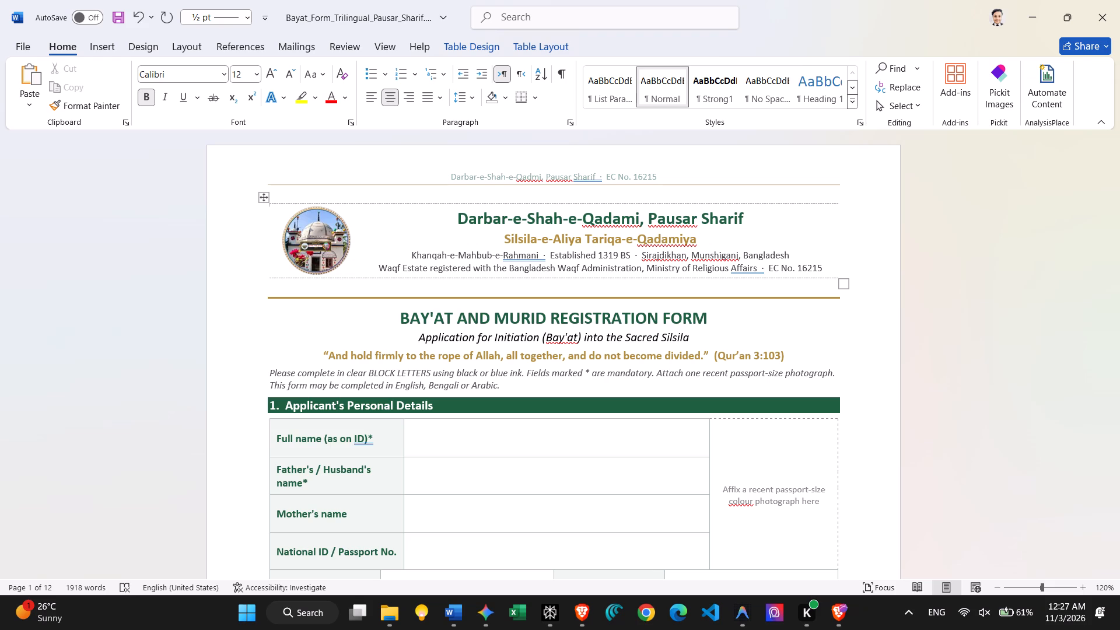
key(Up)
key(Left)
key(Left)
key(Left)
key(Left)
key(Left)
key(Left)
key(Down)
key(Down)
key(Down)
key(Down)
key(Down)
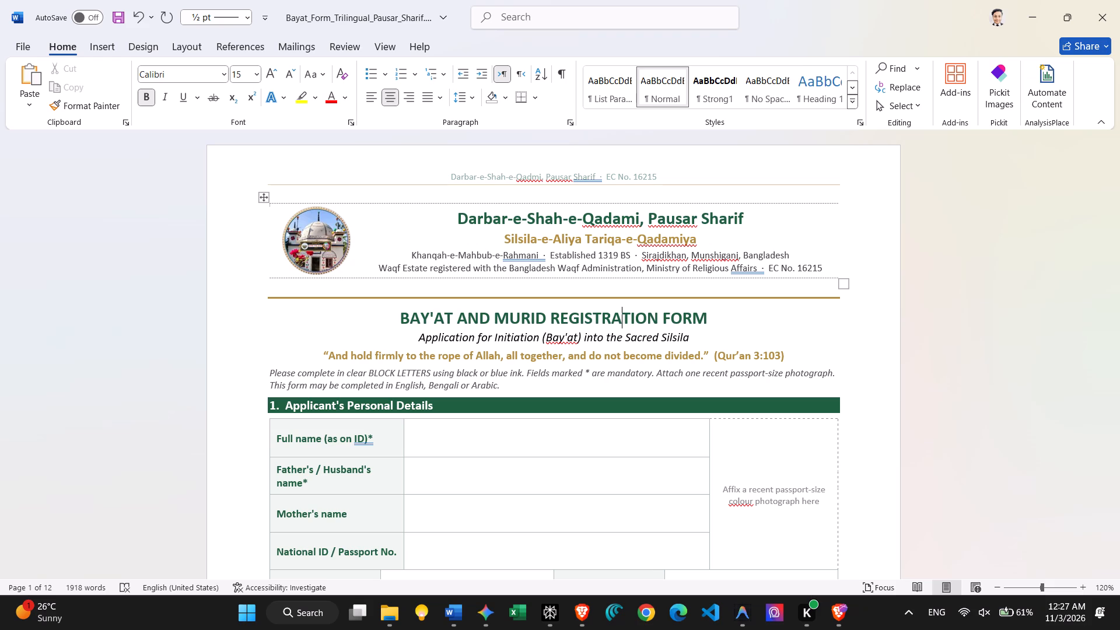
Respell the Tariqa name as Qadamiya in the English section 3 pledge paragraph.
scroll(616, 217, down, 2)
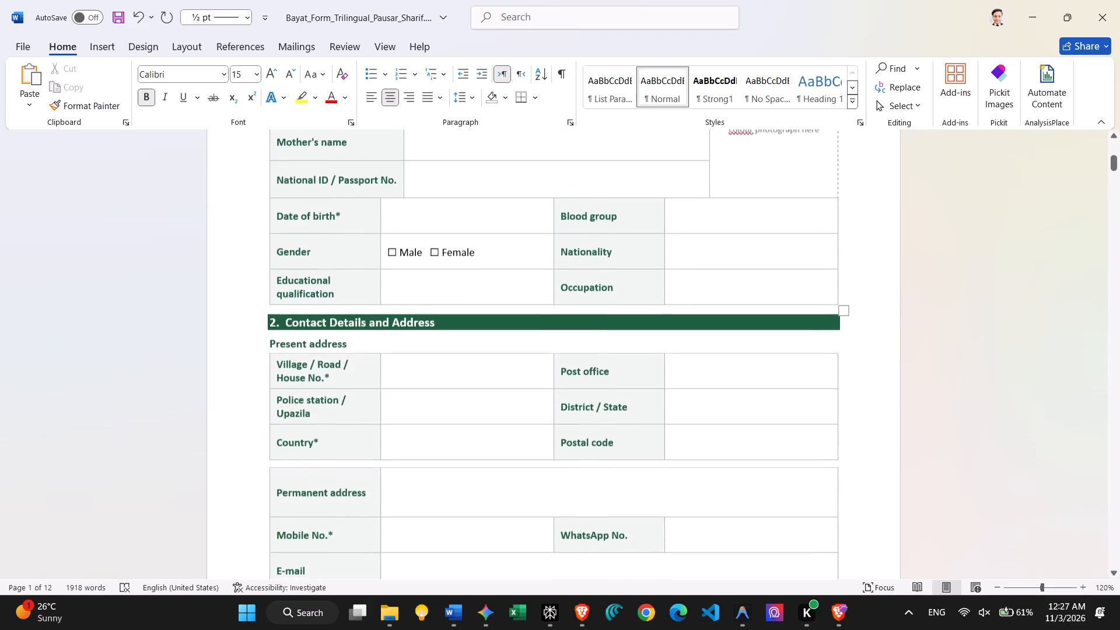
scroll(616, 217, down, 3)
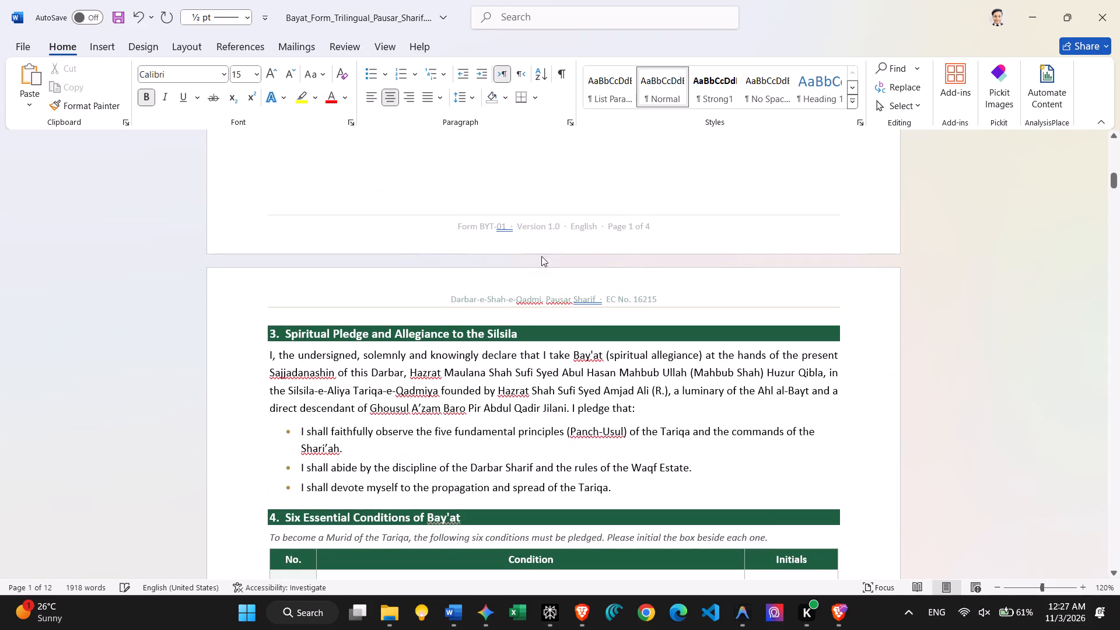
click(416, 390)
key(a)
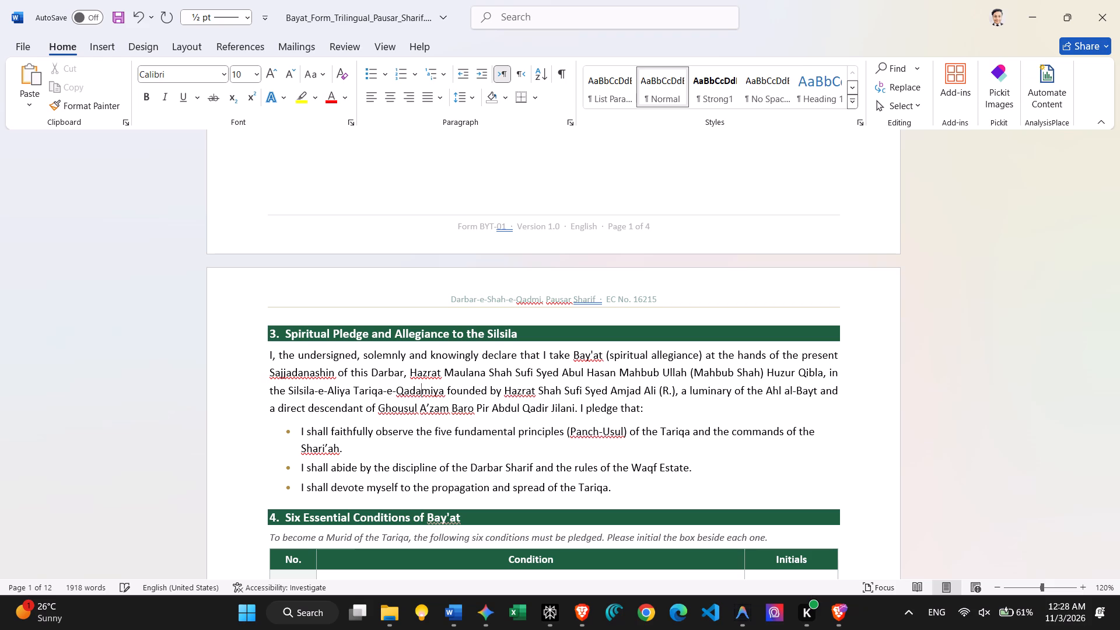
Respell the Type of Silsila option as Qadamiya in the English section 7 office-use table.
scroll(416, 390, down, 1)
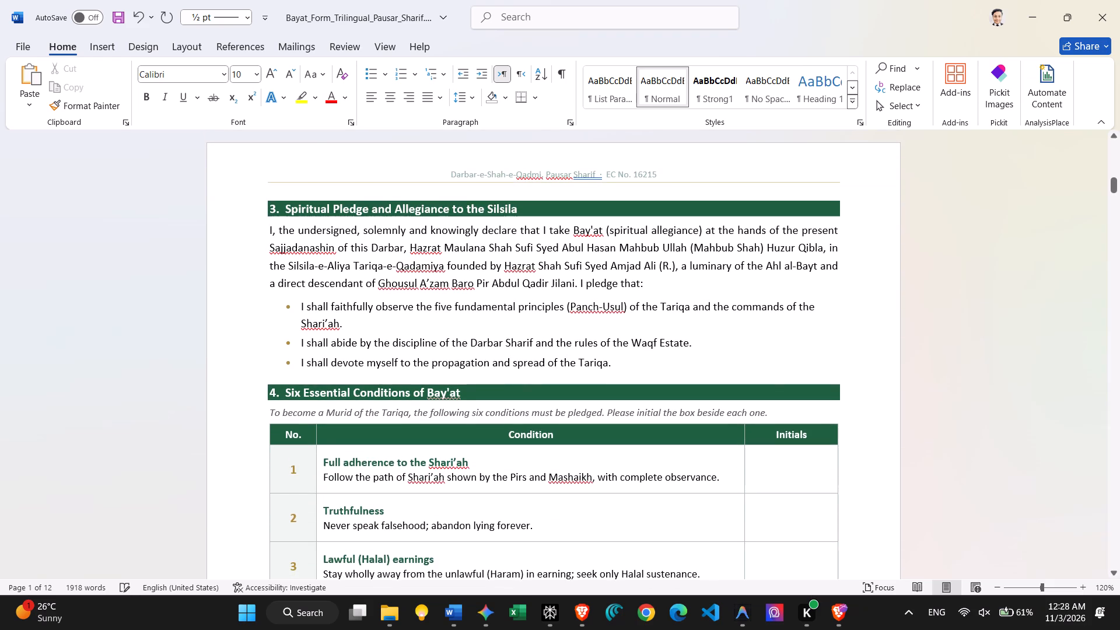
scroll(416, 390, down, 1)
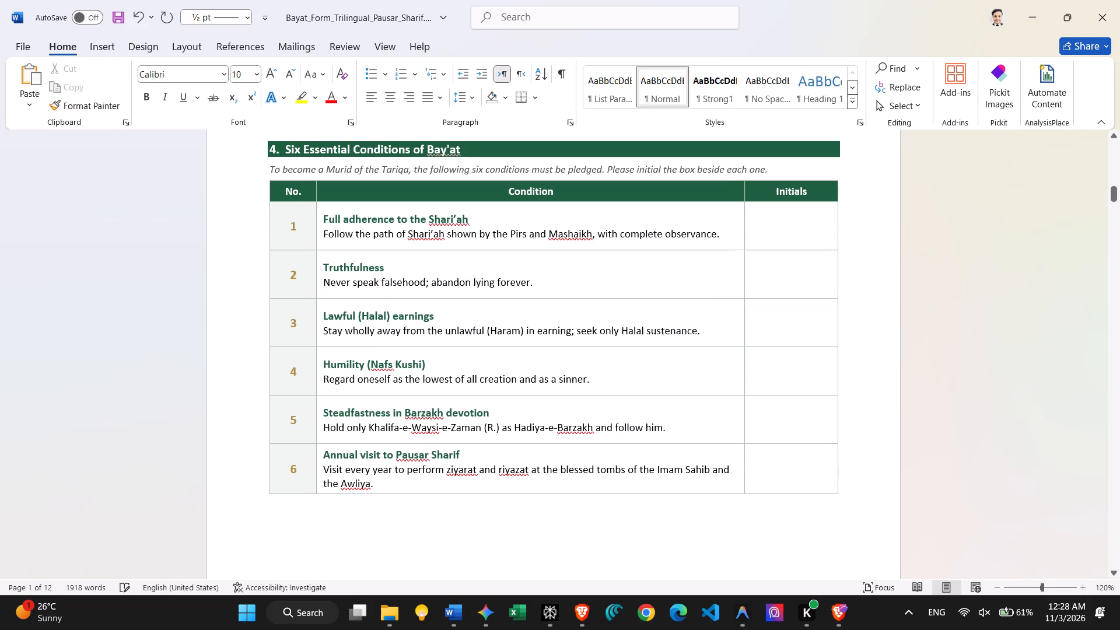
scroll(416, 390, down, 2)
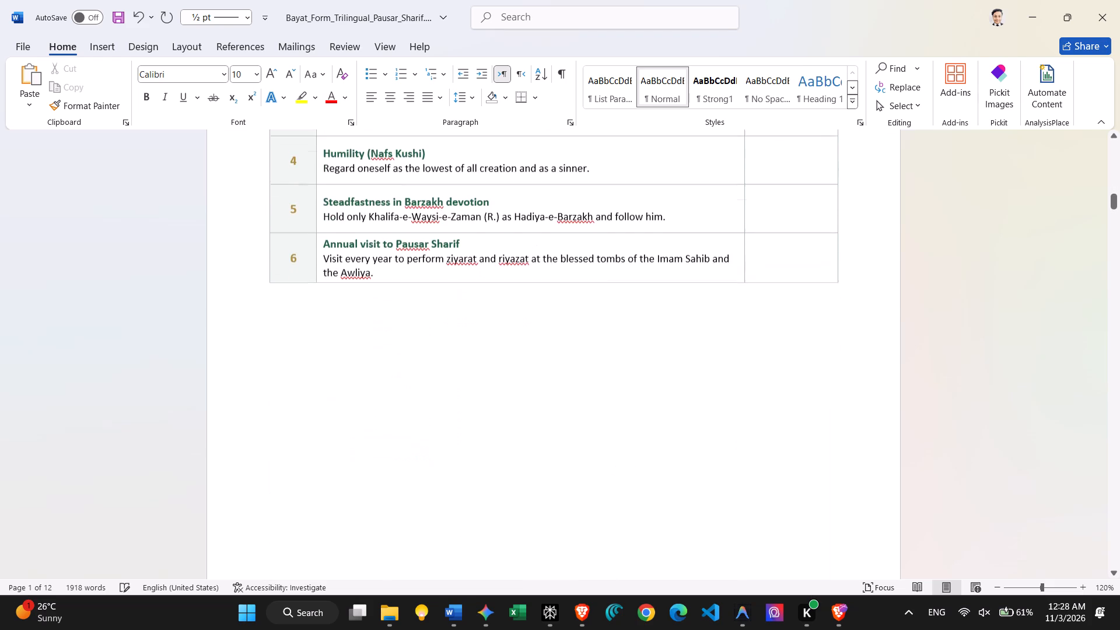
scroll(416, 390, down, 2)
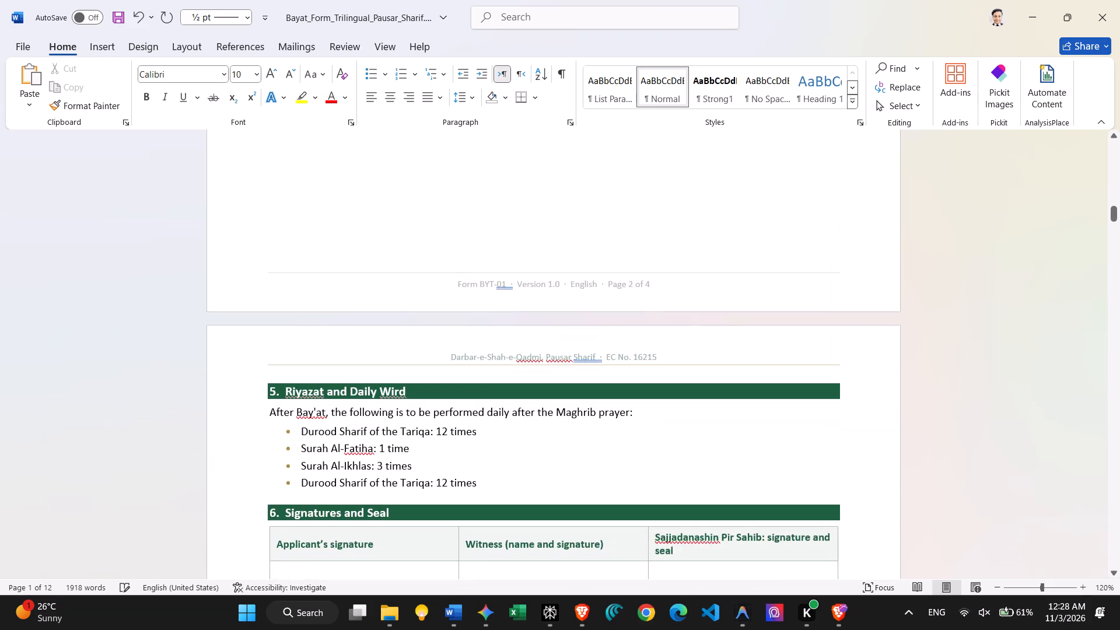
scroll(416, 390, down, 2)
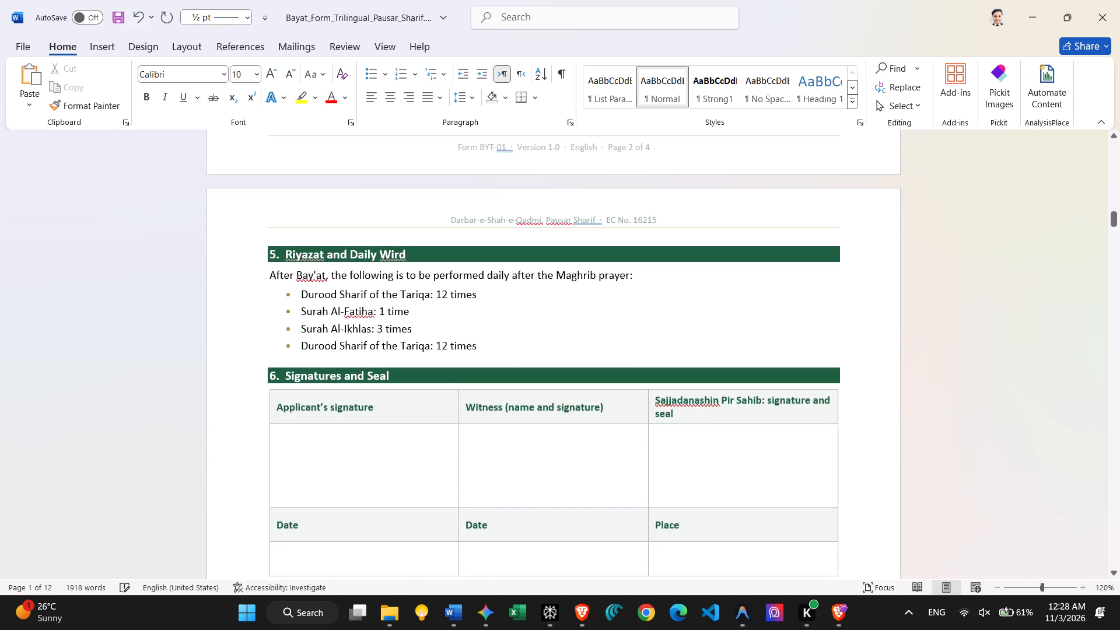
scroll(416, 390, down, 2)
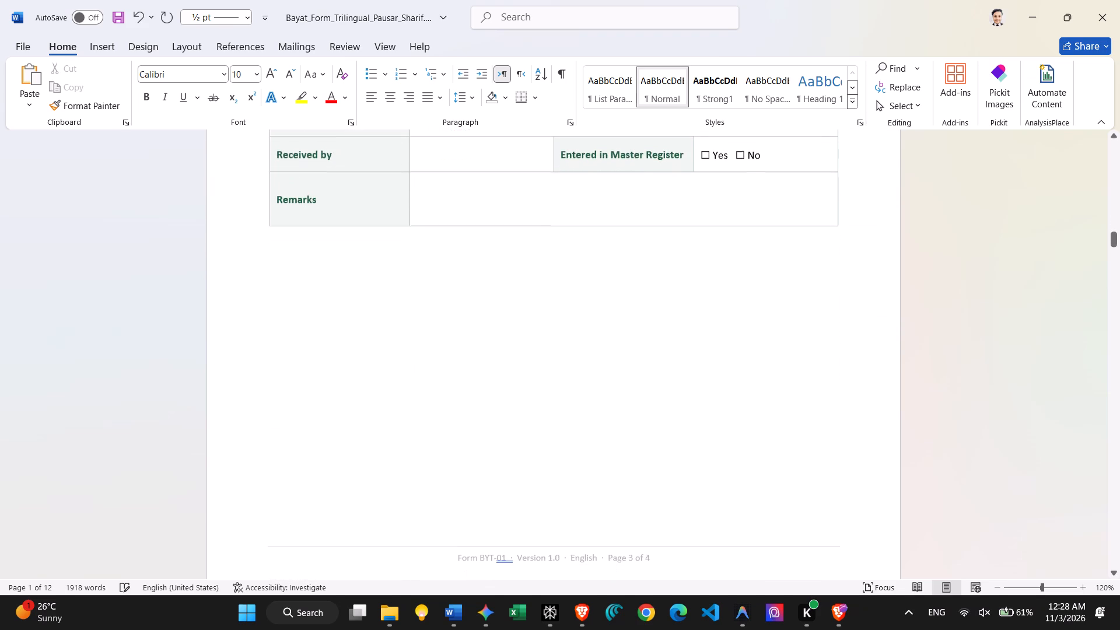
scroll(416, 390, up, 1)
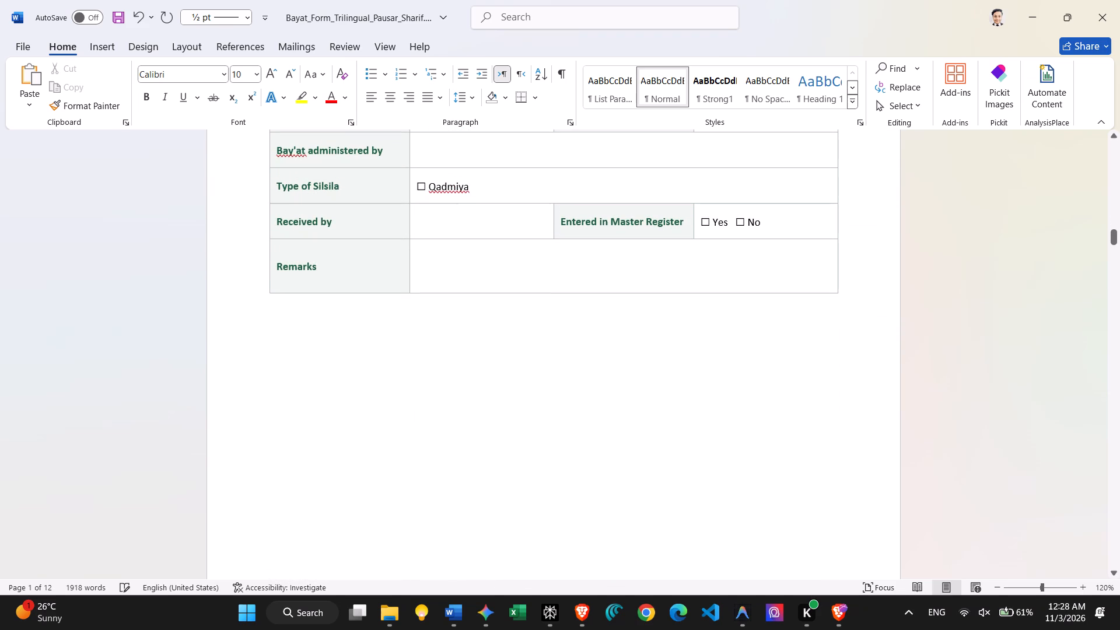
click(449, 191)
key(a)
Respell the Darbar's name as Qadami in the green title line of the English certificate's letterhead.
scroll(449, 191, down, 1)
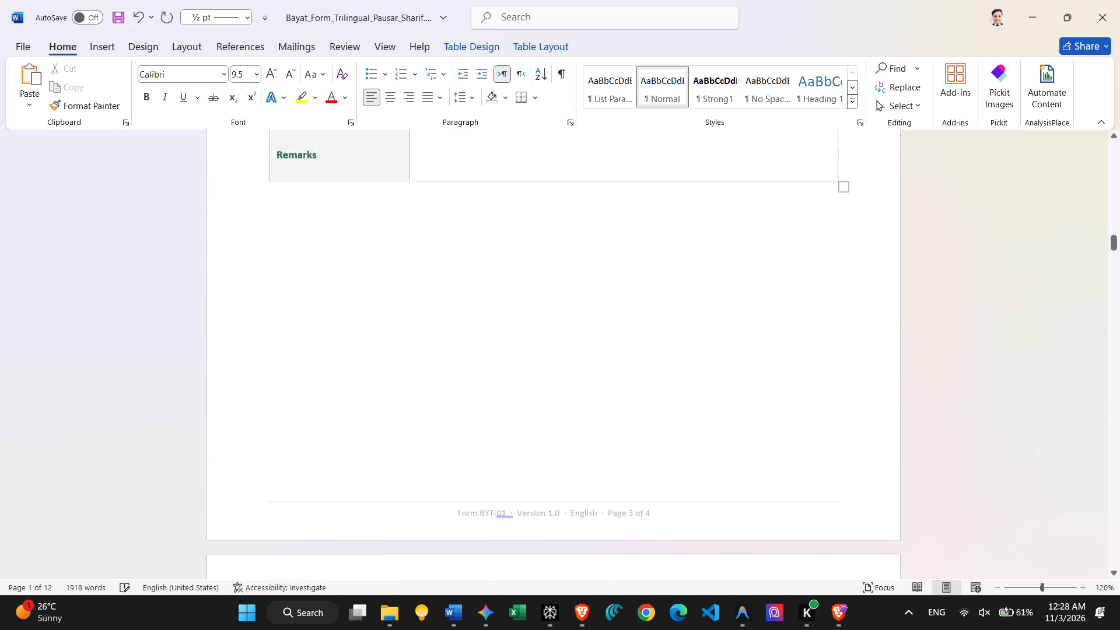
scroll(449, 191, down, 1)
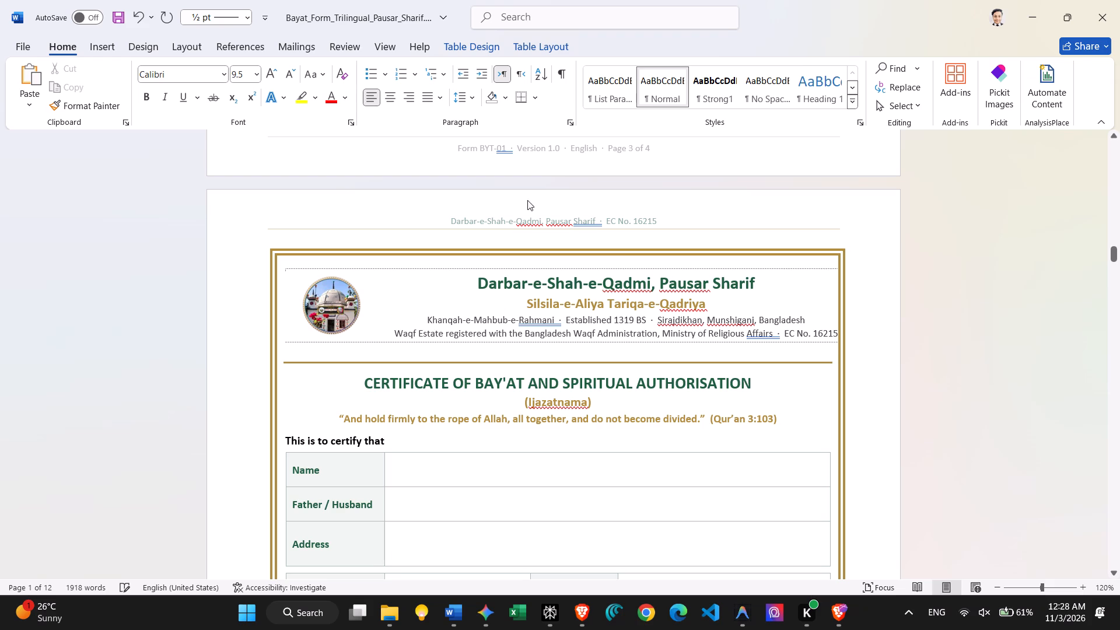
click(631, 286)
key(a)
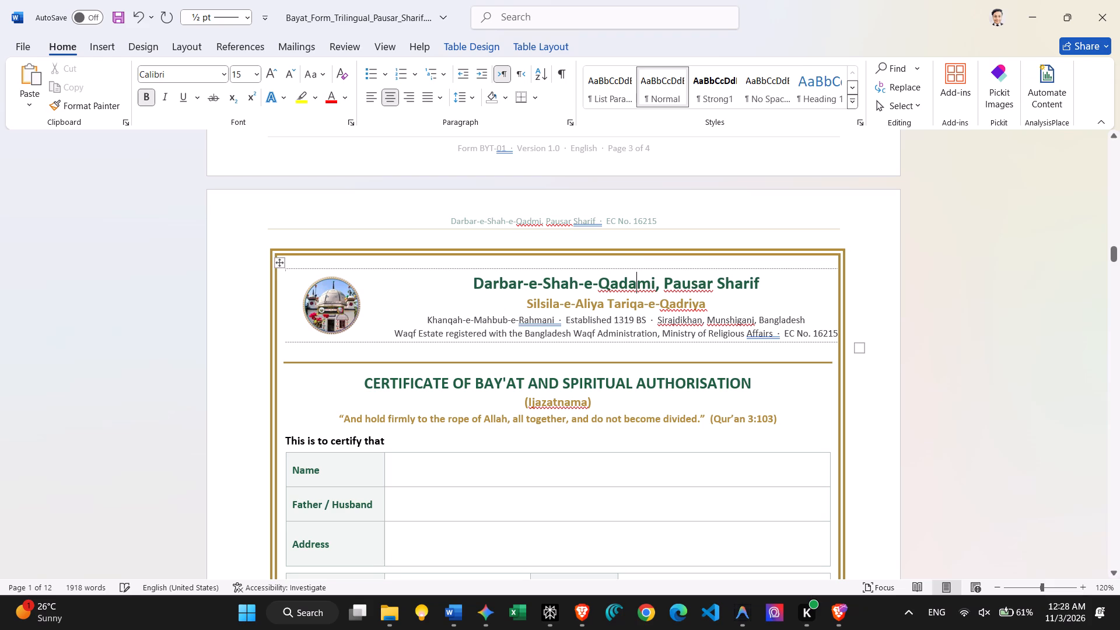
Change the Tariqa name to Qadamiya in the gold Silsila-e-Aliya line of the English certificate's letterhead.
click(687, 306)
key(BackSpace)
key(a)
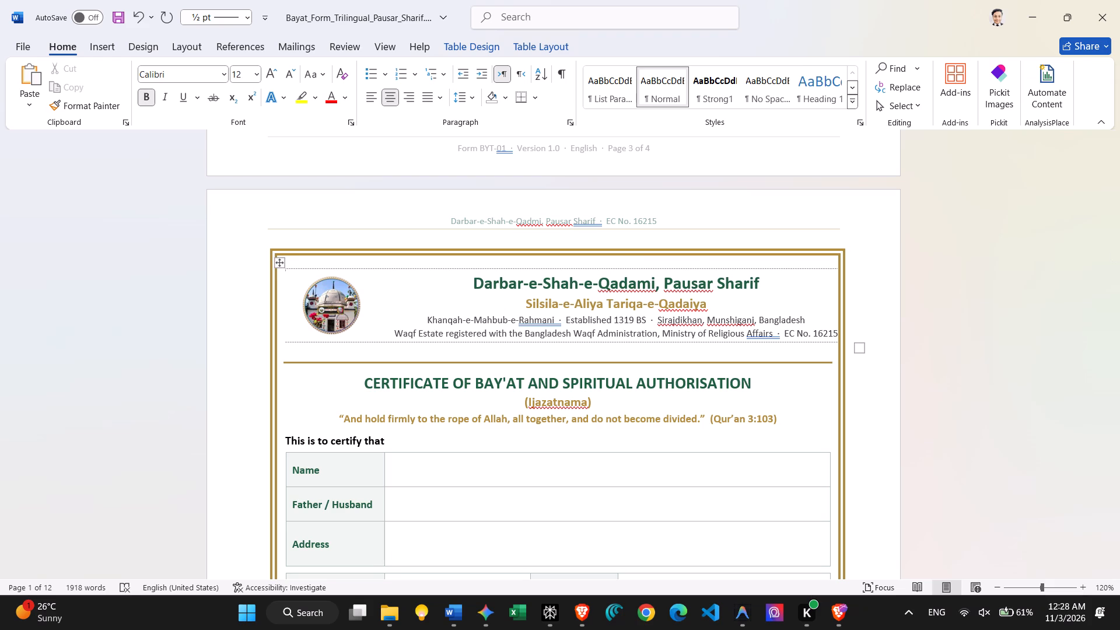
key(m)
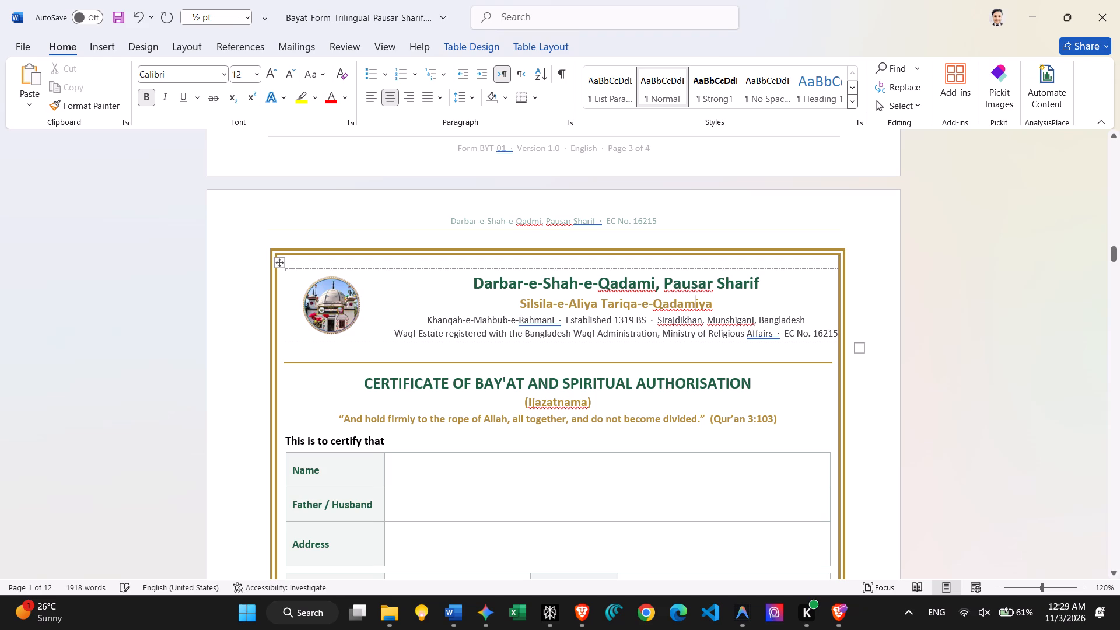
Review the English form from its first page through section 7, checking the spelling of the Darbar and Tariqa names.
scroll(690, 337, down, 1)
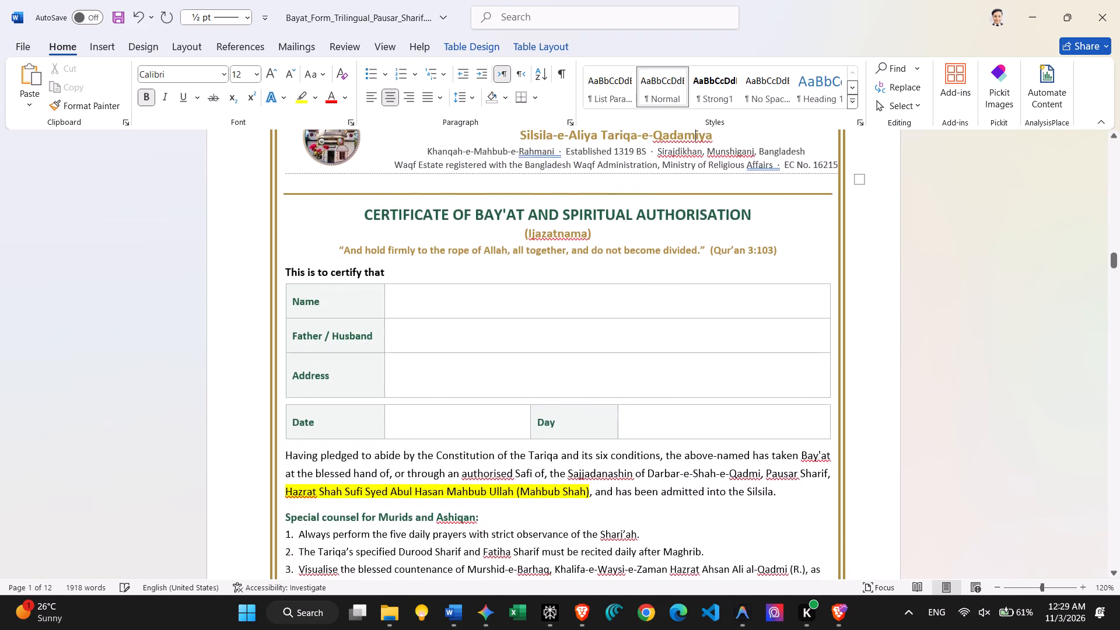
scroll(690, 337, down, 1)
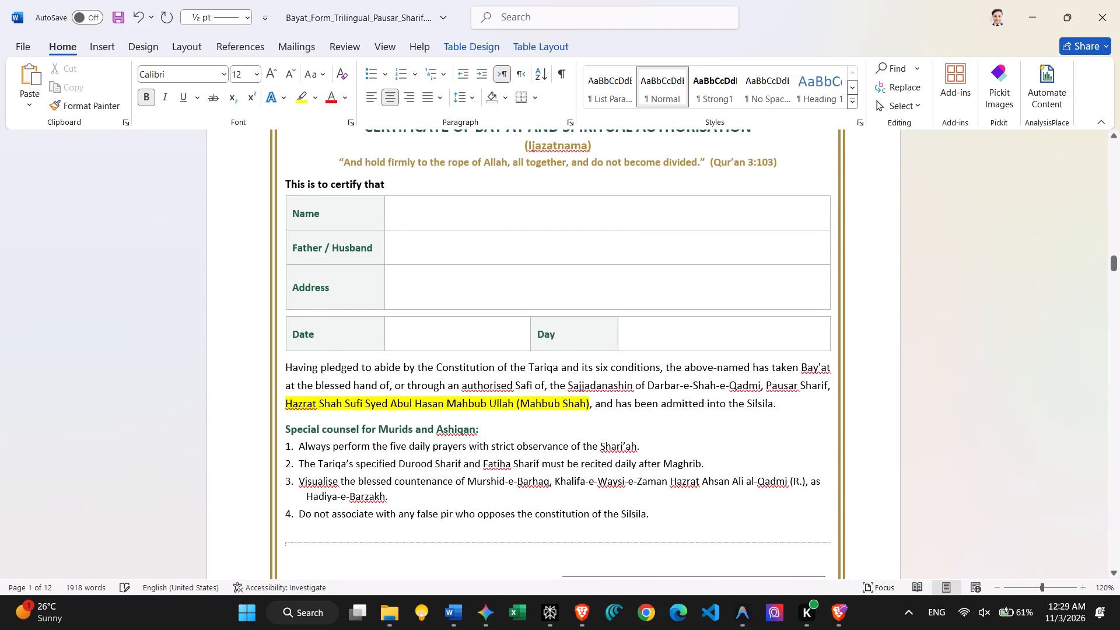
scroll(698, 386, up, 12)
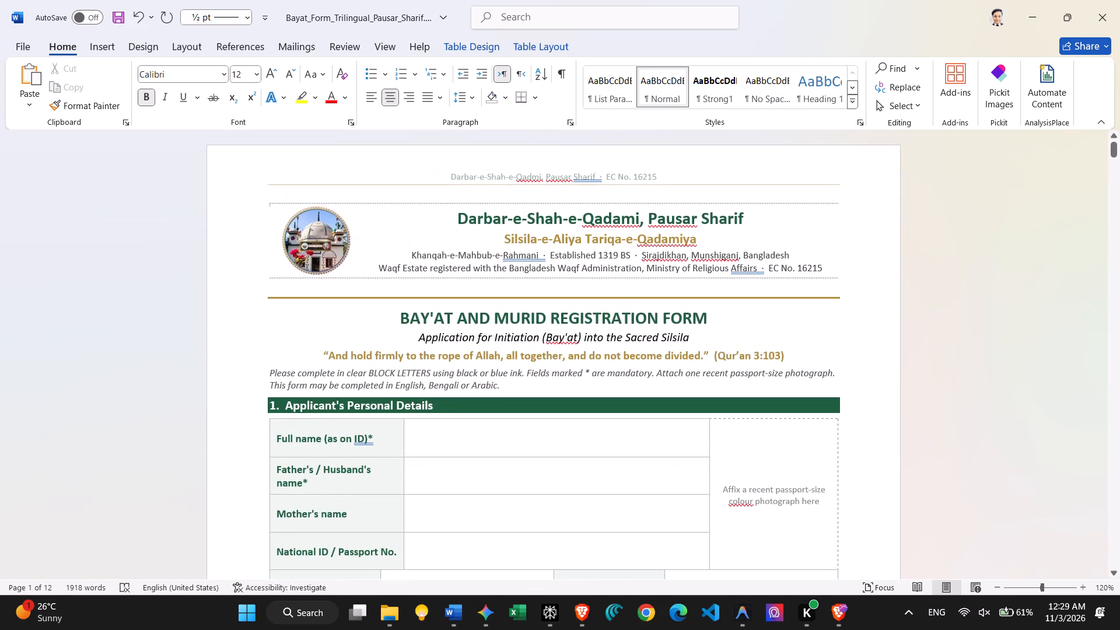
scroll(699, 386, down, 4)
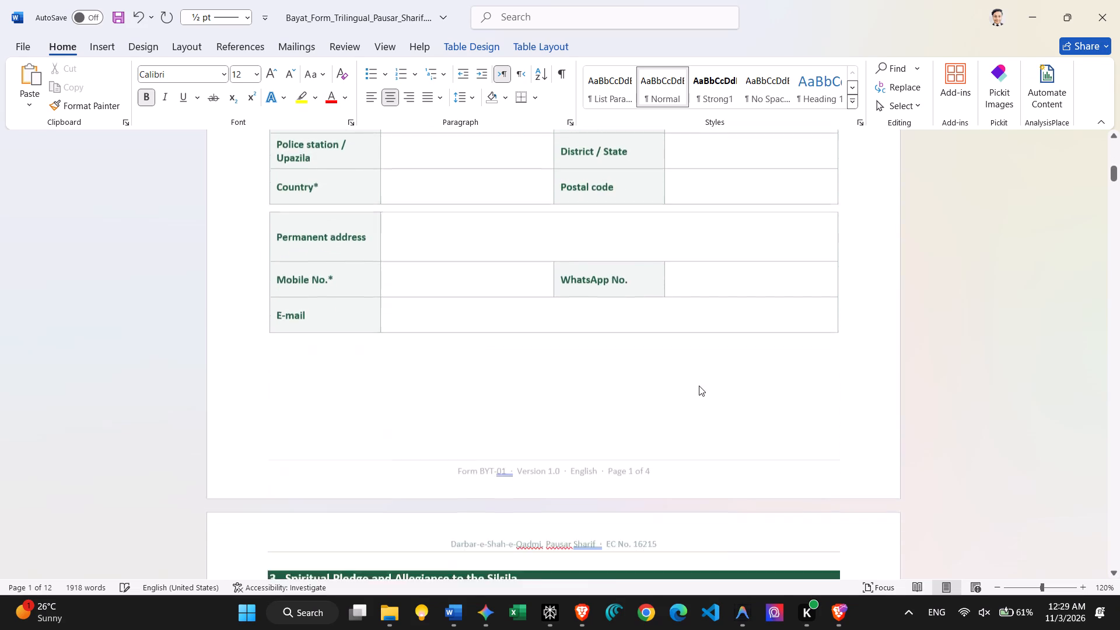
scroll(699, 386, down, 2)
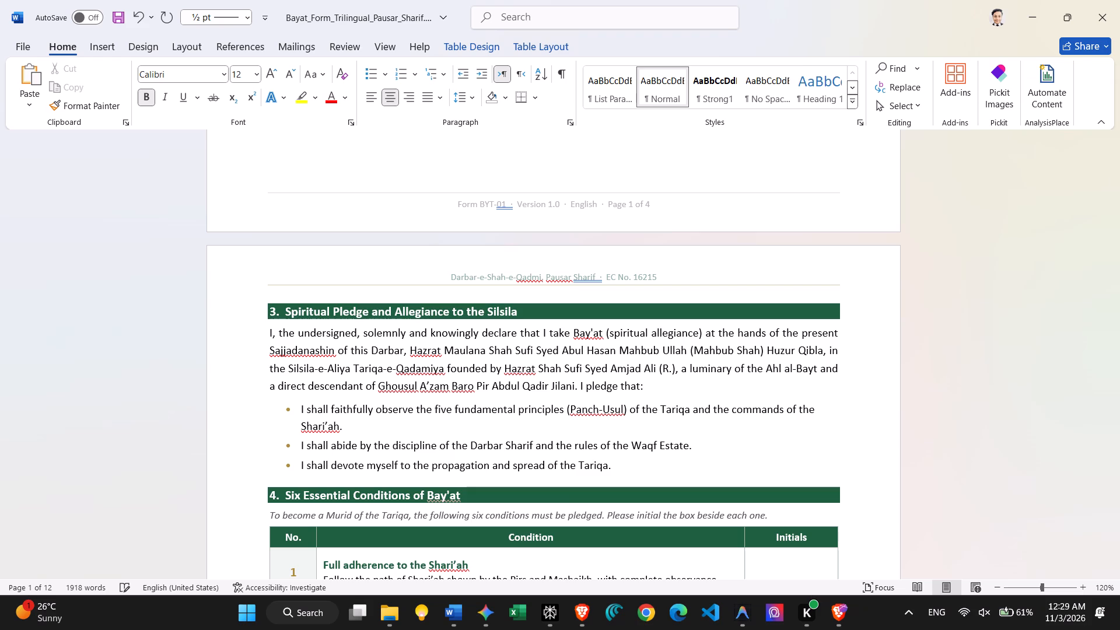
scroll(699, 386, down, 1)
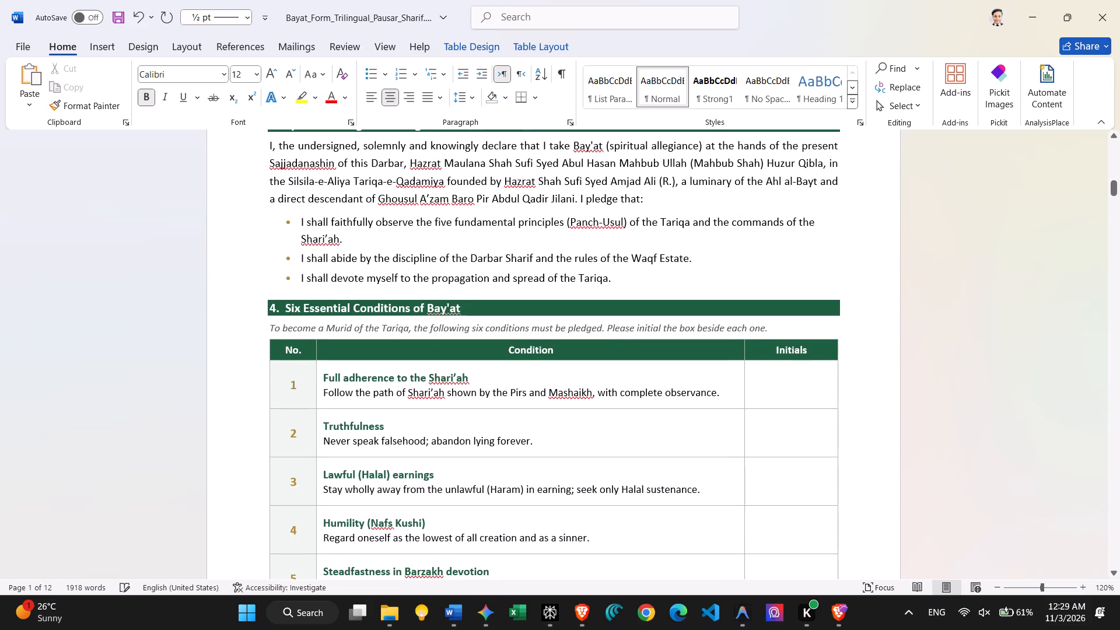
scroll(699, 386, down, 3)
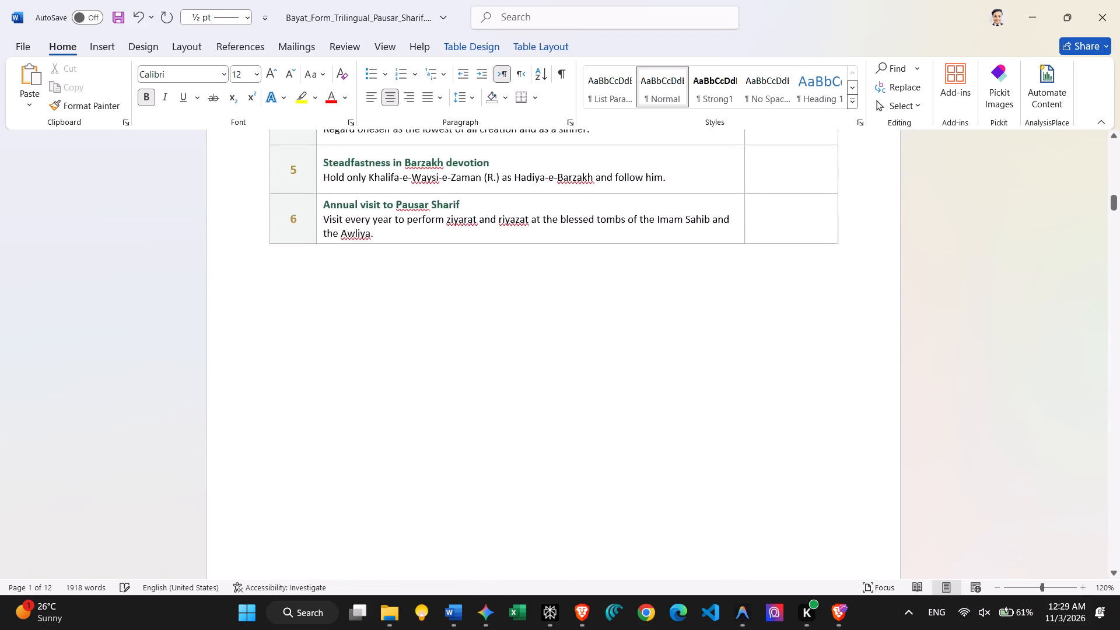
scroll(699, 386, down, 2)
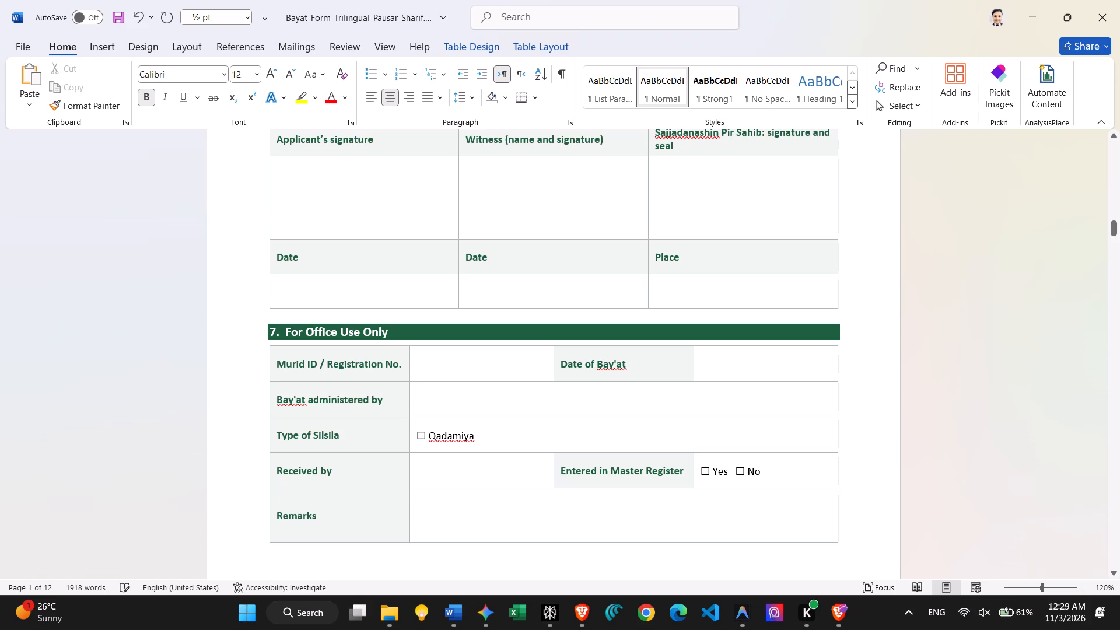
Respell the Darbar's name as Darbar-e-Shah-e-Qadami in the English certificate's paragraph beginning "Having pledged to abide".
scroll(699, 386, down, 3)
scroll(699, 386, up, 1)
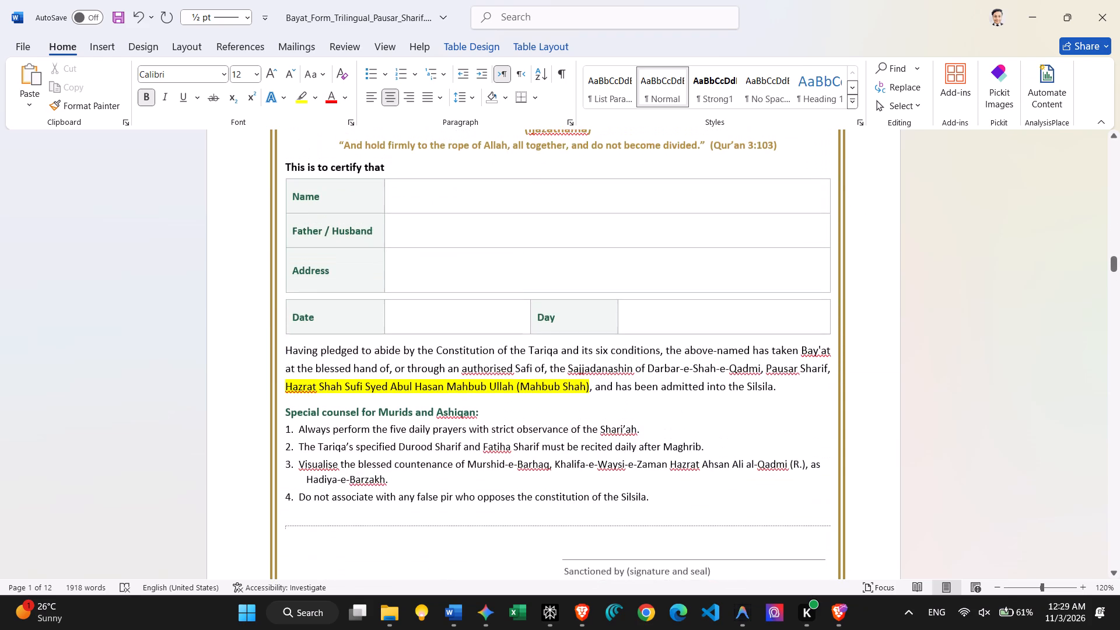
click(748, 373)
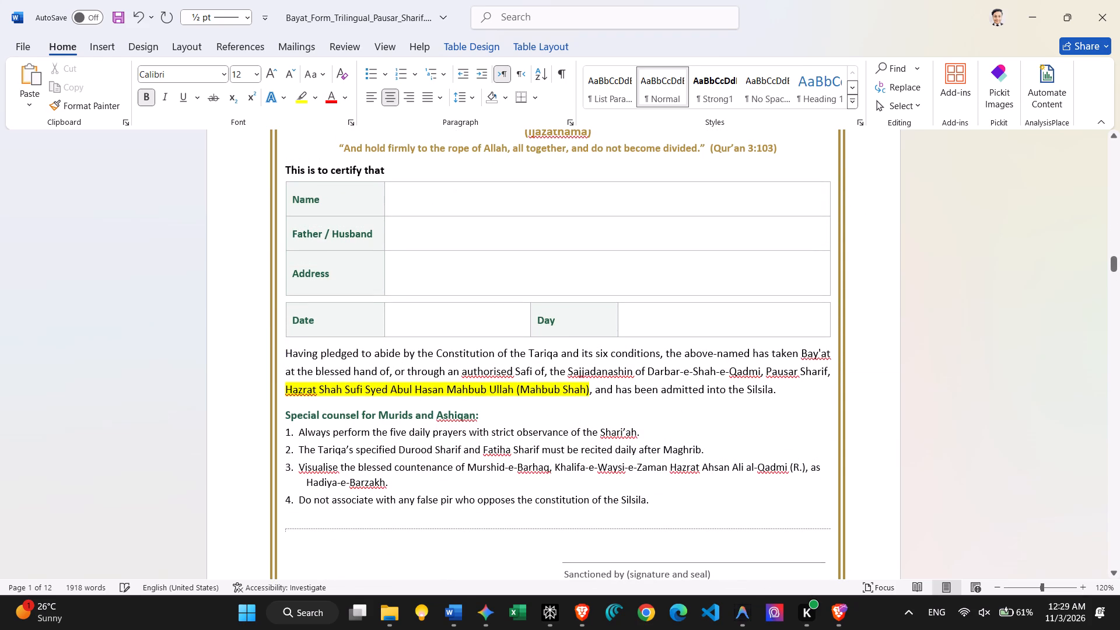
key(a)
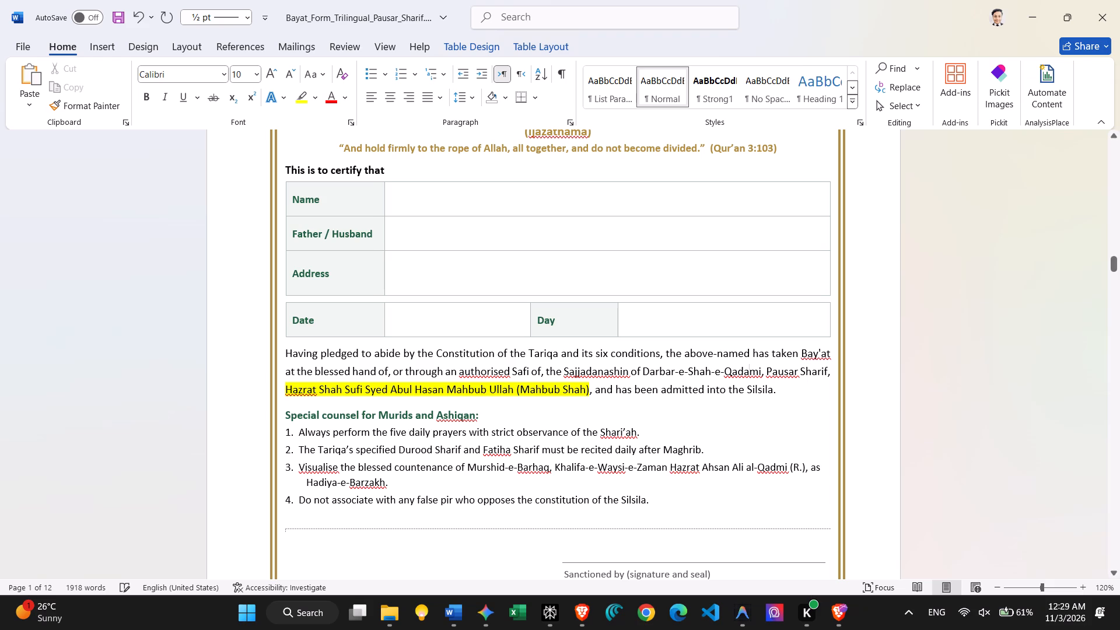
Respell al-Qadmi as al-Qadami in item 3 of the English certificate's special counsel for Murids and Ashiqan.
scroll(681, 408, down, 1)
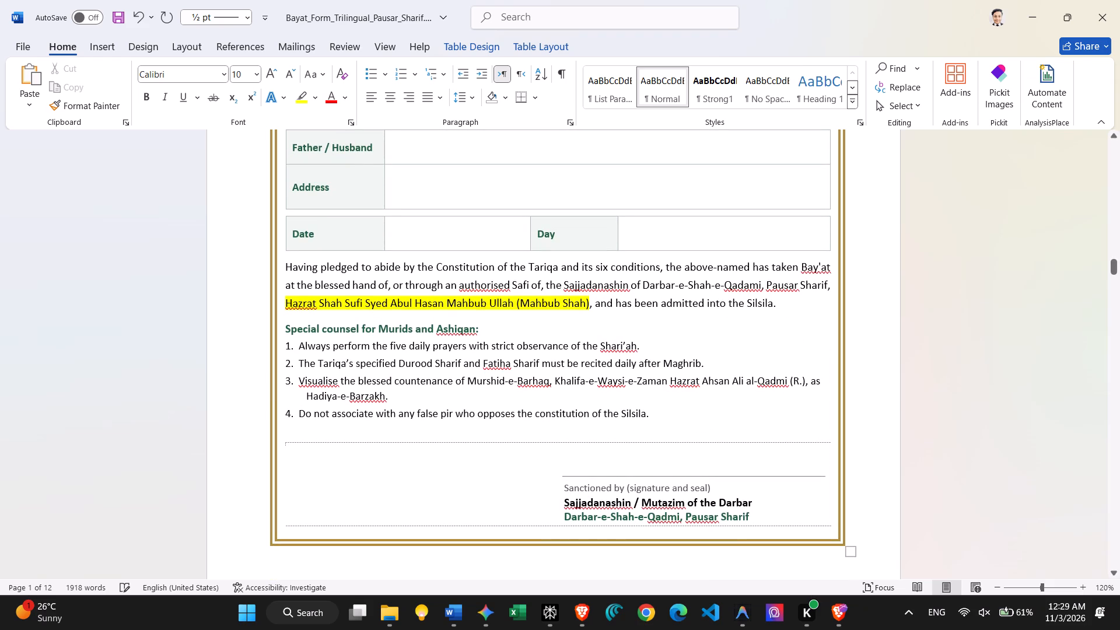
click(779, 381)
key(a)
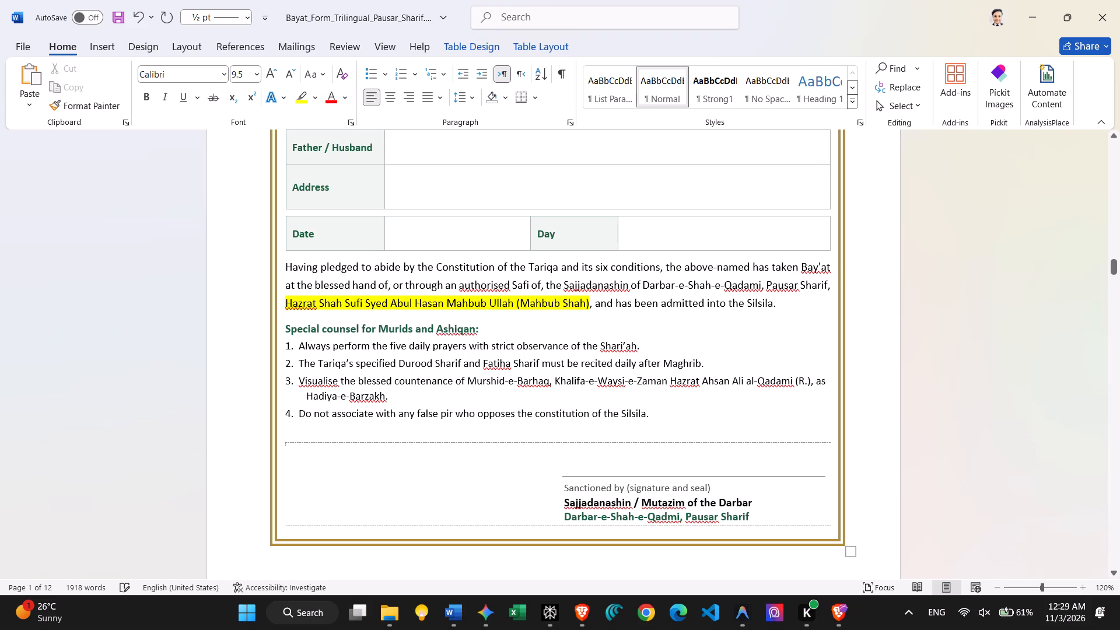
click(700, 387)
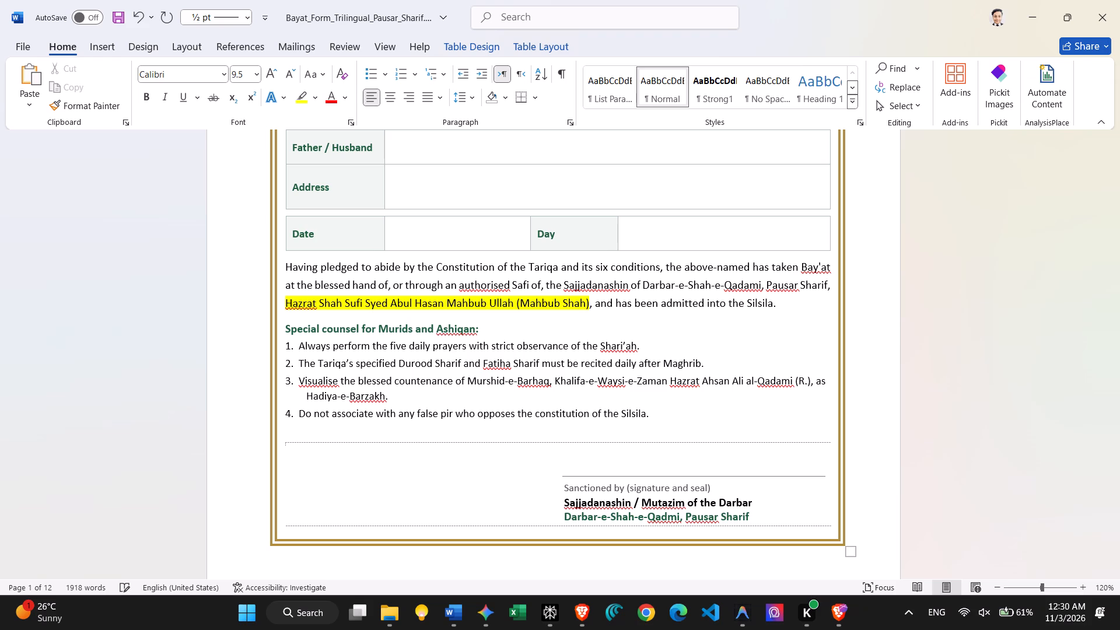
click(700, 387)
key(space)
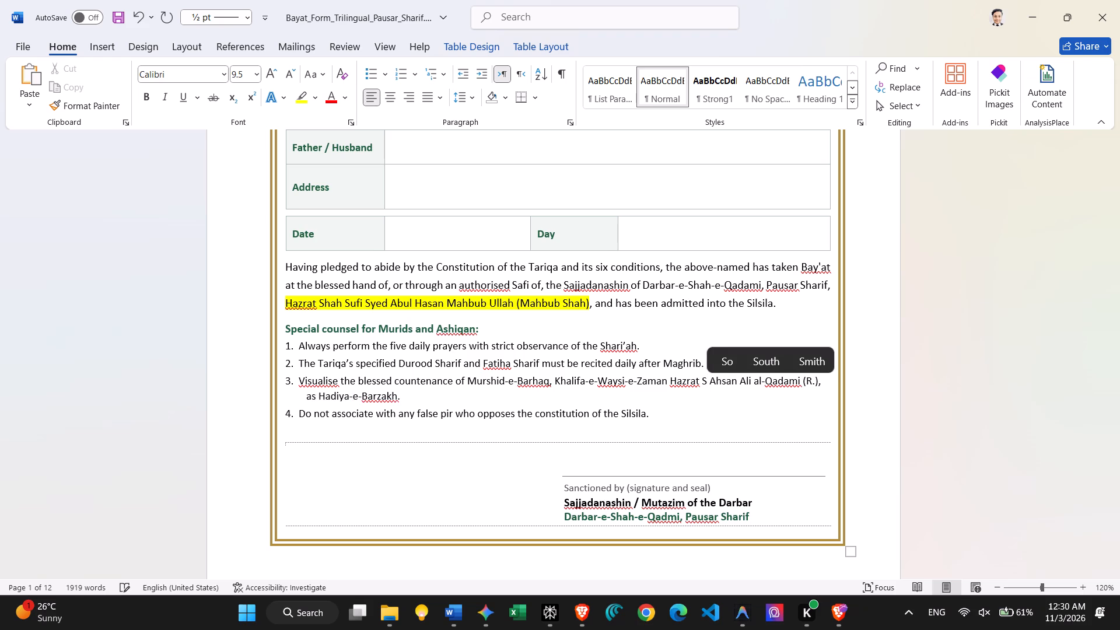
text(yed)
key(space)
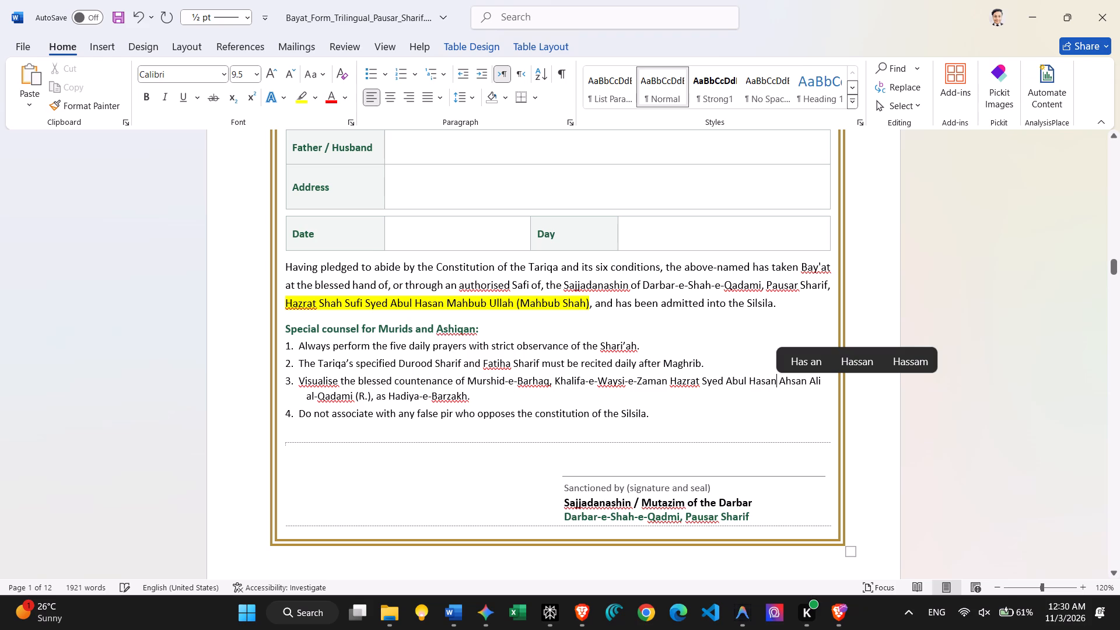
Respell the Darbar's name as Darbar-e-Shah-e-Qadami in the English certificate's signature block.
scroll(423, 415, down, 1)
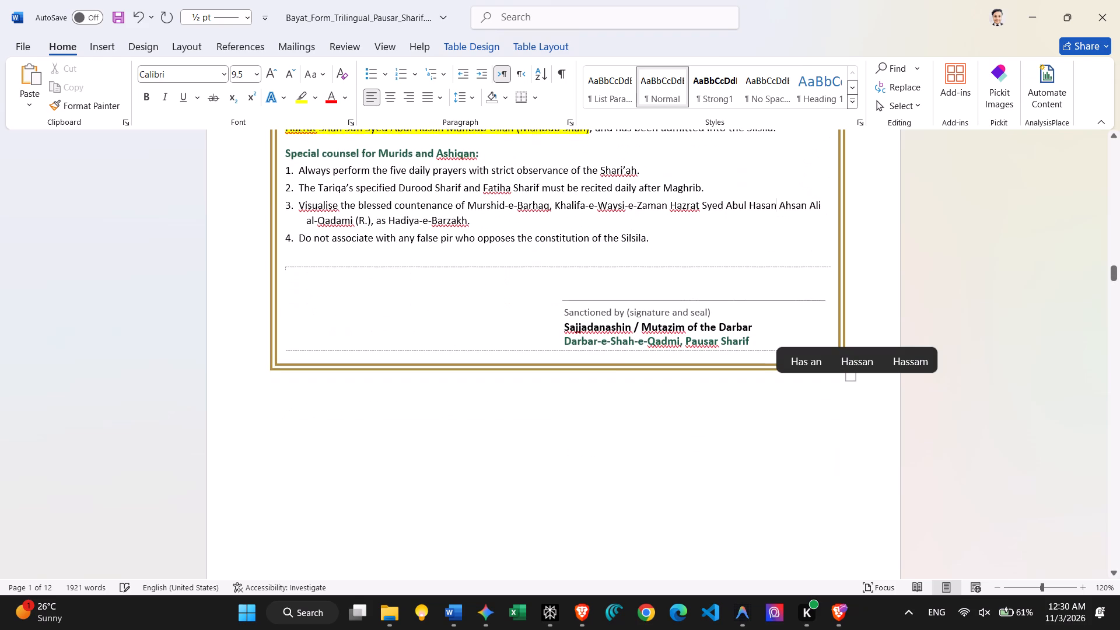
click(668, 340)
key(a)
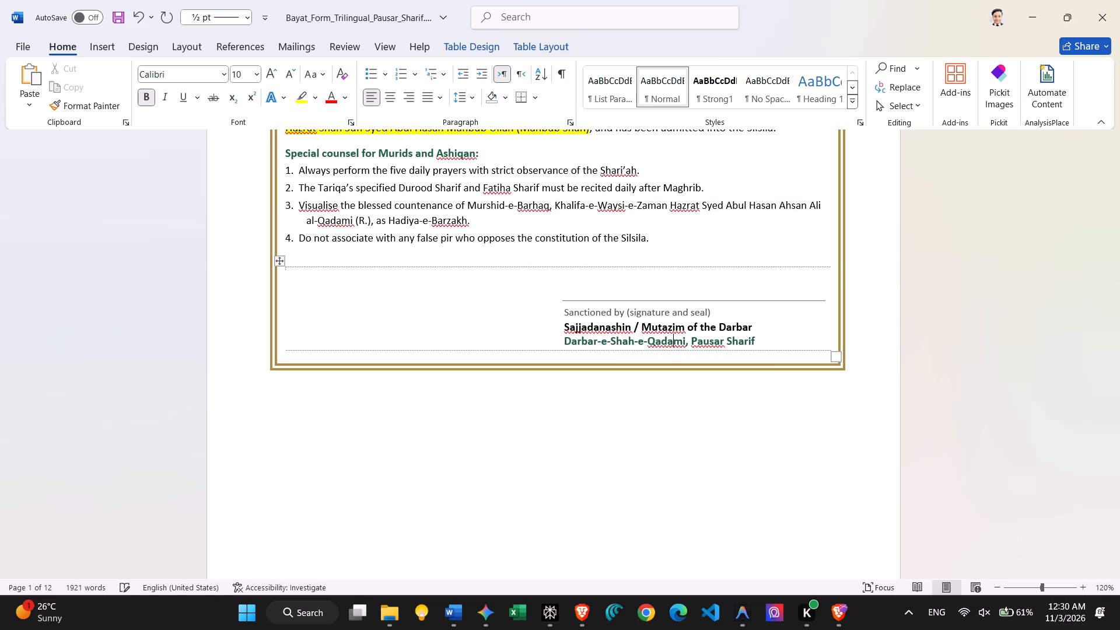
Change the Tariqa name to কাদরিয়া in the gold Silsila line of the Bengali form's letterhead.
scroll(668, 340, down, 1)
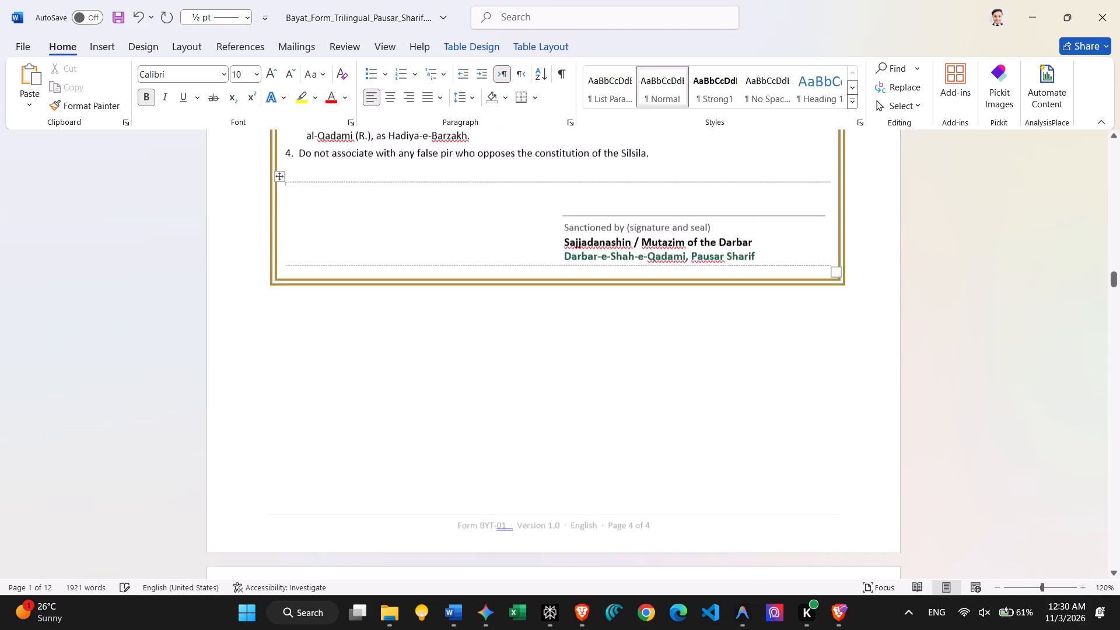
scroll(668, 340, down, 2)
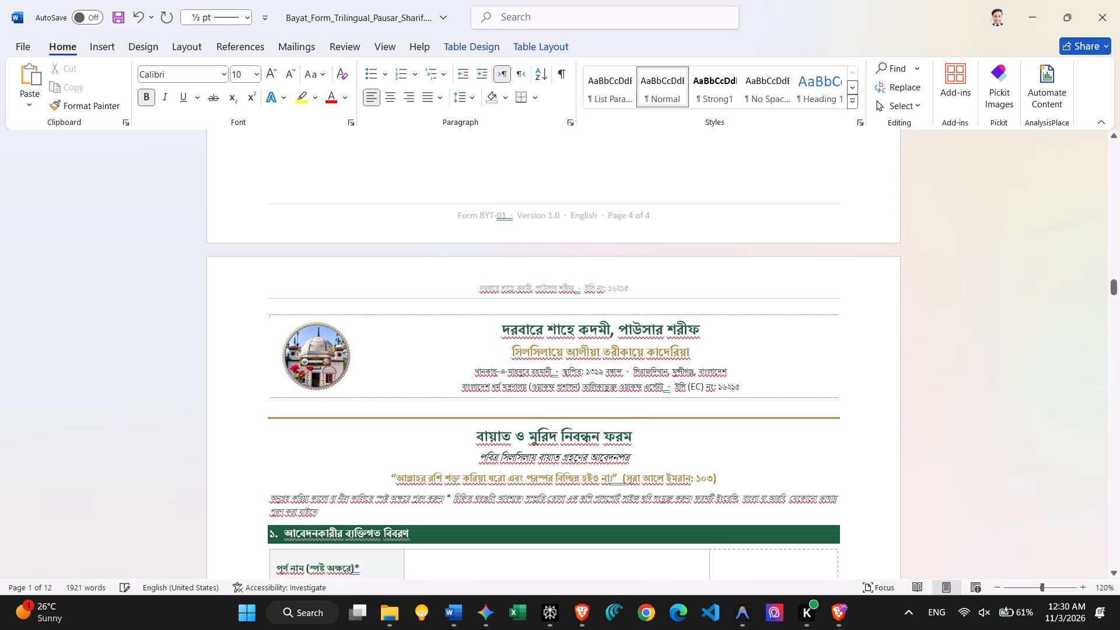
click(676, 351)
click(670, 353)
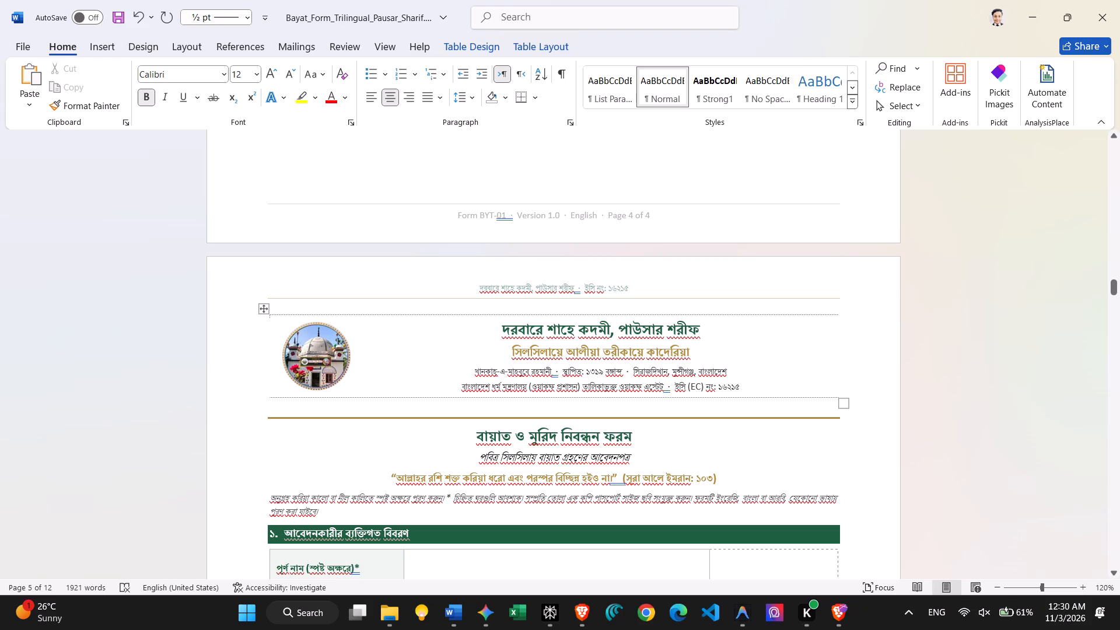
key(BackSpace)
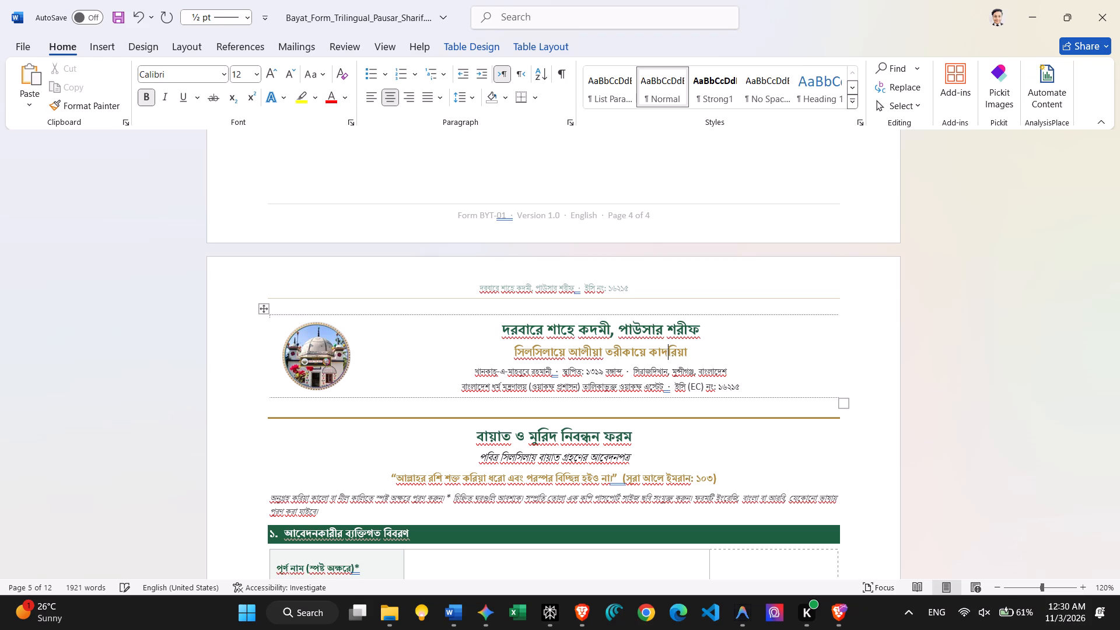
Place the insertion point after the ক of কদমী in the Bengali letterhead and switch the input language to Bangla (Bangladesh).
key(Left)
key(Left)
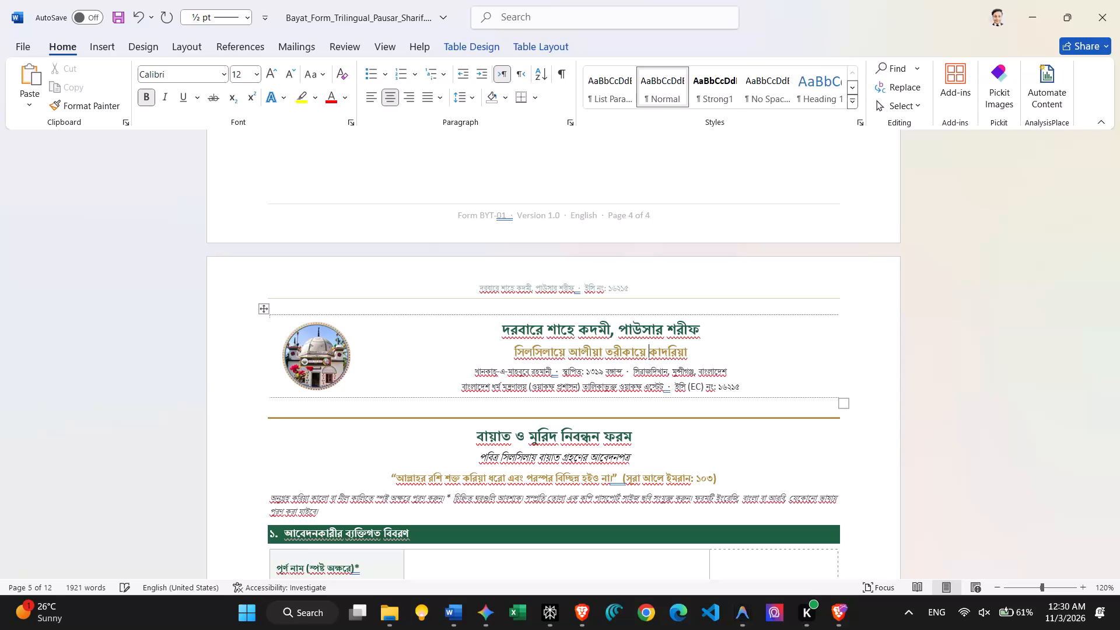
key(Left)
key(Left)
key(Left)
key(Left)
key(Left)
key(Left)
key(Left)
key(Left)
key(Up)
key(Right)
key(super+space)
key(super+space)
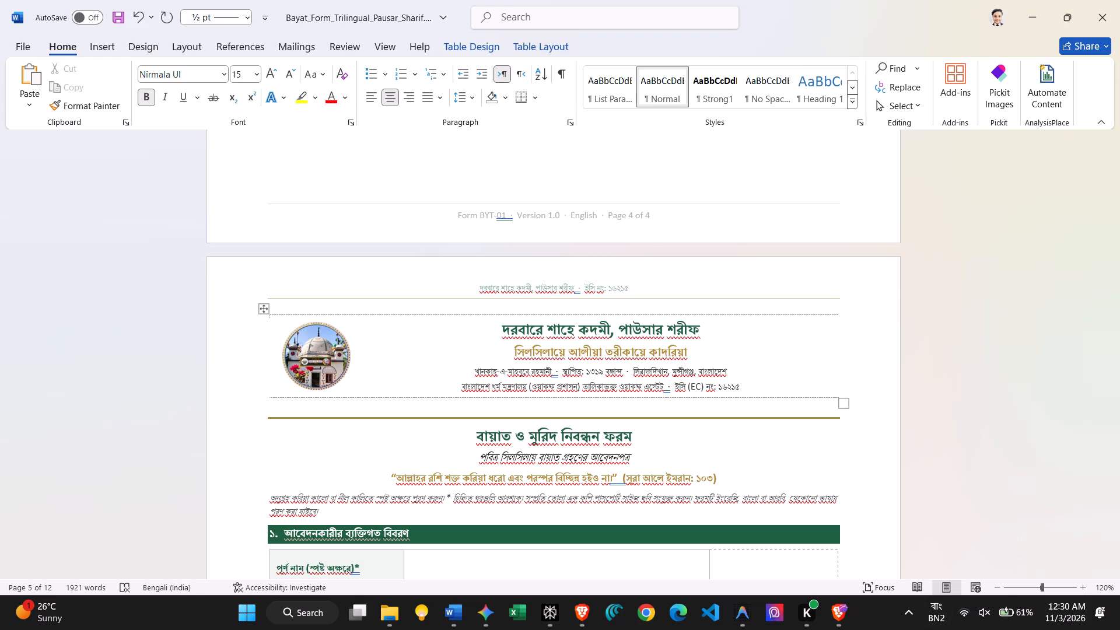
key(super+space)
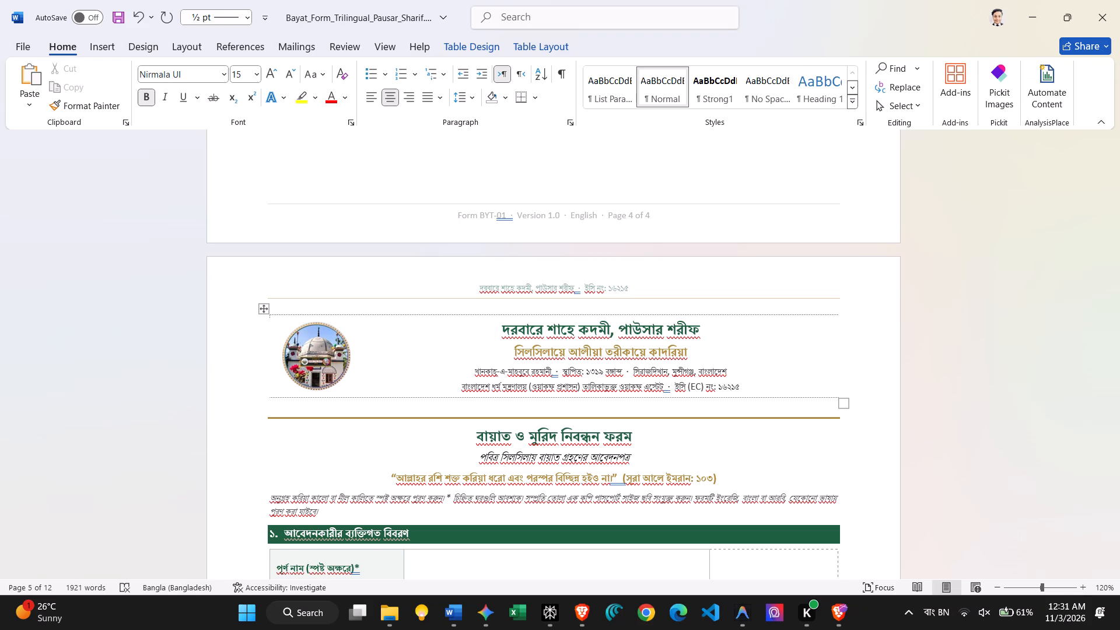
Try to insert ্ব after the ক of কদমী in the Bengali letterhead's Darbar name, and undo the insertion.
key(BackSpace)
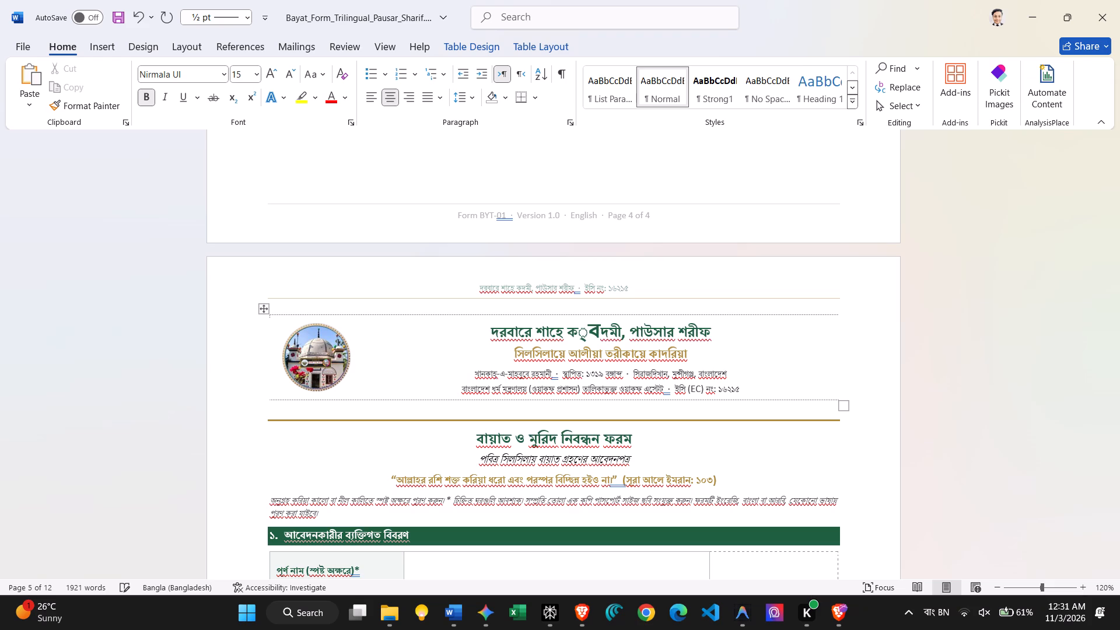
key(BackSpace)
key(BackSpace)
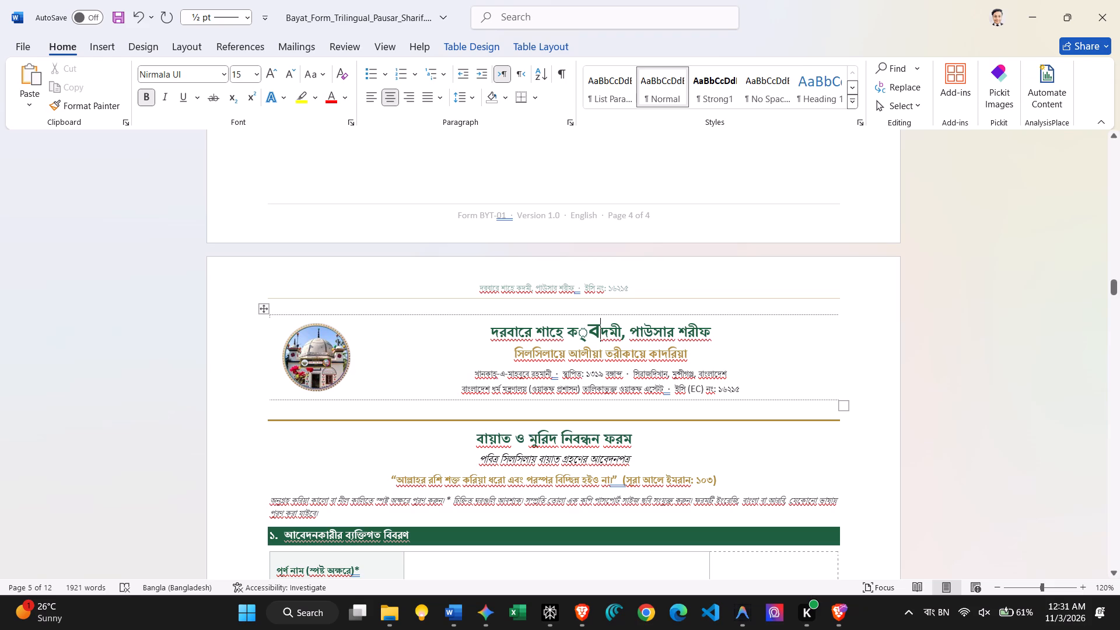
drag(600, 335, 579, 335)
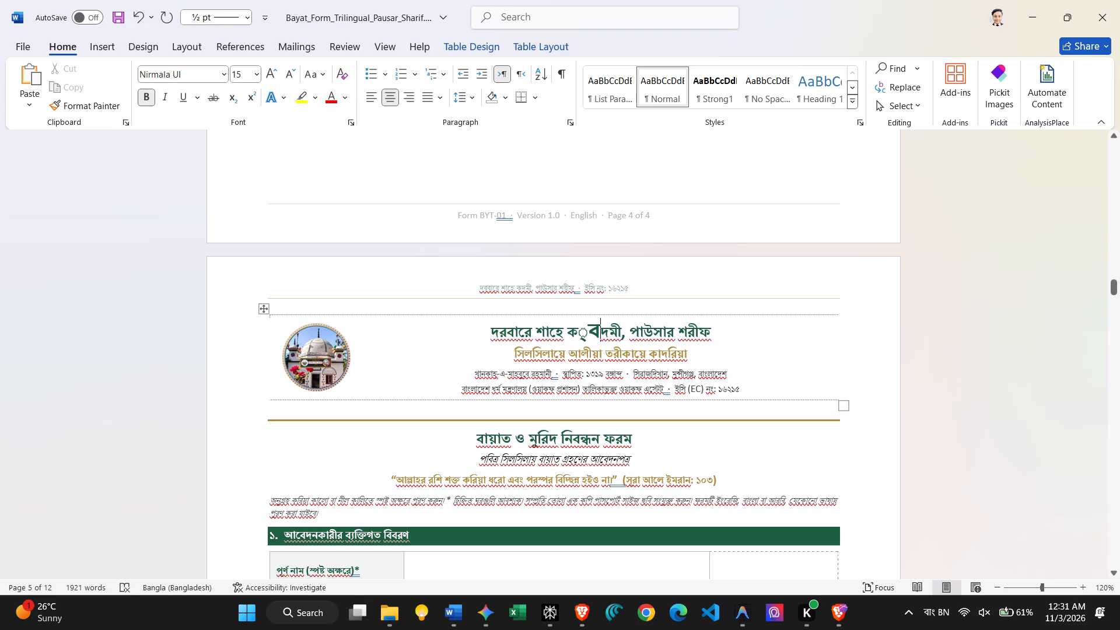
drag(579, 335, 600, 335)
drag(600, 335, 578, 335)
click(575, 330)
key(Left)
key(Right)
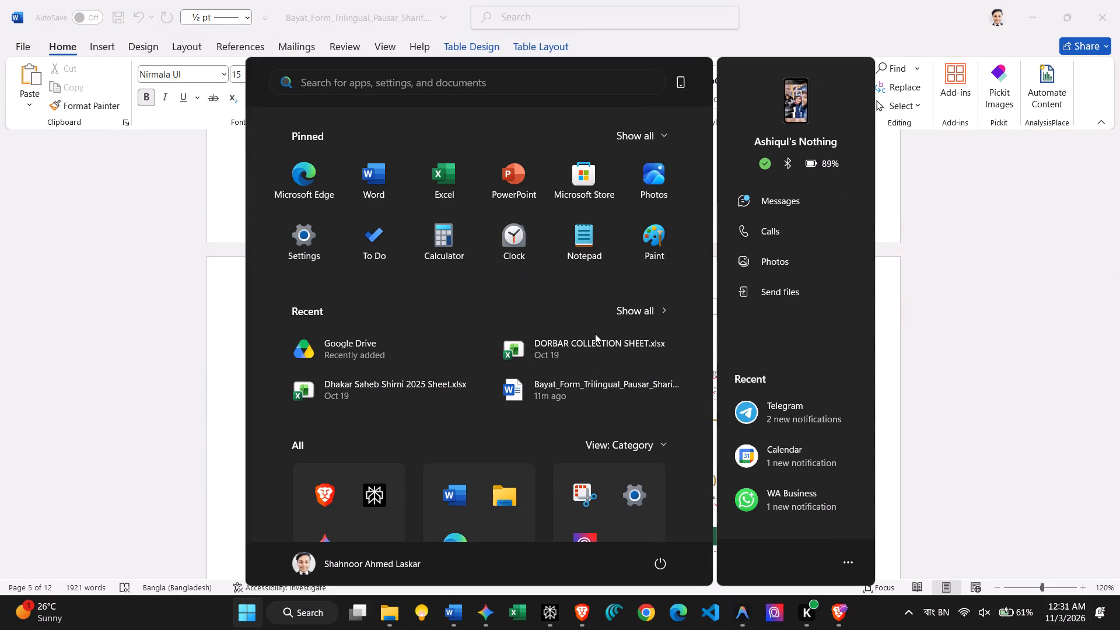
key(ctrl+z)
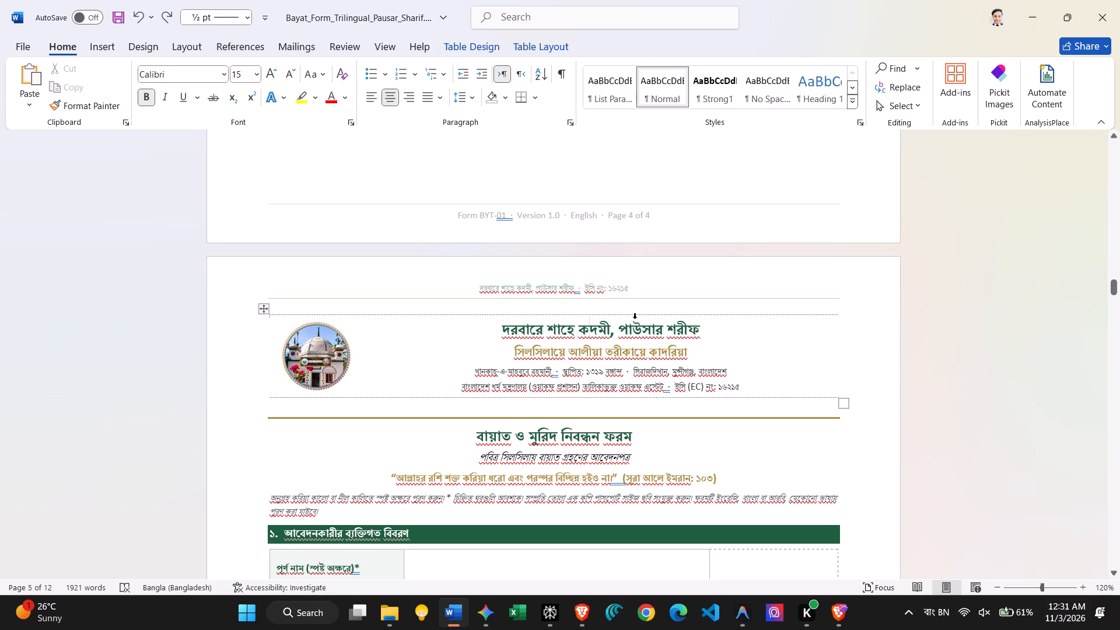
Respell কদমী as ক্বদমী in the Bengali letterhead's Darbar name and apply the Calibri font to the letters ক্ব.
click(222, 72)
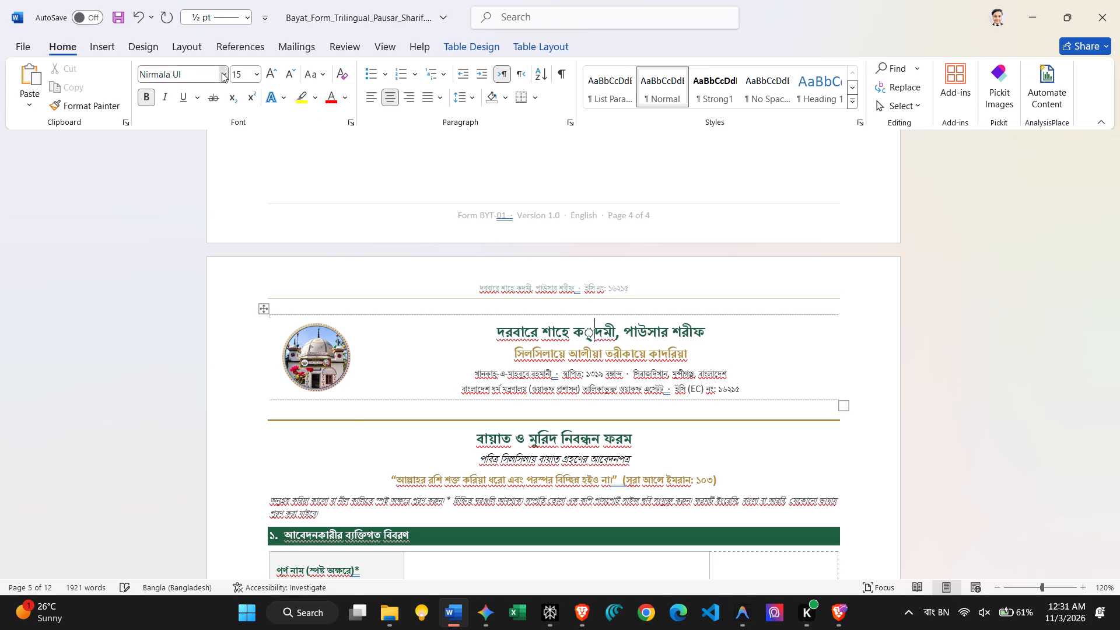
click(189, 213)
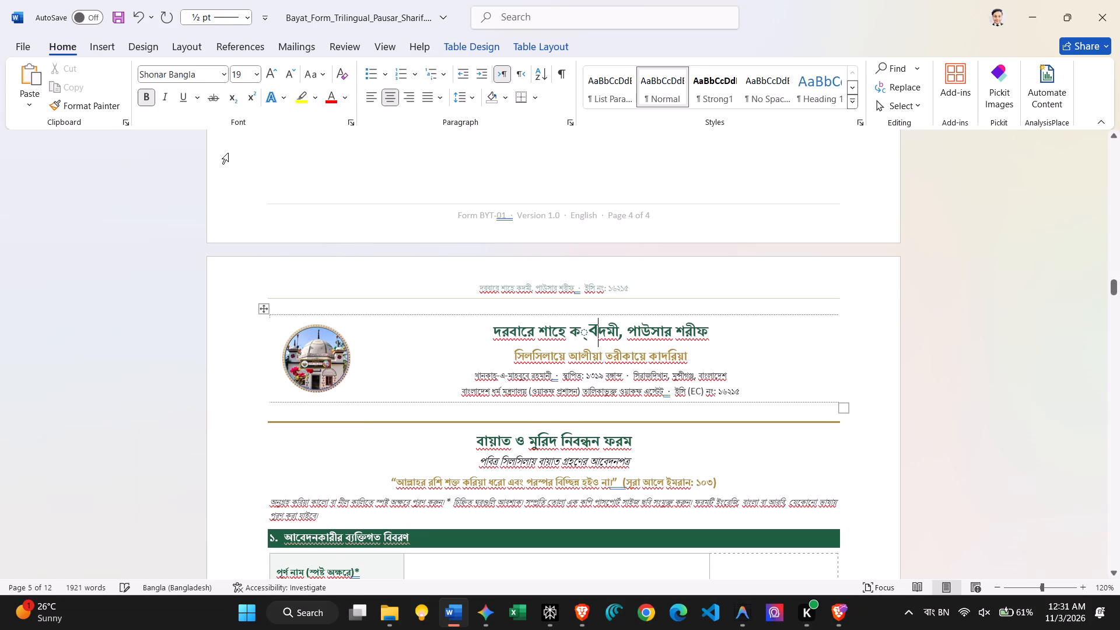
click(223, 73)
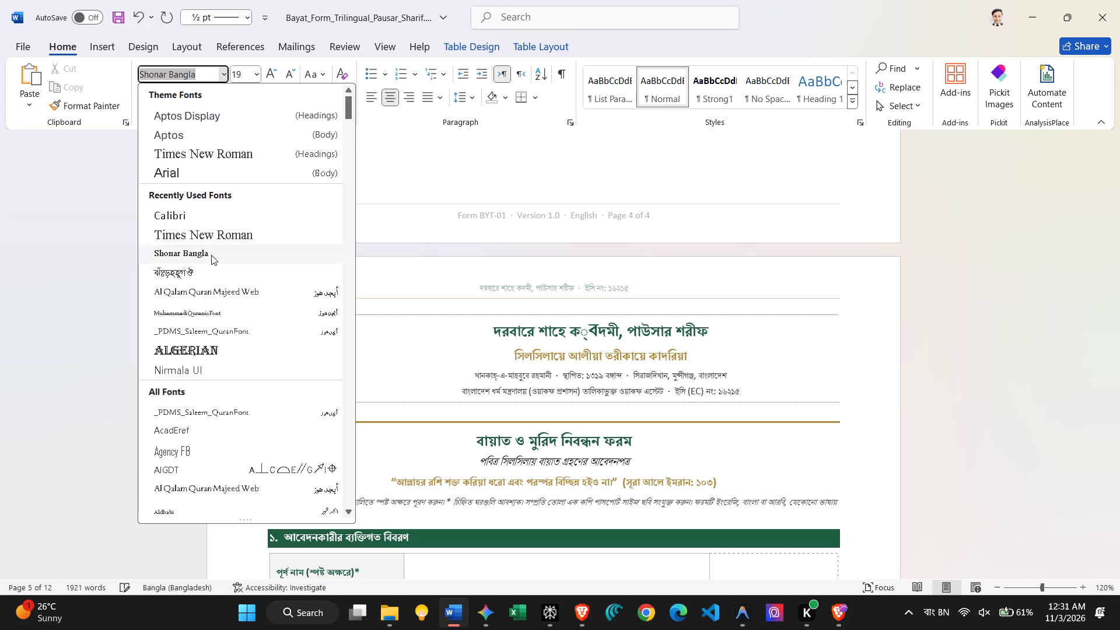
click(210, 219)
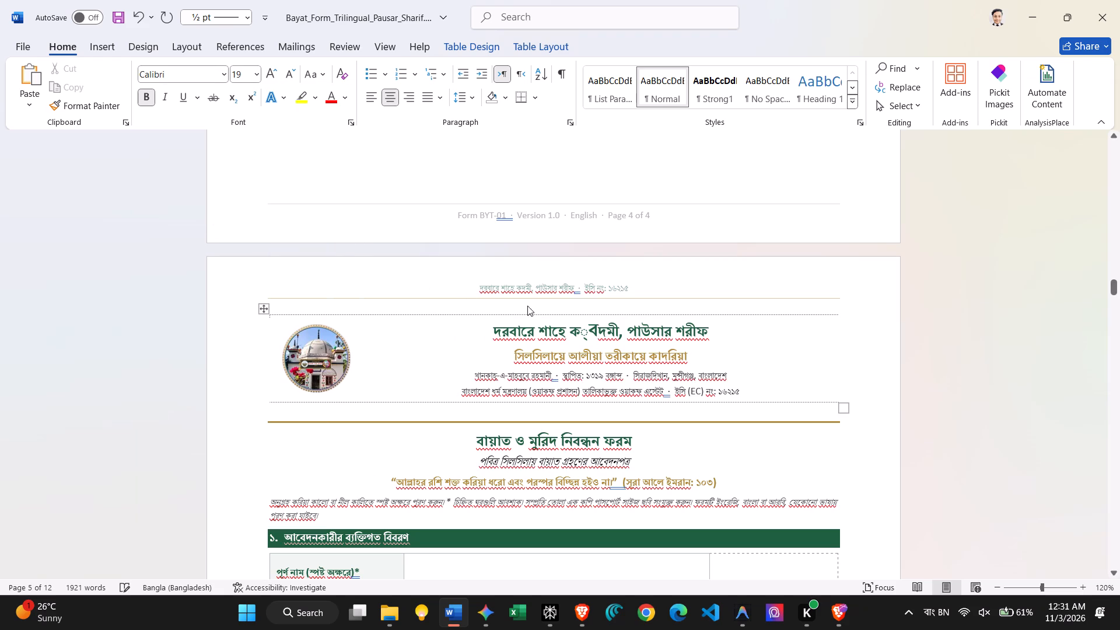
drag(597, 336, 585, 337)
drag(596, 332, 572, 332)
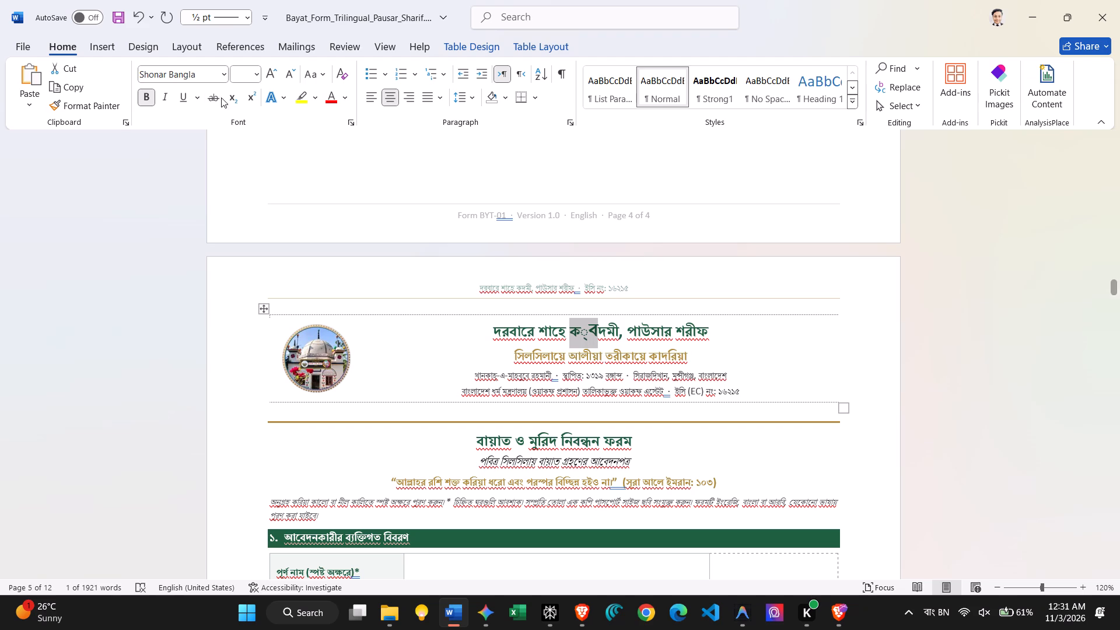
click(220, 74)
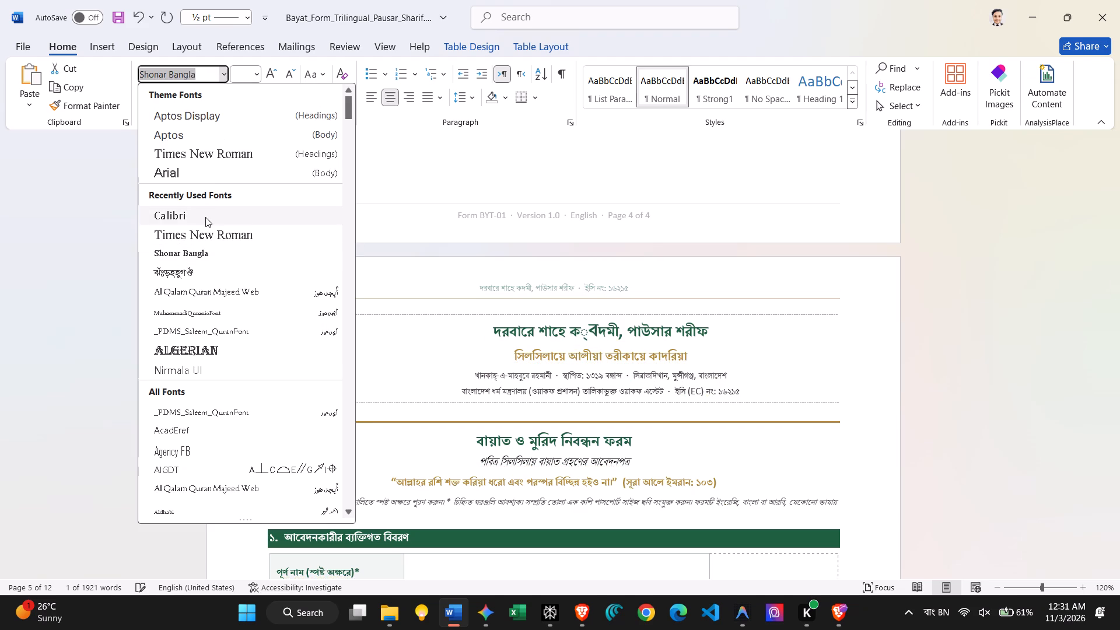
click(205, 217)
Set the font size of the letters ক্ব in the Bengali letterhead's Darbar name to 18.
click(256, 74)
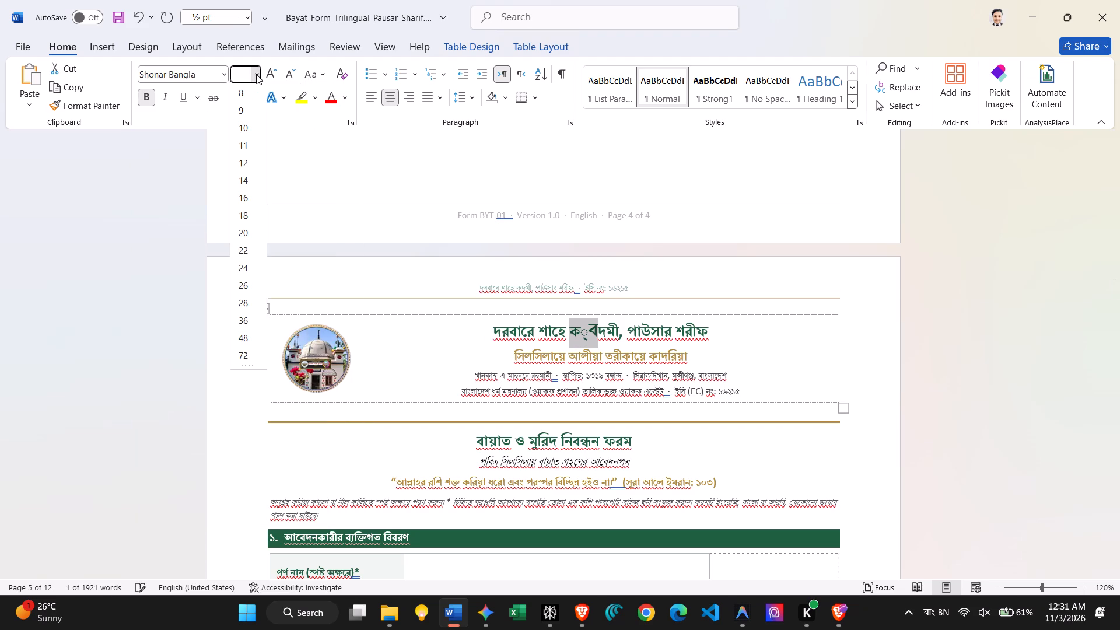
click(244, 123)
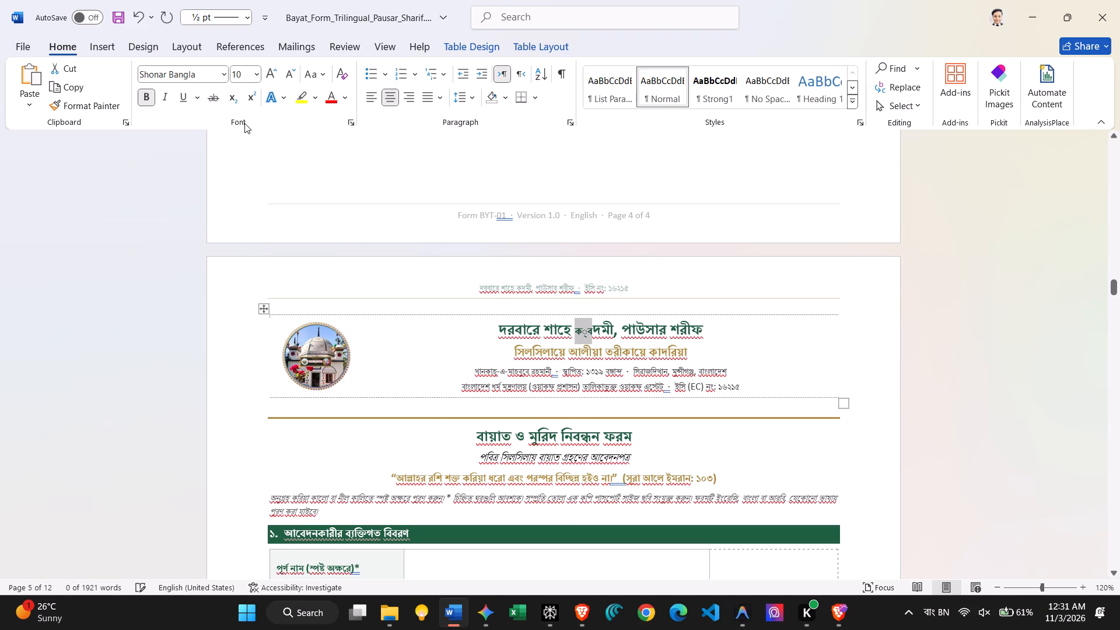
click(253, 79)
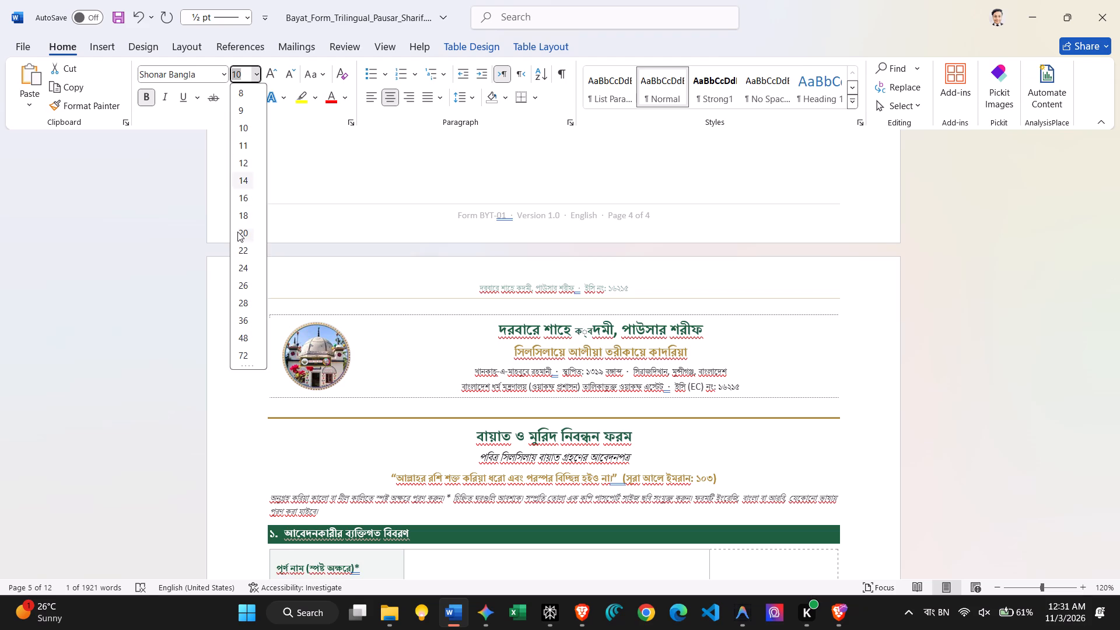
click(244, 73)
click(244, 73)
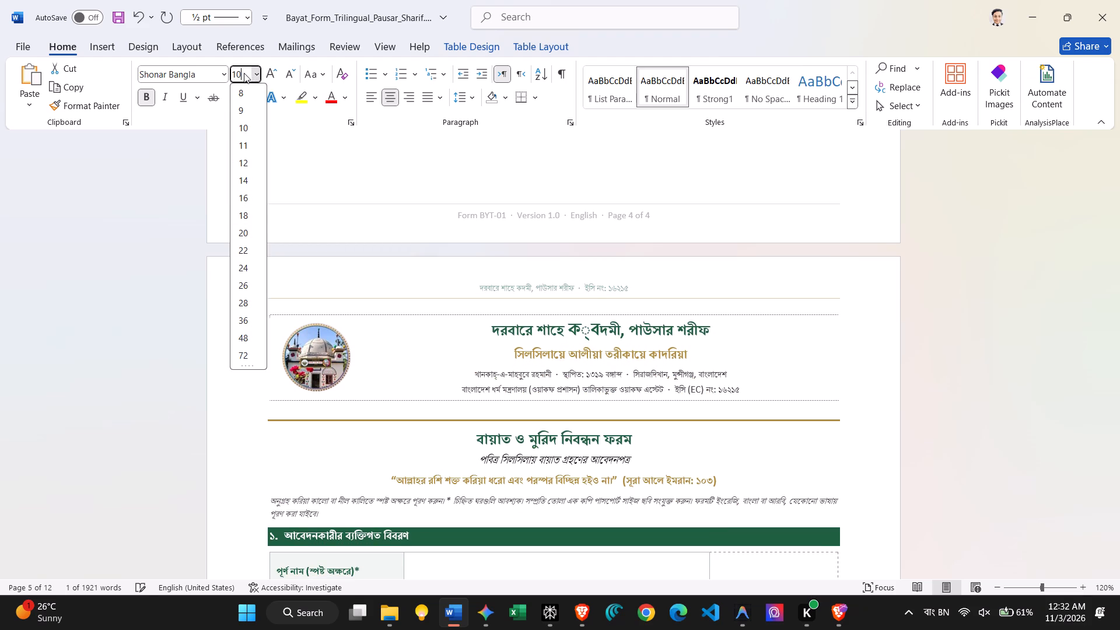
key(BackSpace)
key(BackSpace)
text(18)
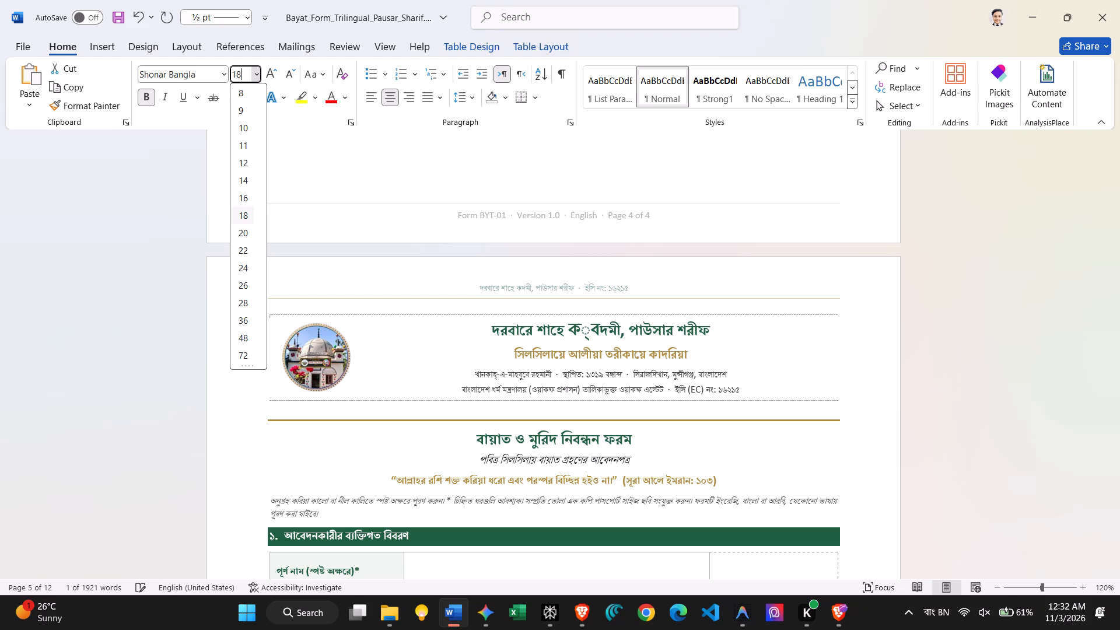
key(Return)
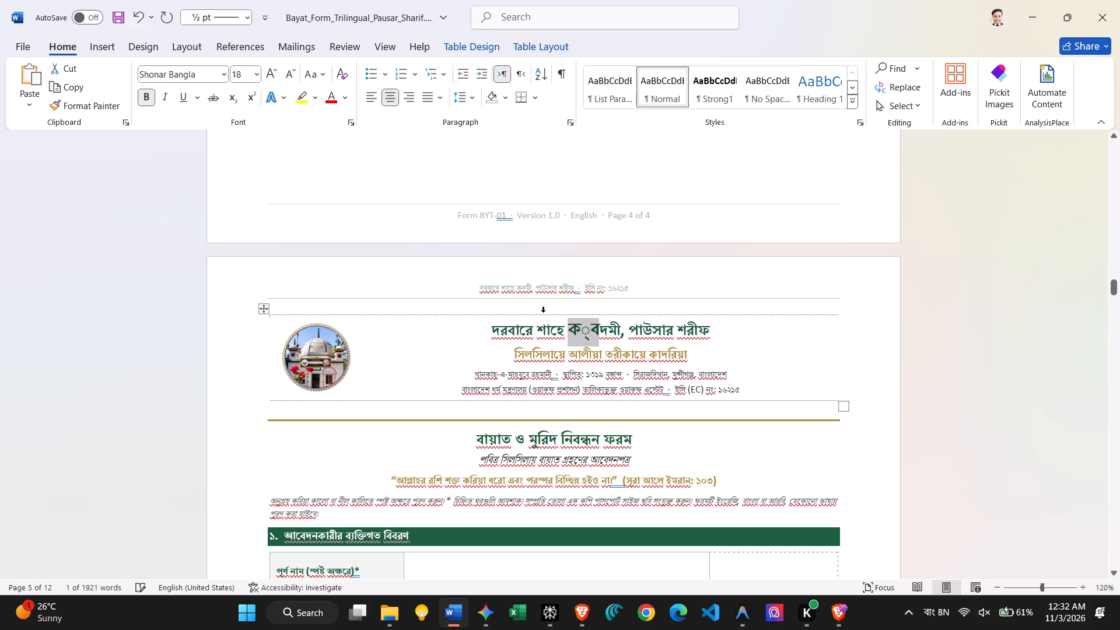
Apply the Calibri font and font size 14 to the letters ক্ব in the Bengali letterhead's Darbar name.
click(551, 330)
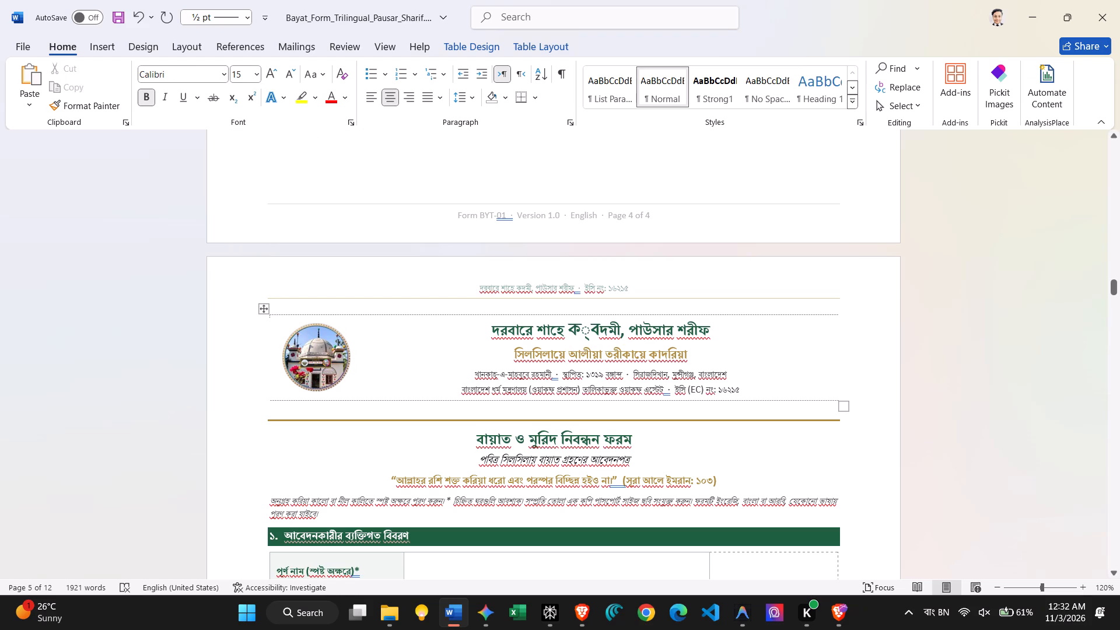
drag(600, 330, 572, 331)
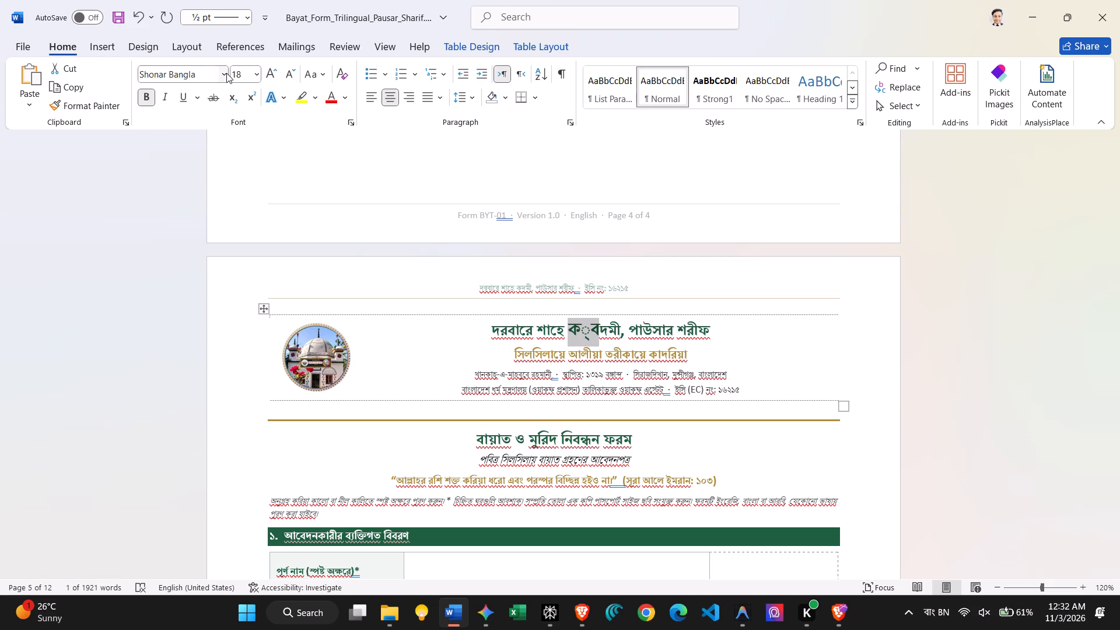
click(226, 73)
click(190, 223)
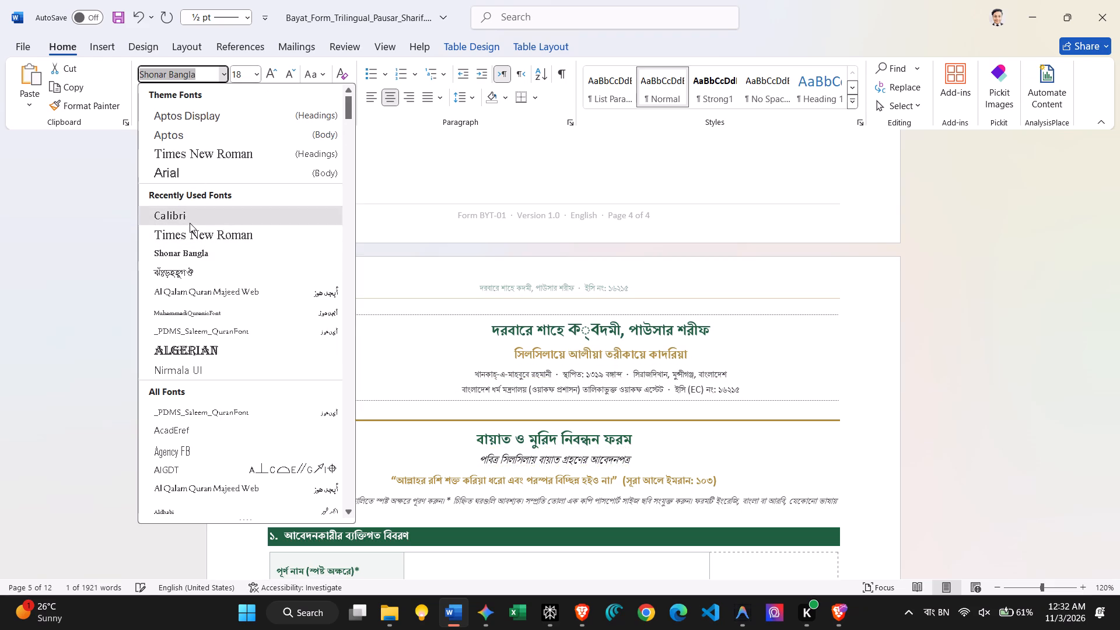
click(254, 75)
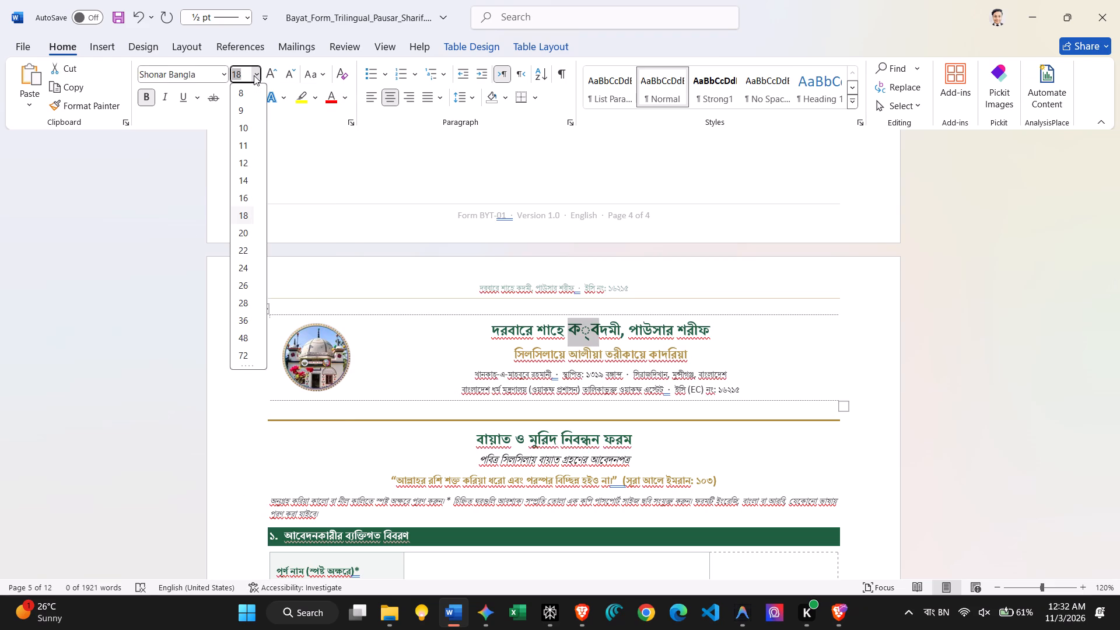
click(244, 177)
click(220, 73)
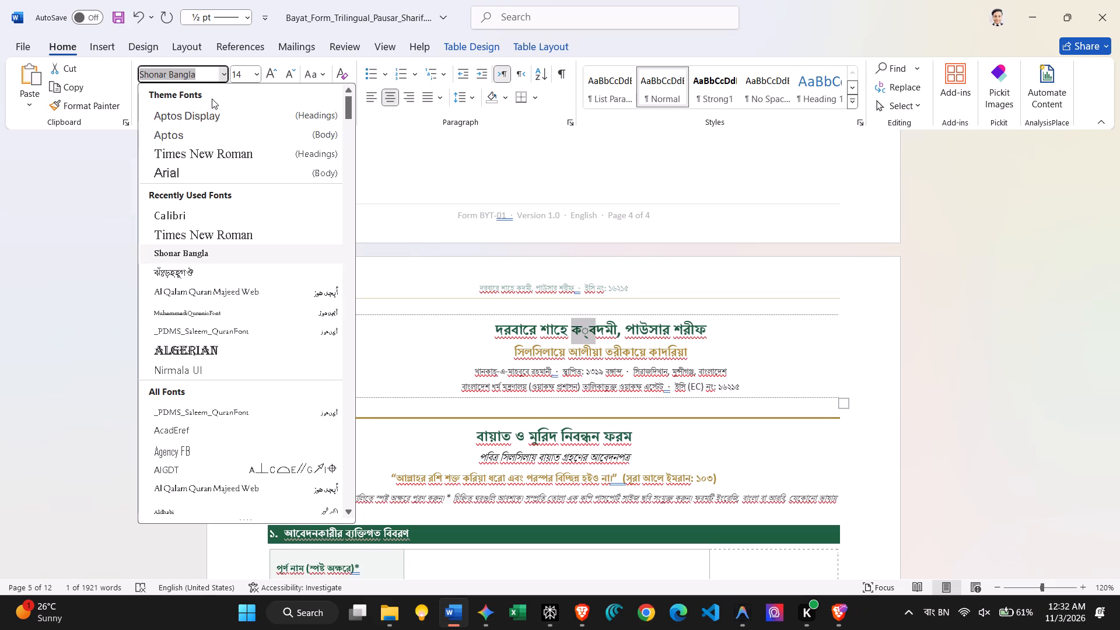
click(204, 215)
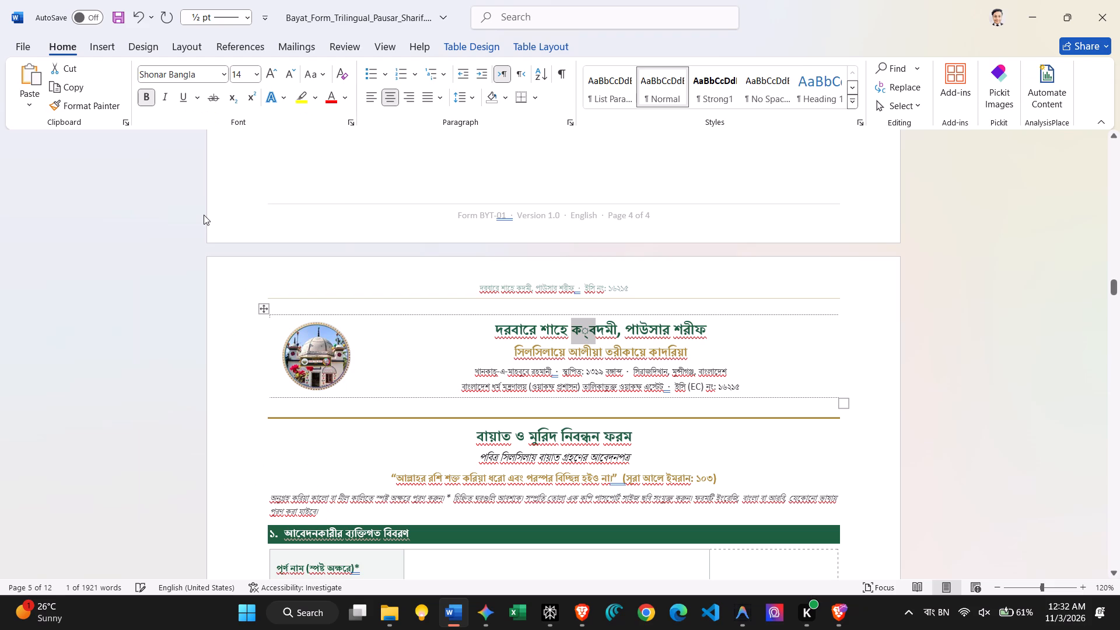
Delete the letters ক্ব before দমী in the Bengali letterhead's Darbar name.
click(590, 340)
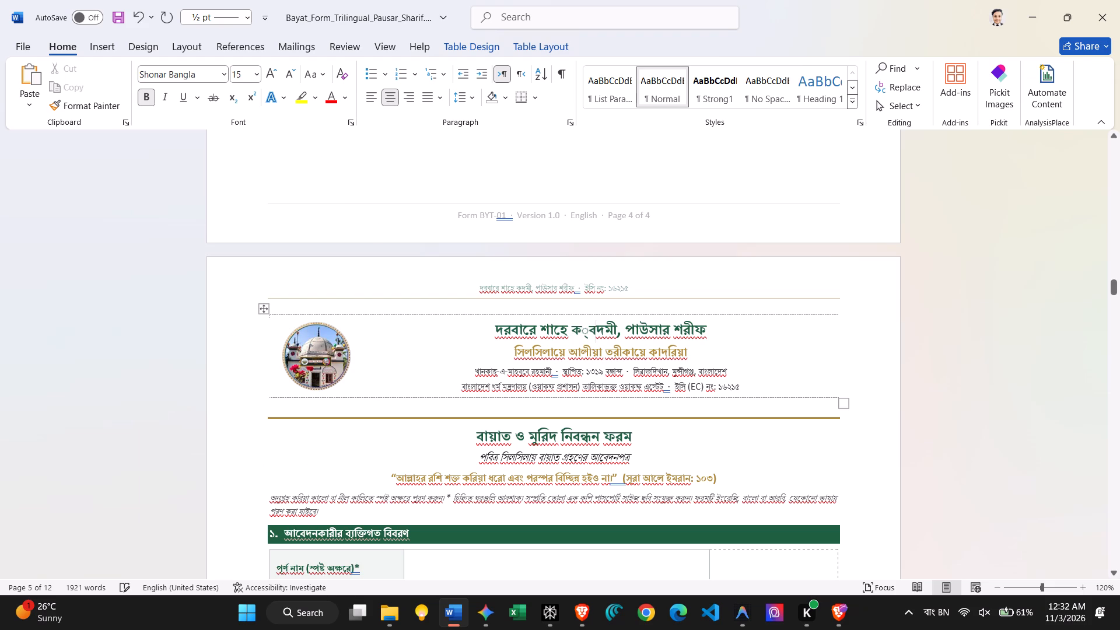
drag(596, 331, 571, 334)
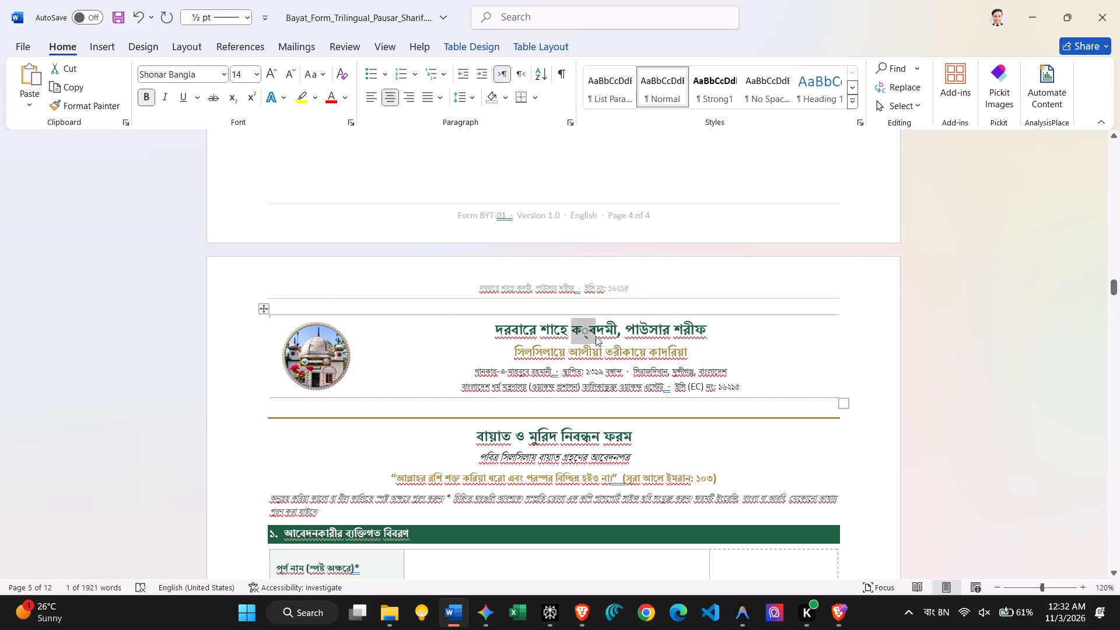
click(596, 336)
key(BackSpace)
key(BackSpace)
key(BackSpace)
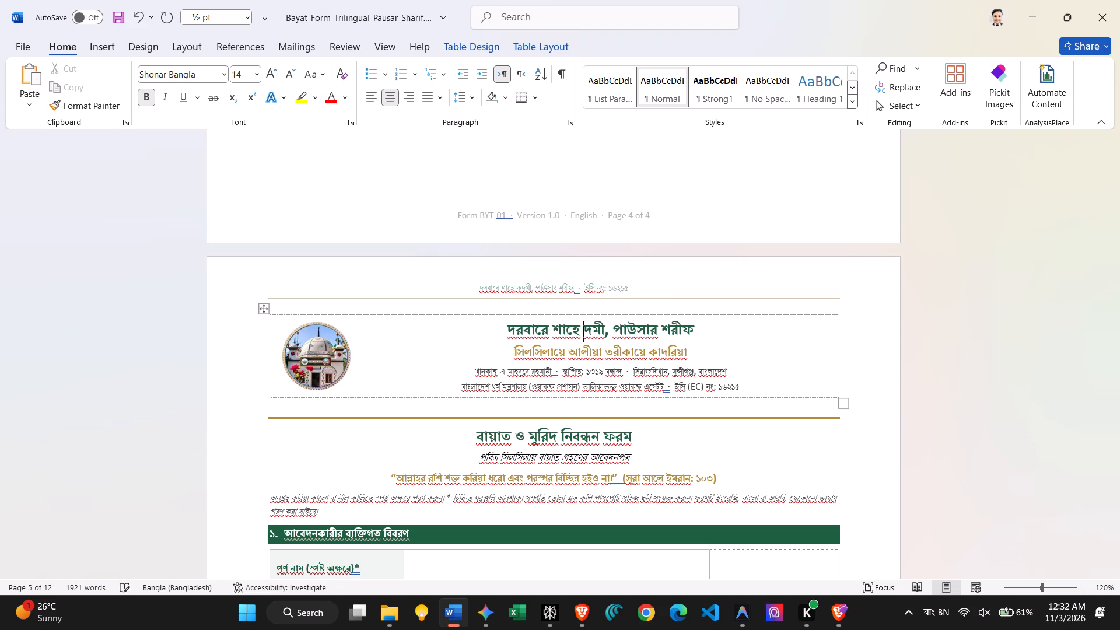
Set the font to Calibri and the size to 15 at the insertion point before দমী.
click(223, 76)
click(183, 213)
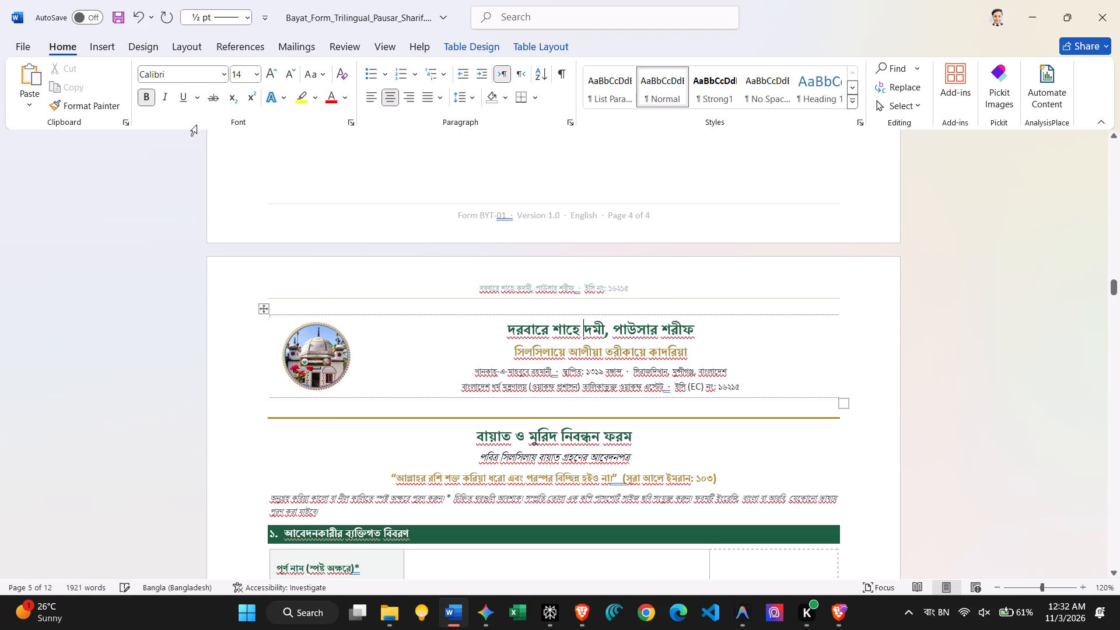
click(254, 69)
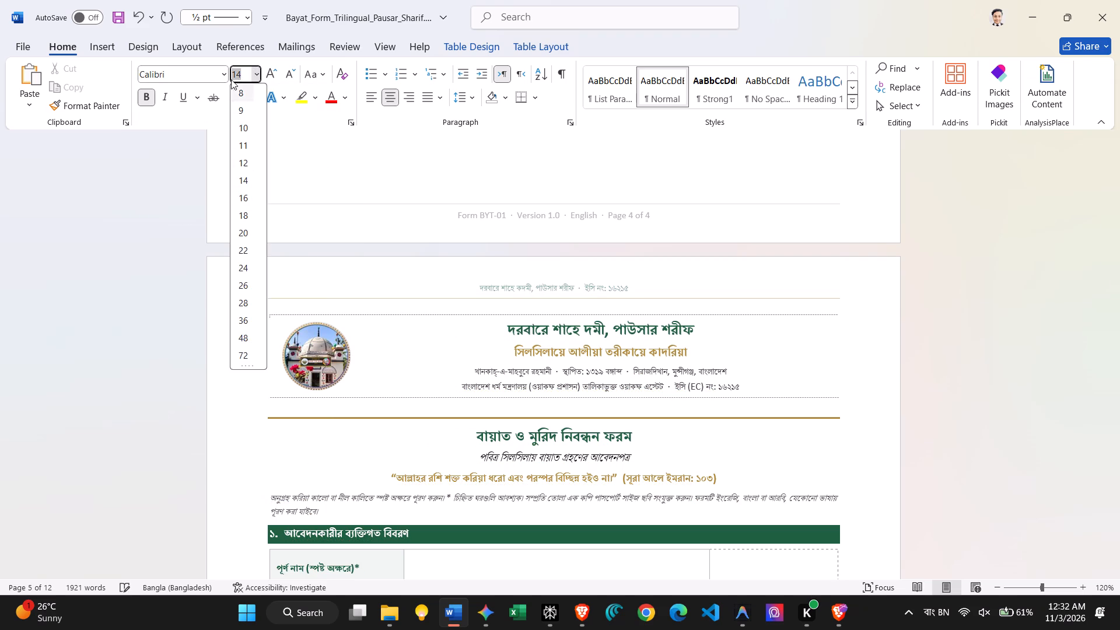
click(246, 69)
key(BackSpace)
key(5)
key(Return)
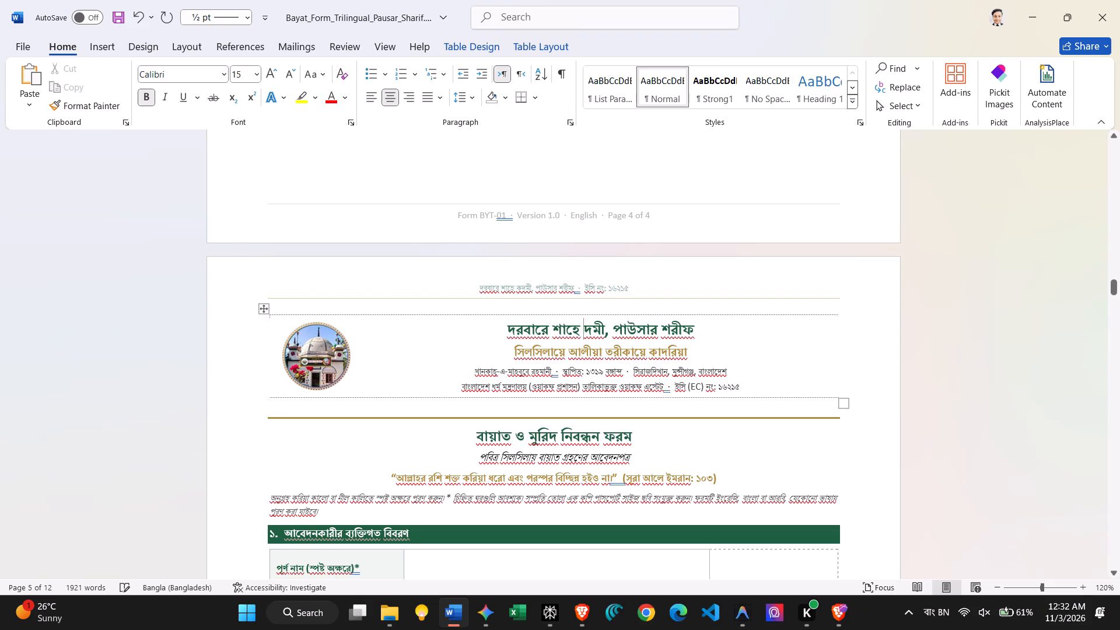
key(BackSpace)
Switch the input language to Bengali (India) and insert ক্ব before দমী in the Bengali letterhead's Darbar name.
key(super+space)
key(super+space)
key(super+space)
key(super+space)
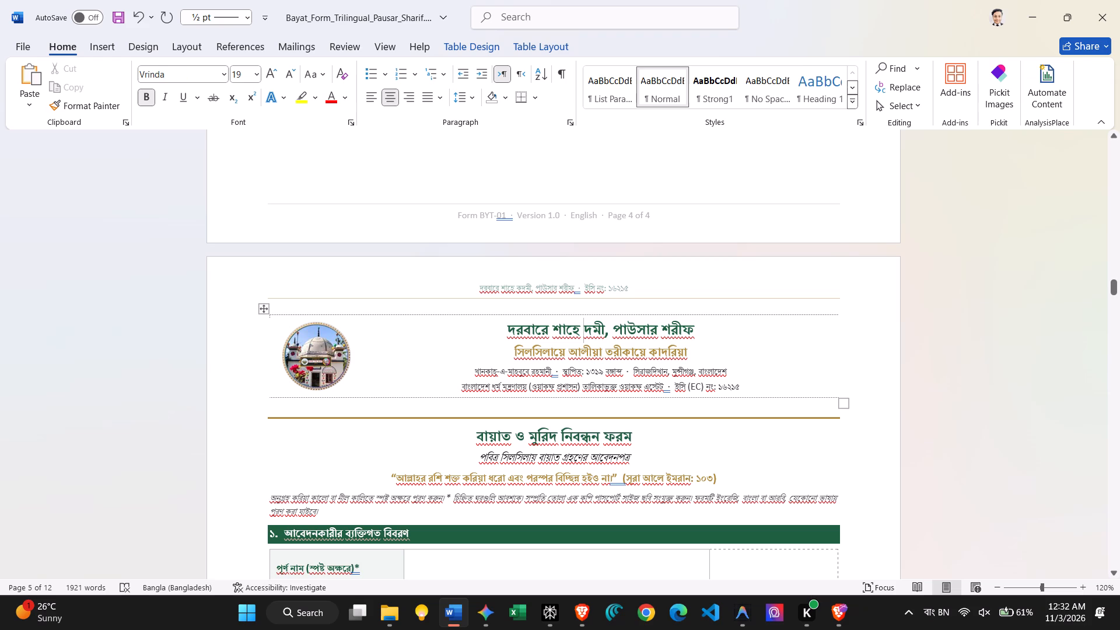
key(super+space)
key(super+space)
key(super+space)
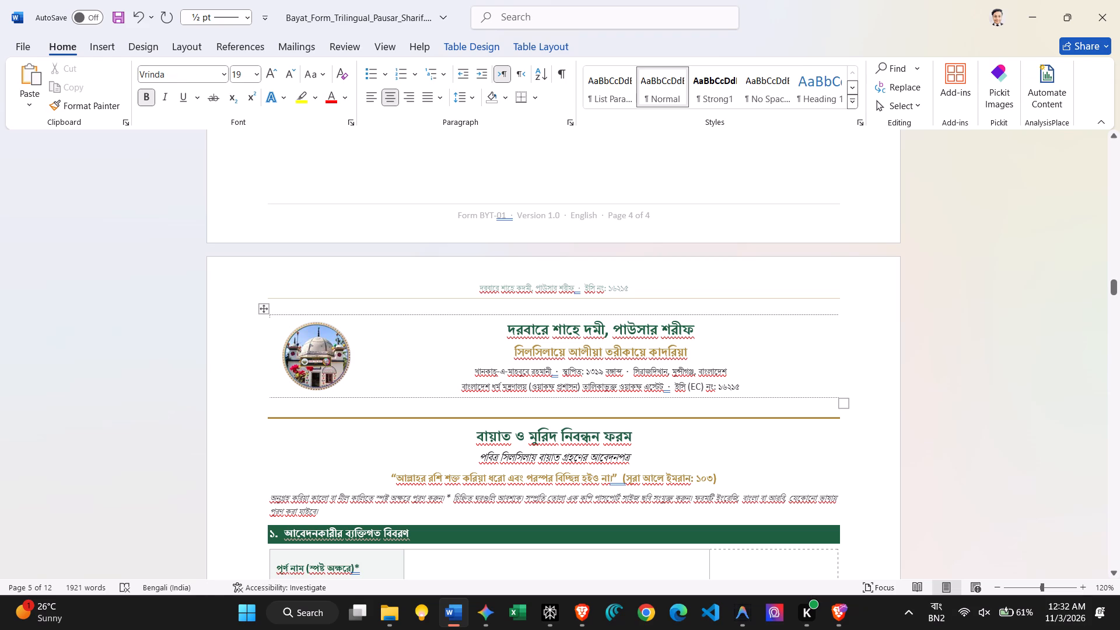
text(ক্)
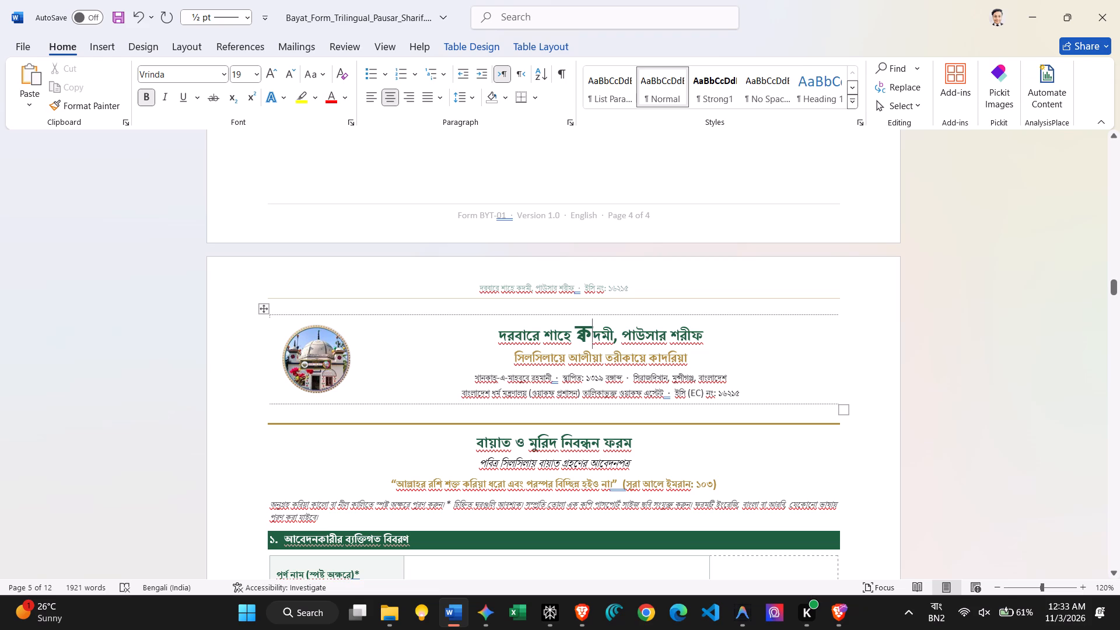
Apply the Calibri font and font size 15 to the inserted letters ক্ব in ক্বদমী.
drag(590, 336, 575, 336)
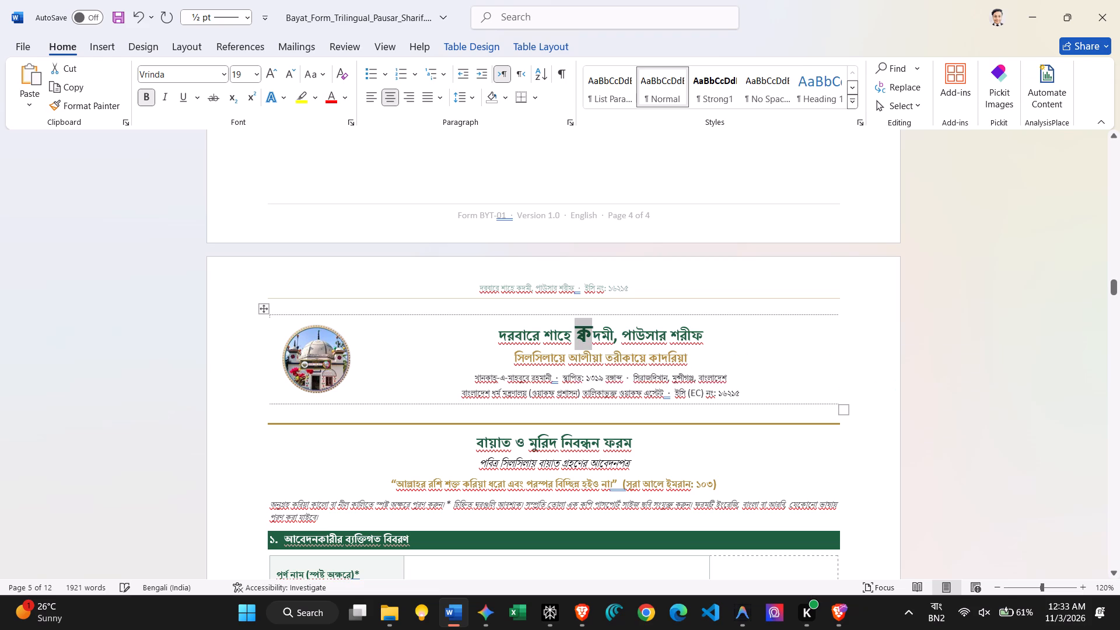
click(223, 70)
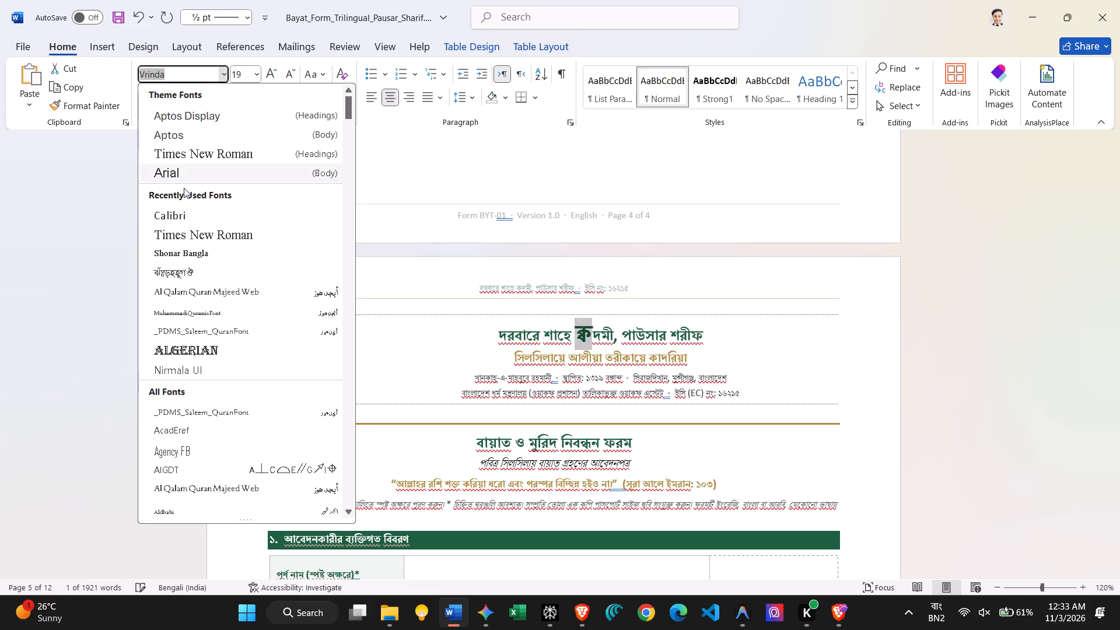
click(181, 213)
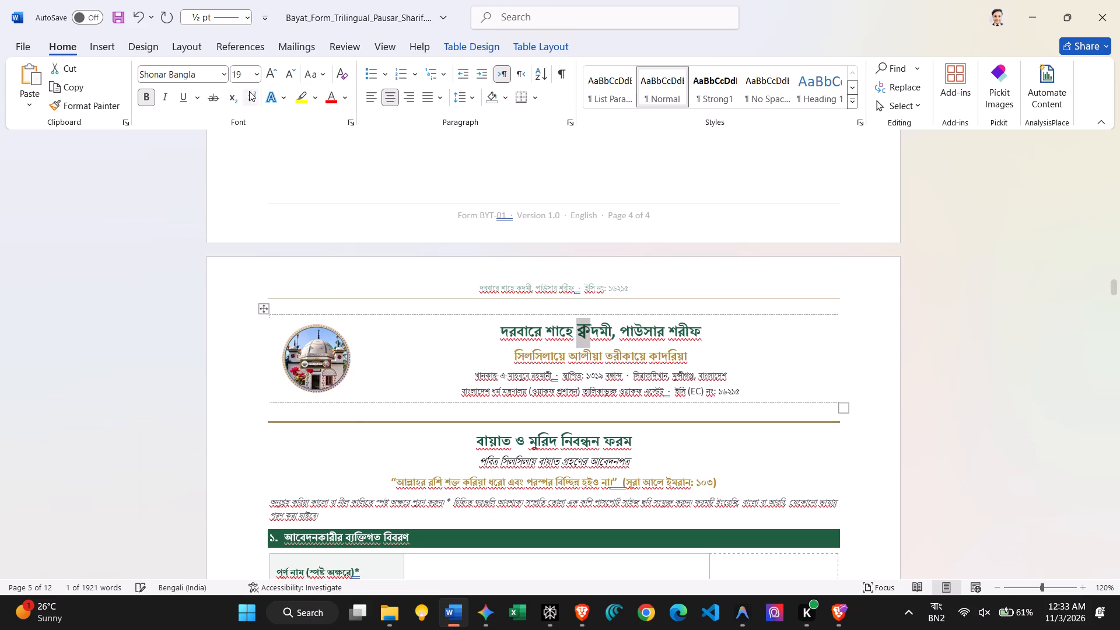
click(240, 75)
click(240, 75)
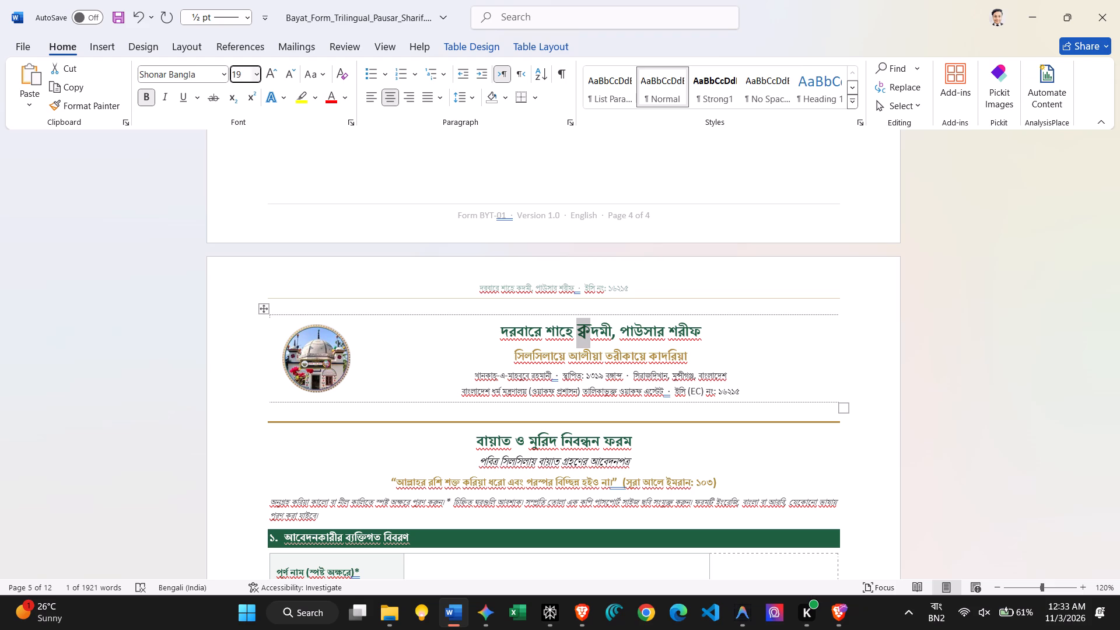
key(BackSpace)
key(BackSpace)
key(super+space)
key(super+space)
key(super+space)
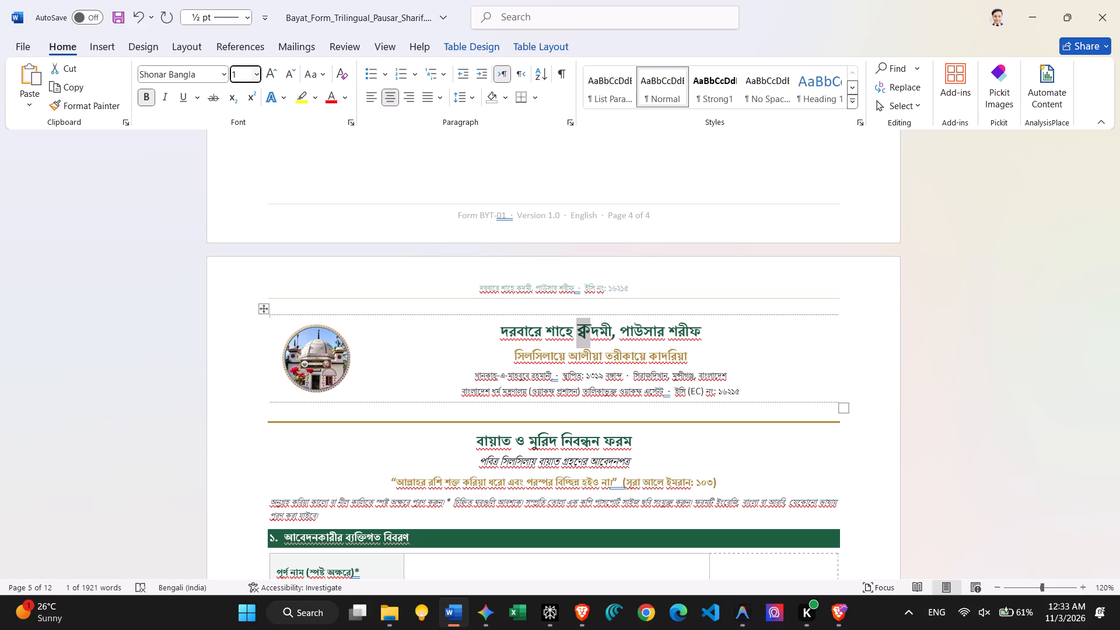
key(5)
key(Return)
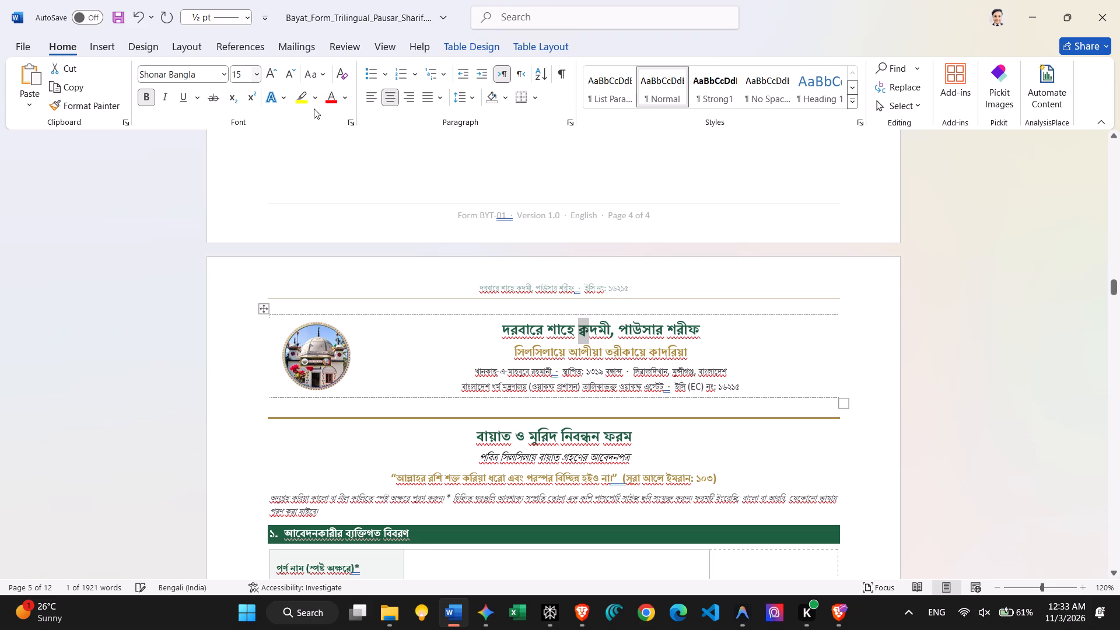
Copy the letters ক্বদ from ক্বদমী in the Bengali letterhead's Darbar name.
click(596, 334)
drag(596, 334, 588, 334)
click(588, 334)
drag(597, 332, 597, 332)
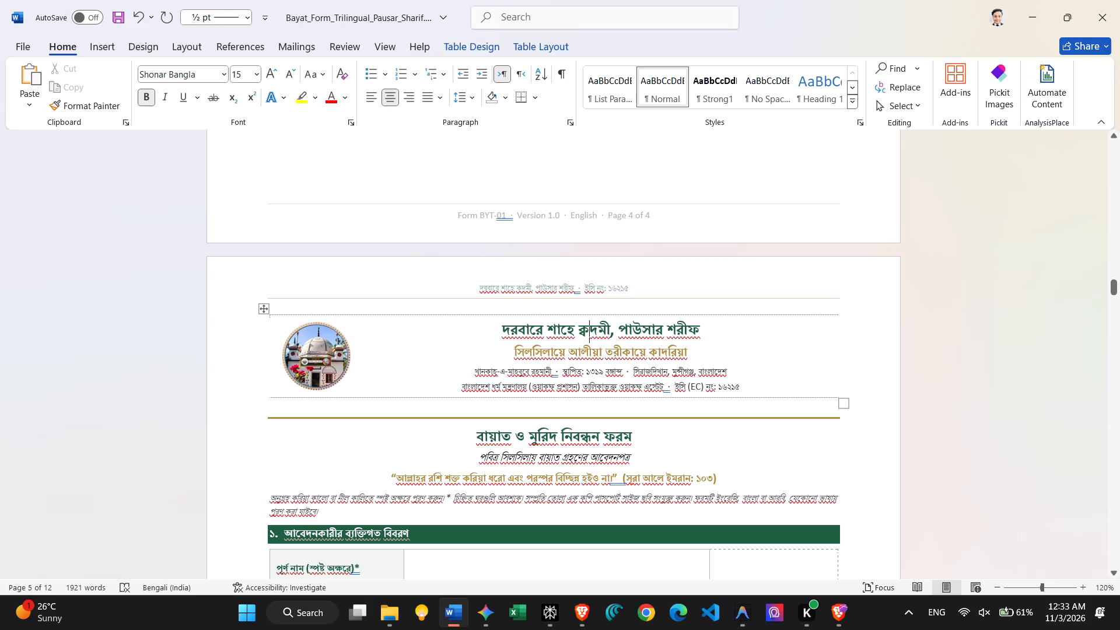
drag(597, 332, 575, 332)
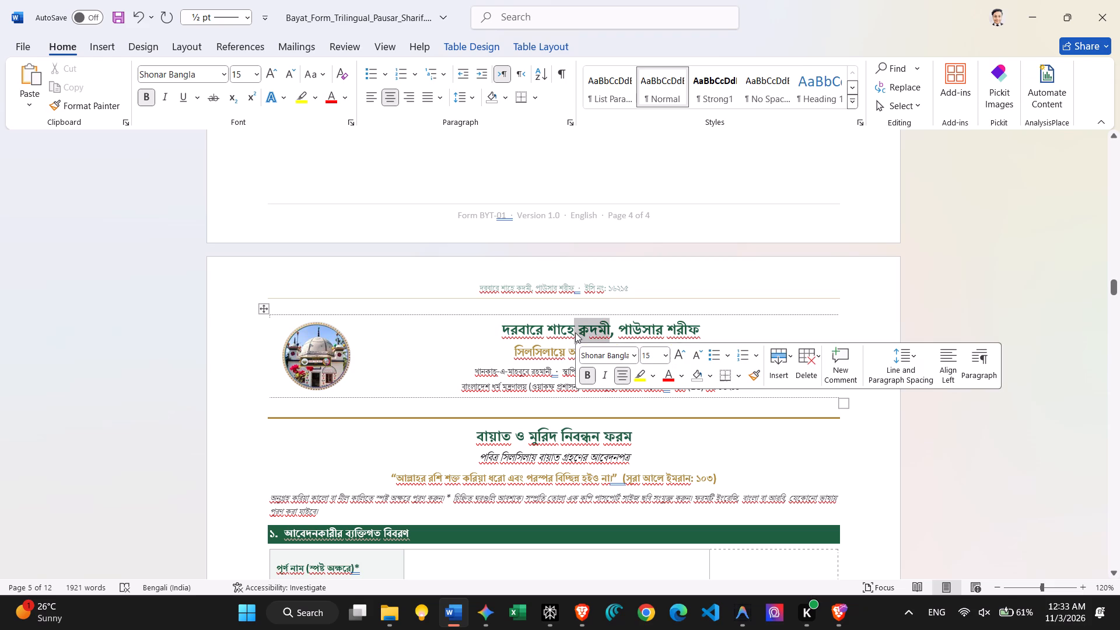
click(579, 332)
drag(582, 332, 596, 332)
click(596, 332)
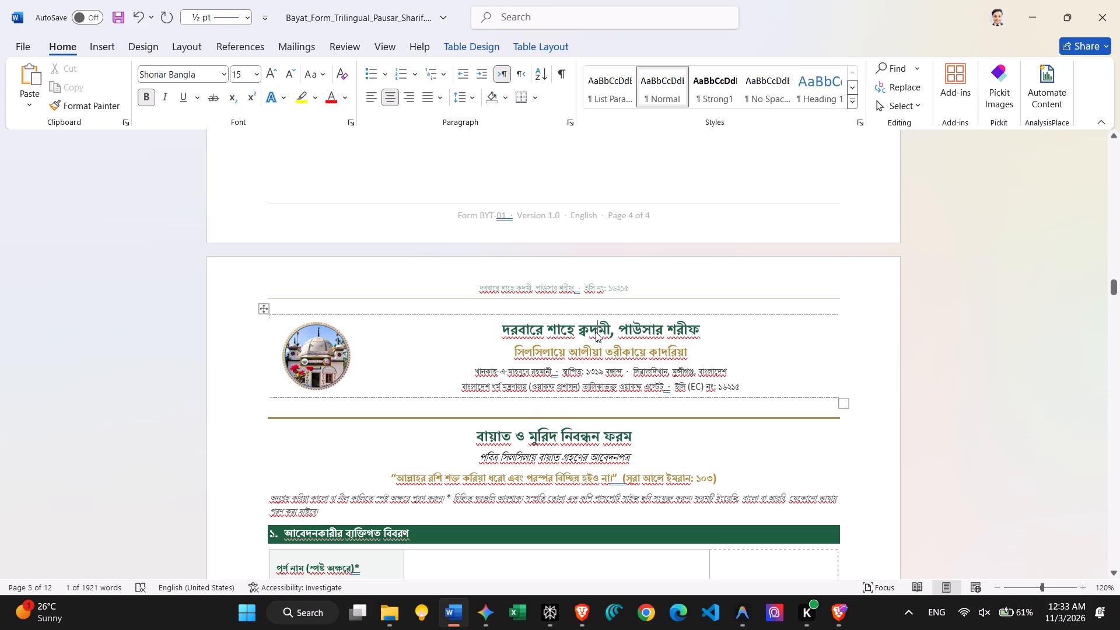
click(596, 332)
drag(596, 332, 589, 332)
click(589, 332)
ctrl+scroll(589, 332, up, 2)
ctrl+scroll(565, 376, up, 8)
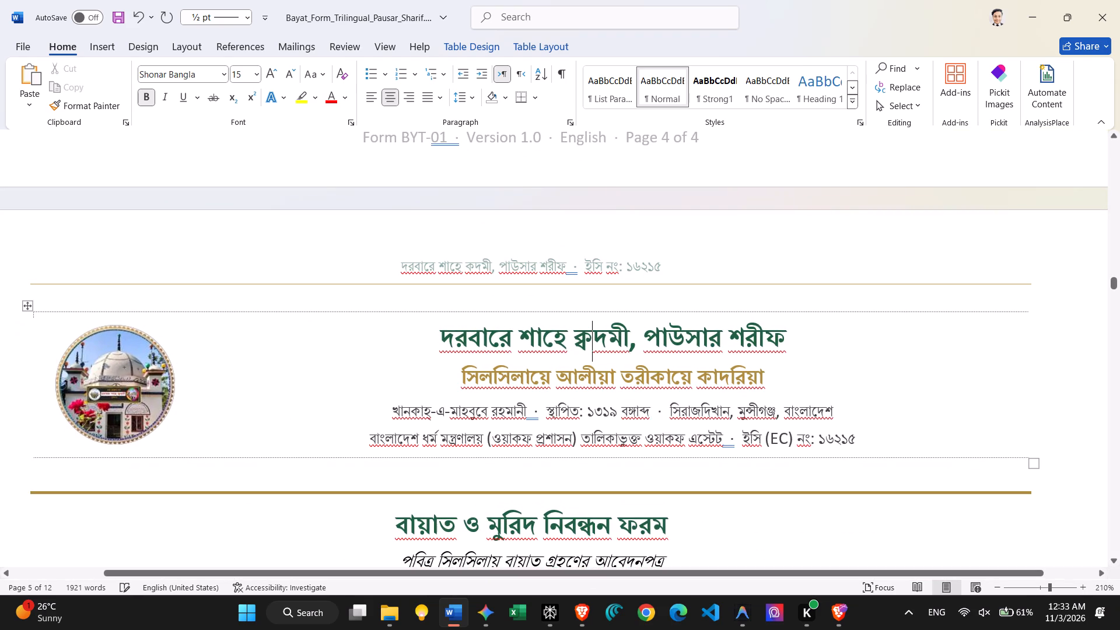
drag(608, 339, 589, 339)
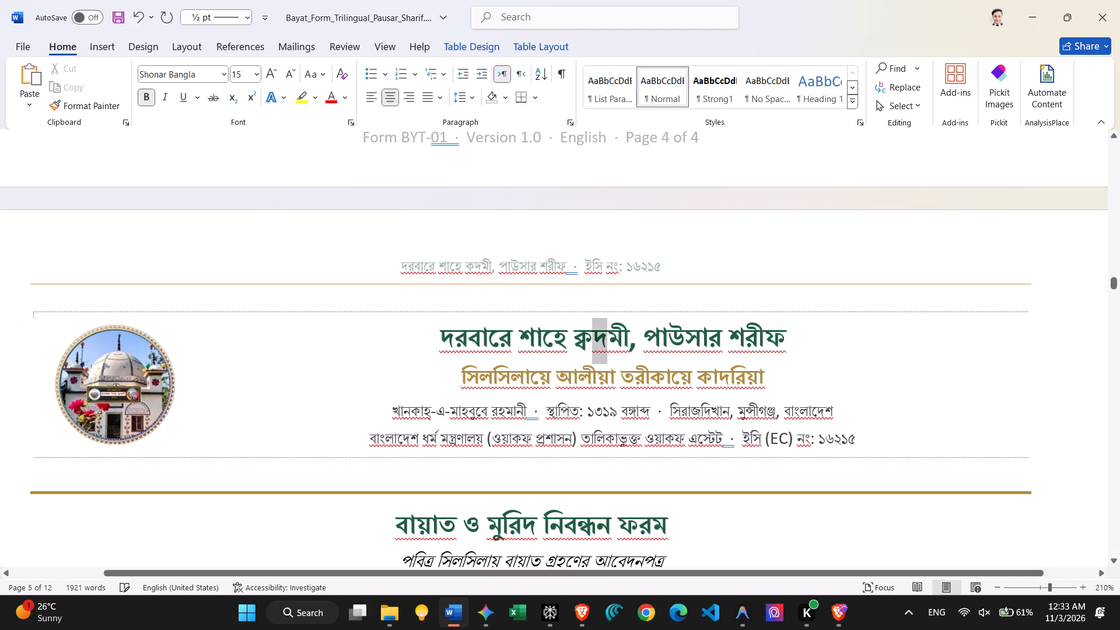
drag(589, 339, 575, 338)
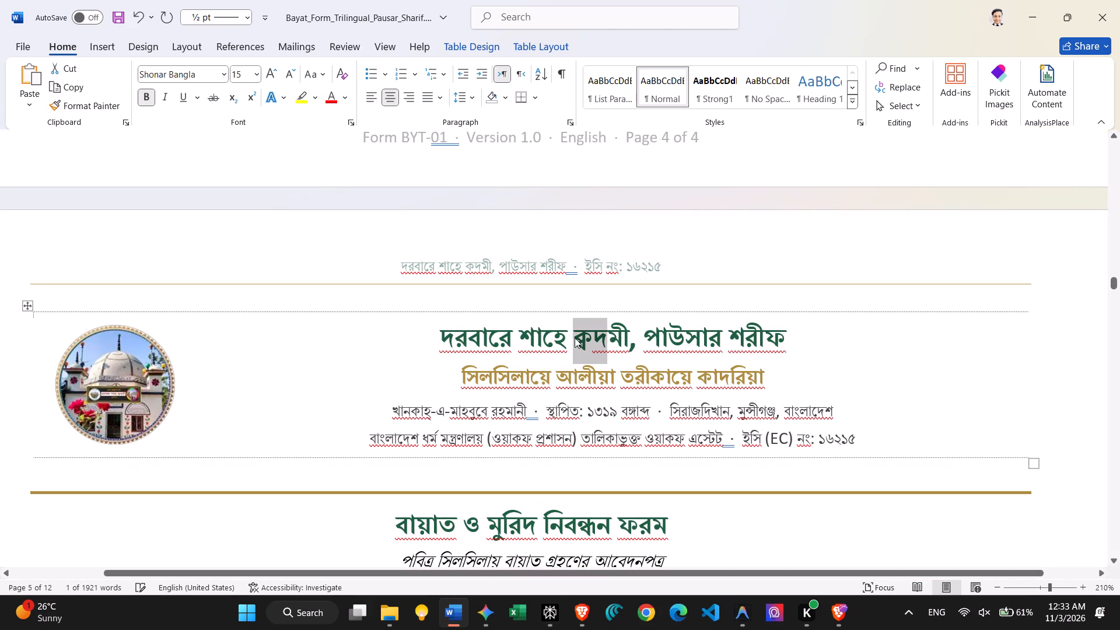
key(ctrl+c)
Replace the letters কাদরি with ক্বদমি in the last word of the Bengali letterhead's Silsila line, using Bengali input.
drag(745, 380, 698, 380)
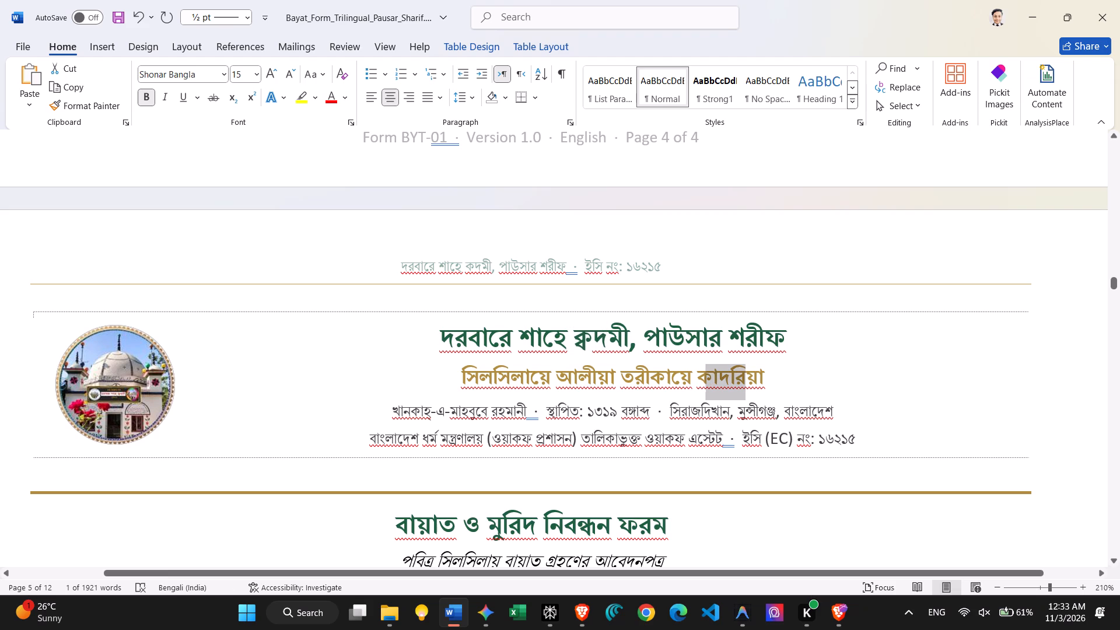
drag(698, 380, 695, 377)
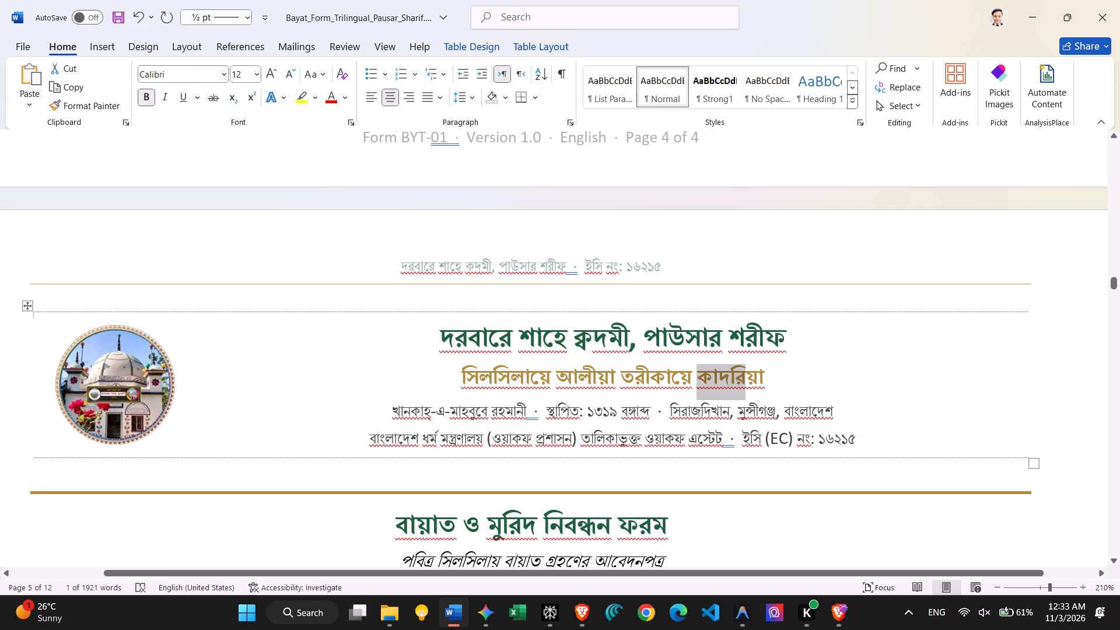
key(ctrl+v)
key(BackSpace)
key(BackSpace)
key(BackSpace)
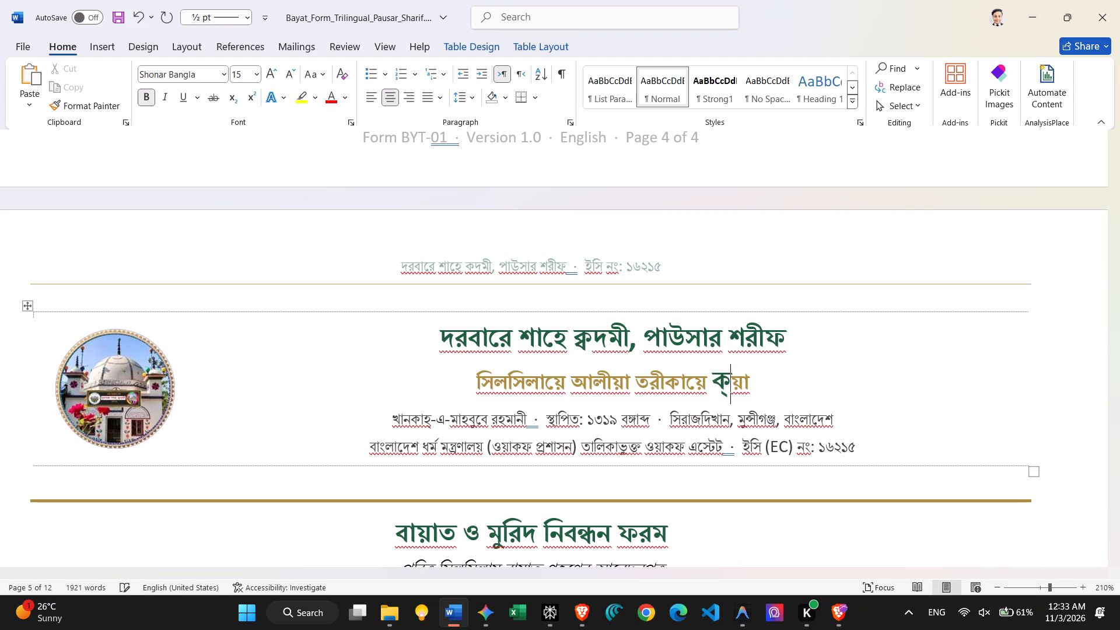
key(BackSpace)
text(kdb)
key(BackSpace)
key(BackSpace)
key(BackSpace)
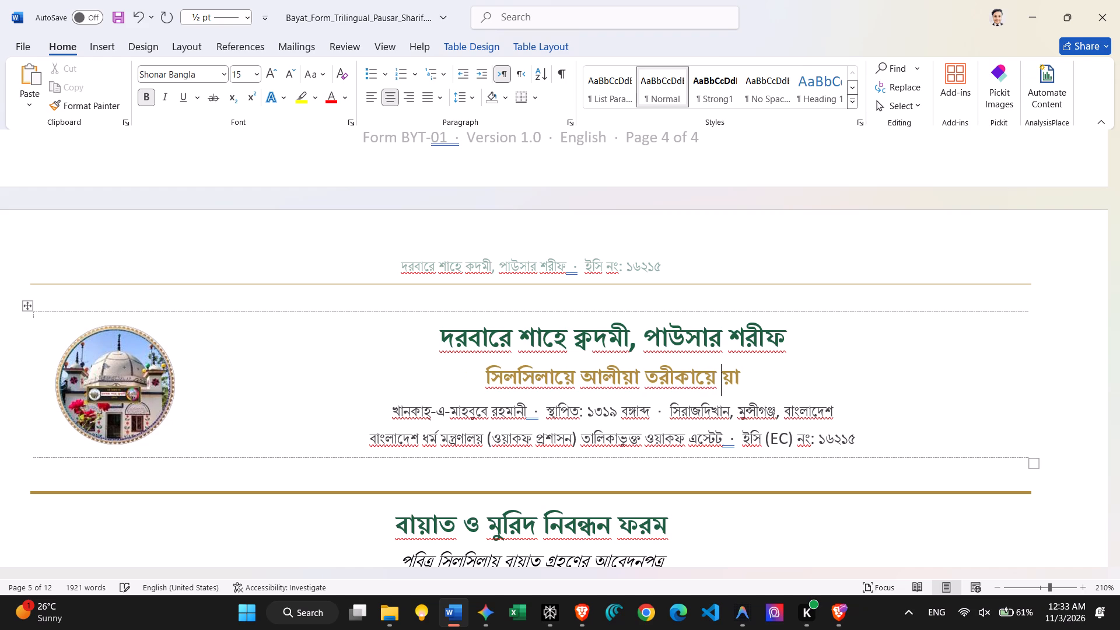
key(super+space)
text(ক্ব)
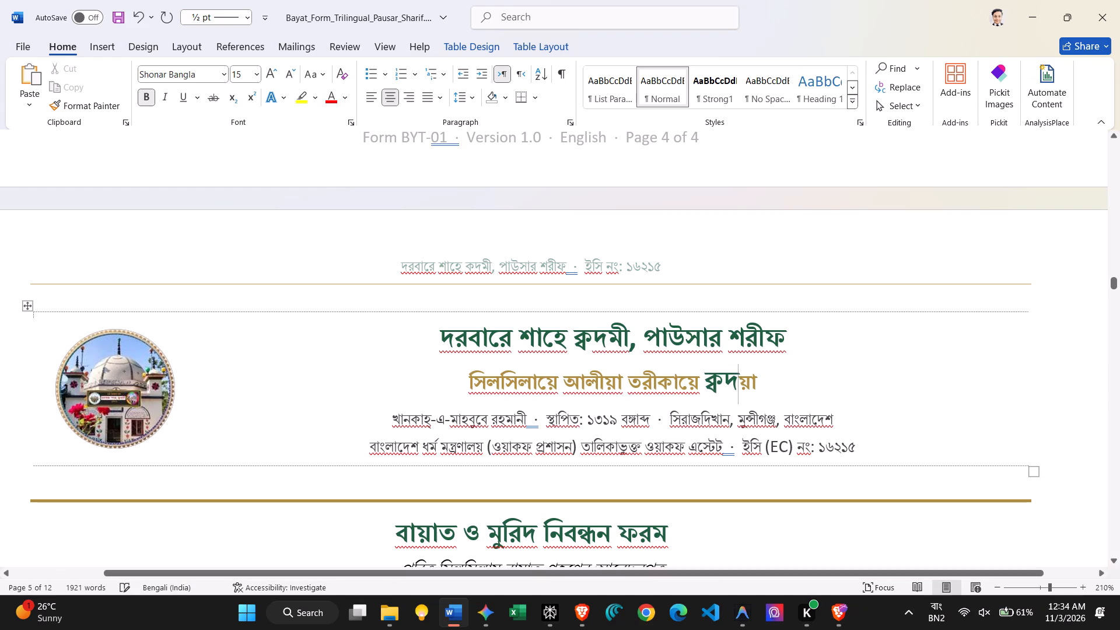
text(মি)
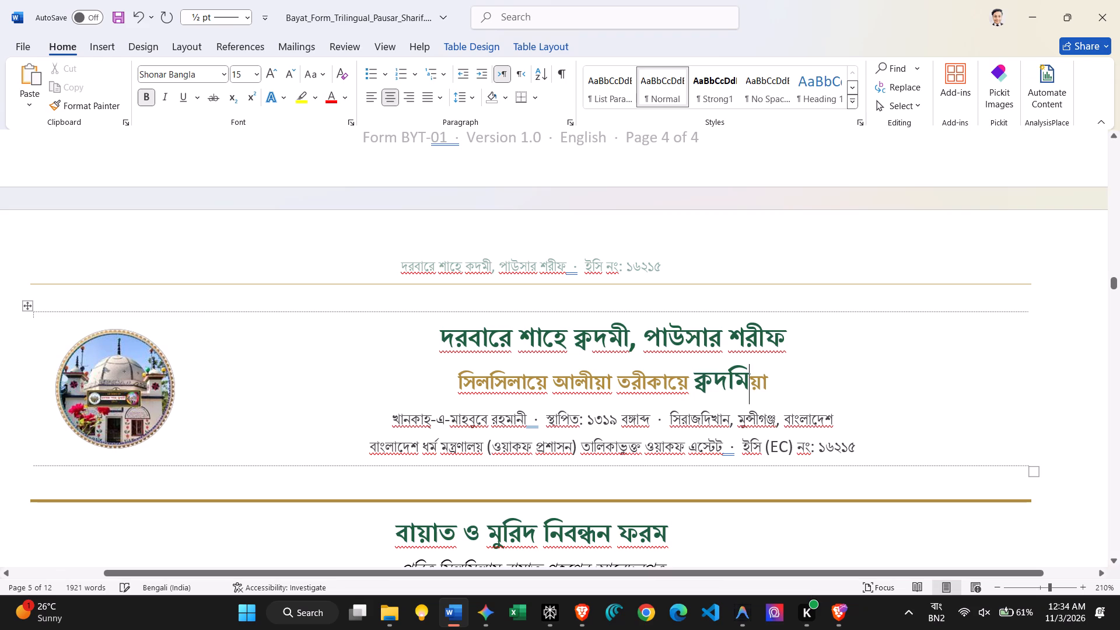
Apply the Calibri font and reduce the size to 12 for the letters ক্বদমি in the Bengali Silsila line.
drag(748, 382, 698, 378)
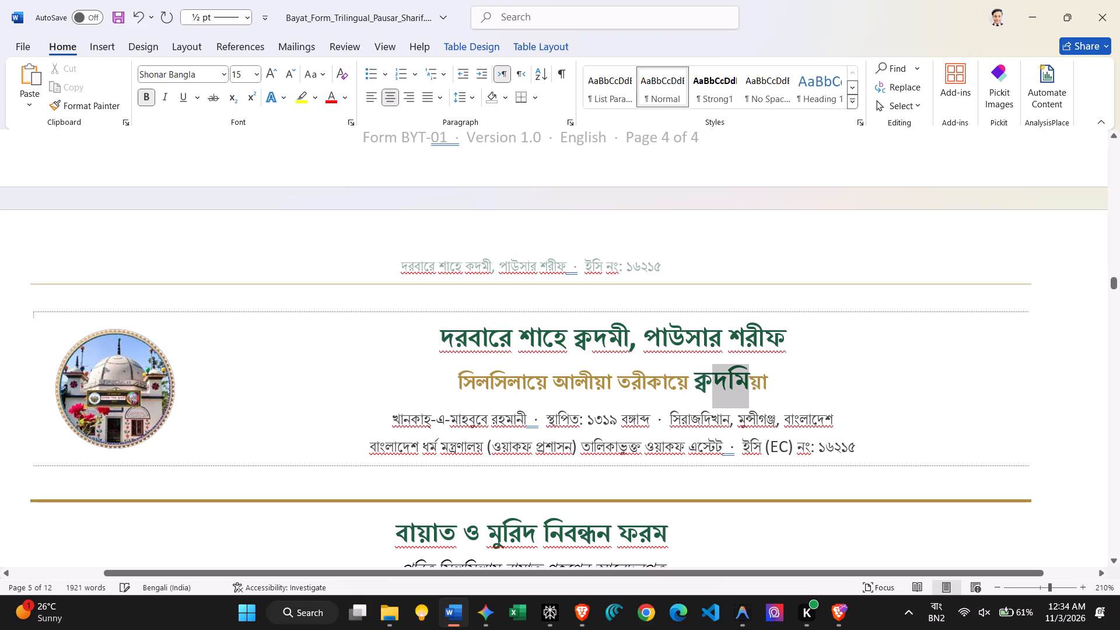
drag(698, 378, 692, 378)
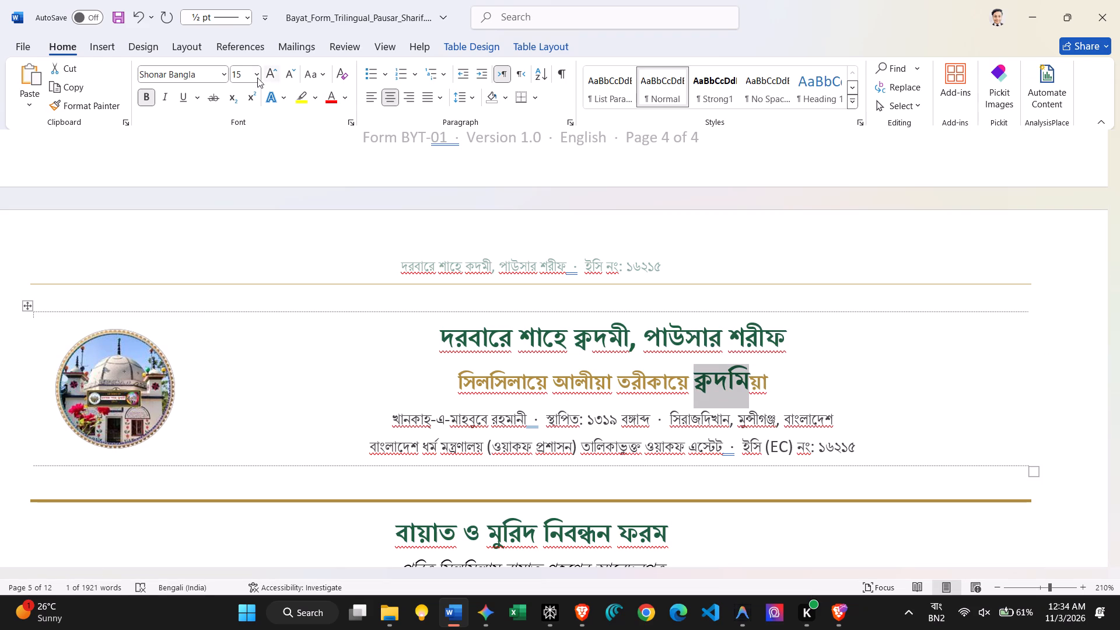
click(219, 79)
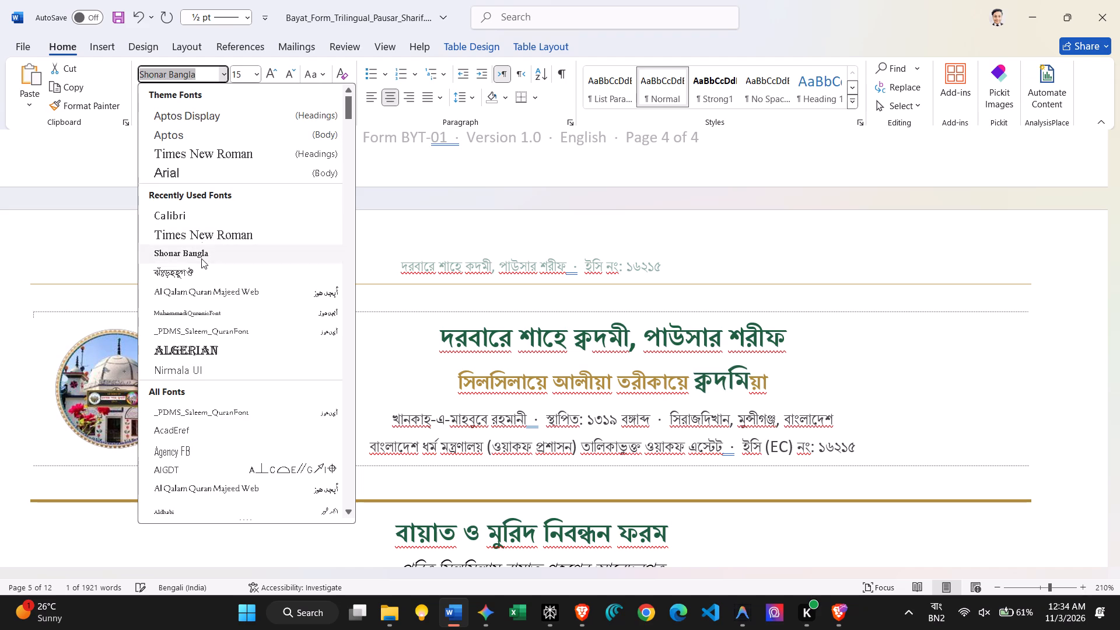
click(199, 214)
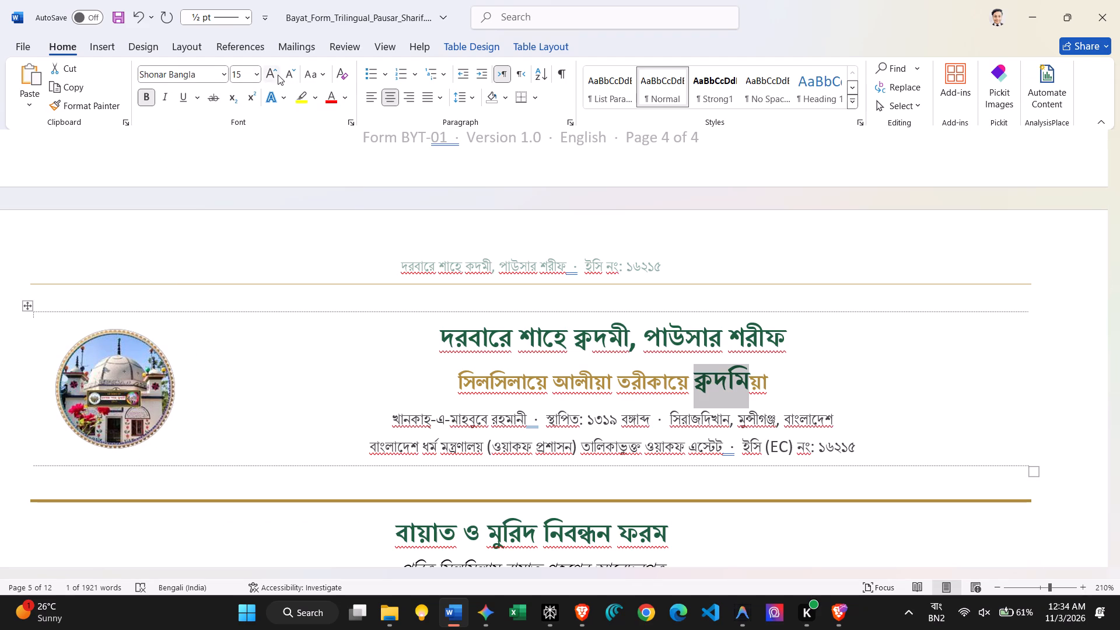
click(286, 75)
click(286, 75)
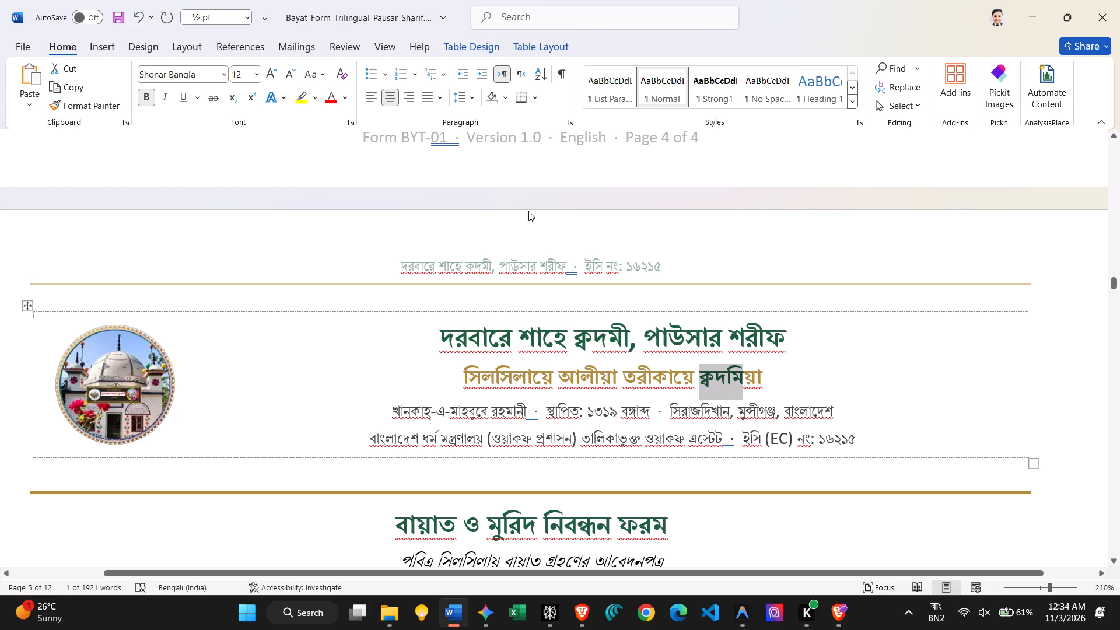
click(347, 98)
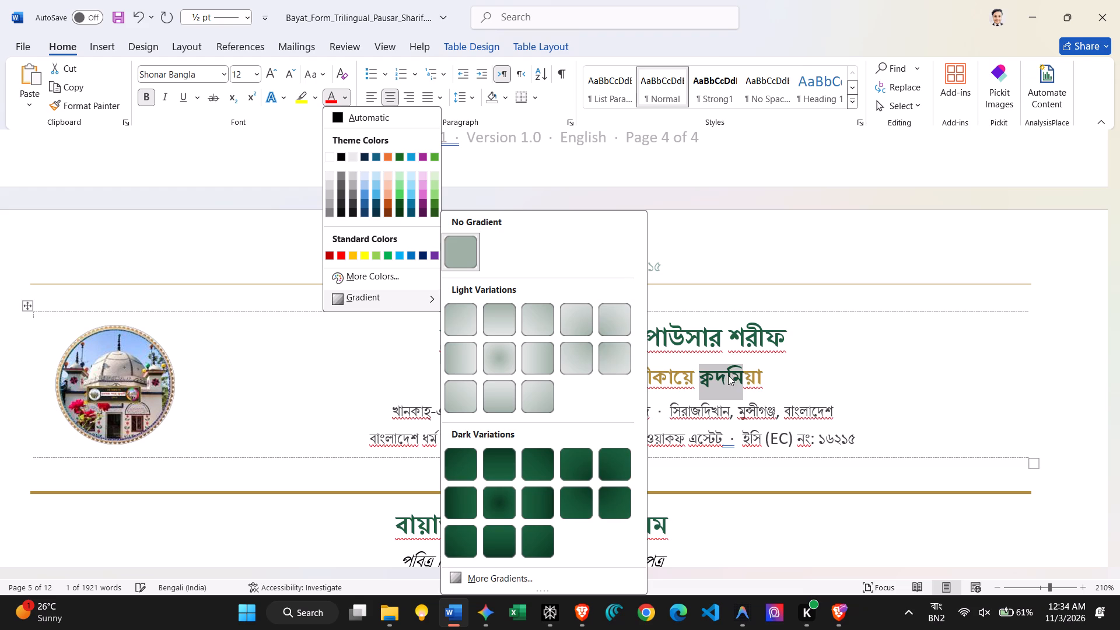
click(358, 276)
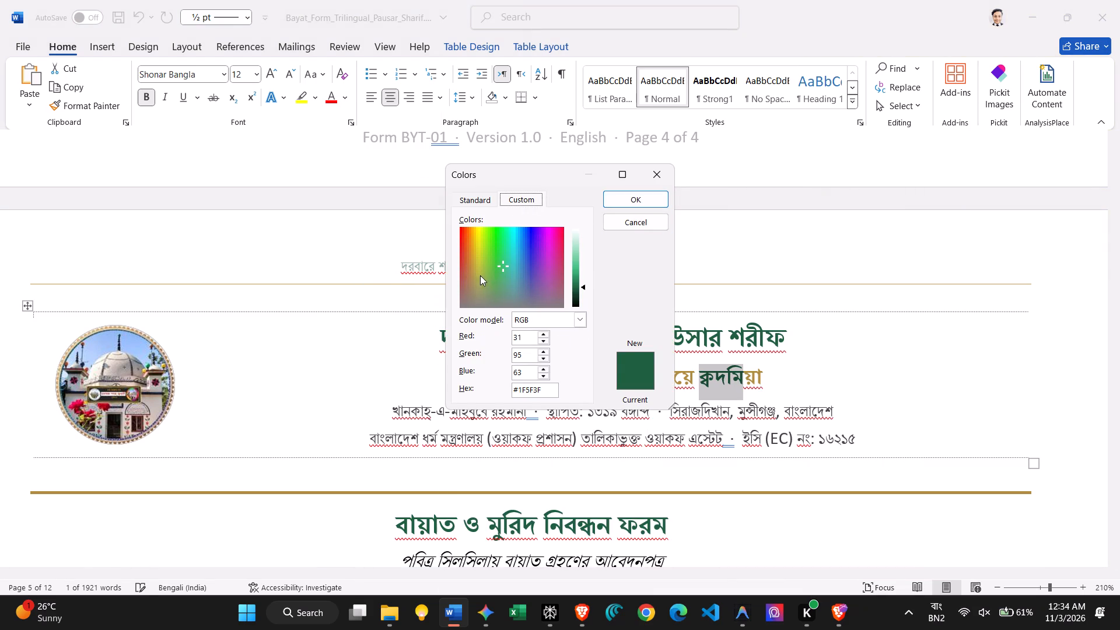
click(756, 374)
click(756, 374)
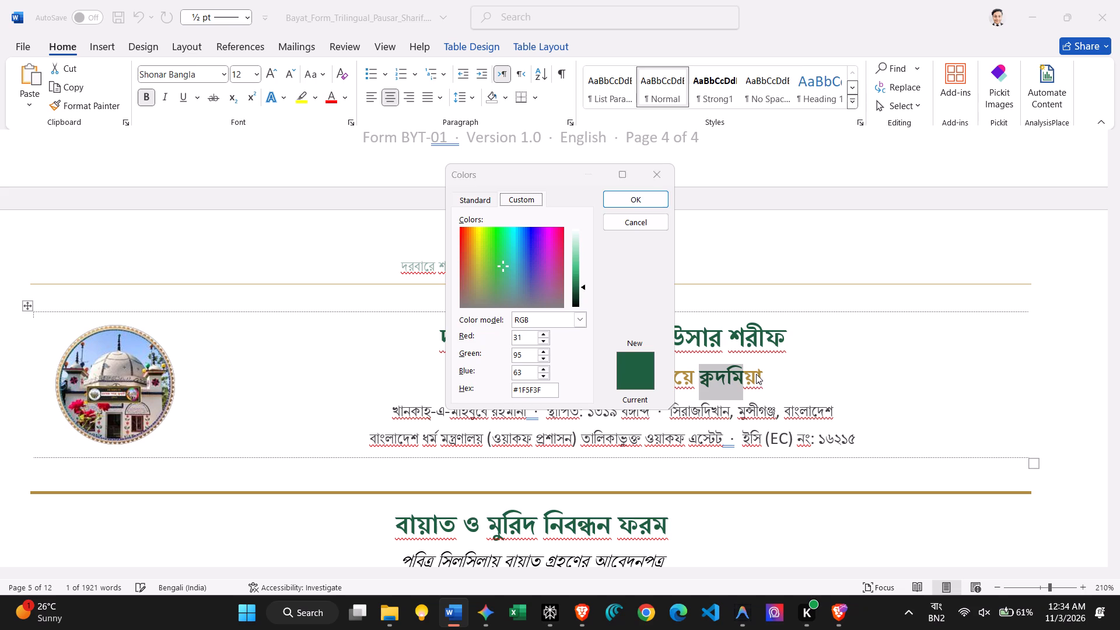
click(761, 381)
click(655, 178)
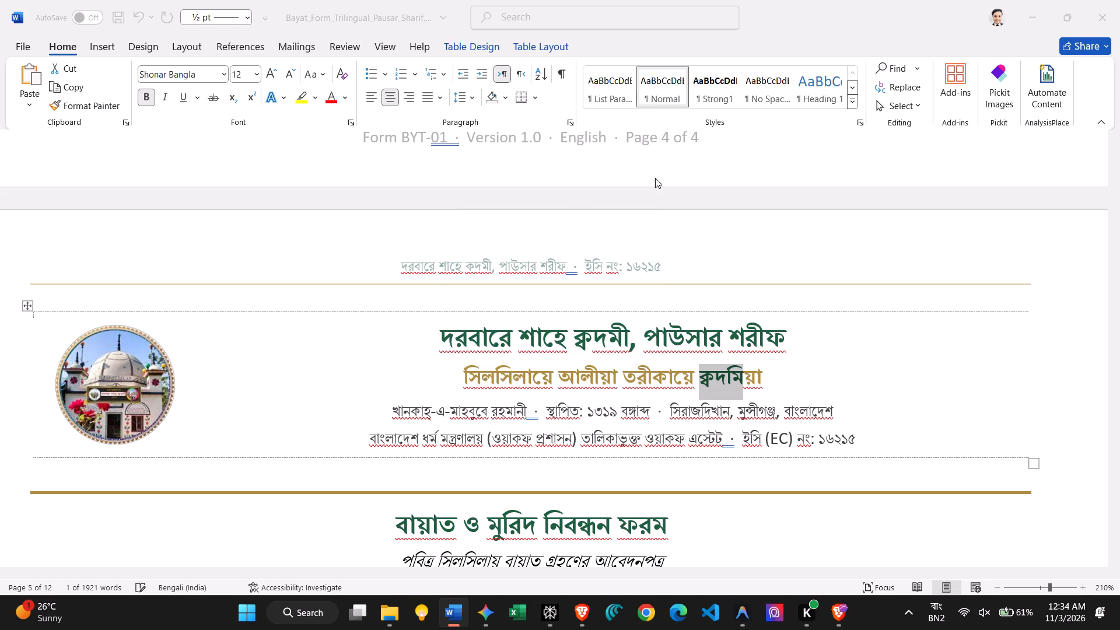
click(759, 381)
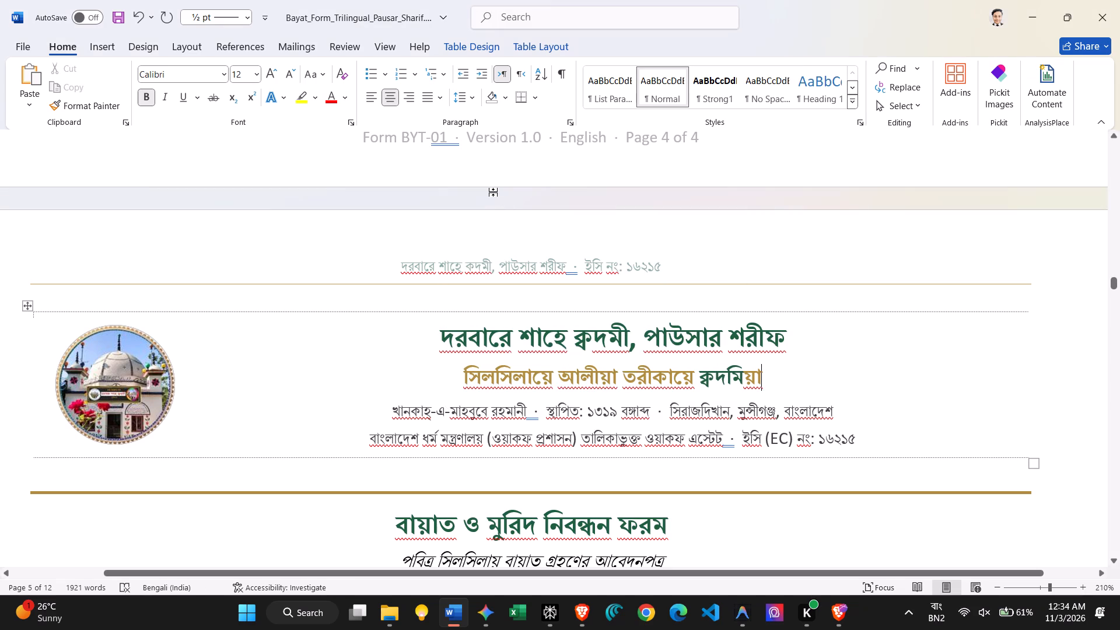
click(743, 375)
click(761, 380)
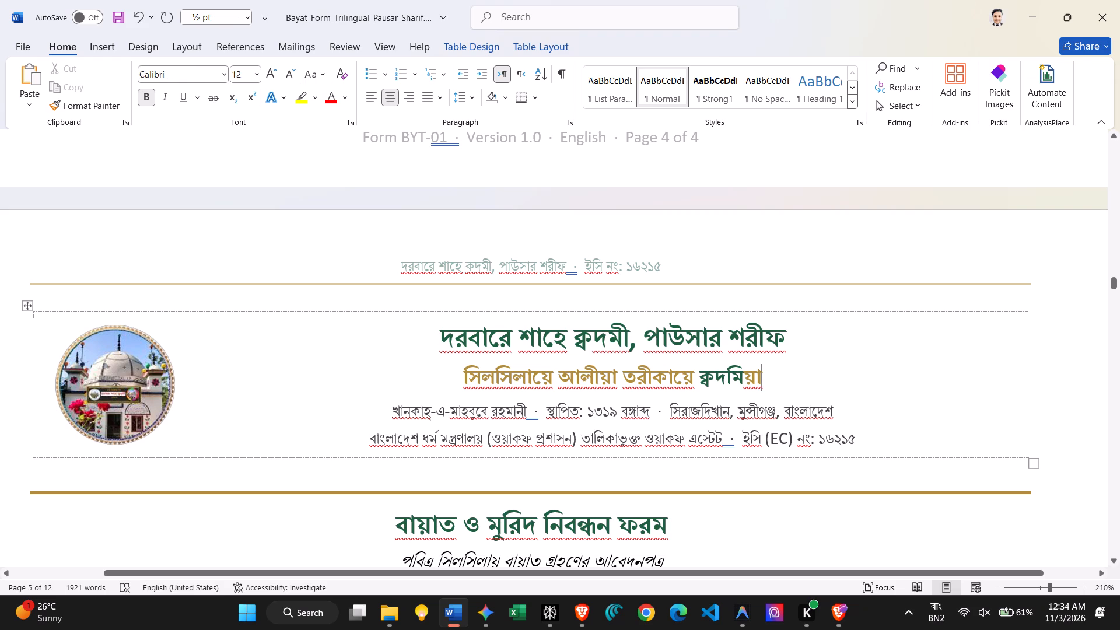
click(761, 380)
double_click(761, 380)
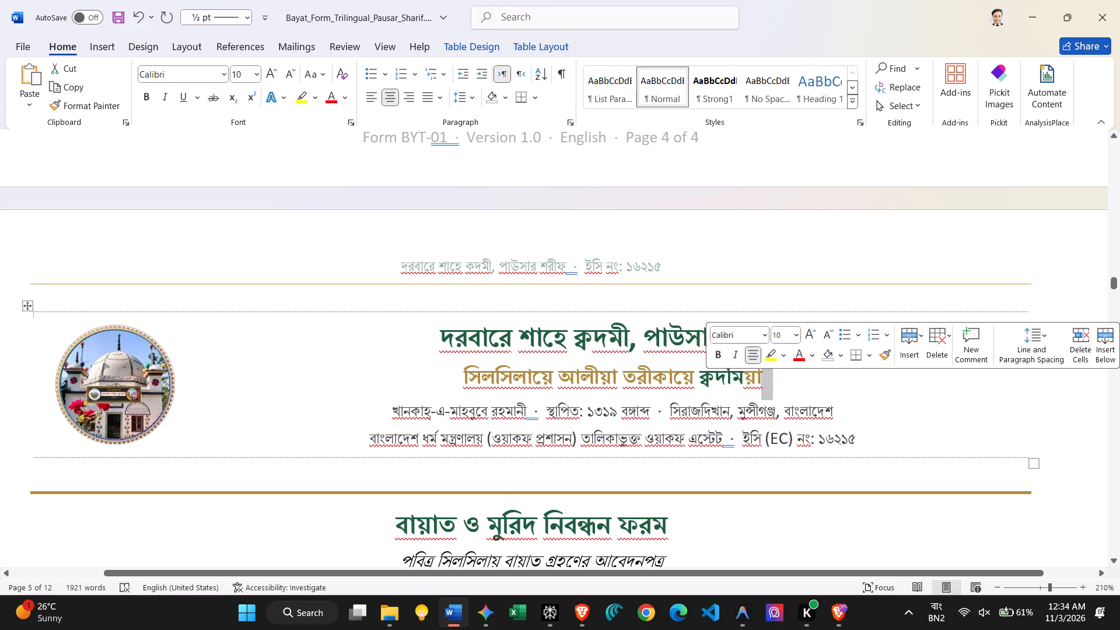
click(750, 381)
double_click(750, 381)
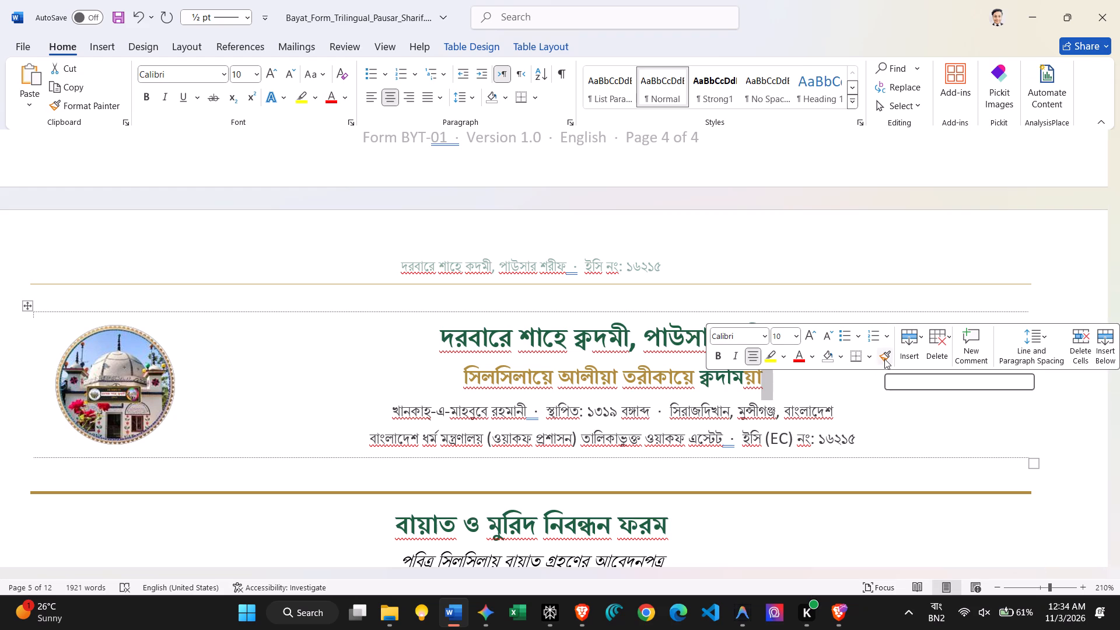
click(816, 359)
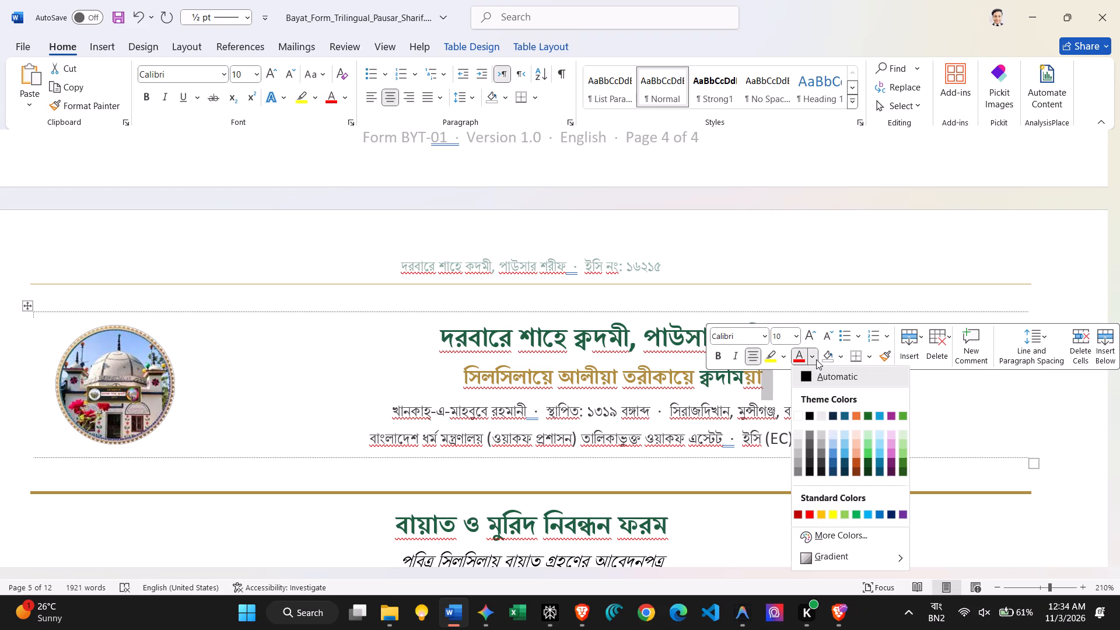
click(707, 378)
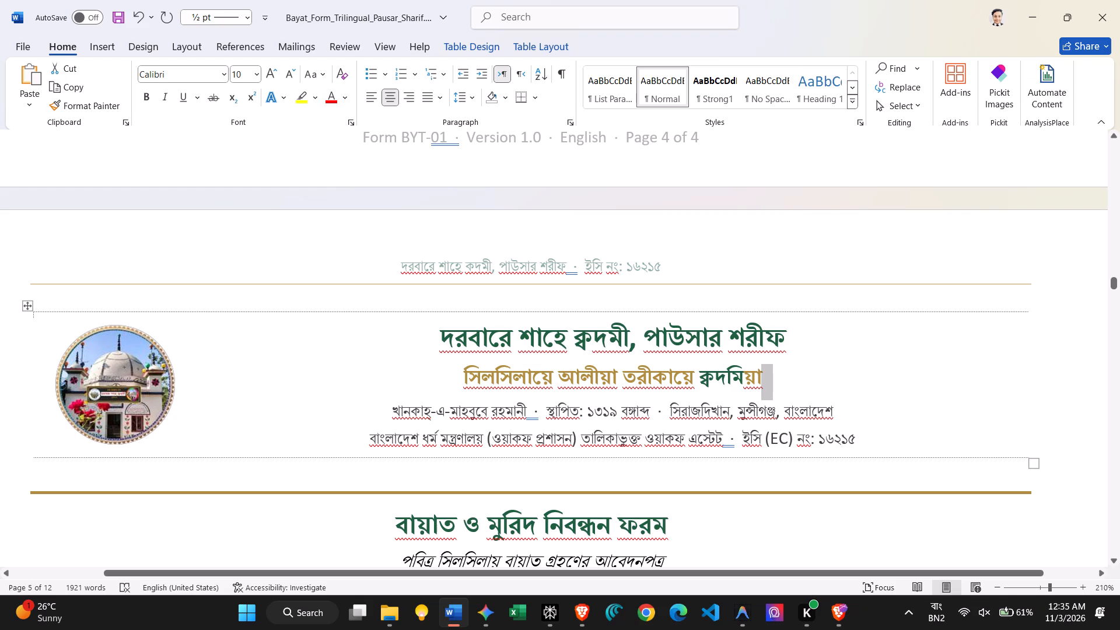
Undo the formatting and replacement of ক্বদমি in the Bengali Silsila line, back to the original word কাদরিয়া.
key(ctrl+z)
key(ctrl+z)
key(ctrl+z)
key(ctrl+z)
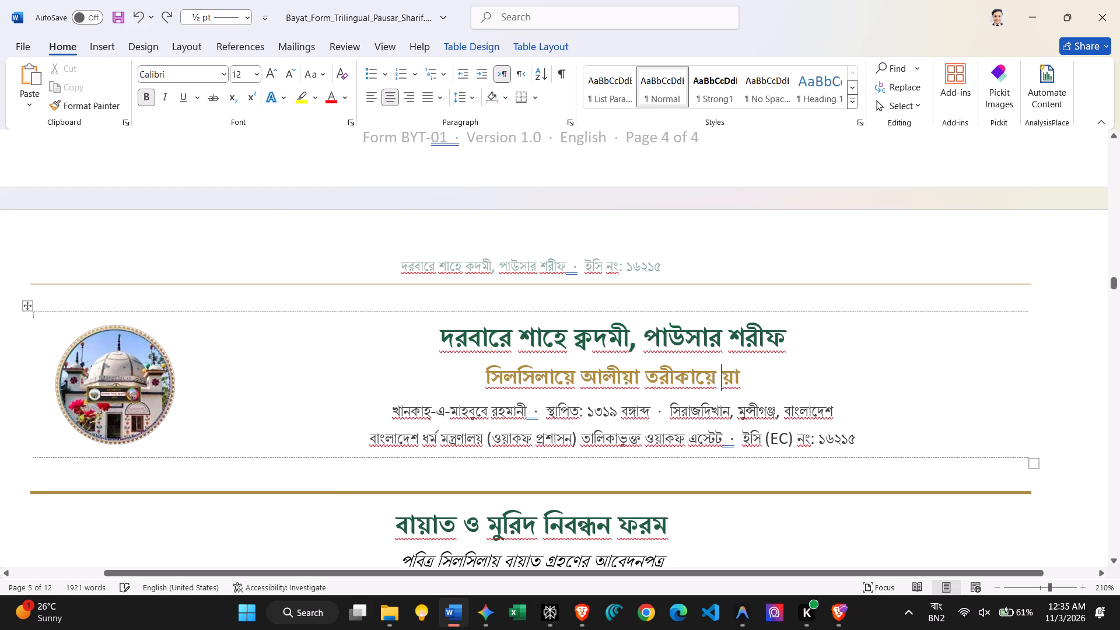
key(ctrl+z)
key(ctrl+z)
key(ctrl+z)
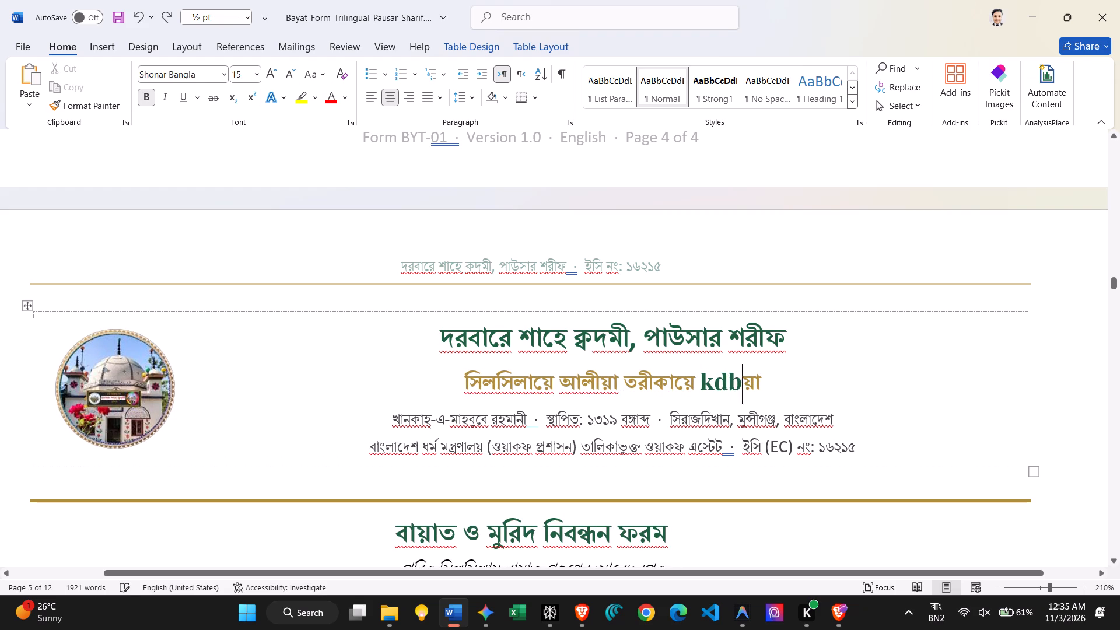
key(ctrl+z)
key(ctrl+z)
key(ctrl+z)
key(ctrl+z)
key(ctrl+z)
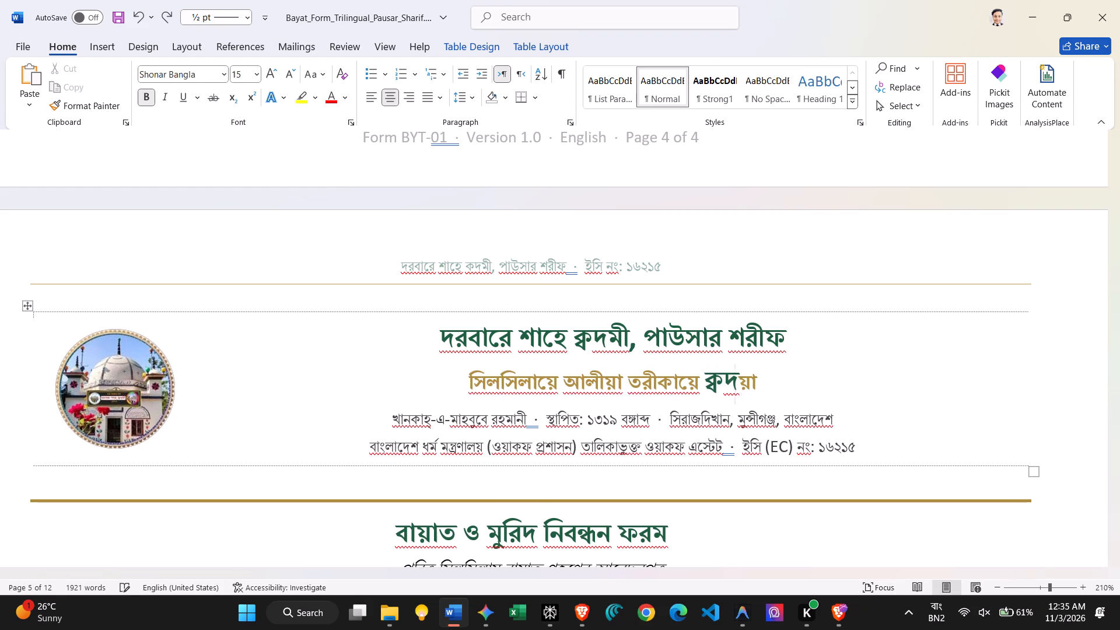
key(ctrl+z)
Retype কাদরিয়া as ক্বদমিয়া in the Bengali letterhead's Silsila line, keeping the line's gold text colour.
click(743, 379)
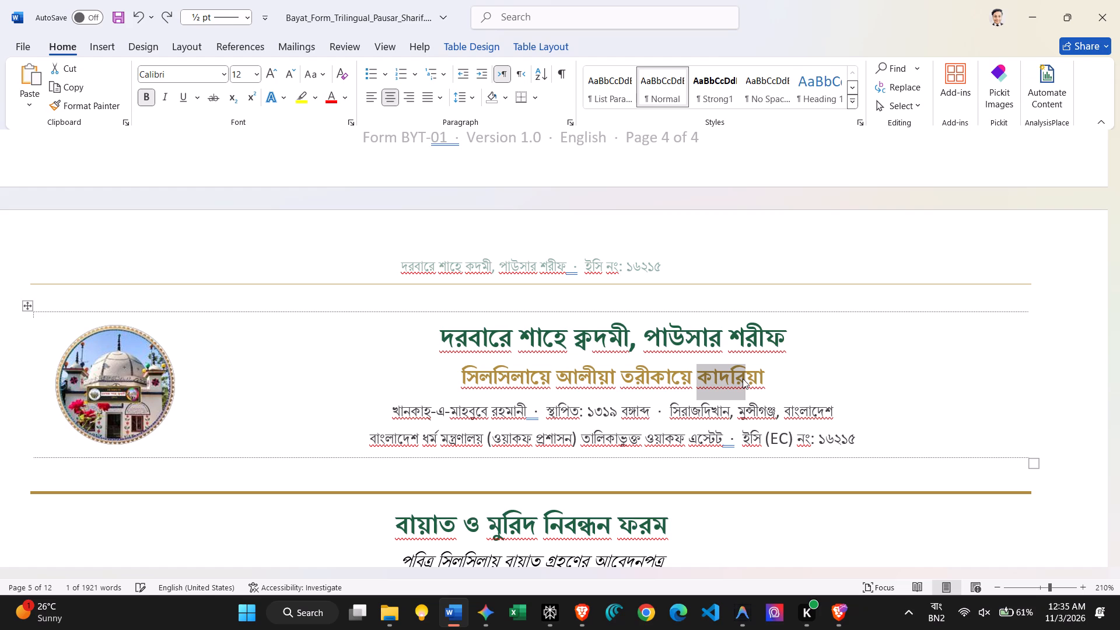
key(BackSpace)
key(BackSpace)
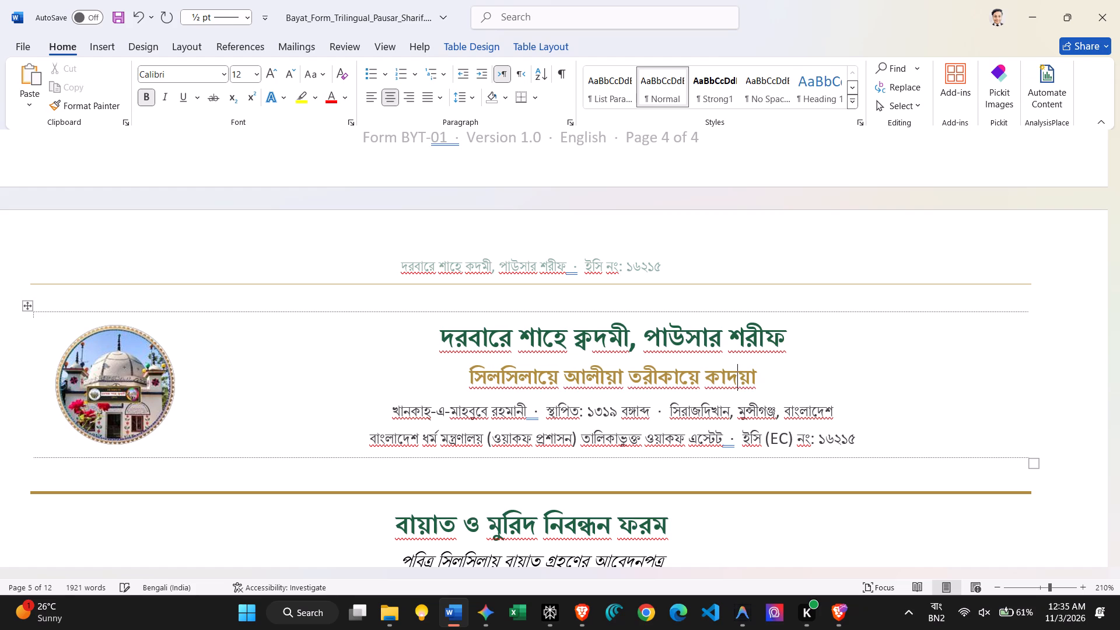
text(মি)
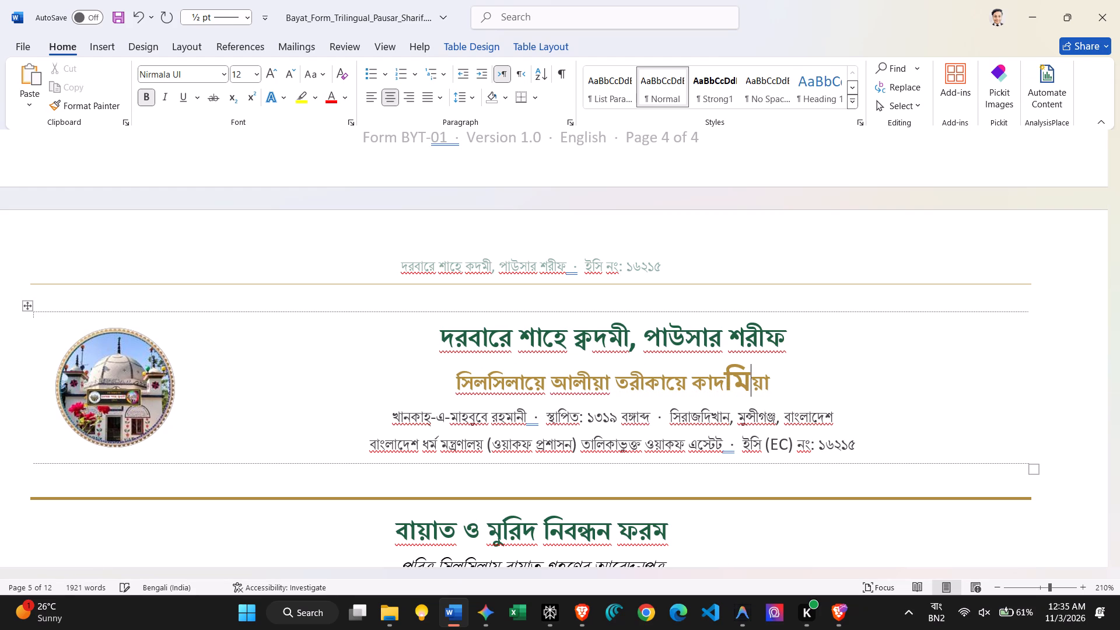
key(Left)
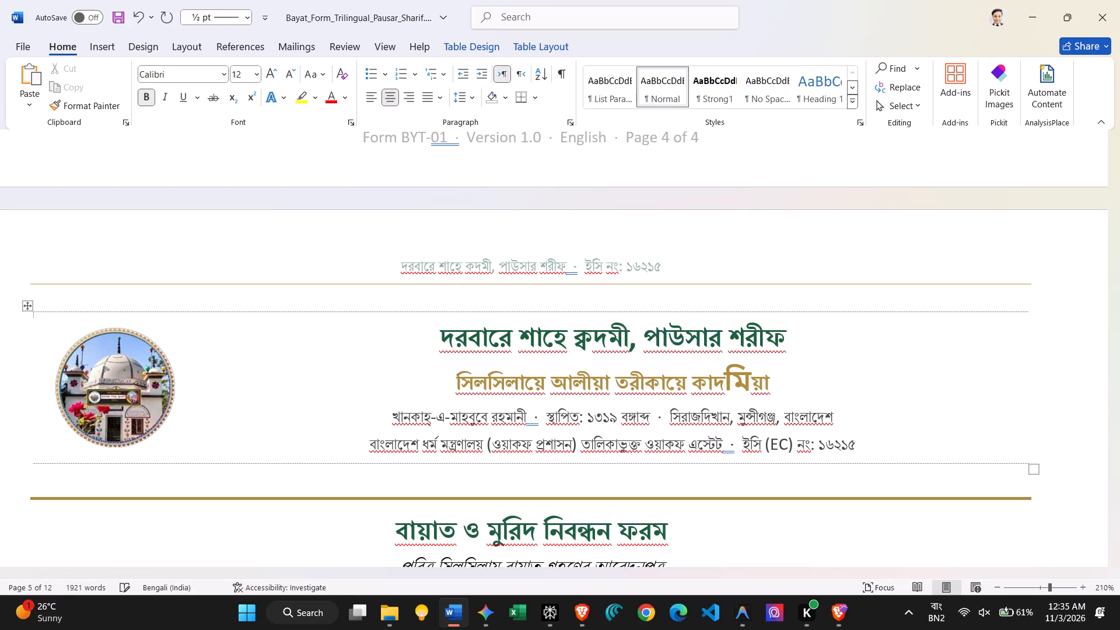
key(BackSpace)
key(BackSpace)
key(BackSpace)
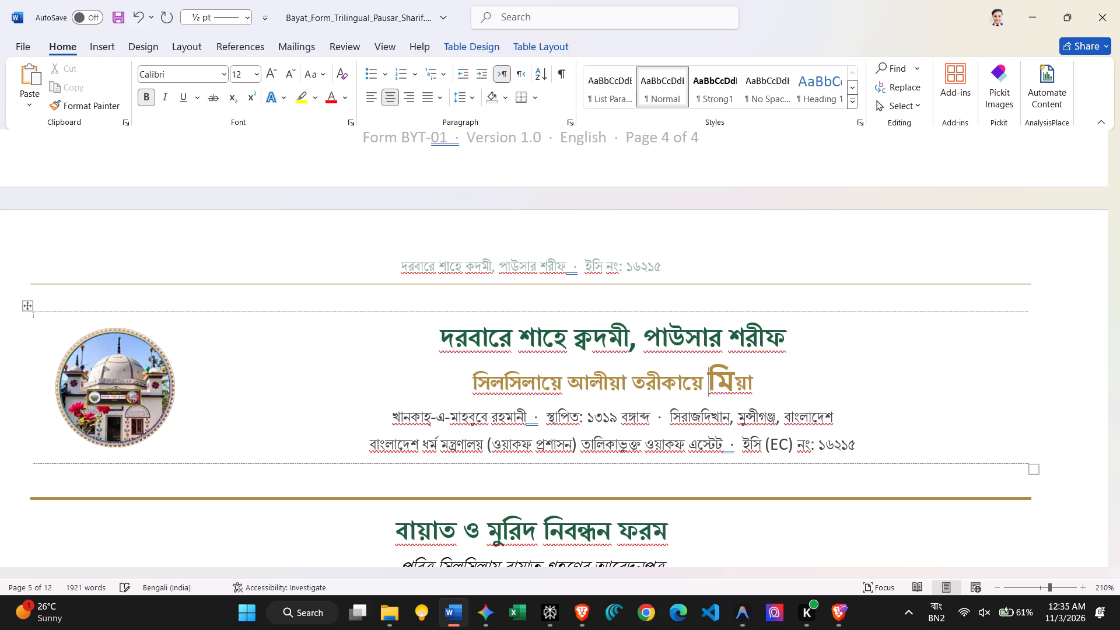
text(্ব)
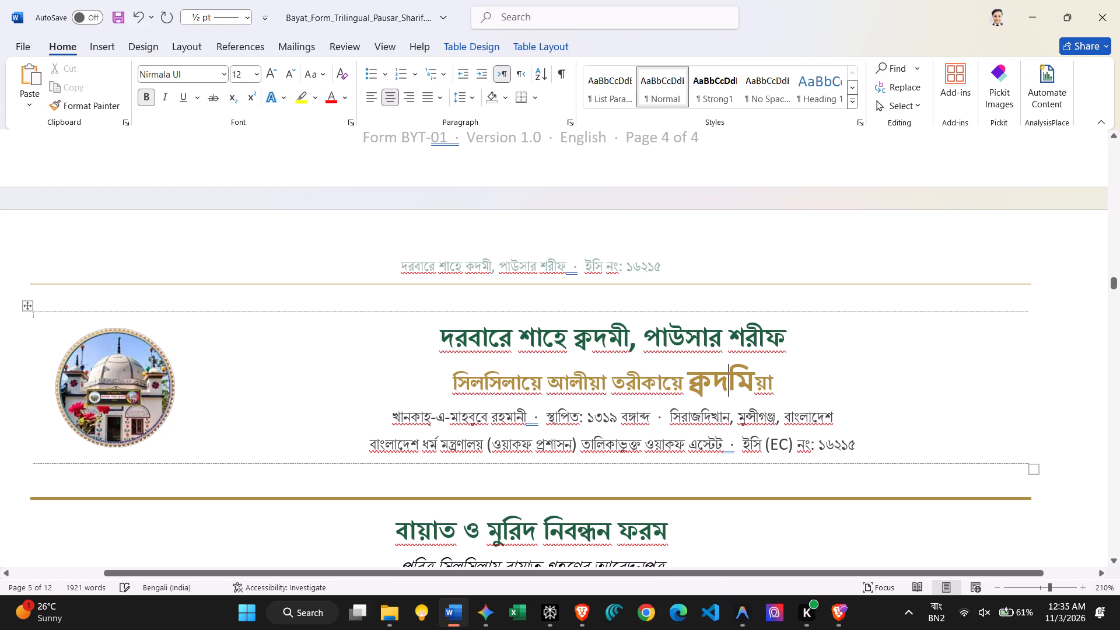
Apply the Calibri font to the letters ক্বদমি in the Silsila line of the Bengali letterhead.
click(751, 388)
drag(751, 388, 715, 389)
click(715, 389)
click(776, 381)
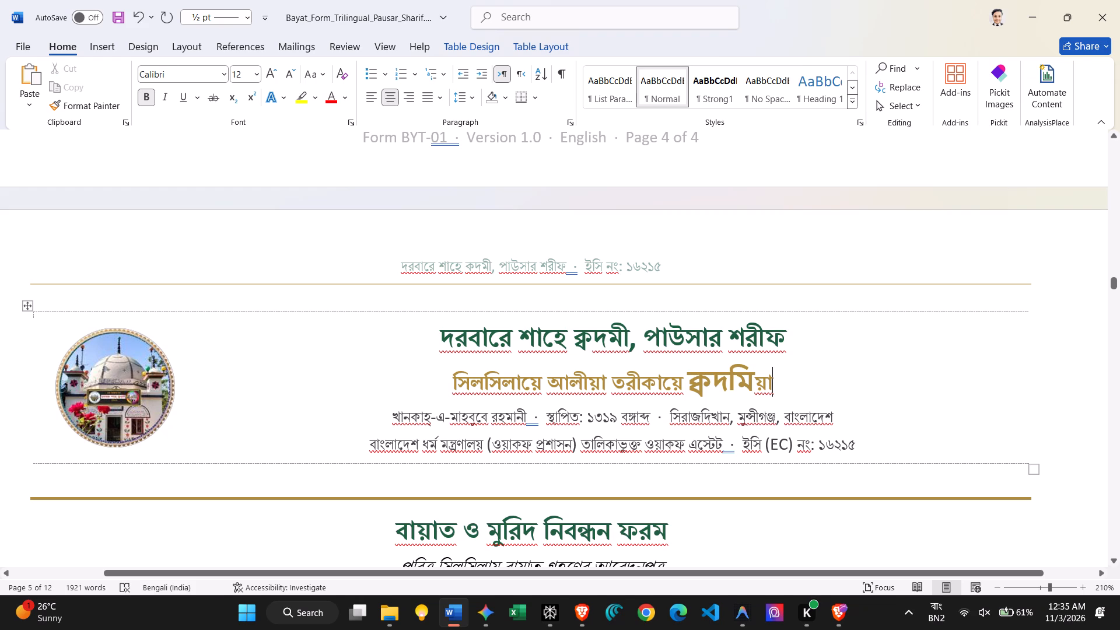
click(753, 381)
drag(753, 381, 705, 381)
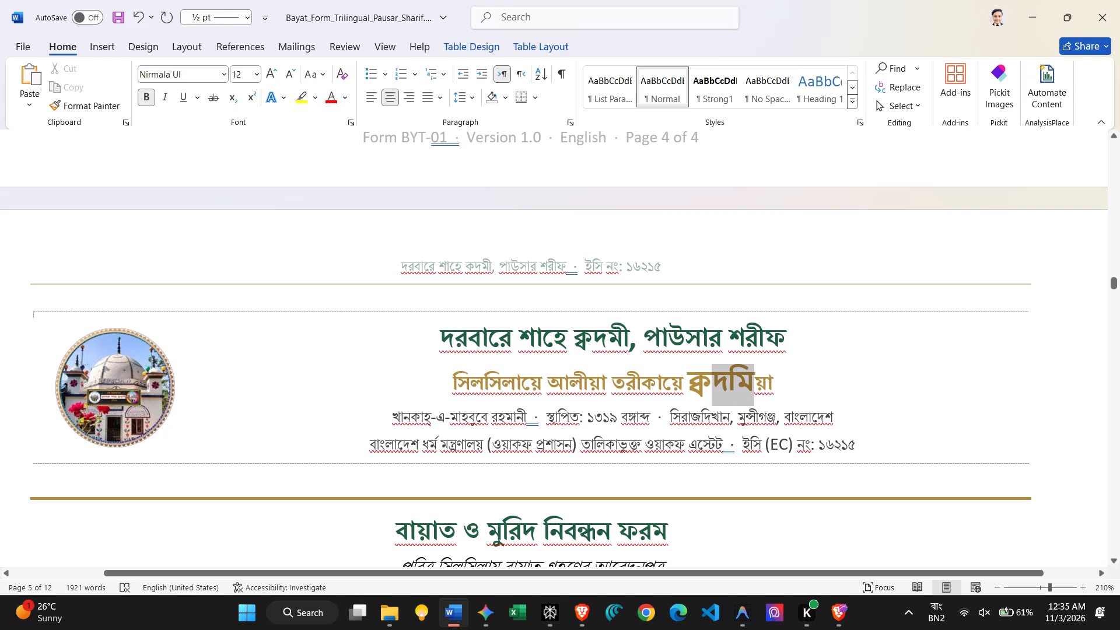
drag(705, 381, 689, 381)
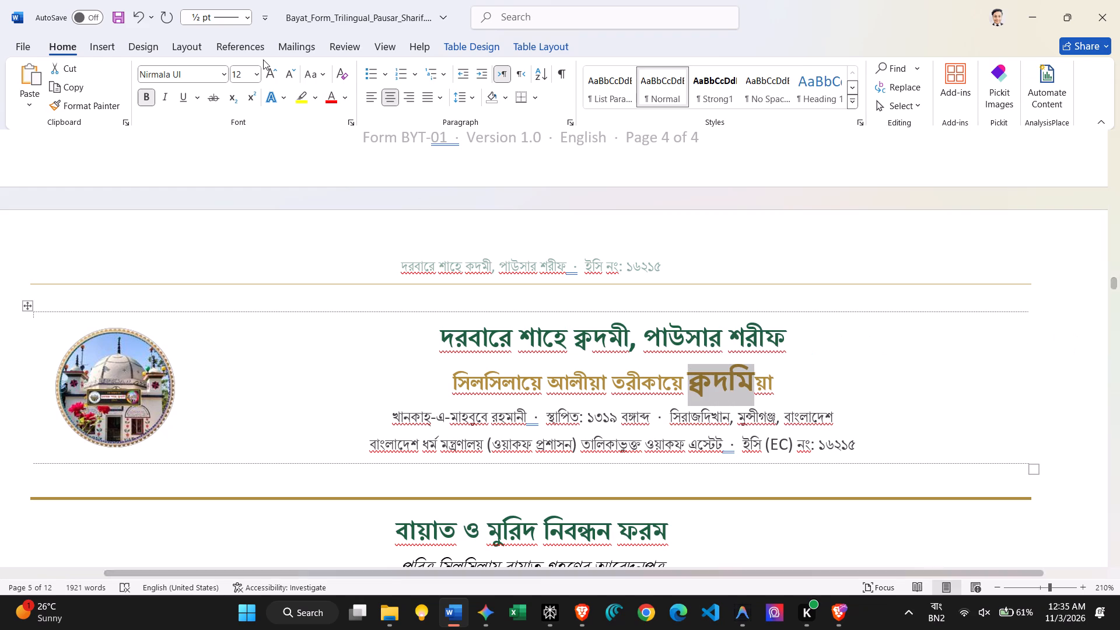
click(225, 73)
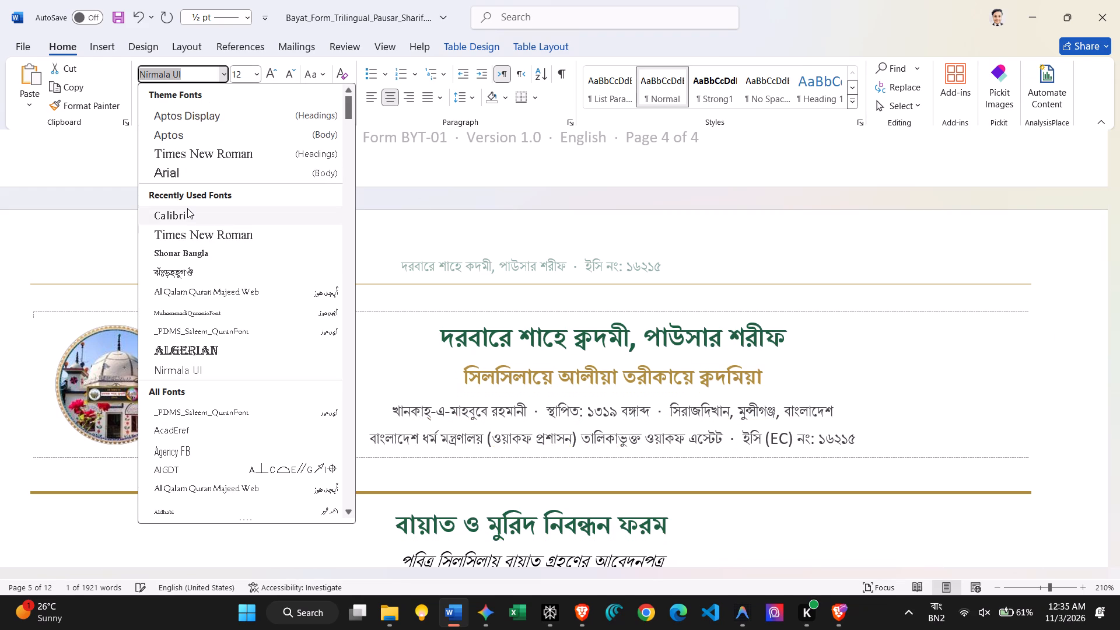
click(187, 210)
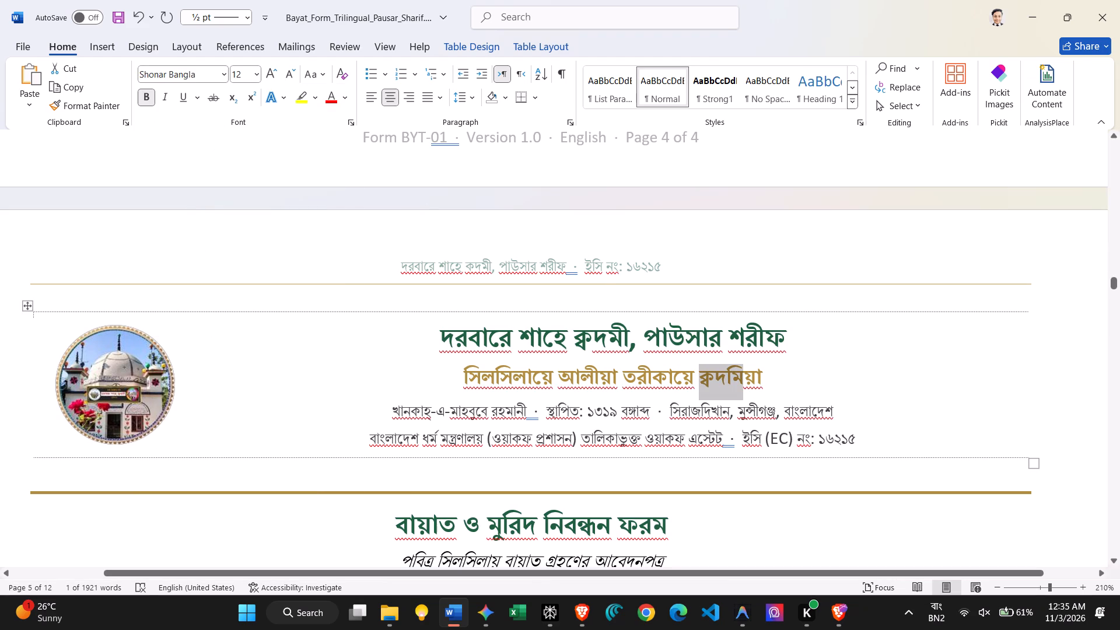
click(667, 418)
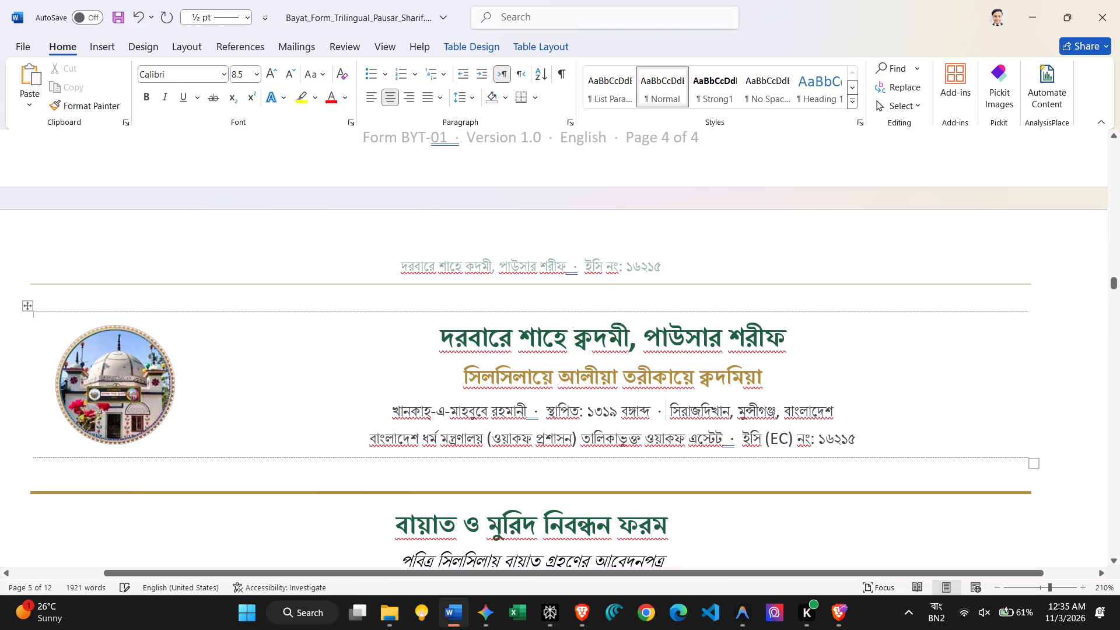
Change কাদেরিয়ায় to ক্বদমিয়ায় in the opening paragraph of section ৩ of the Bengali form.
scroll(667, 418, down, 1)
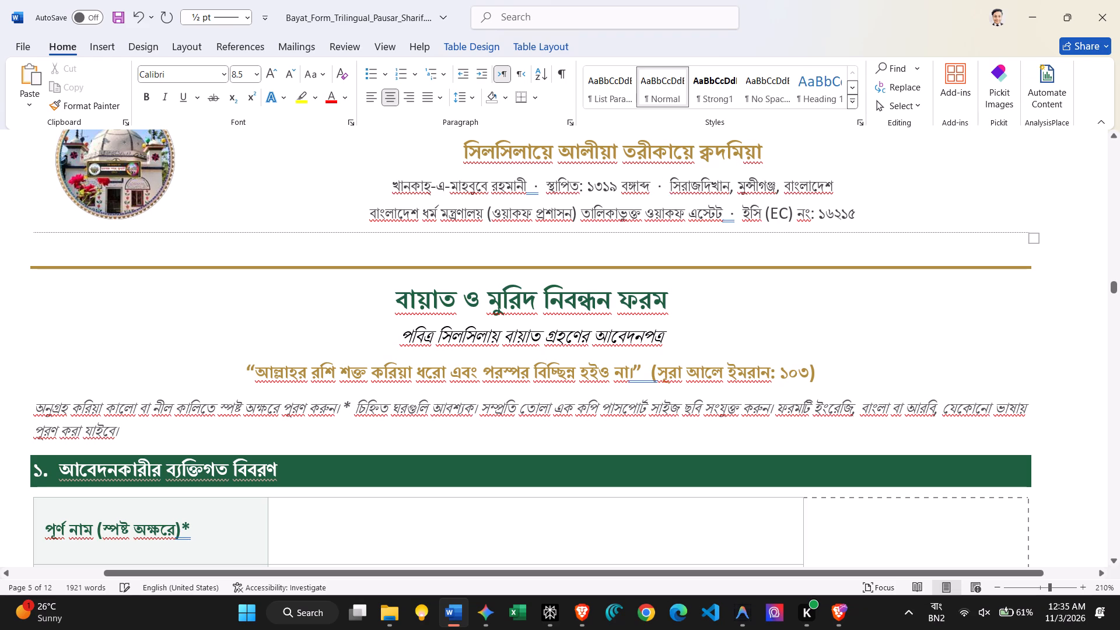
scroll(523, 394, down, 2)
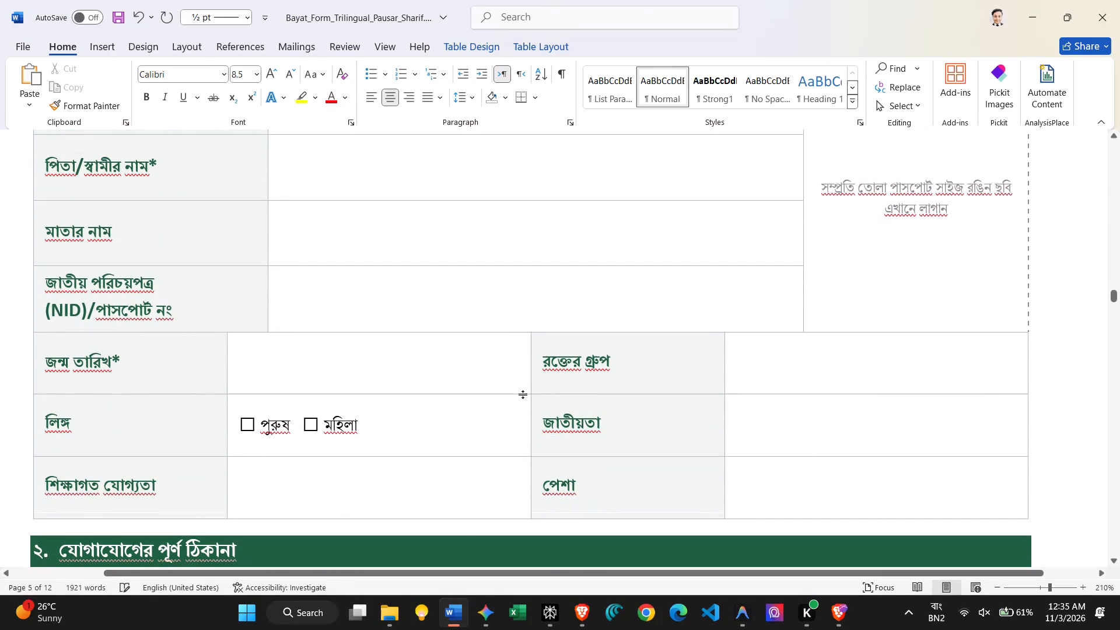
scroll(523, 394, down, 1)
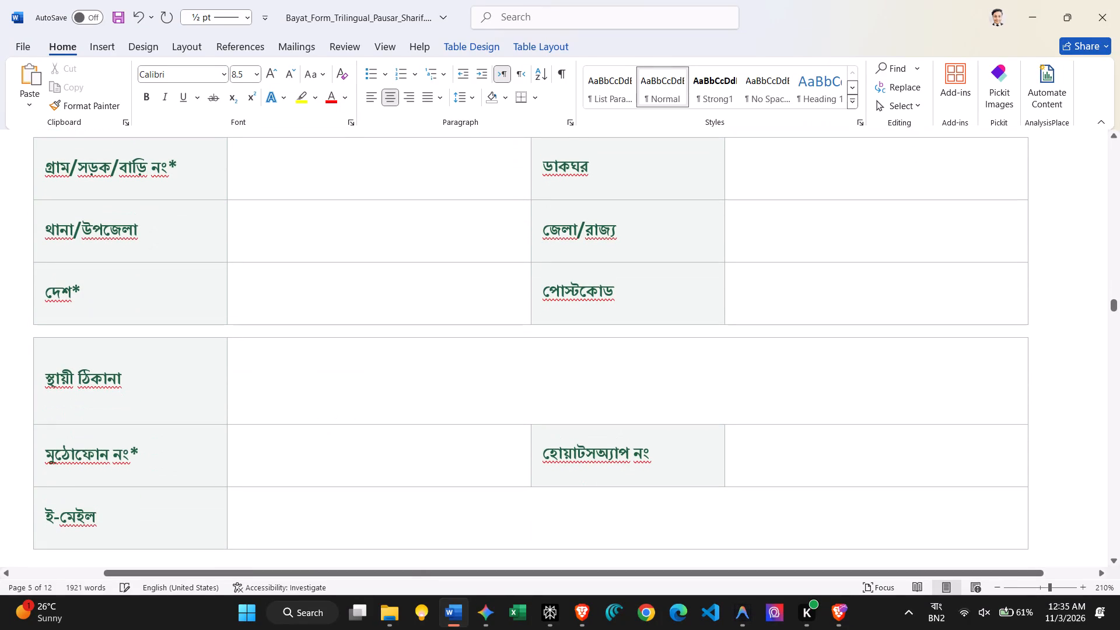
scroll(523, 394, down, 1)
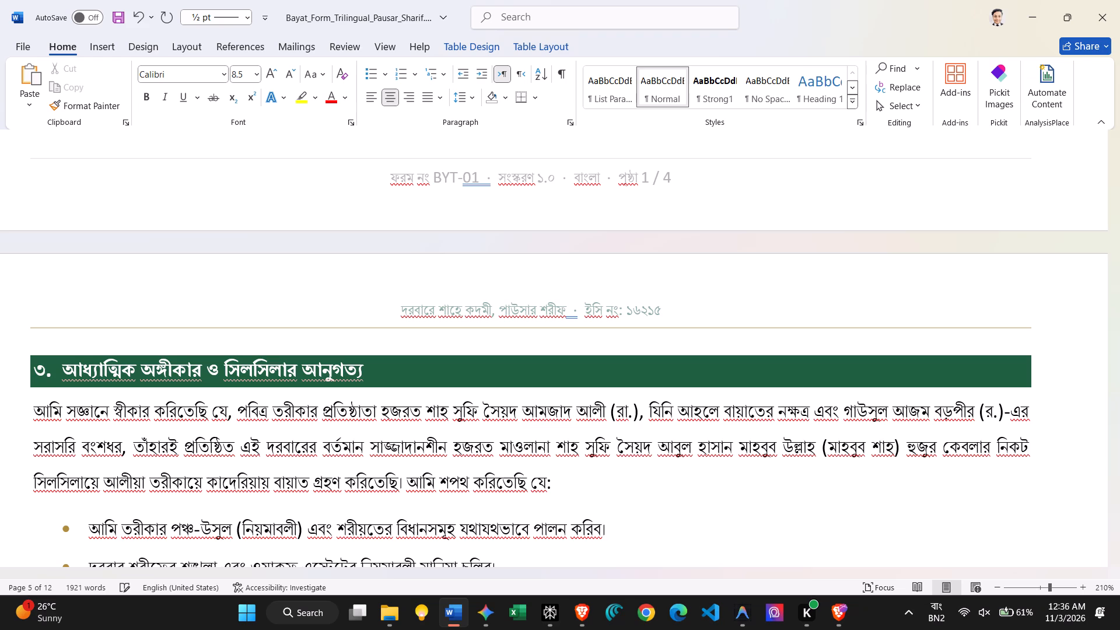
click(251, 489)
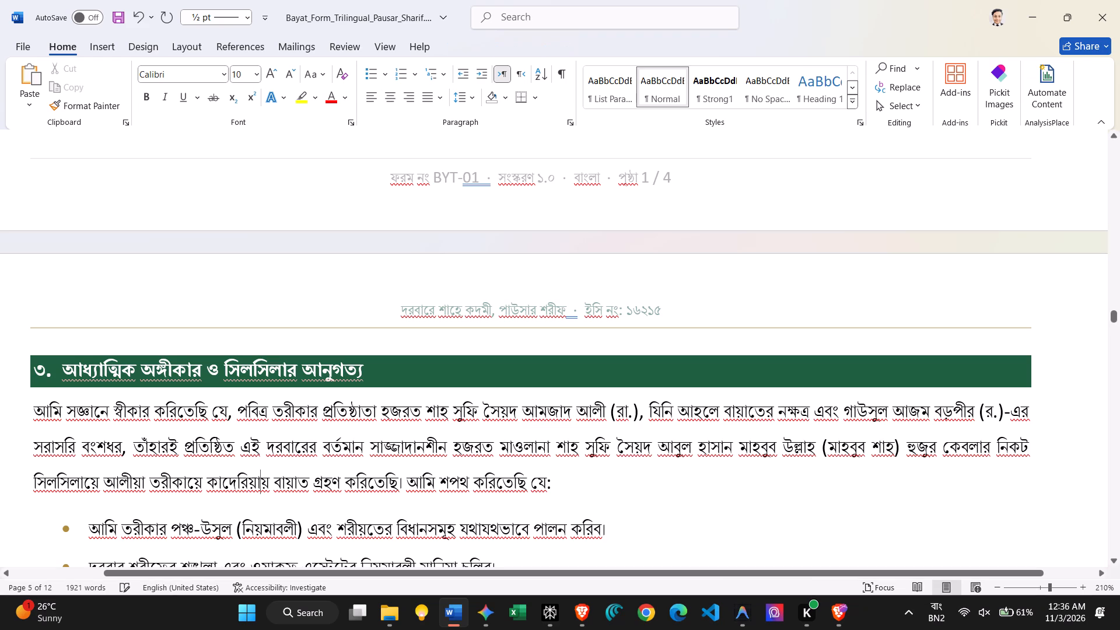
click(236, 487)
key(BackSpace)
key(BackSpace)
key(BackSpace)
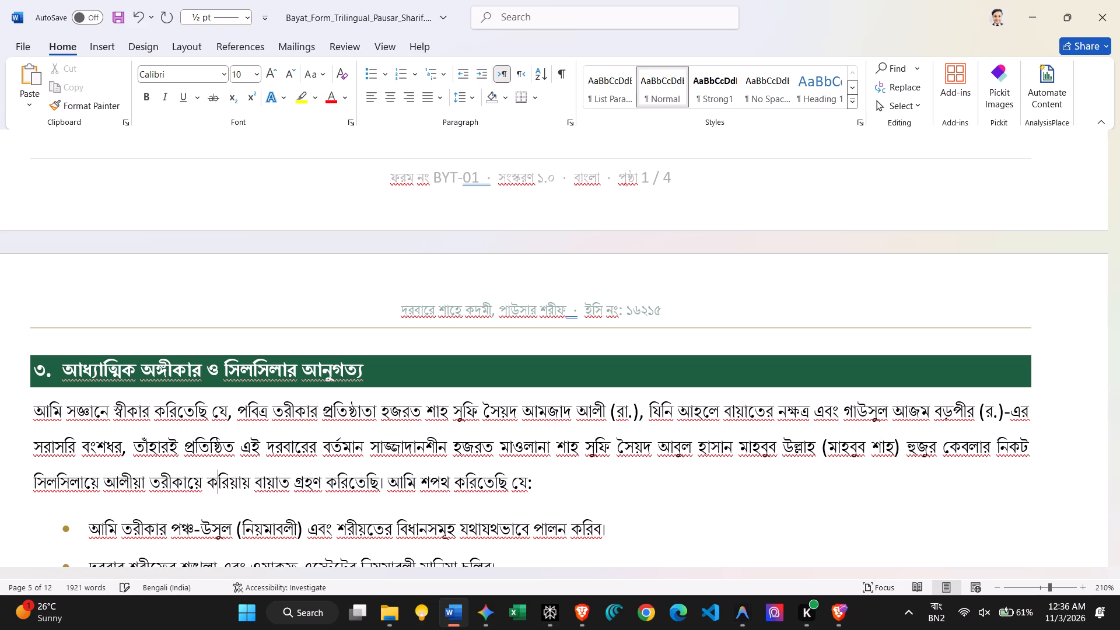
text(্ব)
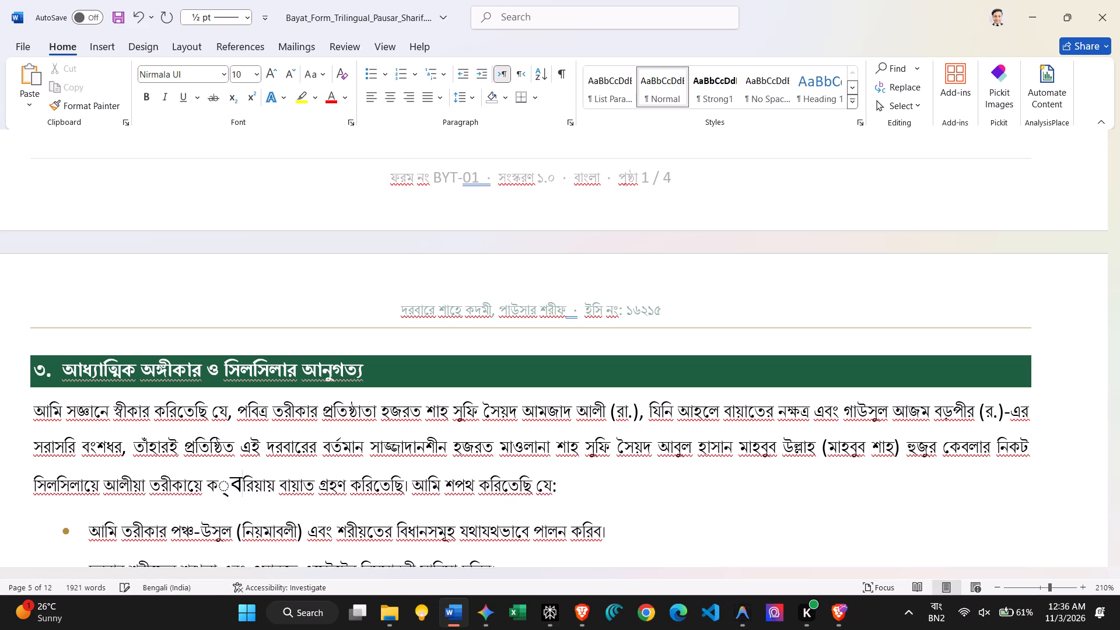
key(BackSpace)
key(BackSpace)
key(BackSpace)
text(ক্ব)
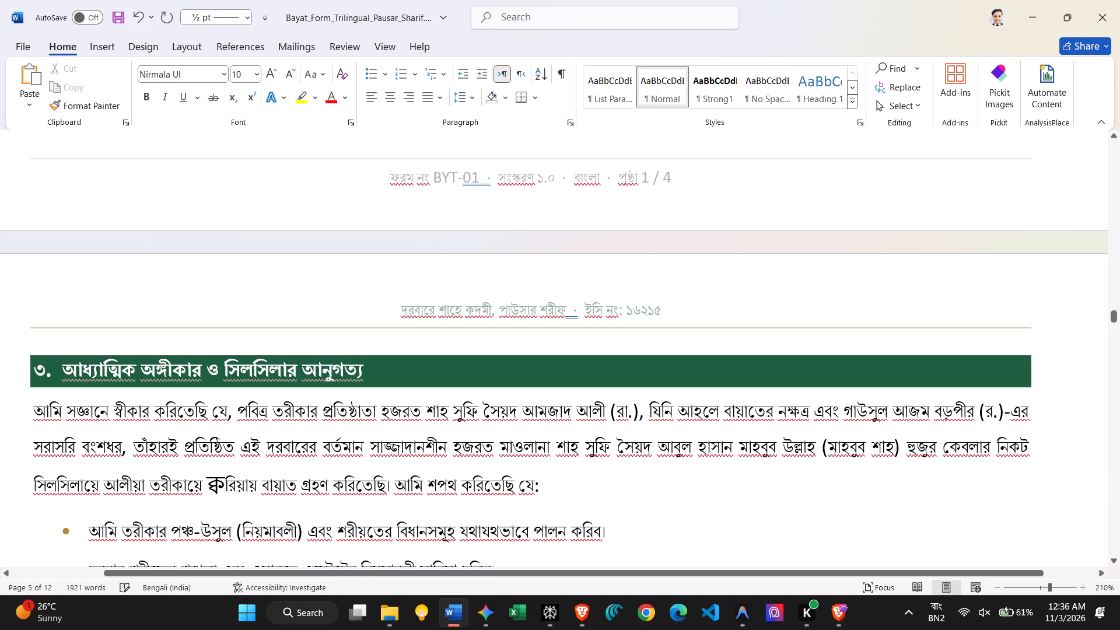
text(মা)
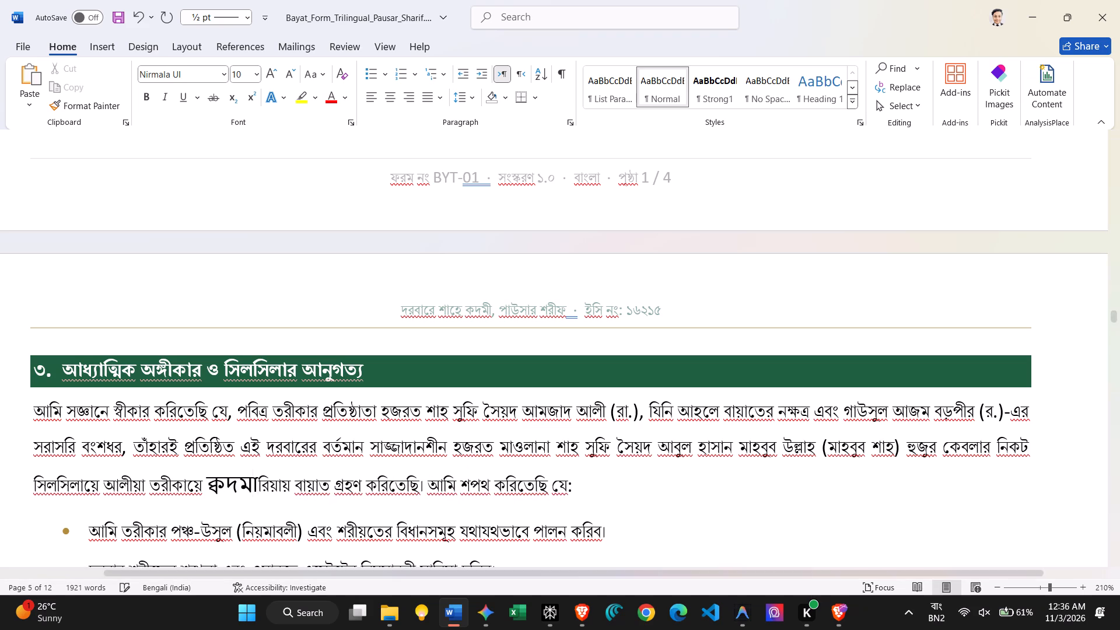
key(BackSpace)
key(BackSpace)
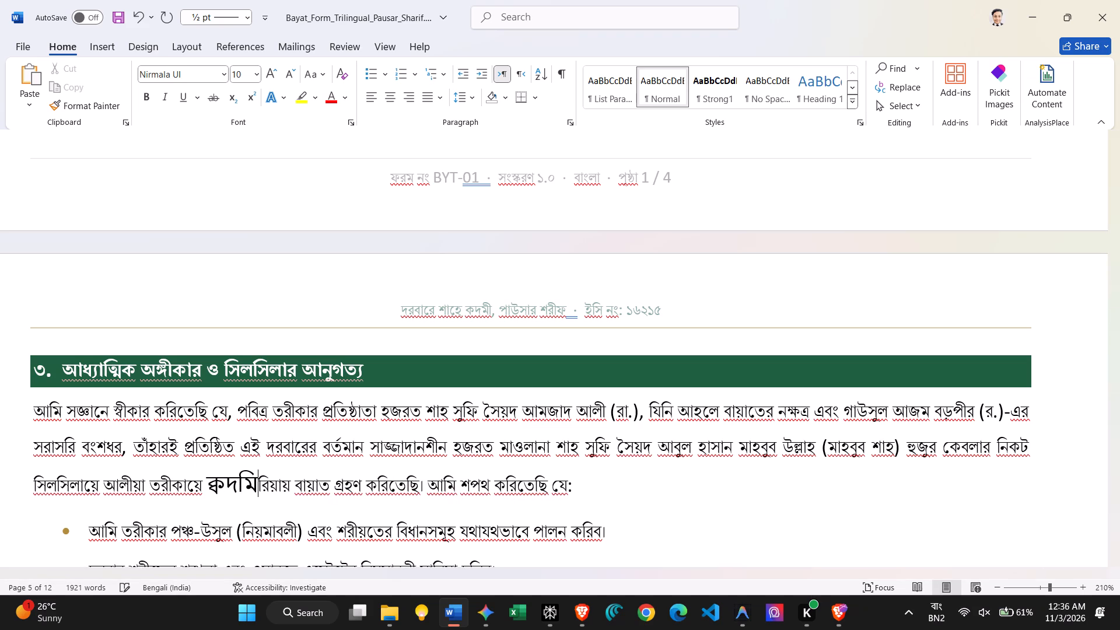
click(267, 488)
key(BackSpace)
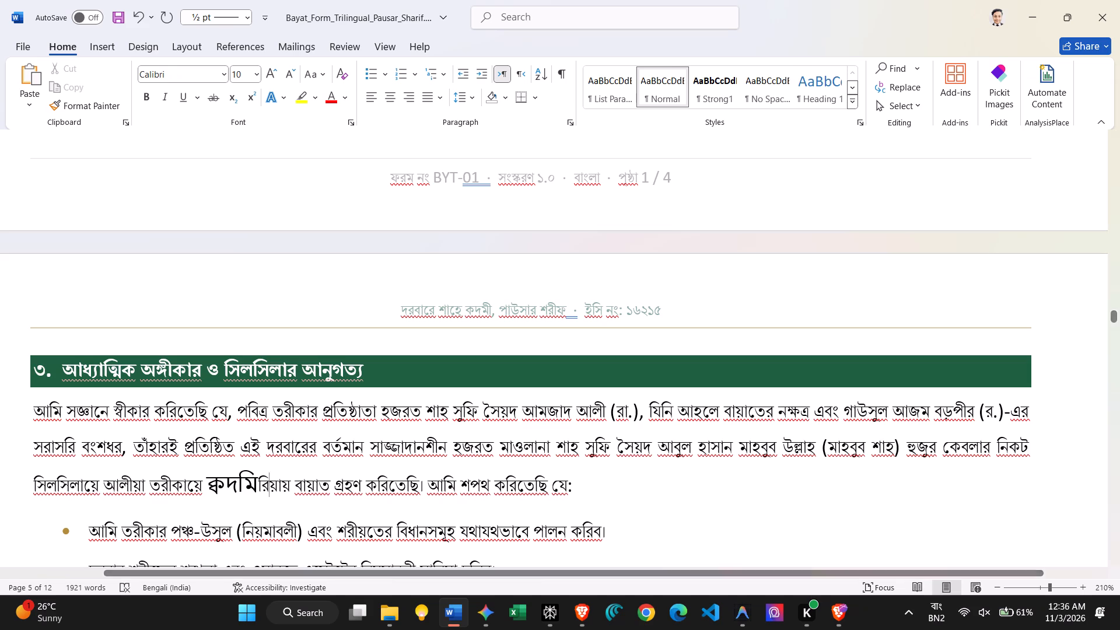
key(BackSpace)
Apply the Calibri font to the letters ক্বদমি in the section ৩ paragraph.
drag(256, 488, 215, 489)
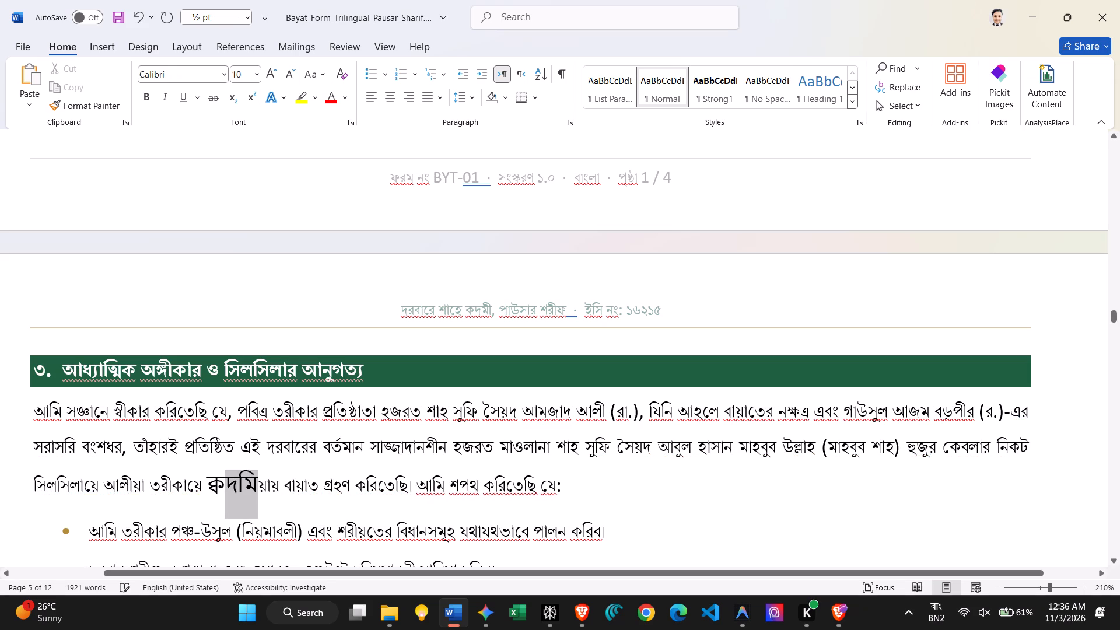
drag(215, 489, 208, 490)
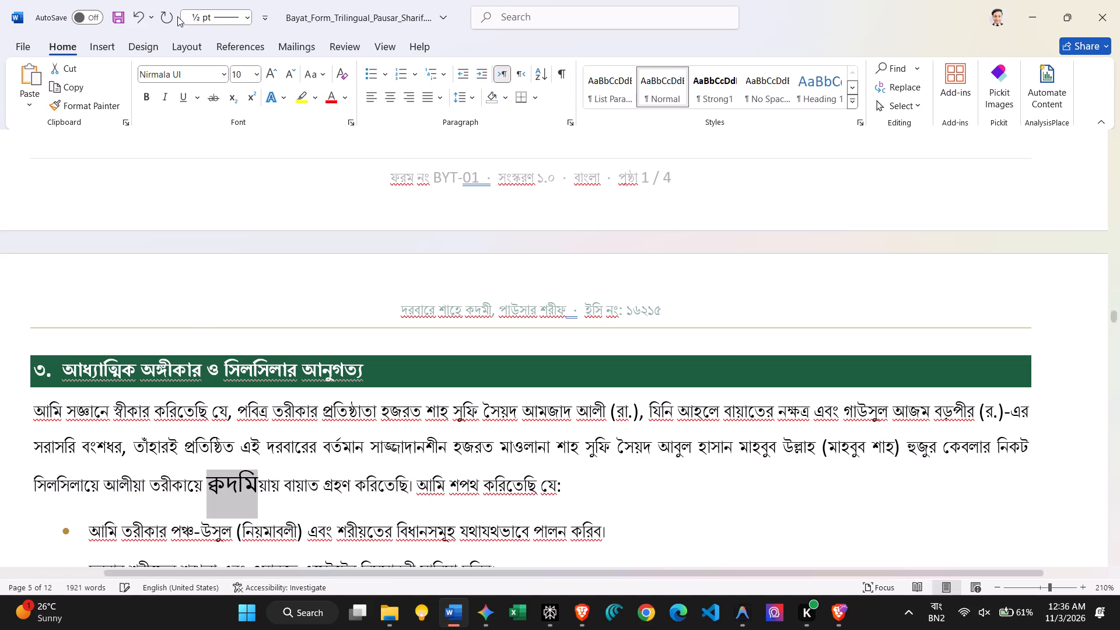
click(223, 74)
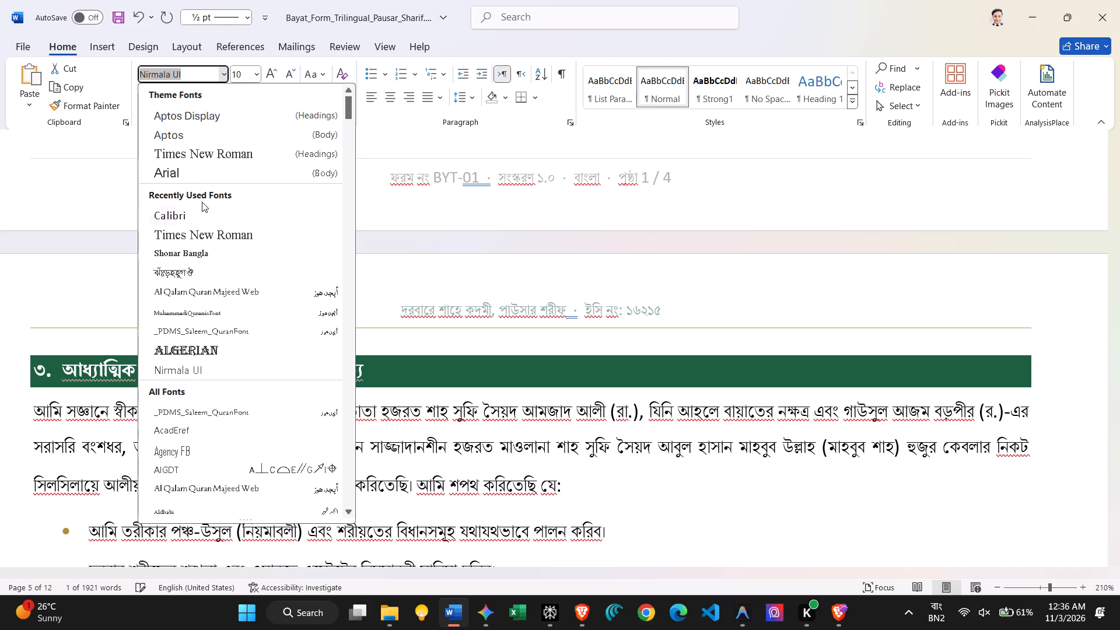
click(202, 211)
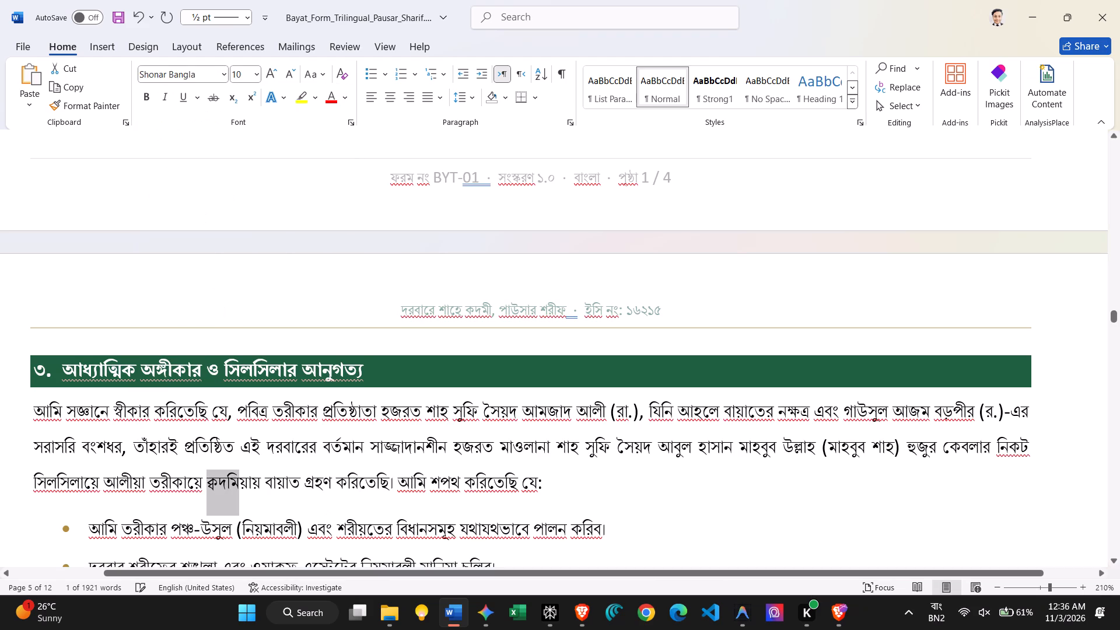
Correct কদমী to ক্বদমী in the page header of the Bengali section.
scroll(321, 496, down, 1)
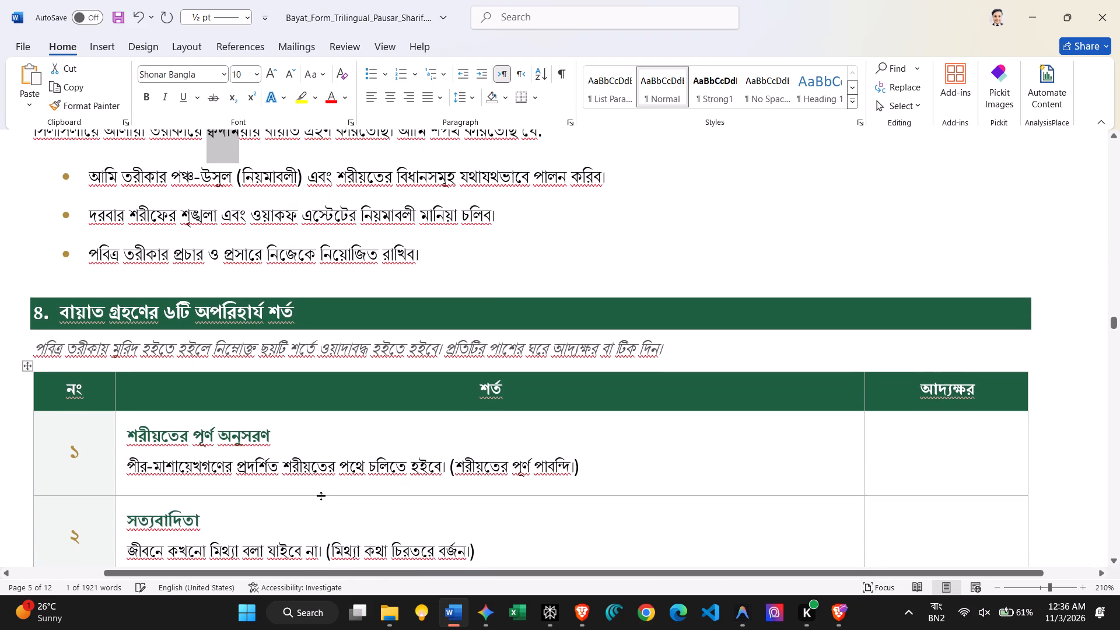
scroll(356, 343, up, 1)
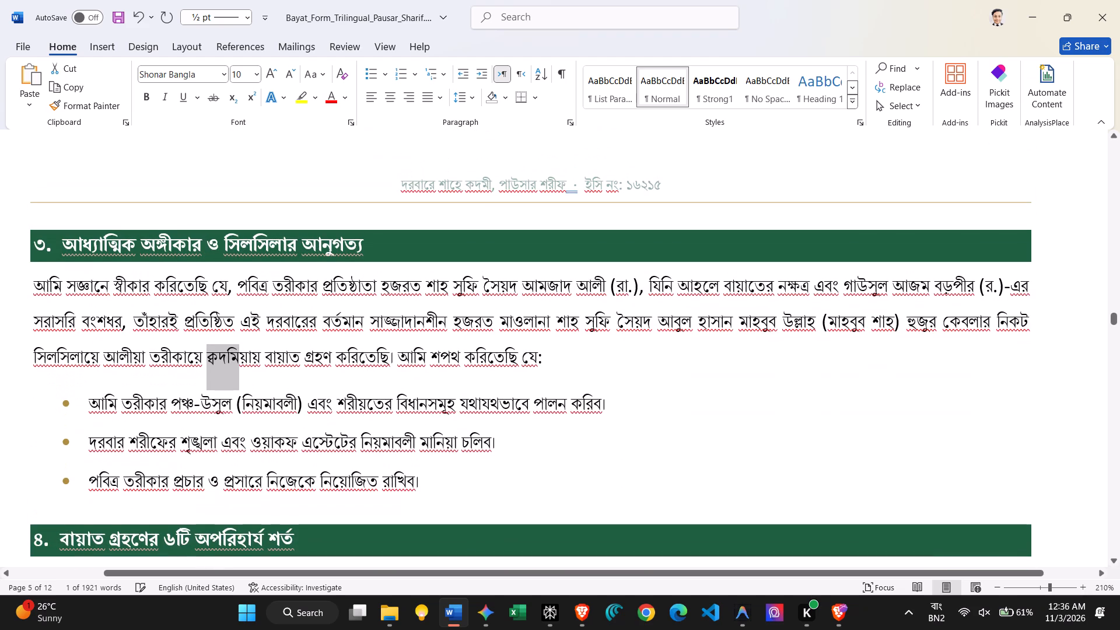
ctrl+scroll(356, 343, down, 1)
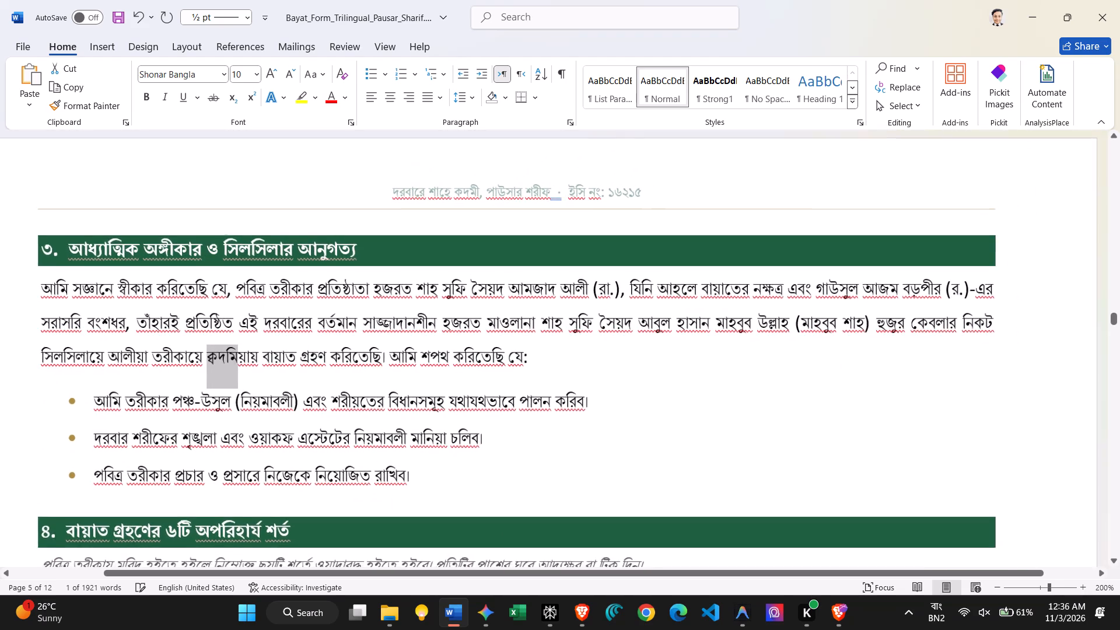
ctrl+scroll(356, 343, down, 2)
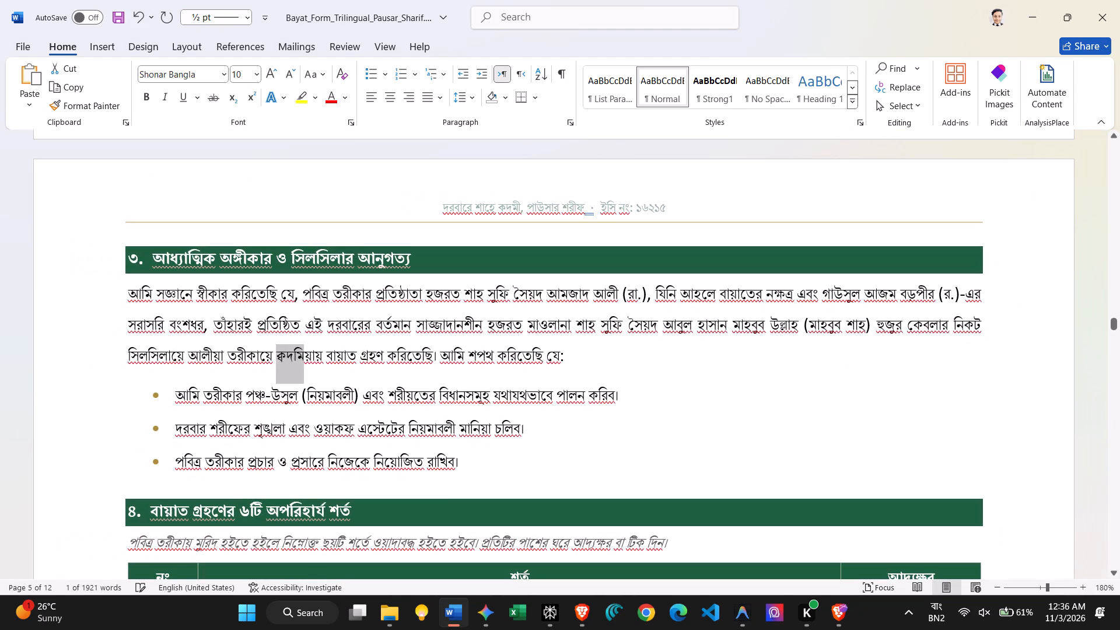
click(356, 343)
click(505, 206)
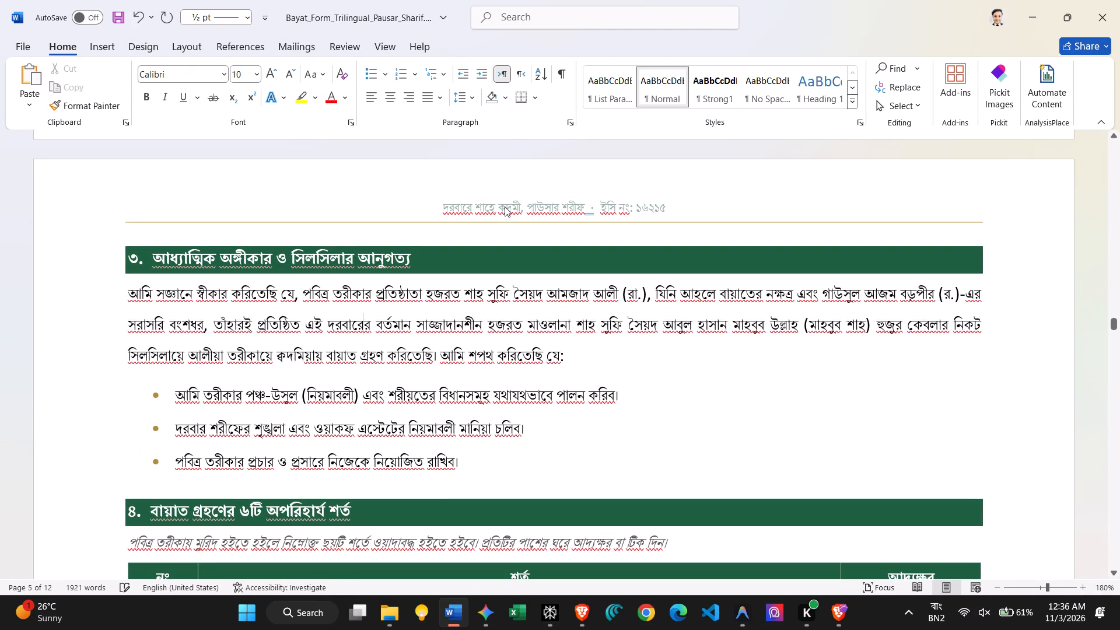
double_click(505, 206)
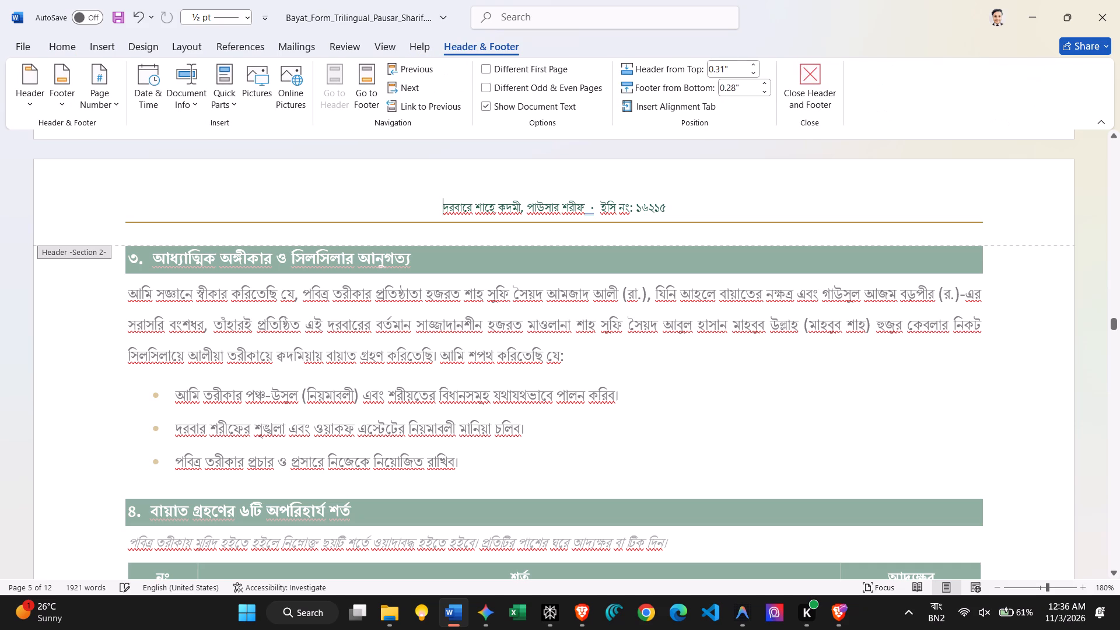
click(505, 206)
key(BackSpace)
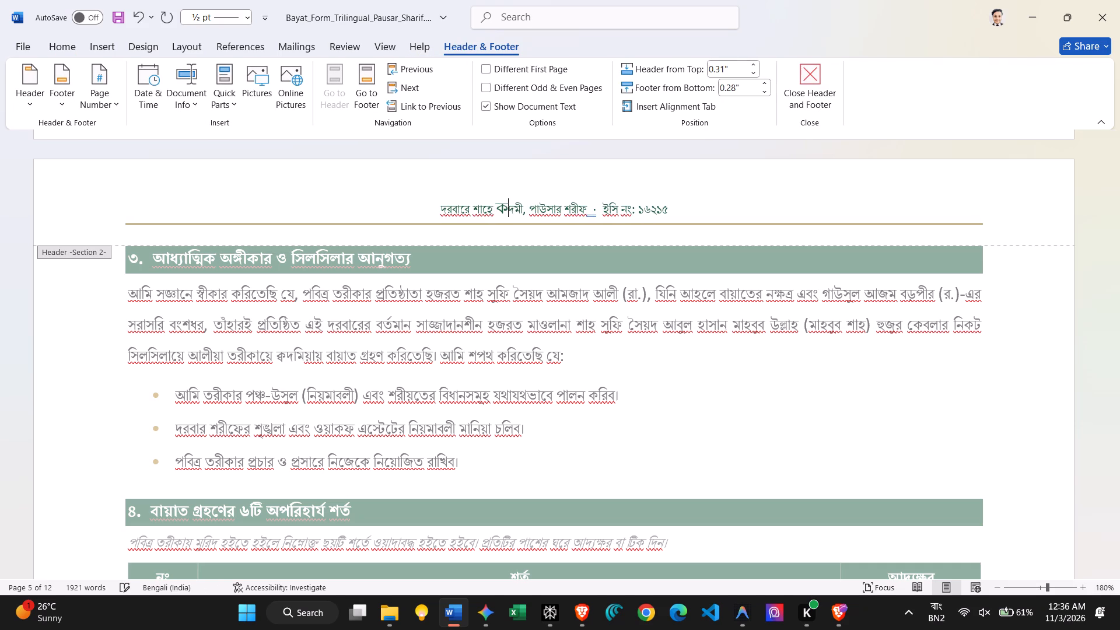
text(্ব)
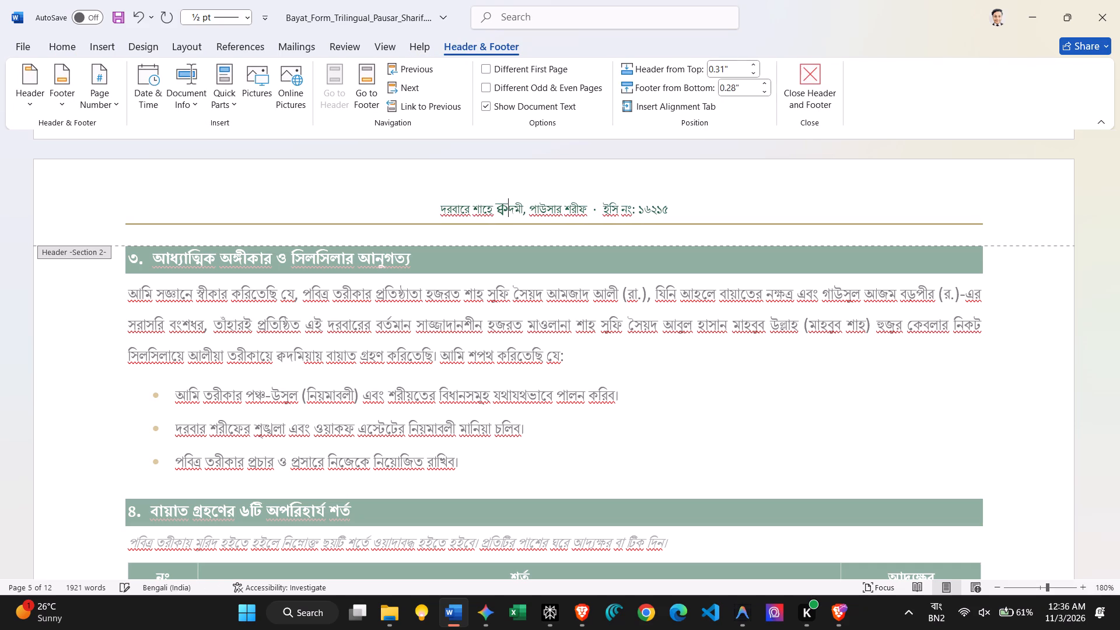
Apply the Calibri font to the letters ক্ব in the Bengali page header.
drag(508, 213, 498, 213)
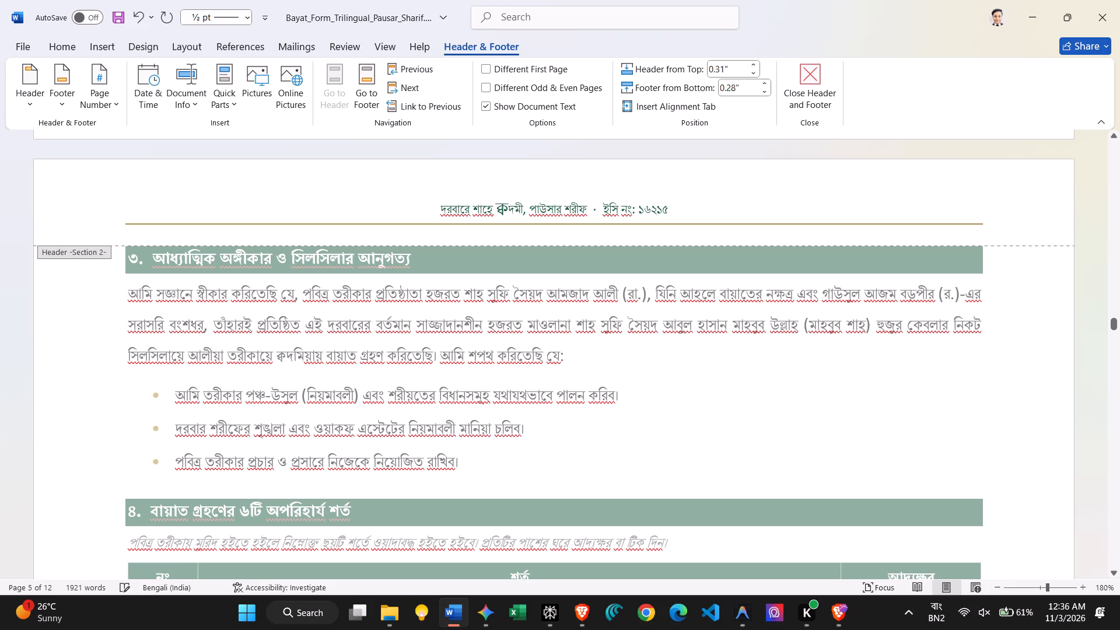
drag(498, 213, 497, 212)
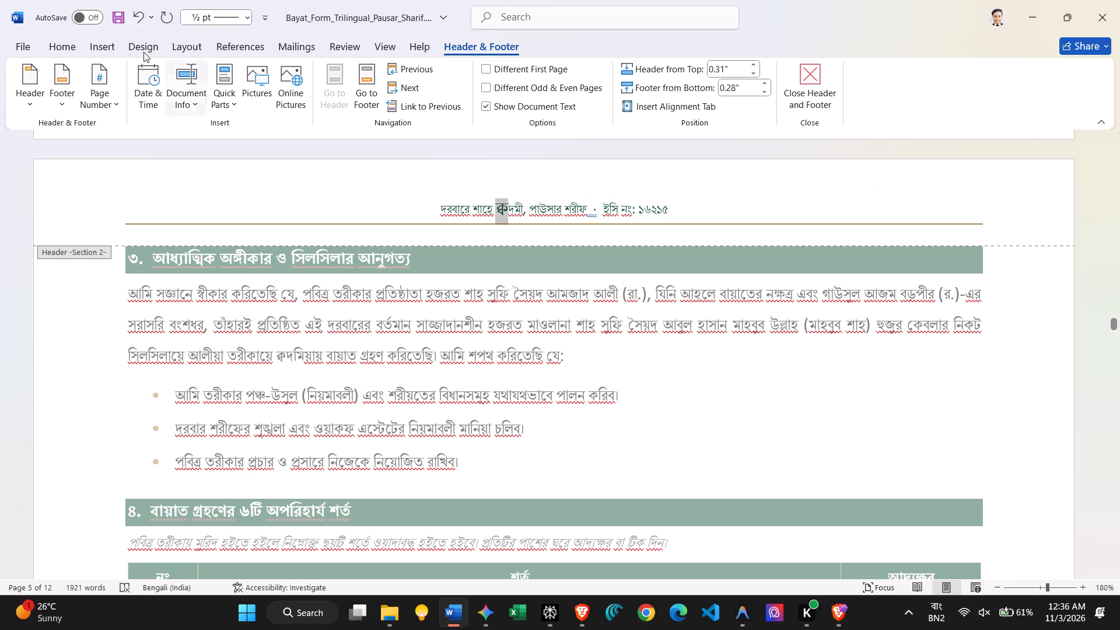
click(50, 50)
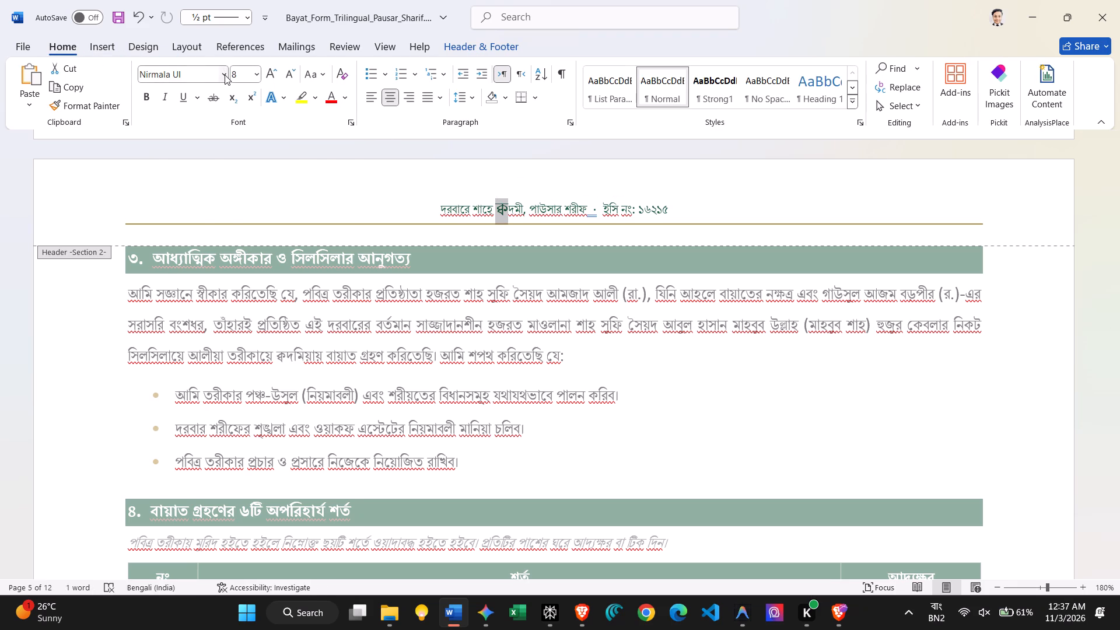
click(225, 75)
click(197, 215)
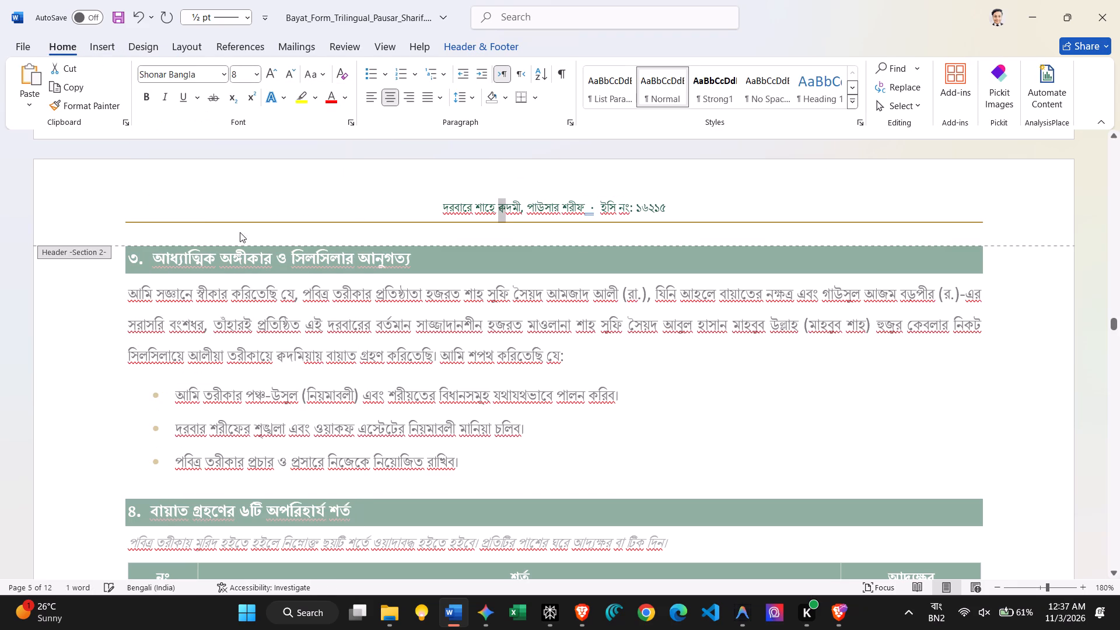
Leave page header editing and return to the body of the Bengali form.
click(391, 297)
double_click(391, 297)
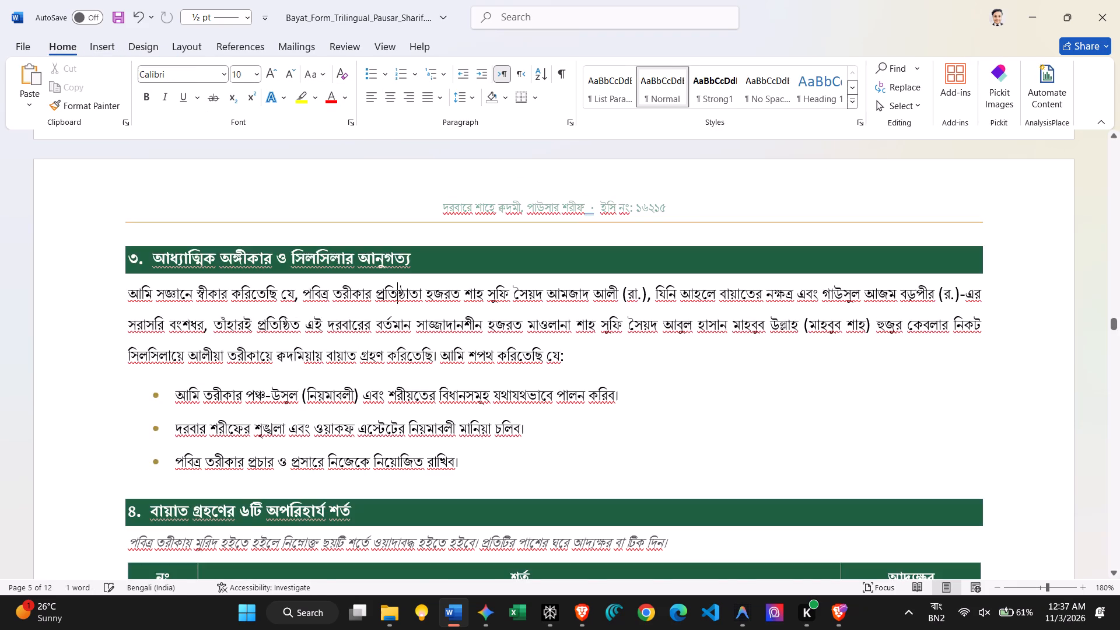
Examine the Bengali form from its title block through the section ৪ conditions table for spellings still needing correction.
scroll(391, 297, up, 5)
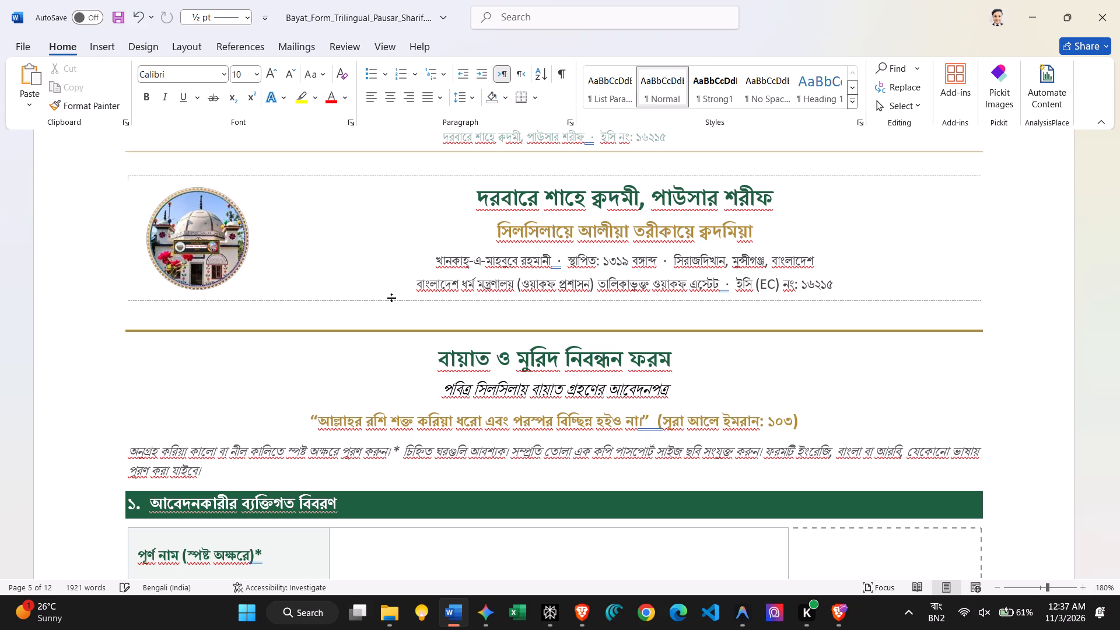
scroll(391, 297, down, 1)
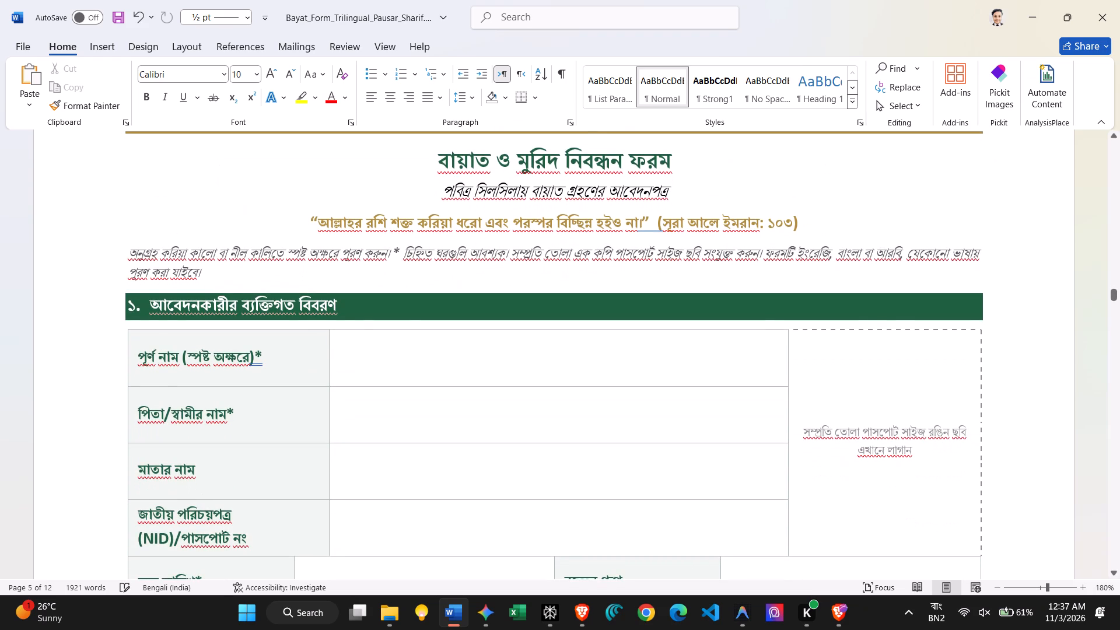
scroll(391, 297, up, 1)
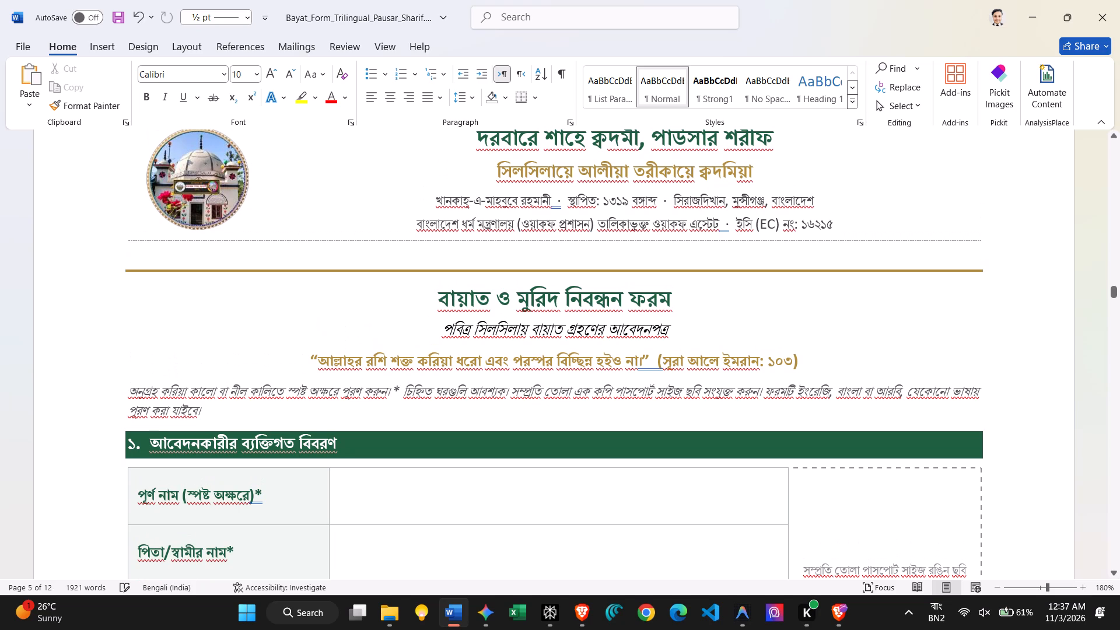
scroll(391, 297, up, 1)
scroll(391, 297, down, 2)
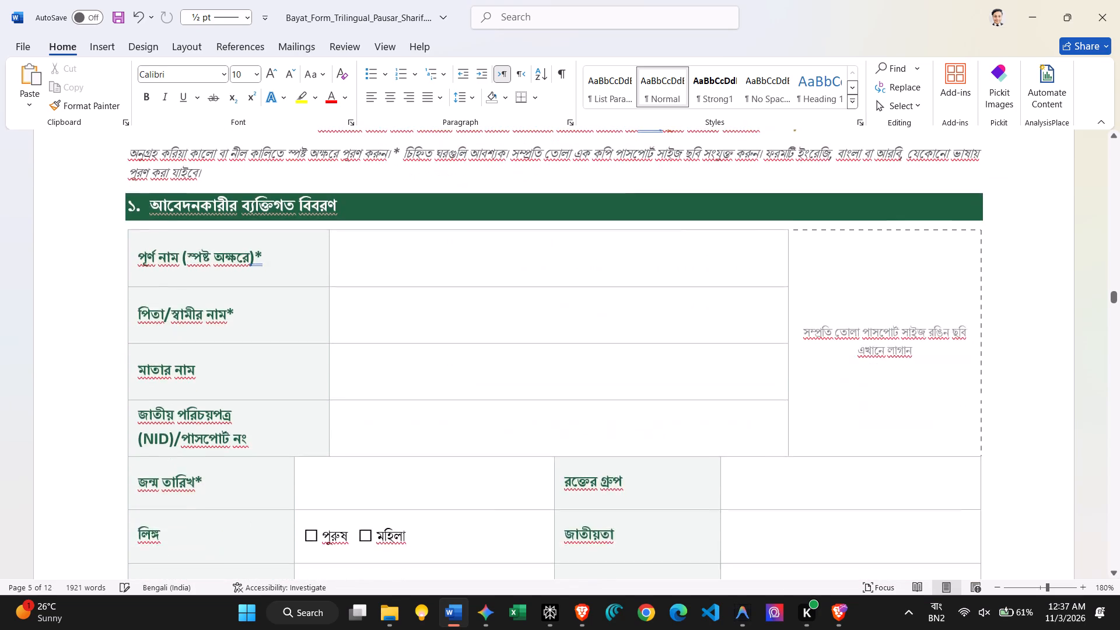
scroll(391, 297, down, 3)
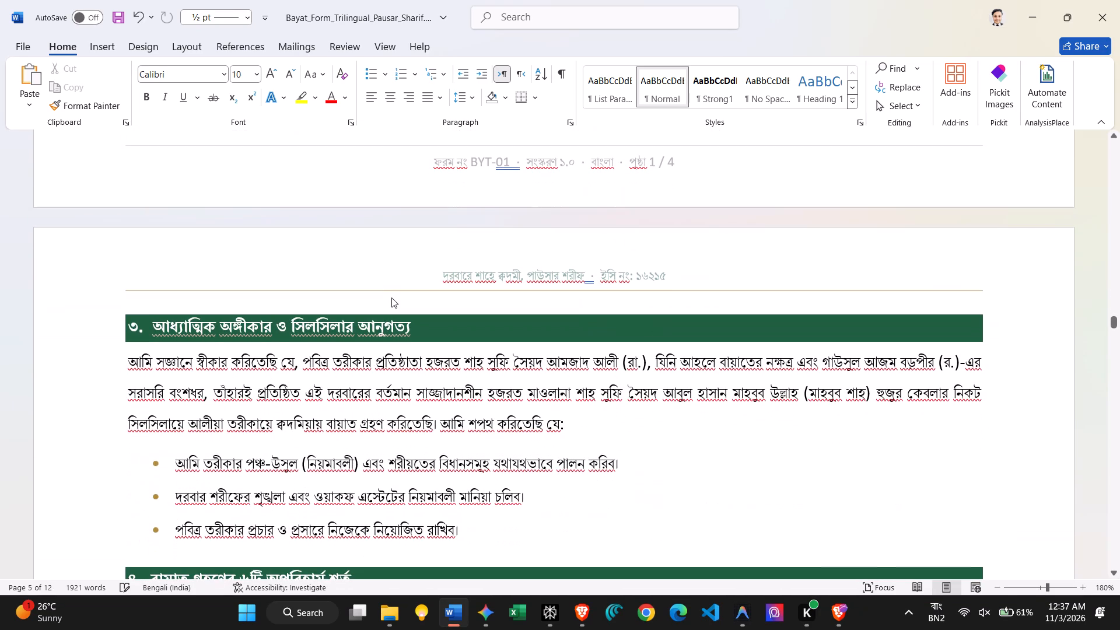
scroll(391, 297, down, 1)
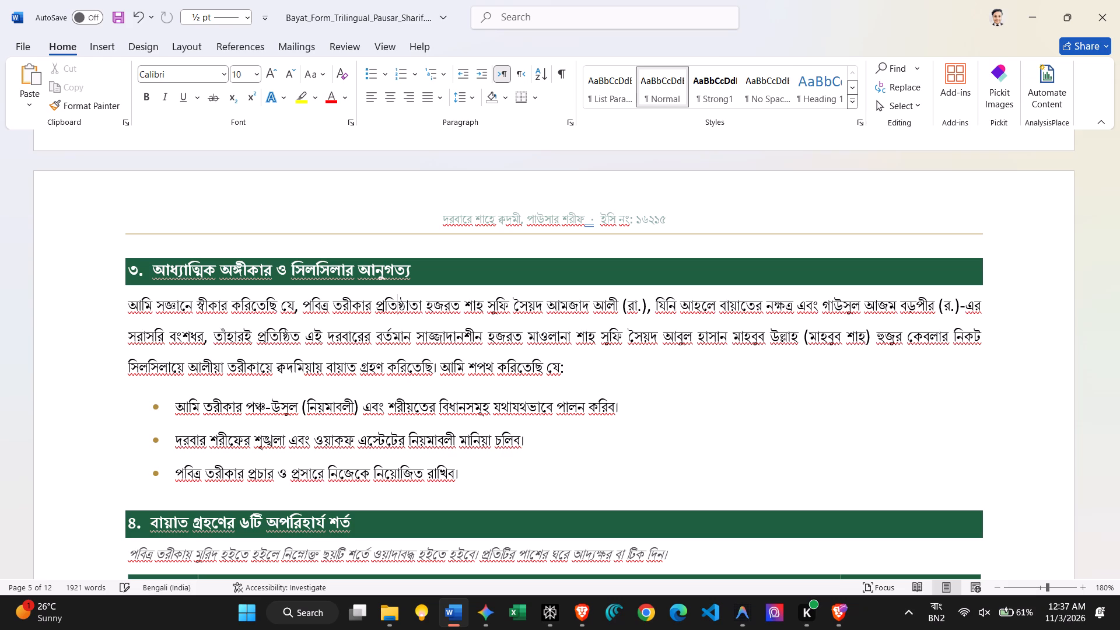
scroll(391, 297, down, 1)
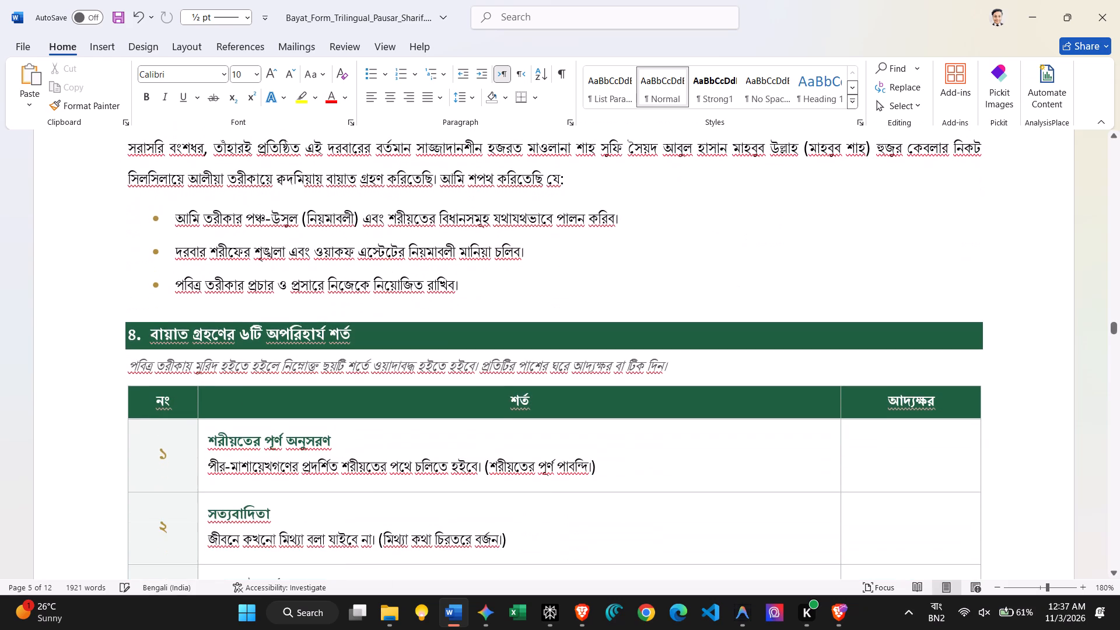
scroll(391, 297, down, 2)
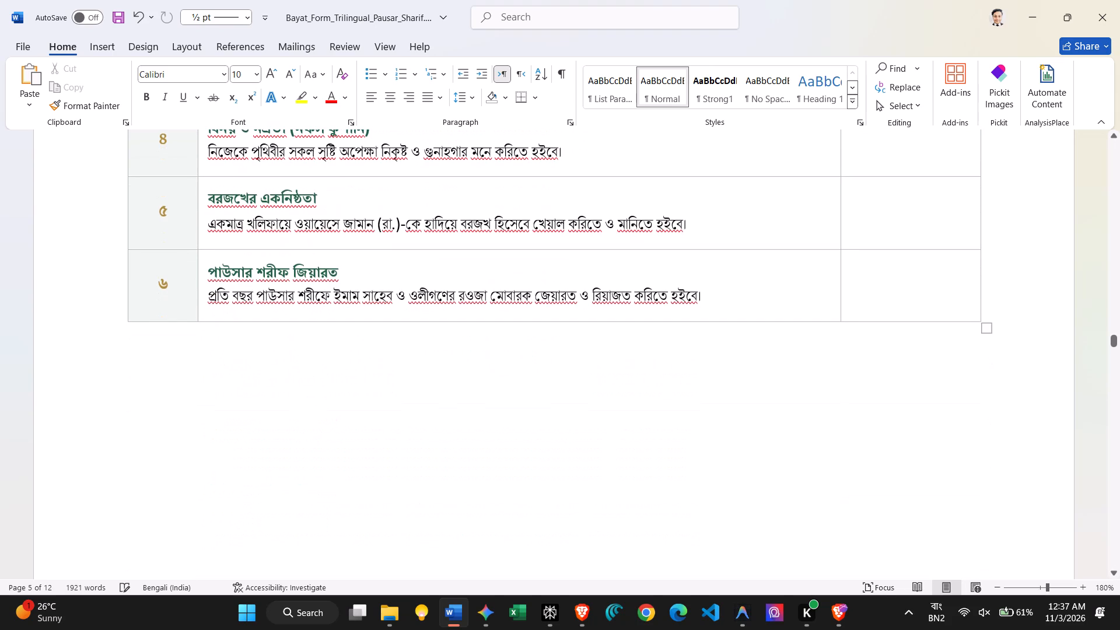
scroll(391, 297, up, 1)
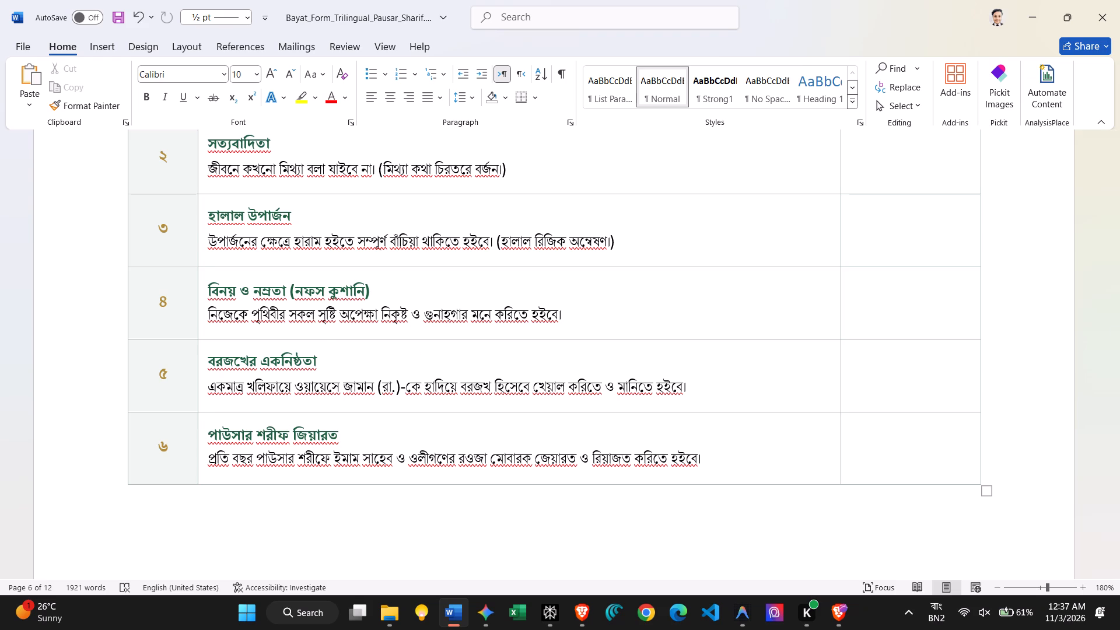
scroll(418, 368, up, 1)
click(418, 368)
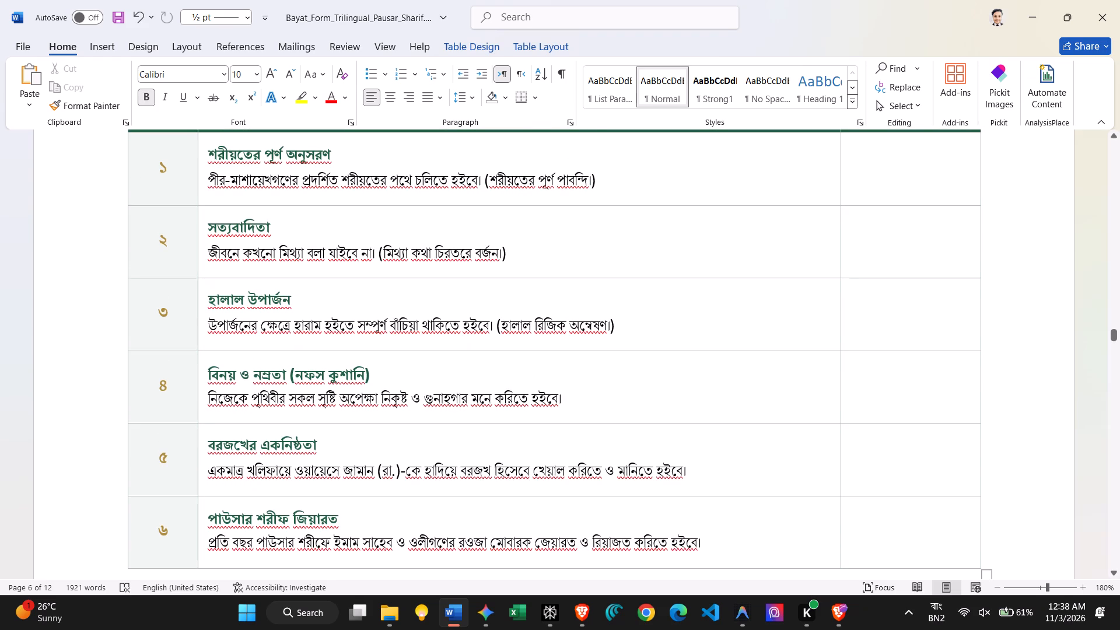
Correct কদমিয়া to ক্বদমিয়া in the সিলসিলার ধরন row of the Bengali form's section ৭ table.
scroll(418, 368, down, 3)
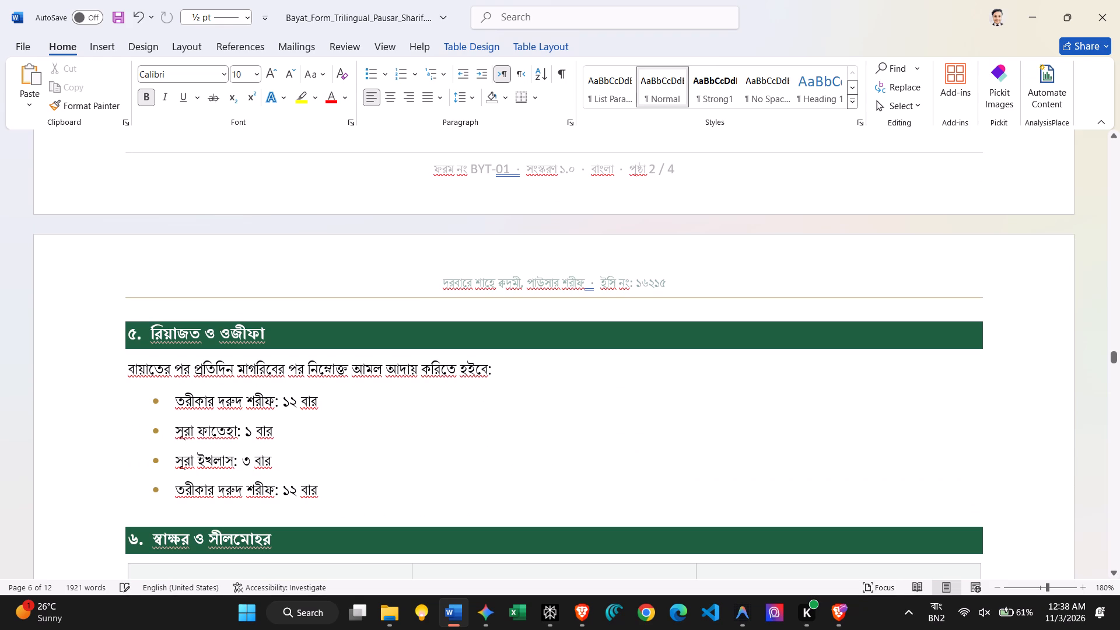
scroll(307, 421, down, 1)
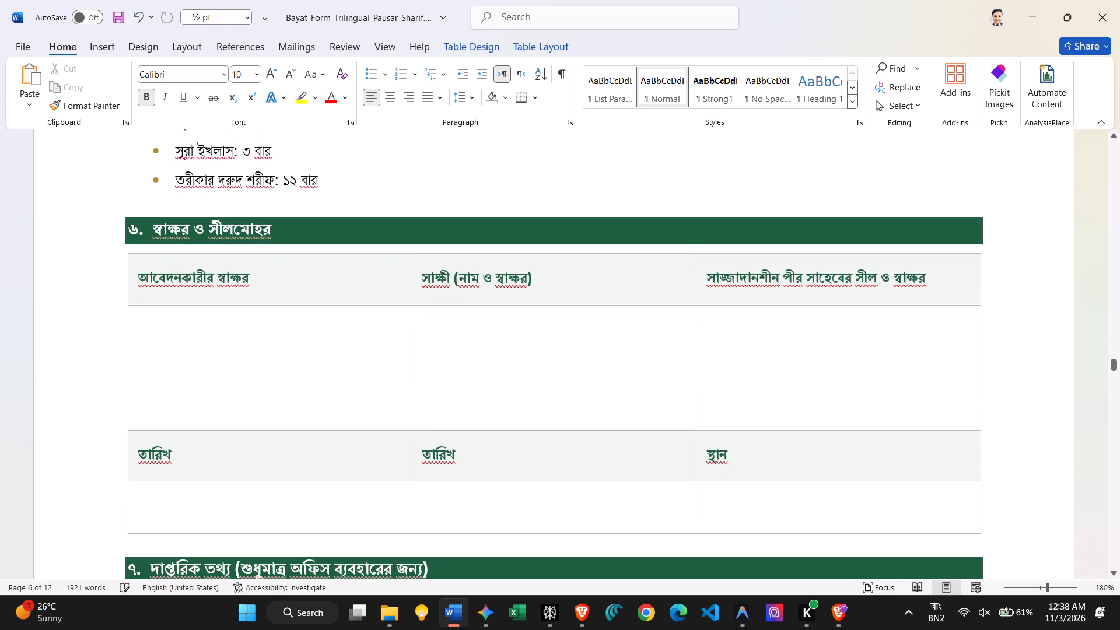
scroll(307, 421, down, 1)
scroll(307, 421, up, 1)
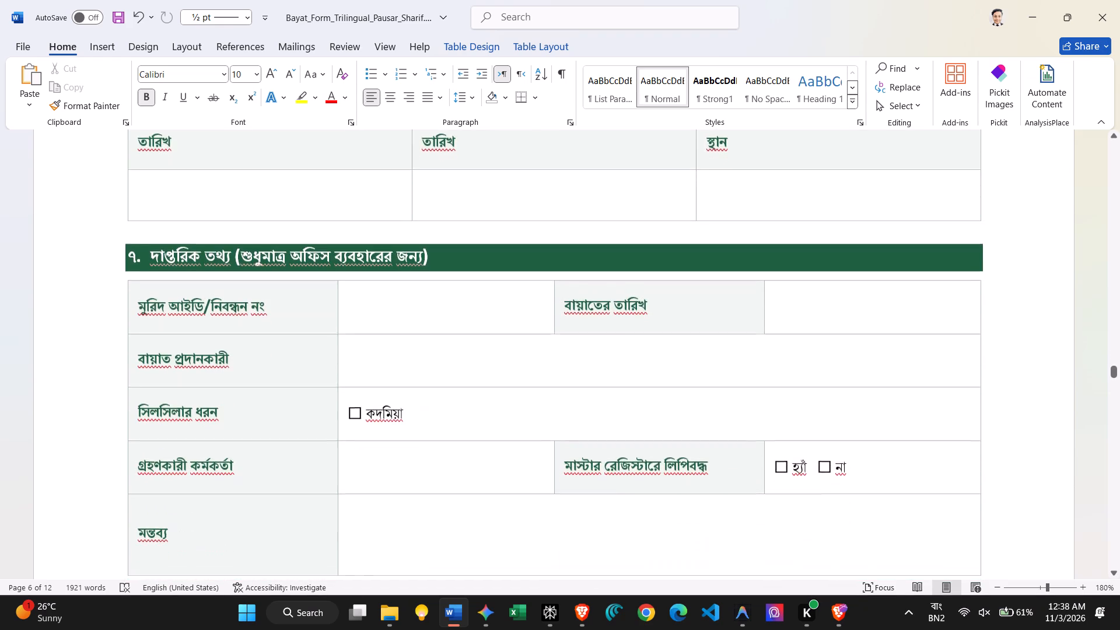
scroll(307, 421, up, 1)
scroll(307, 421, down, 2)
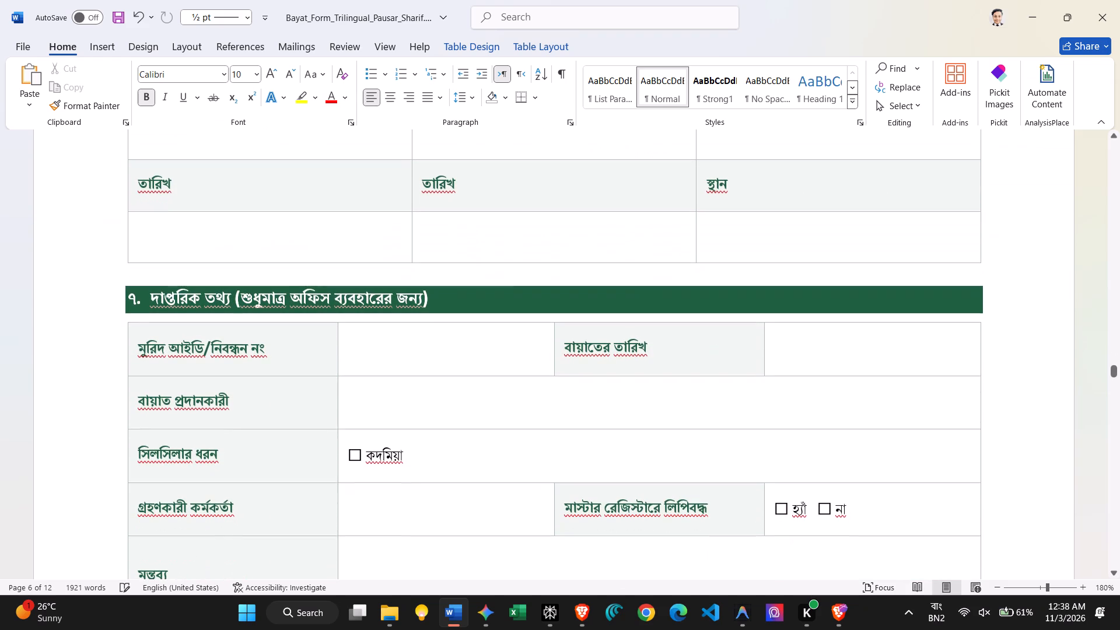
scroll(307, 421, down, 1)
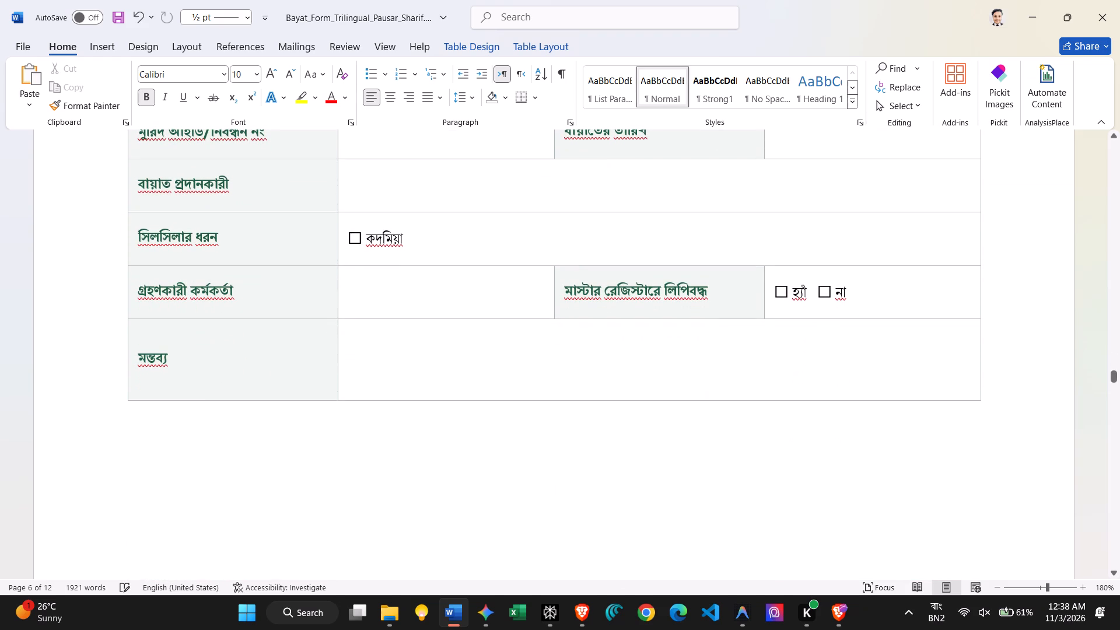
click(371, 241)
key(BackSpace)
text(ক্ব)
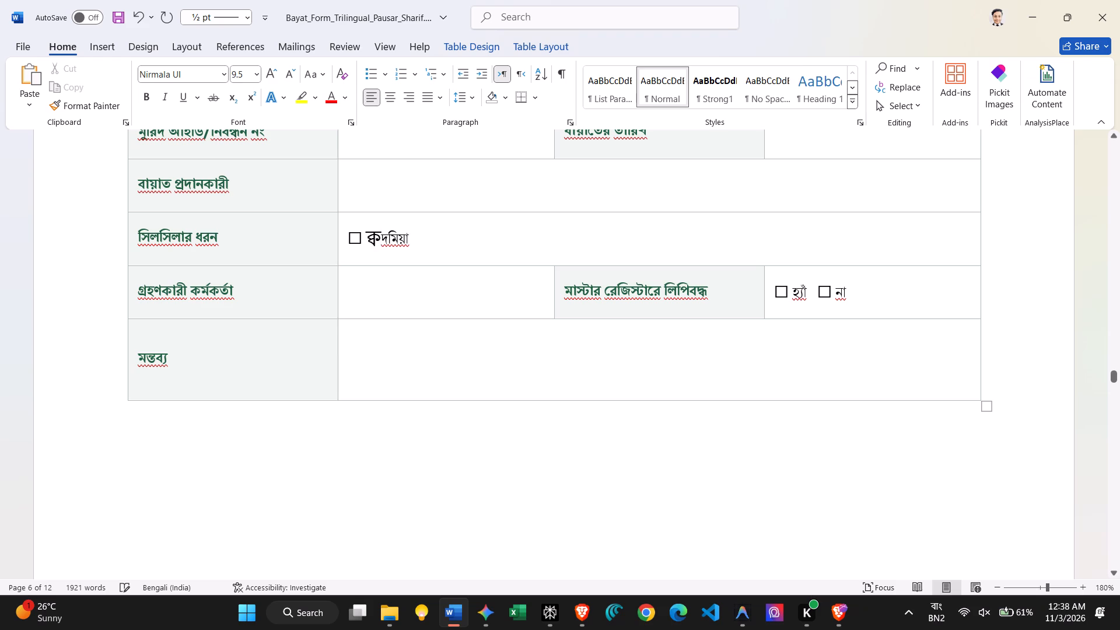
Match the letters ক্ব in the সিলসিলার ধরন row to the surrounding font and set their size to 10.
drag(378, 240, 366, 241)
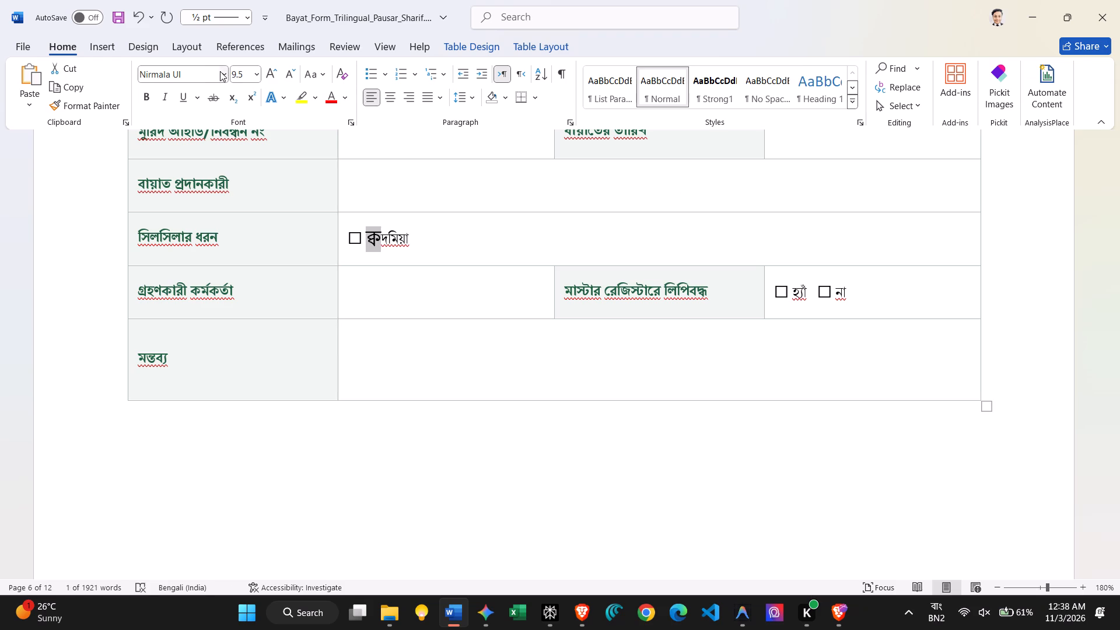
click(221, 72)
click(200, 212)
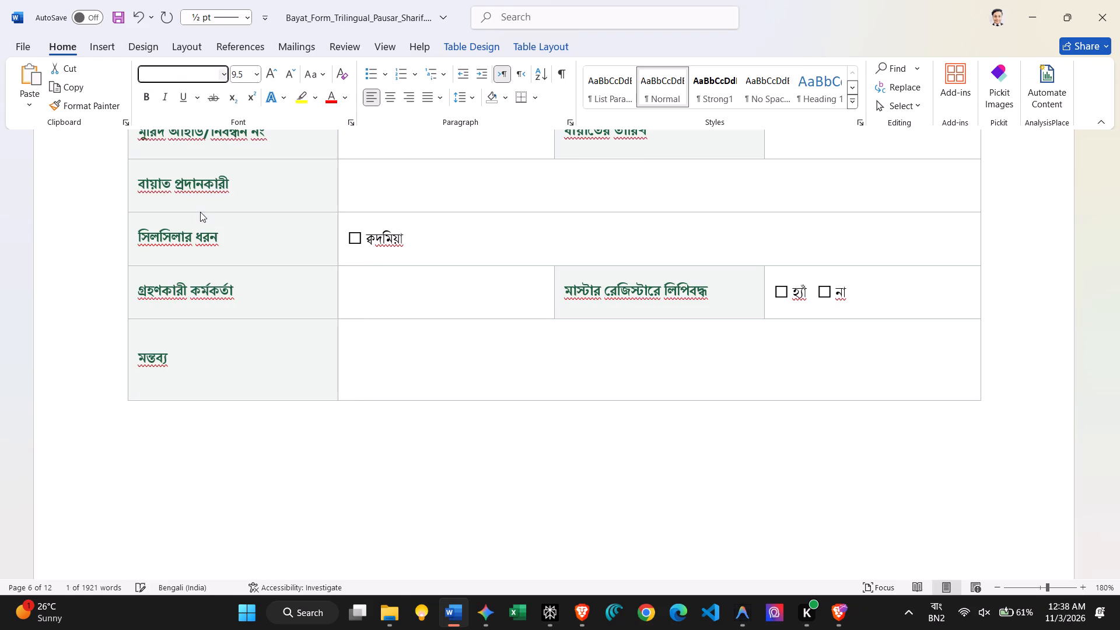
click(257, 72)
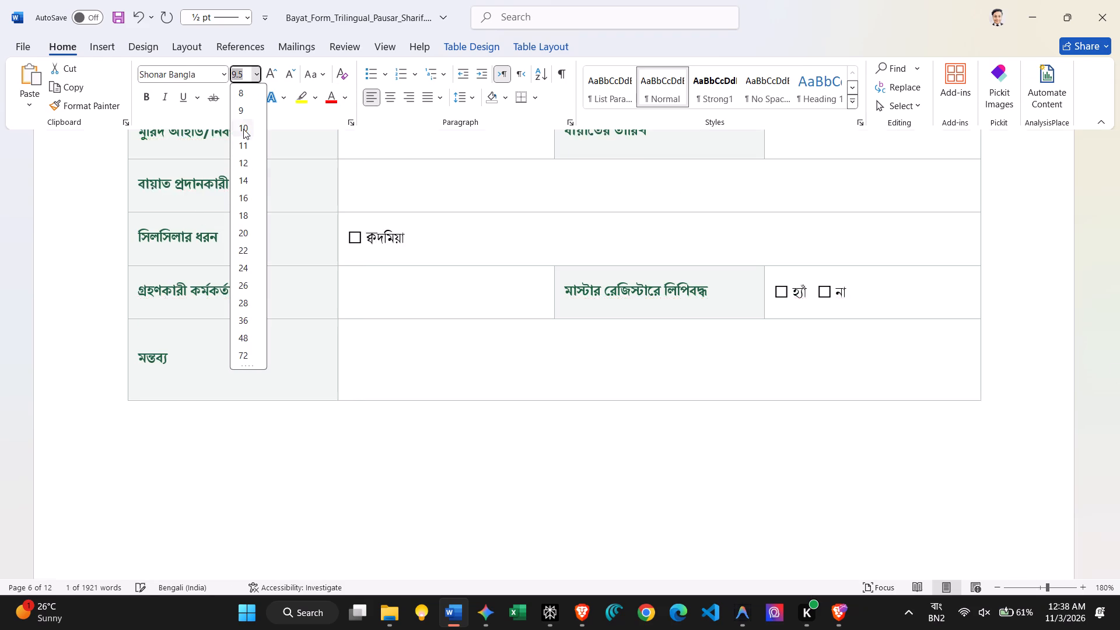
click(243, 124)
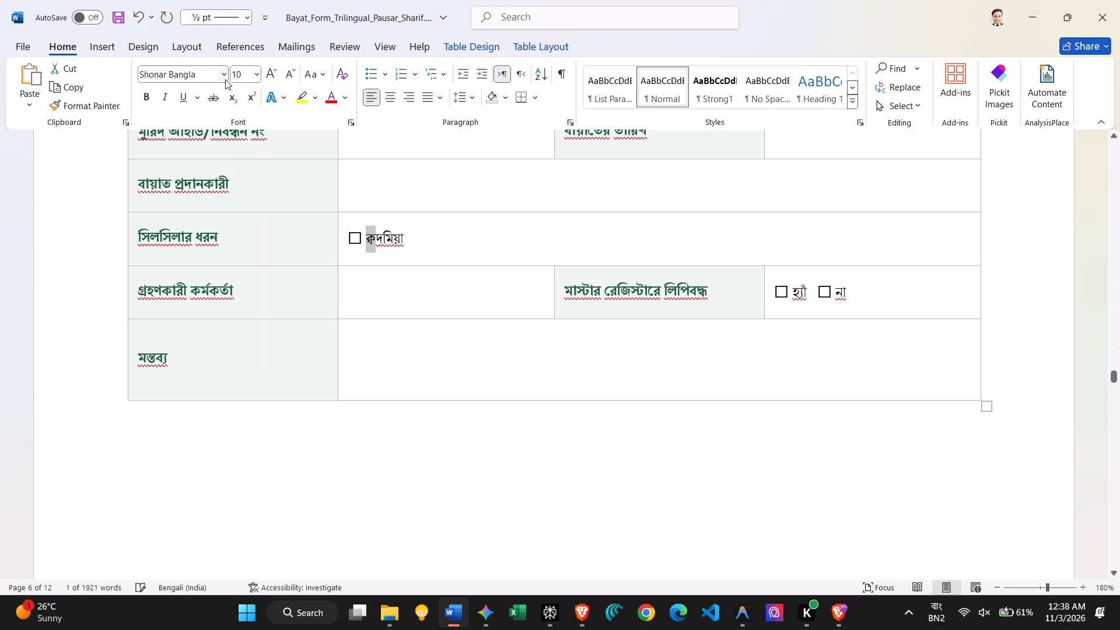
click(225, 79)
click(198, 215)
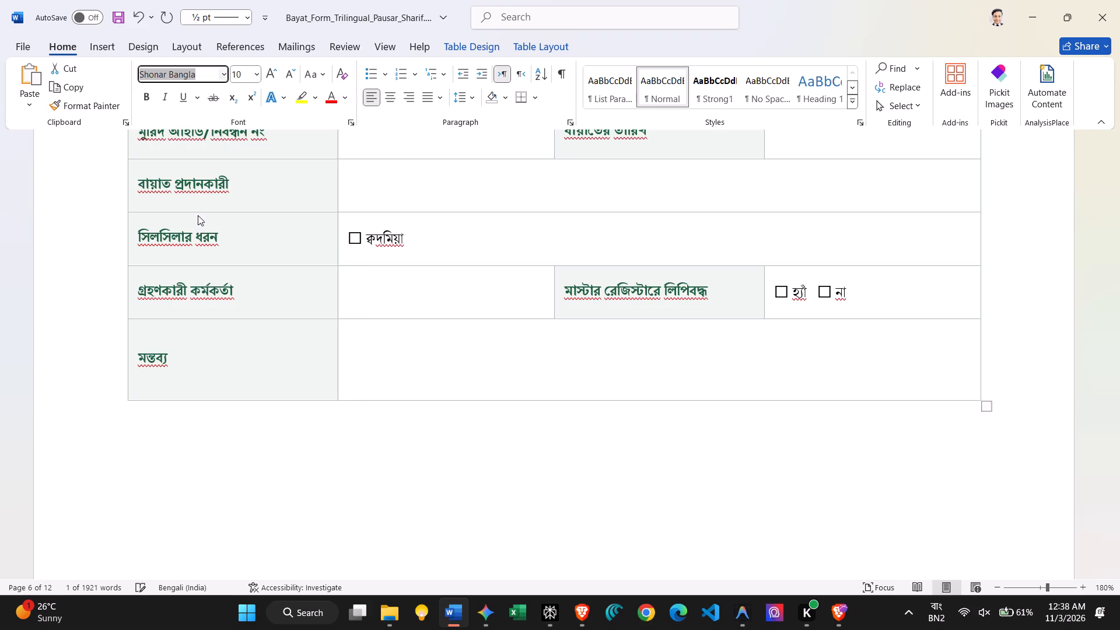
click(413, 289)
Correct কদমী to ক্বদমী in the green title line of the Bengali ইজাজতনামা certificate.
scroll(413, 289, down, 1)
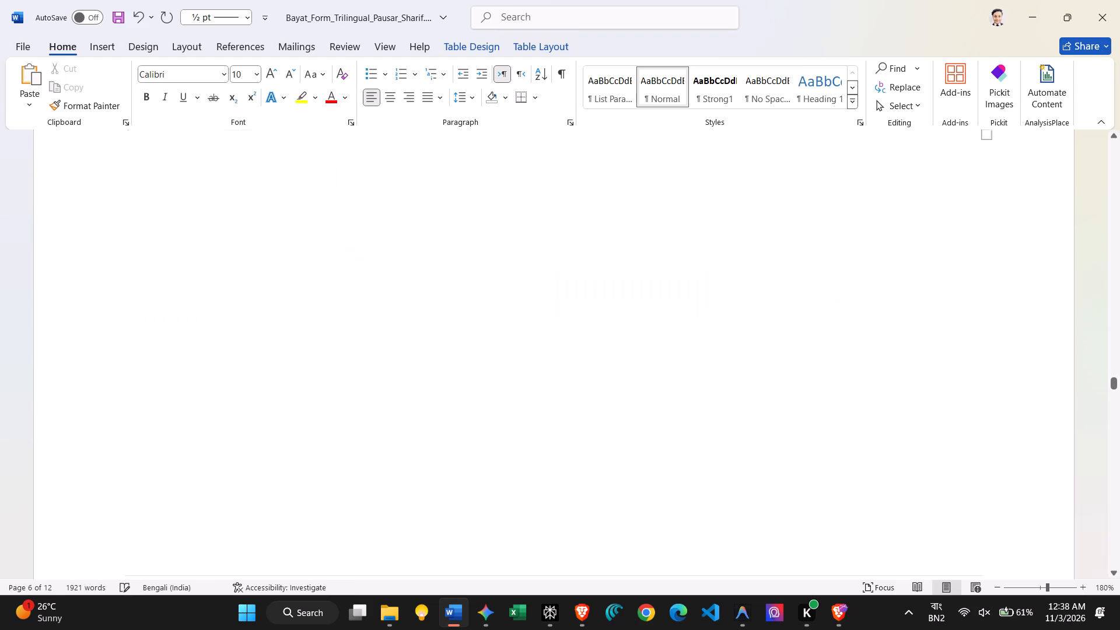
scroll(413, 289, down, 2)
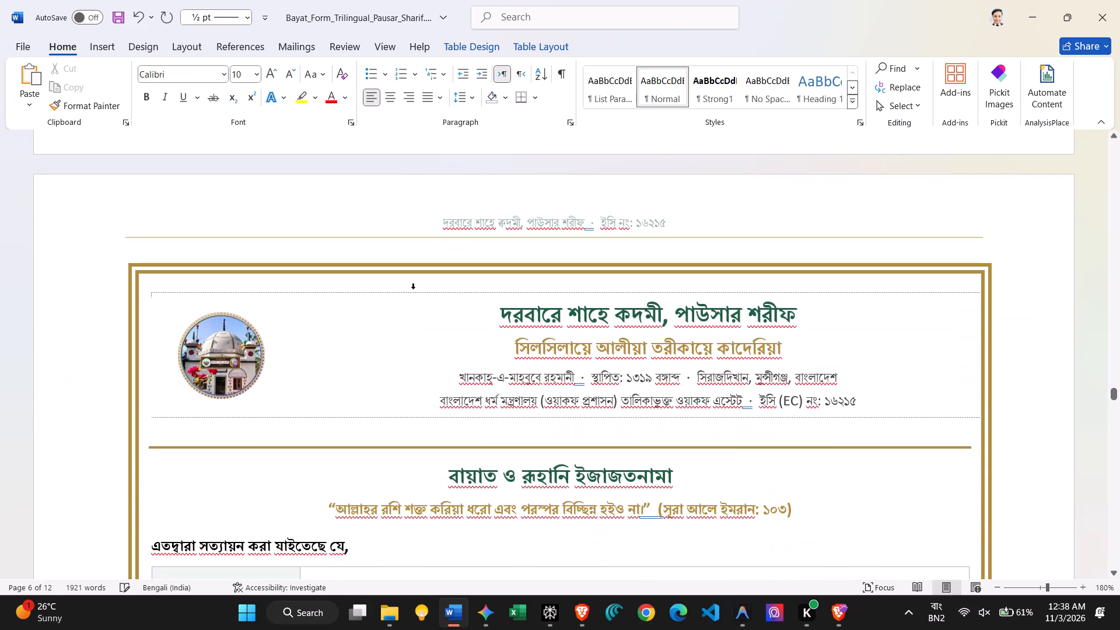
click(631, 323)
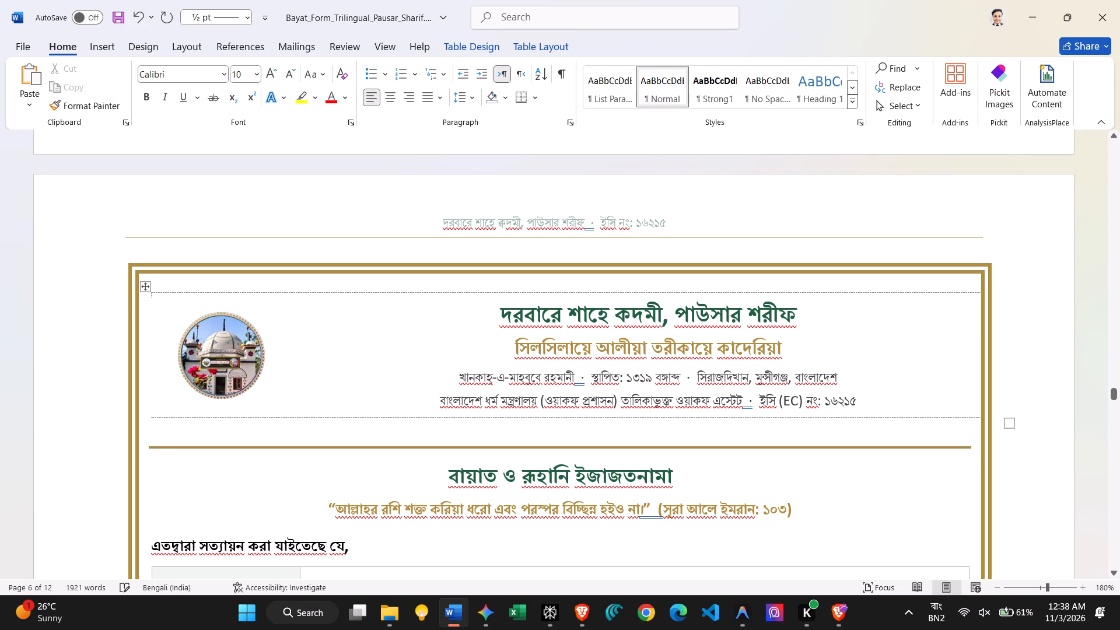
key(BackSpace)
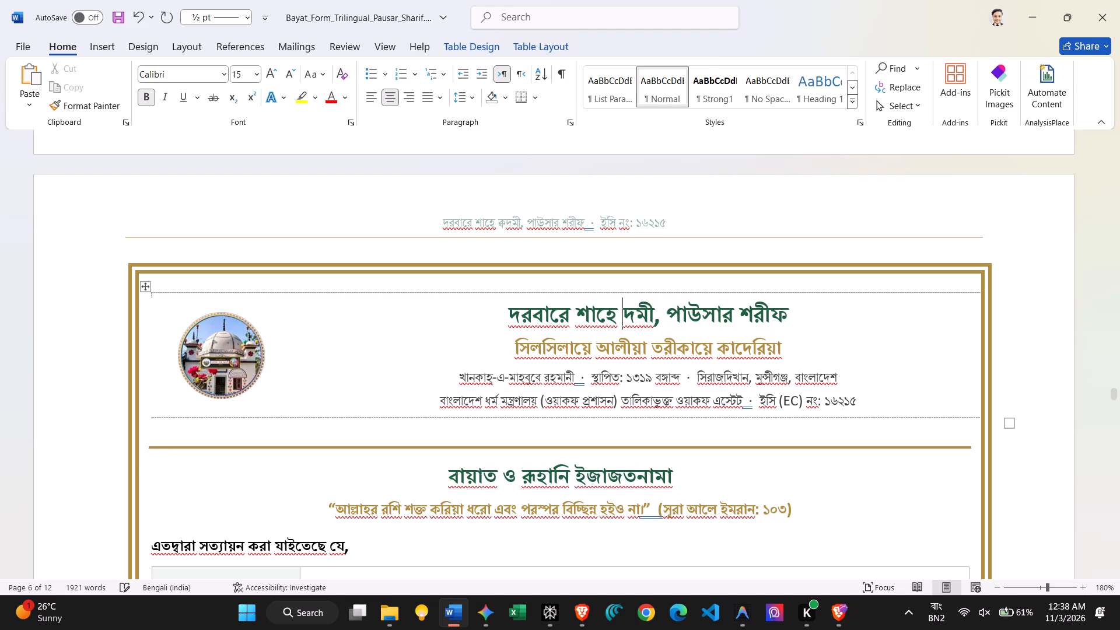
text(ক্ব)
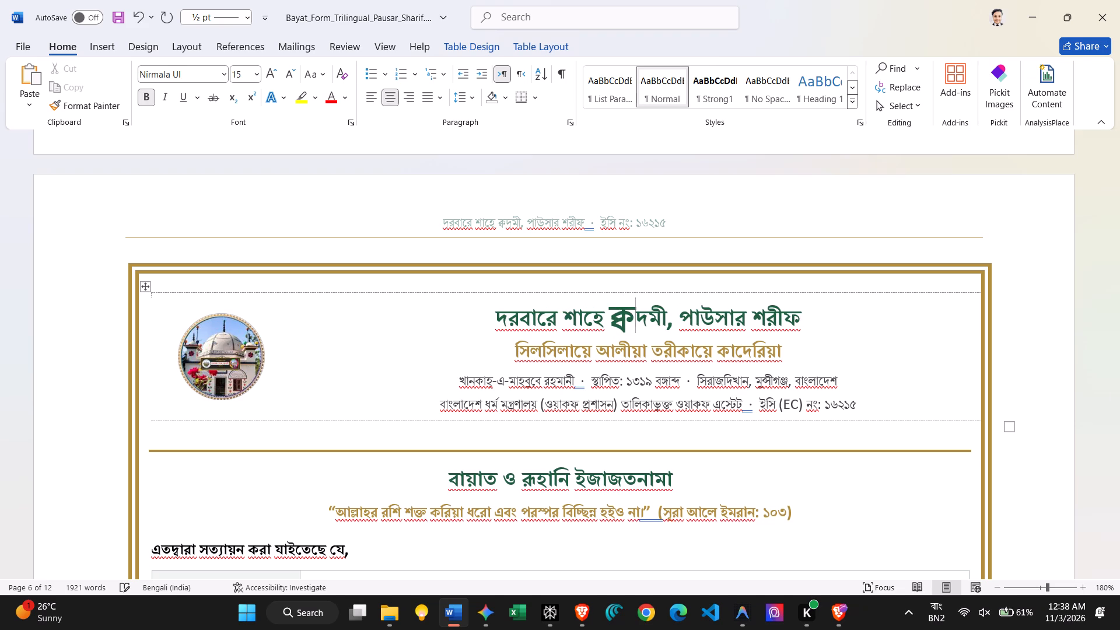
drag(636, 326, 618, 327)
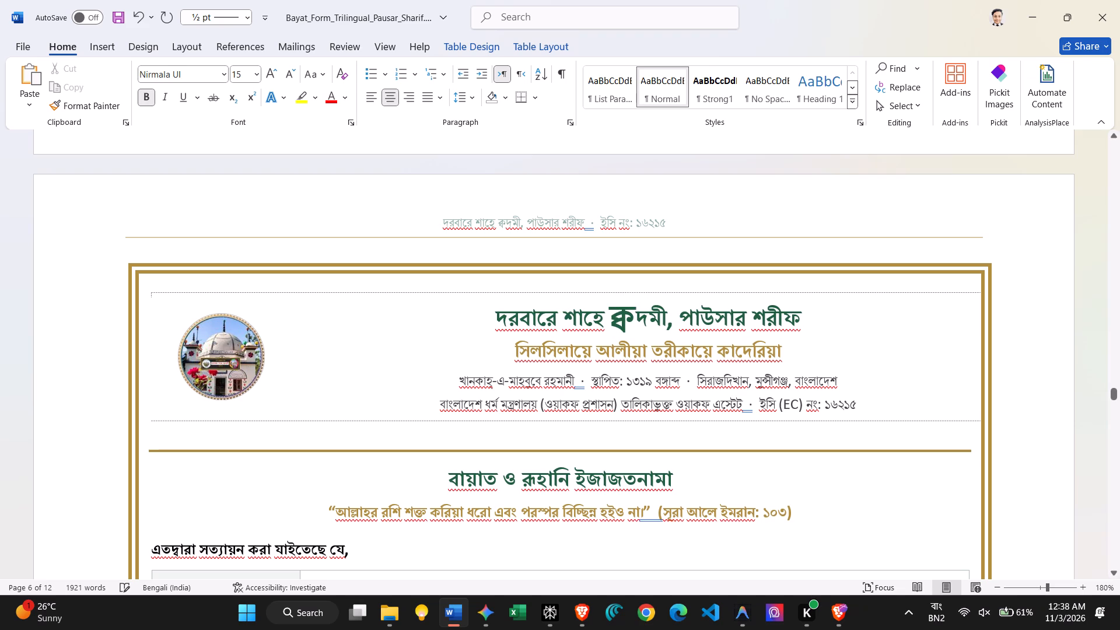
drag(618, 327, 614, 327)
Change কাদেরিয়া to ক্বদমিয়া in the gold subtitle line of the Bengali ইজাজতনামা certificate.
click(748, 352)
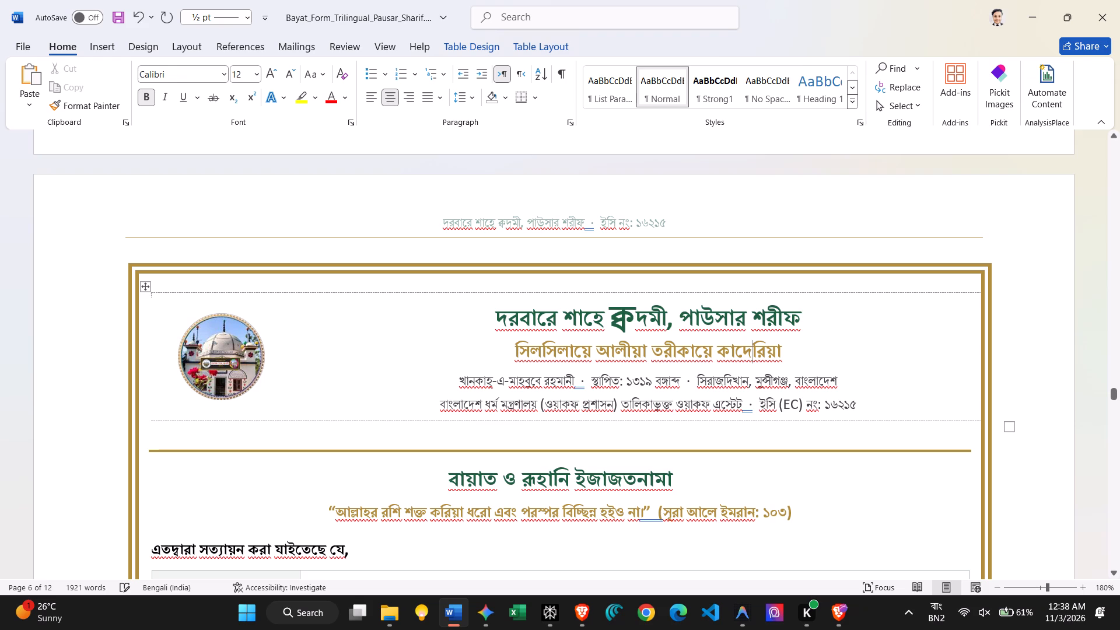
click(765, 353)
key(BackSpace)
key(BackSpace)
key(BackSpace)
key(BackSpace)
key(BackSpace)
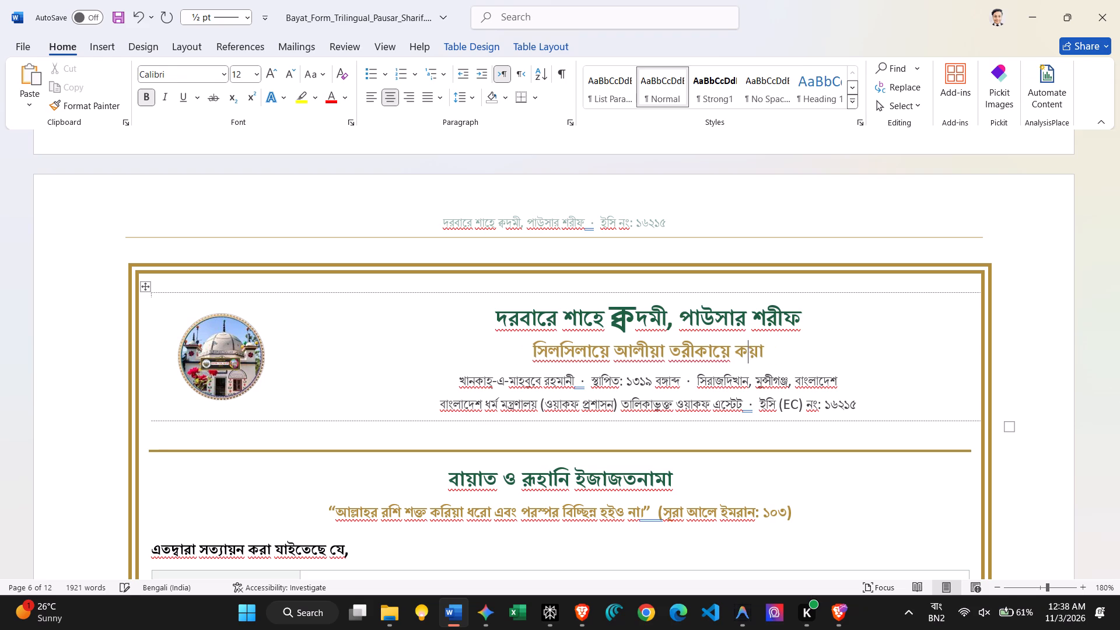
key(BackSpace)
text(ক্ব)
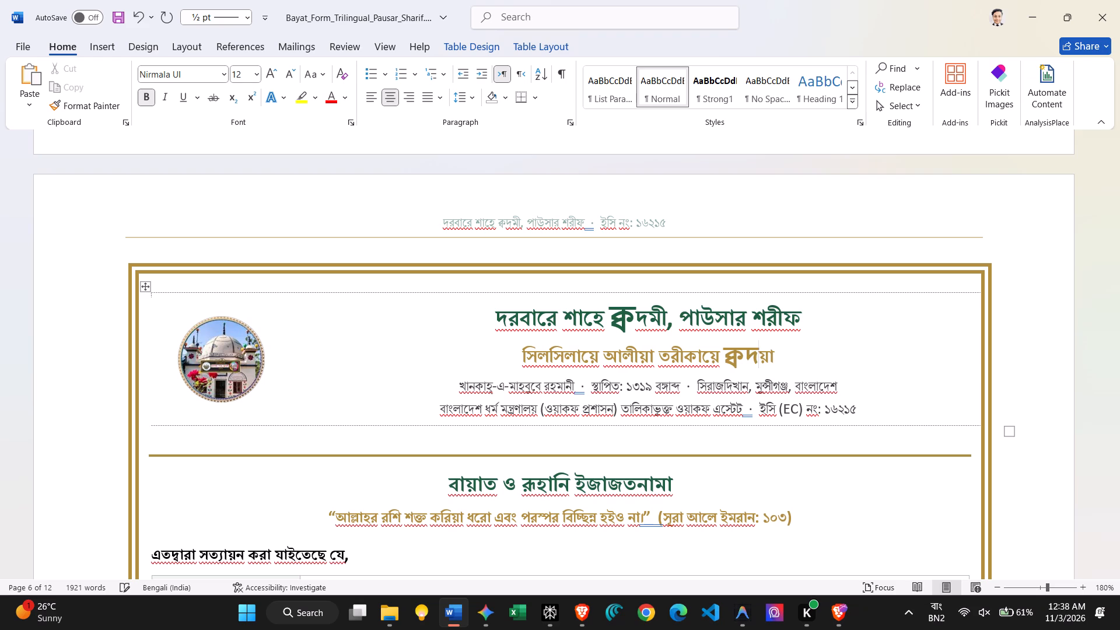
text(মি)
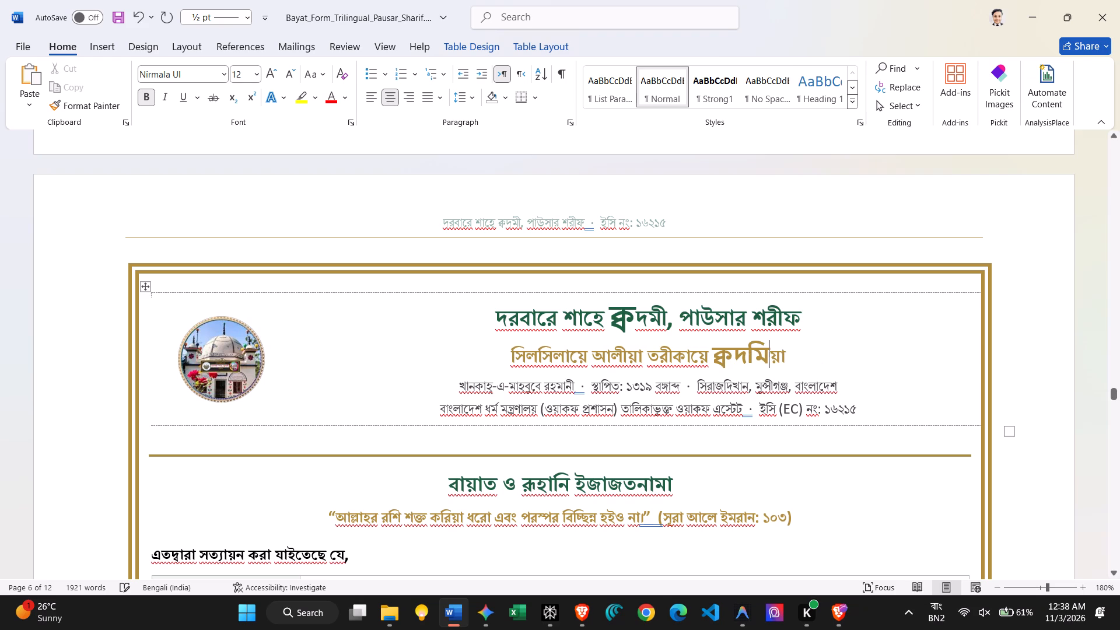
click(771, 355)
Set the letters ক্ব in the green title line of the Bengali ইজাজতনামা certificate to the Shonar Bangla font.
drag(771, 355, 748, 355)
drag(748, 355, 713, 357)
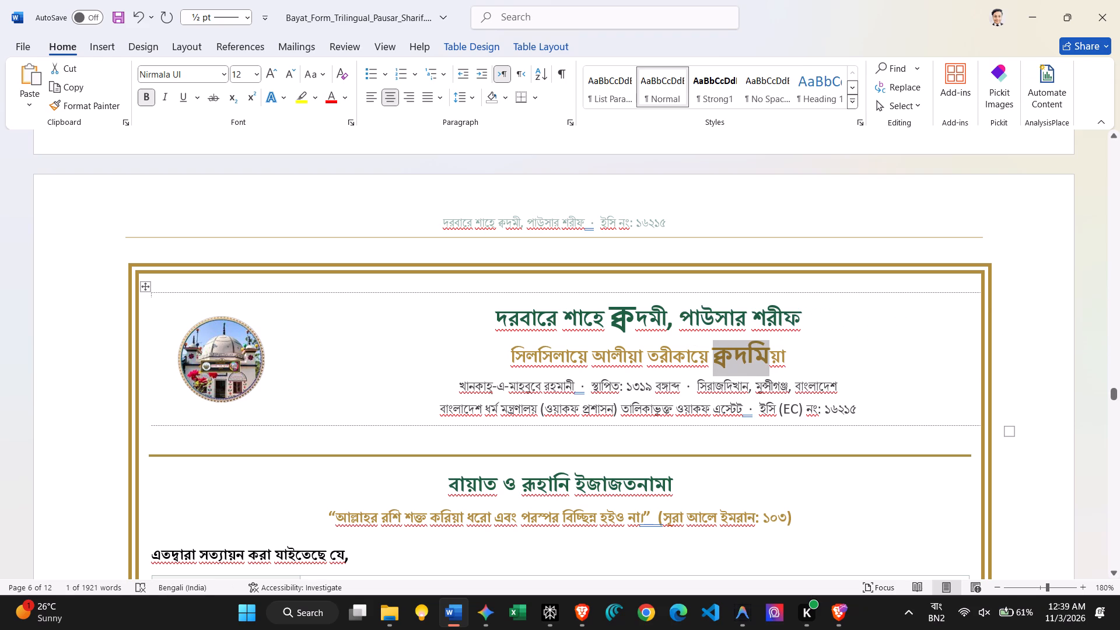
ctrl+click(632, 324)
ctrl+drag(632, 324, 619, 324)
click(619, 324)
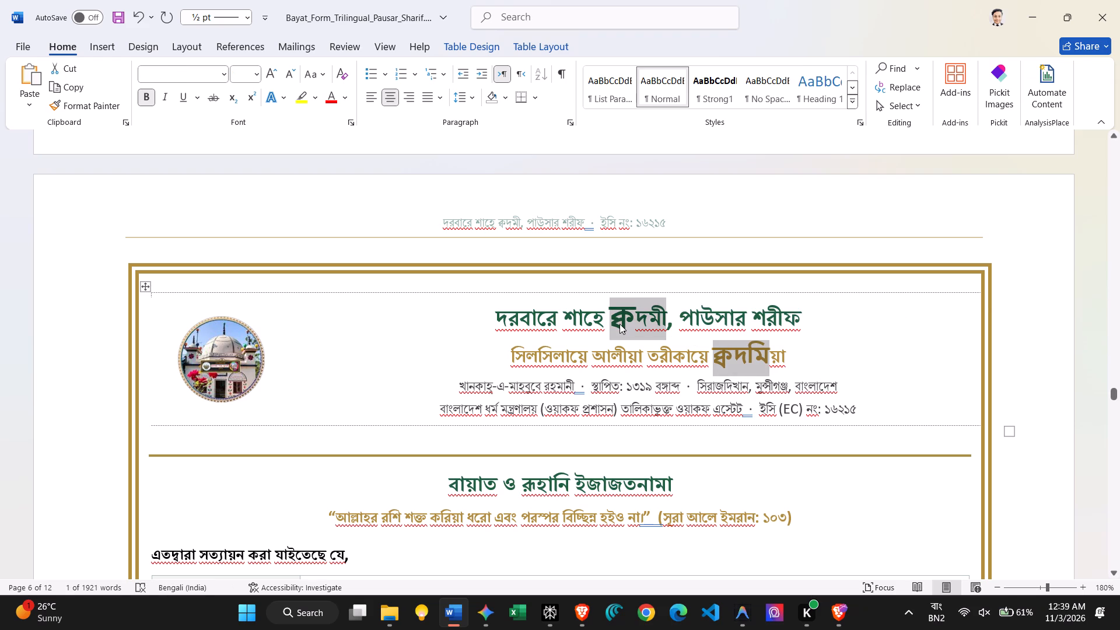
ctrl+drag(633, 325, 631, 325)
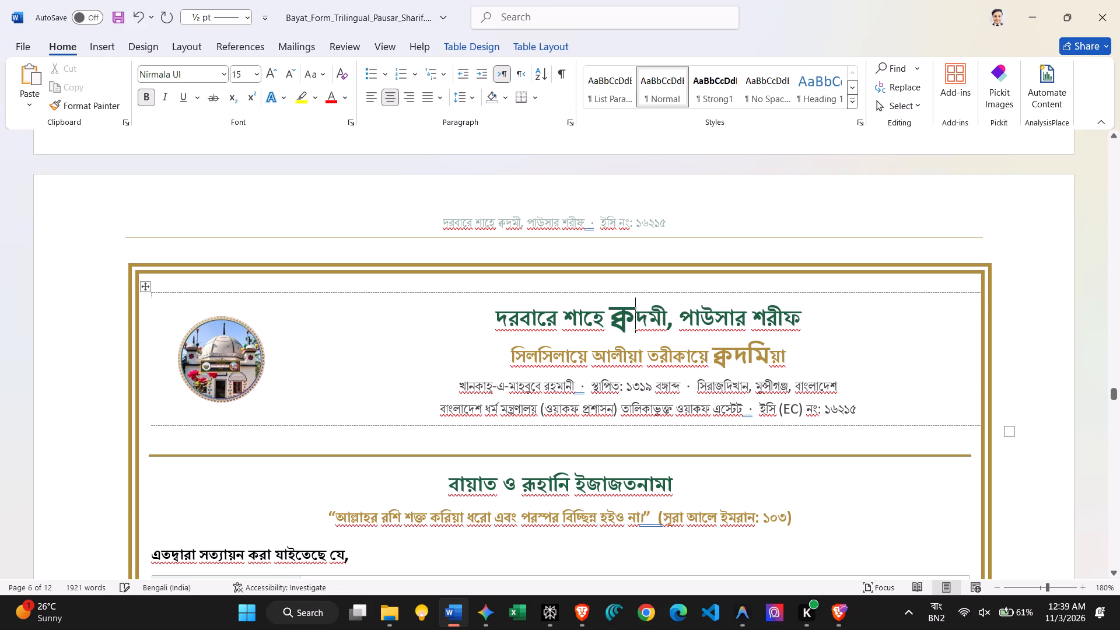
ctrl+drag(631, 325, 633, 272)
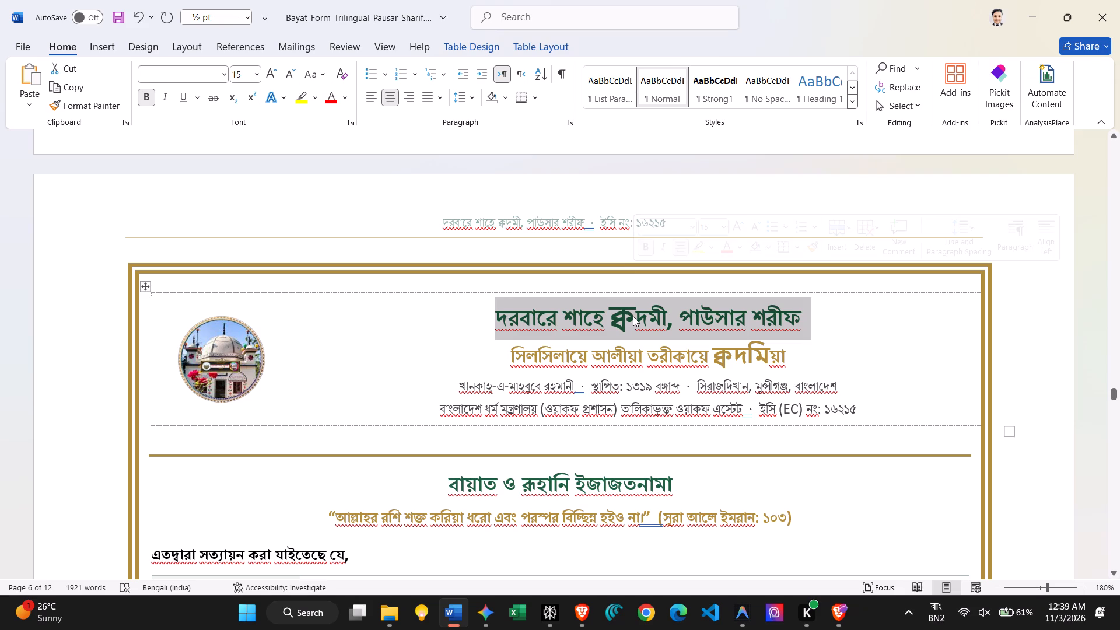
click(633, 316)
drag(632, 321, 616, 321)
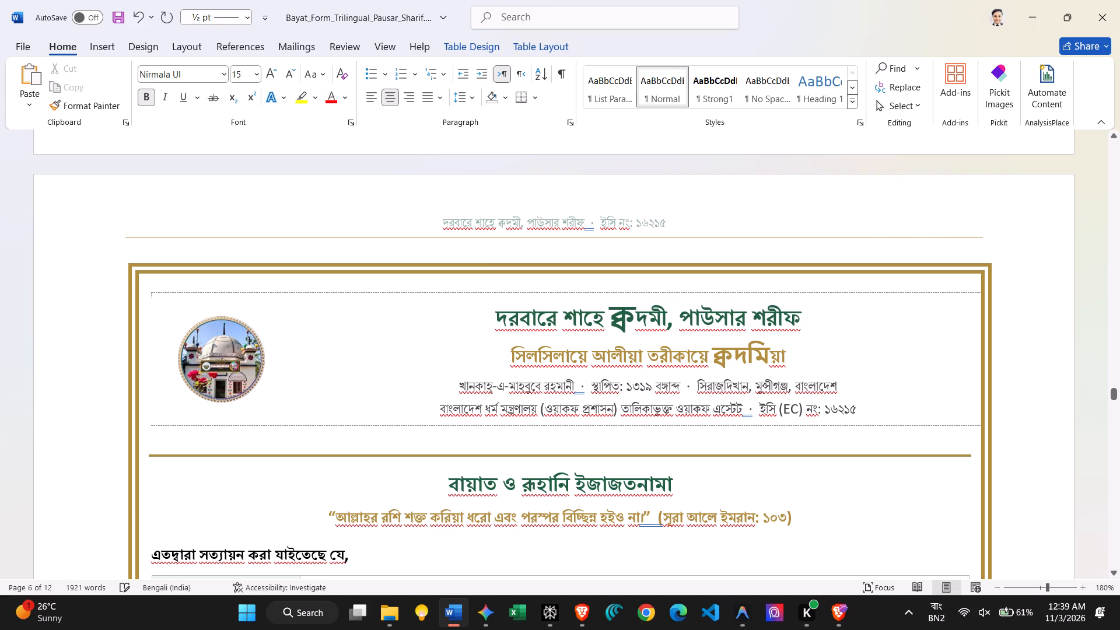
drag(616, 321, 611, 321)
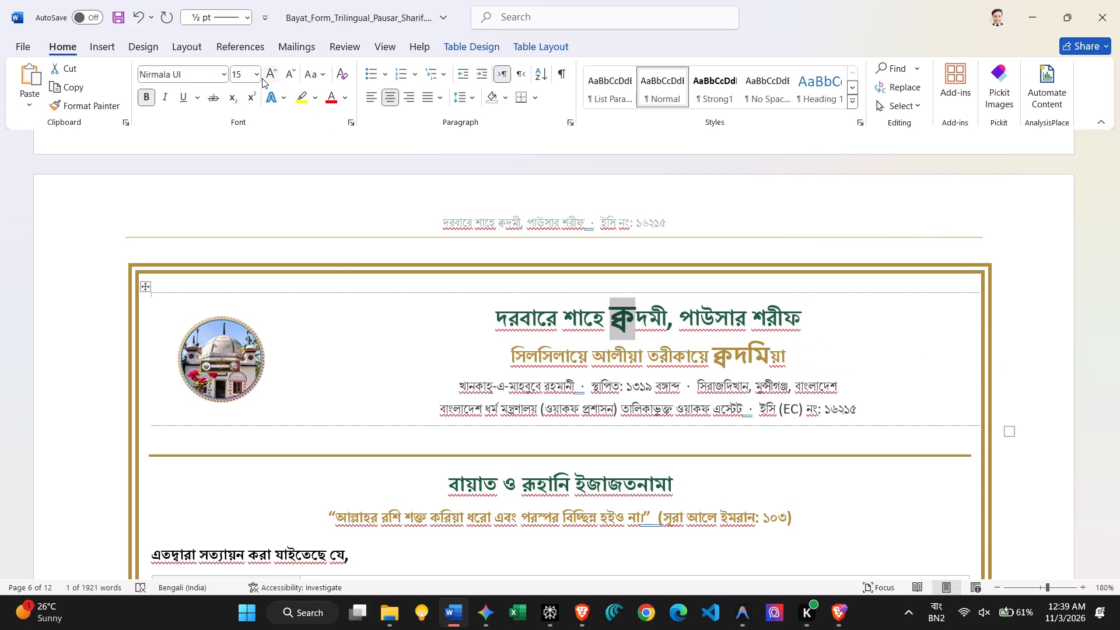
click(226, 75)
click(206, 214)
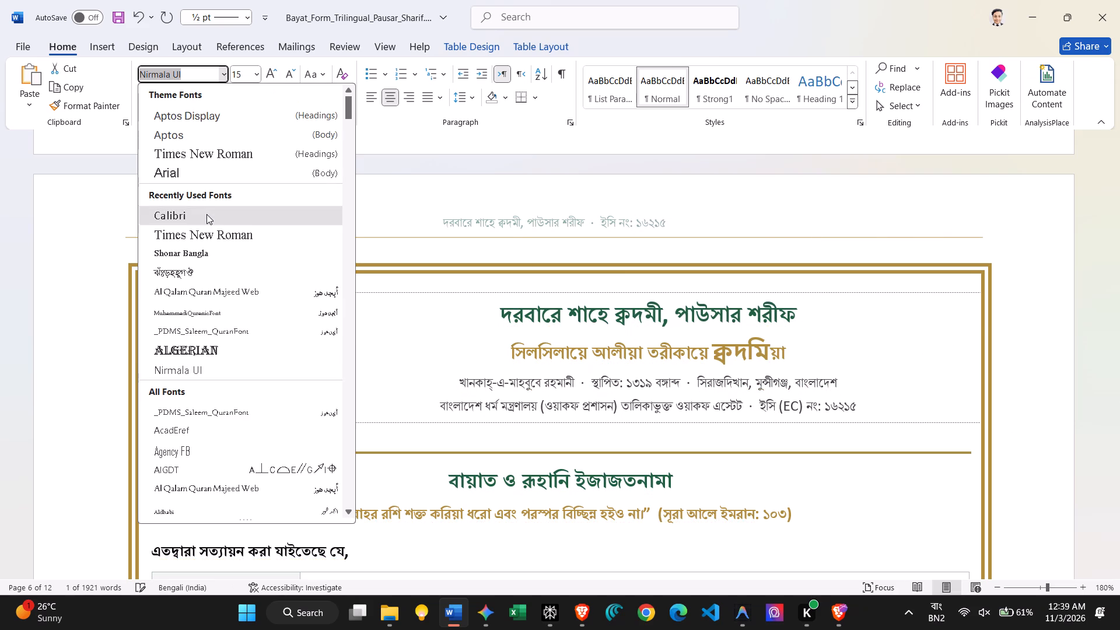
Set the letters ক্বদমি in the certificate's gold subtitle line to the Shonar Bangla font.
click(771, 357)
drag(771, 357, 723, 357)
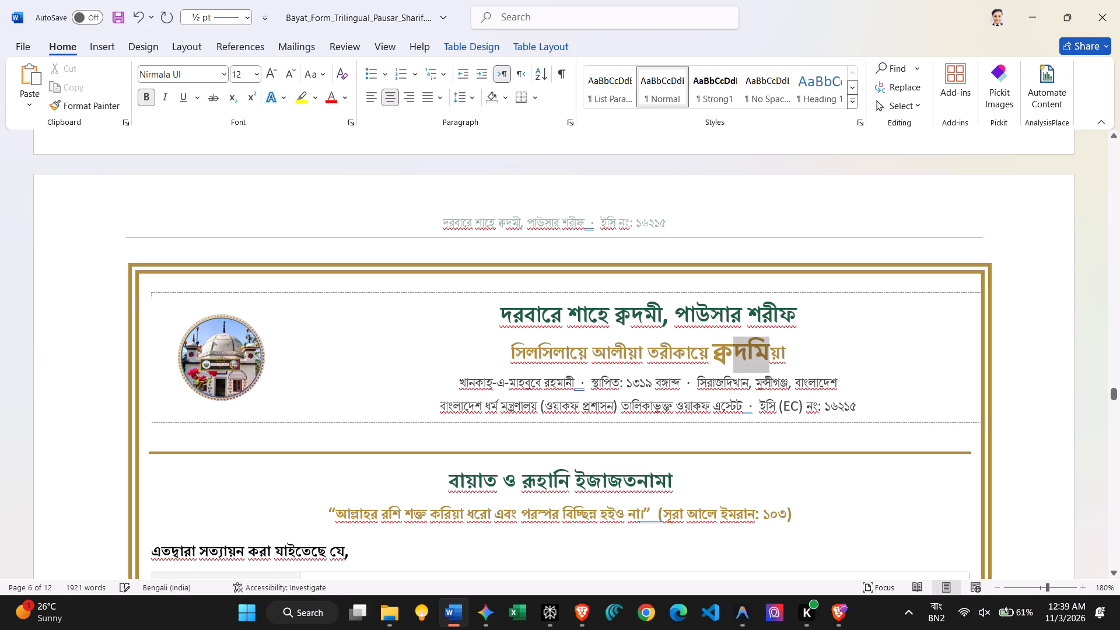
drag(723, 357, 714, 357)
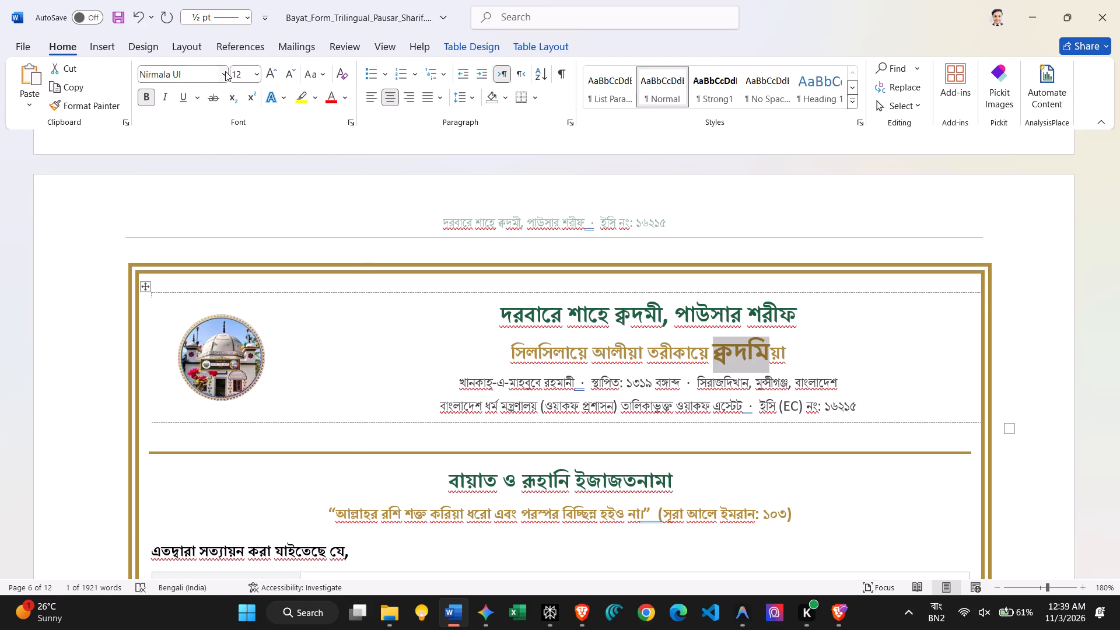
click(225, 71)
click(194, 212)
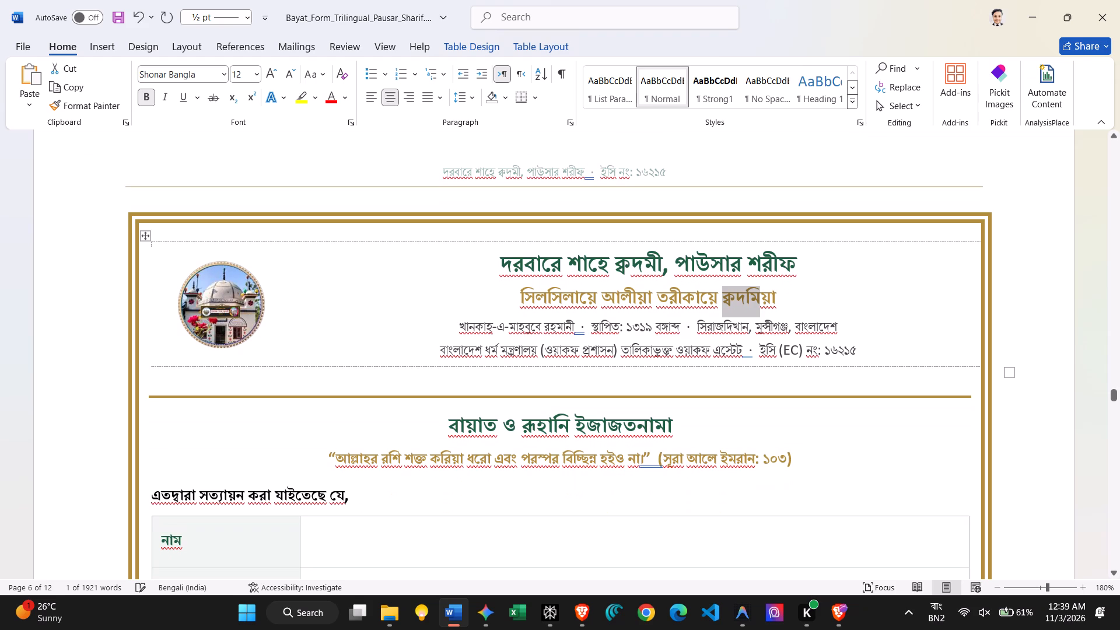
Correct কদমী to ক্বদমী after দরবারে শাহে in the certificate's declaration paragraph below the তারিখ and রোজ row.
scroll(592, 387, down, 1)
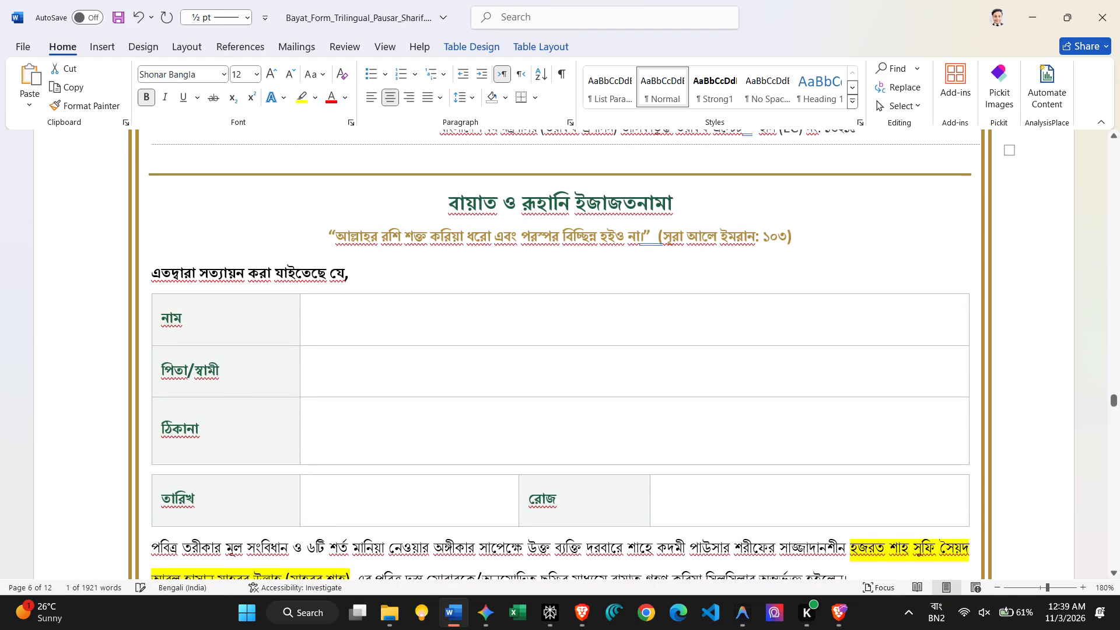
scroll(592, 387, down, 1)
click(667, 343)
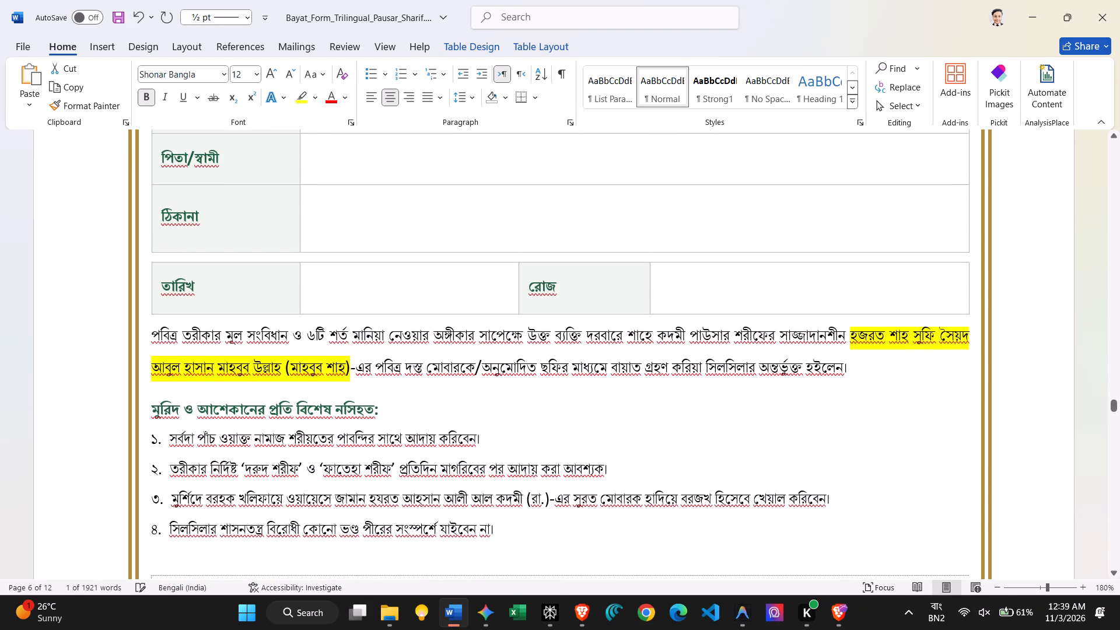
key(BackSpace)
text(ক্ব)
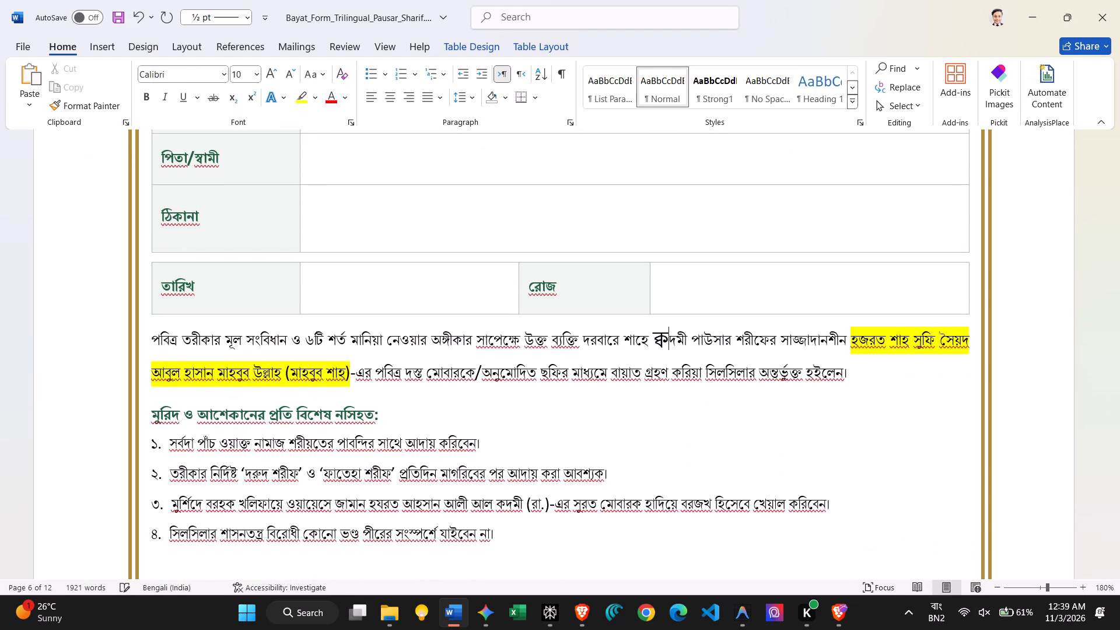
Set the letters ক্ব in the declaration paragraph to the Shonar Bangla font.
drag(670, 343, 660, 343)
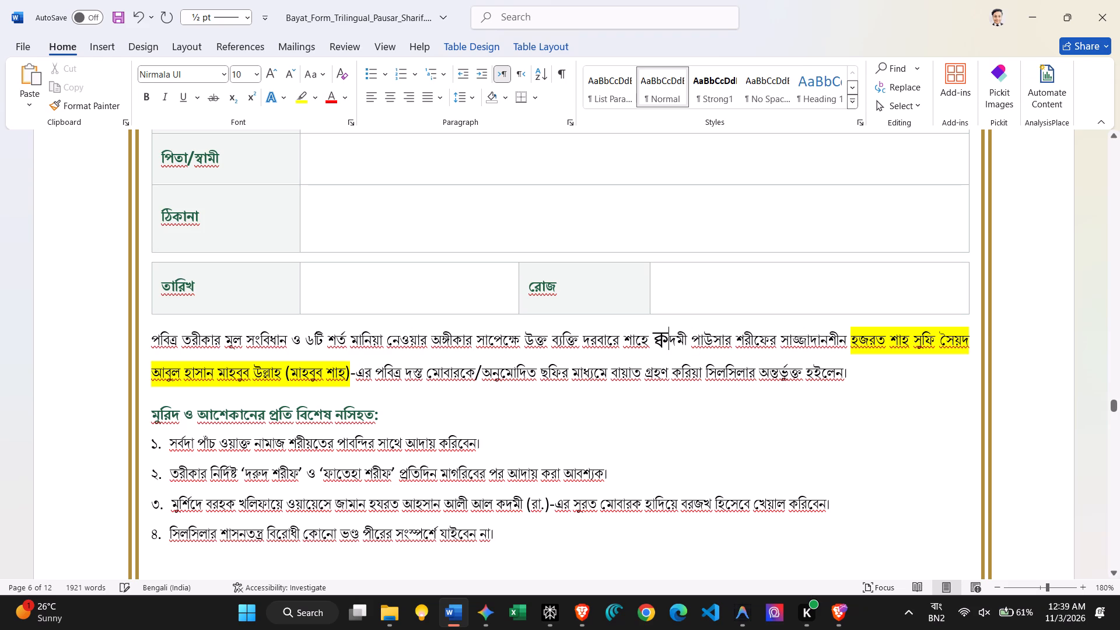
drag(660, 343, 654, 343)
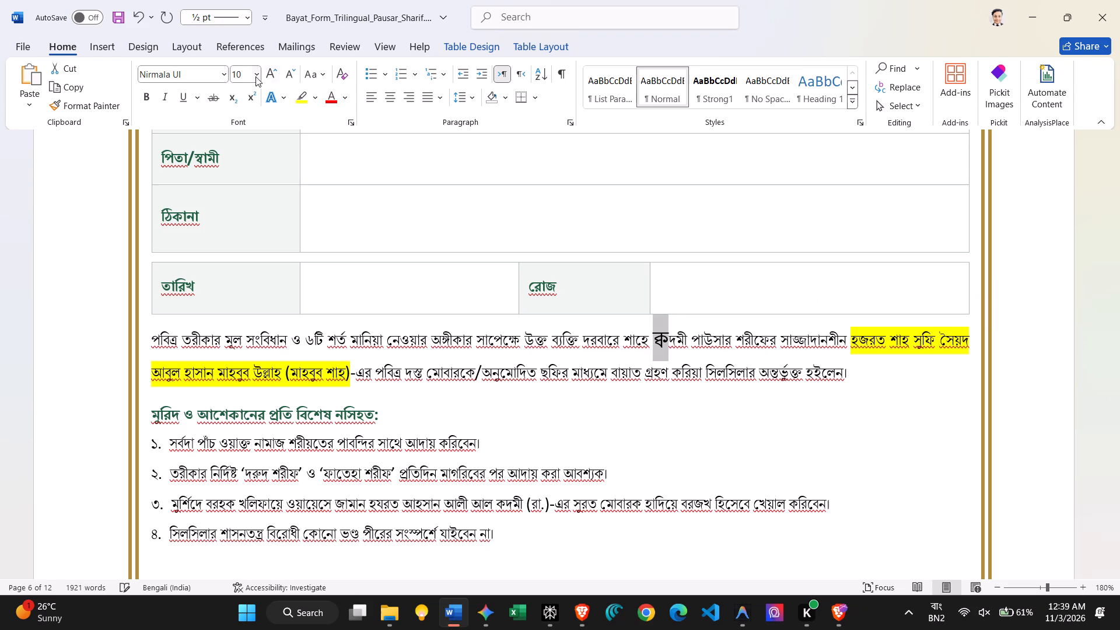
click(228, 76)
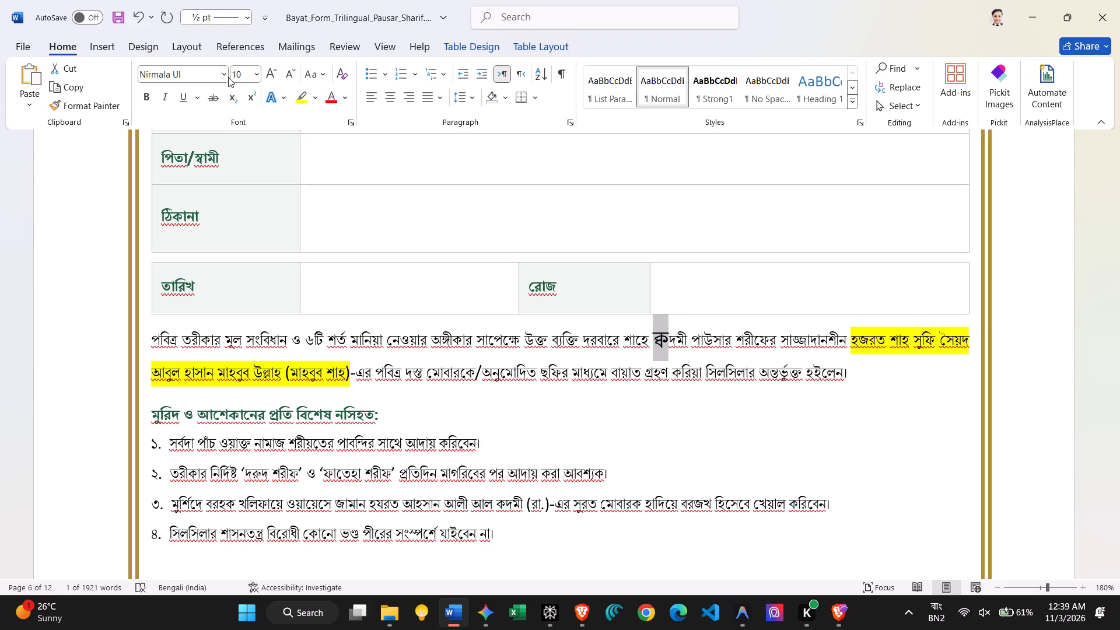
click(226, 76)
click(210, 218)
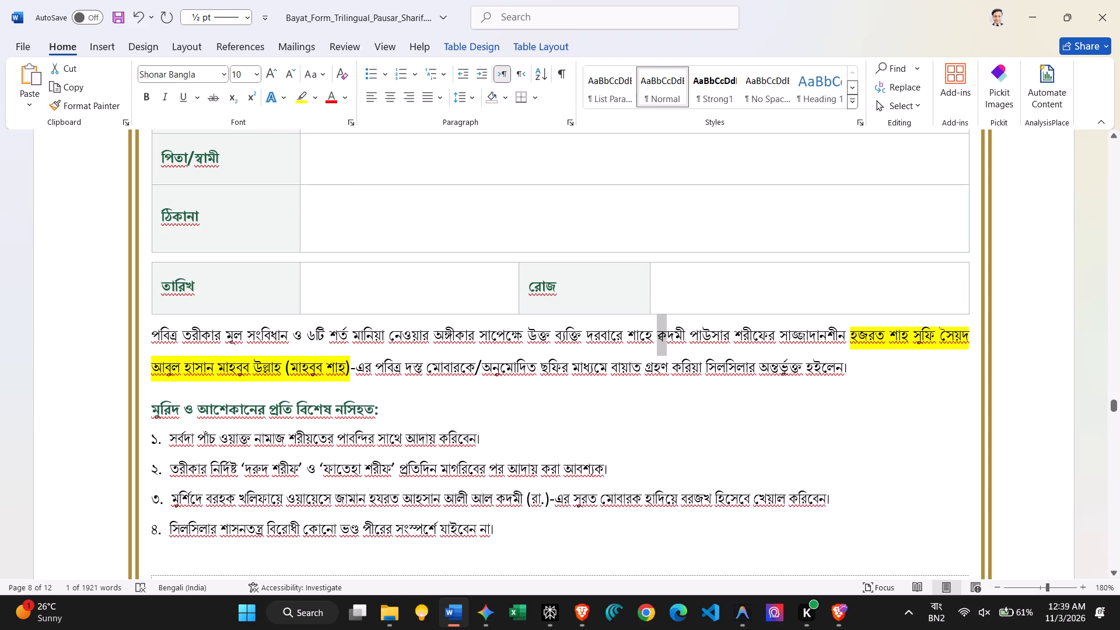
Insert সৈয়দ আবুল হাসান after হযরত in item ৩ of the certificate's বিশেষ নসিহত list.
click(395, 501)
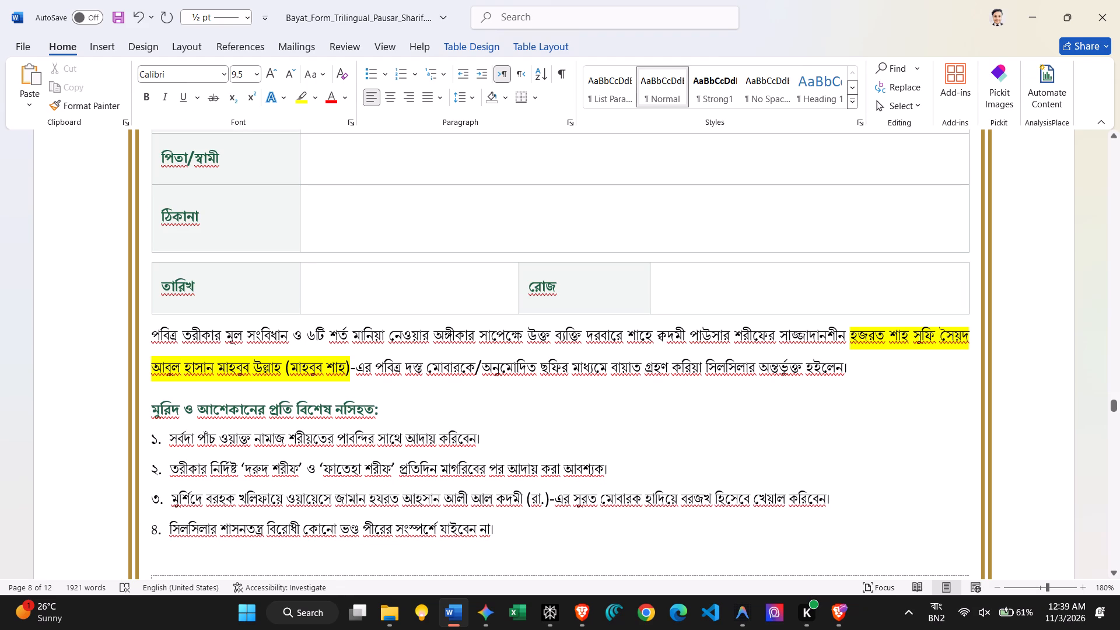
key(space)
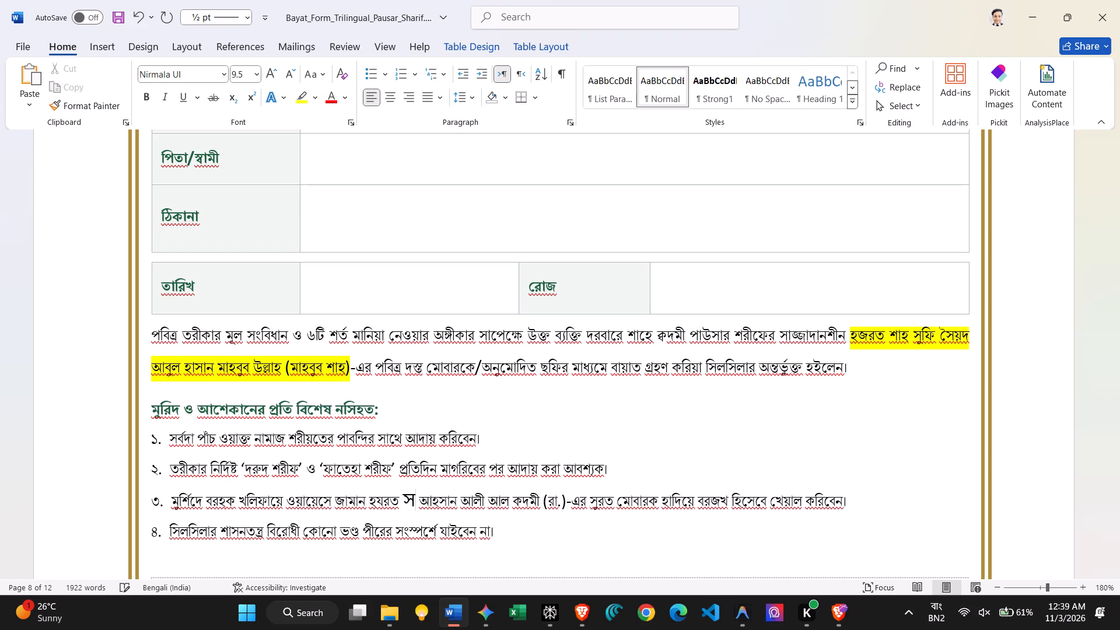
key(BackSpace)
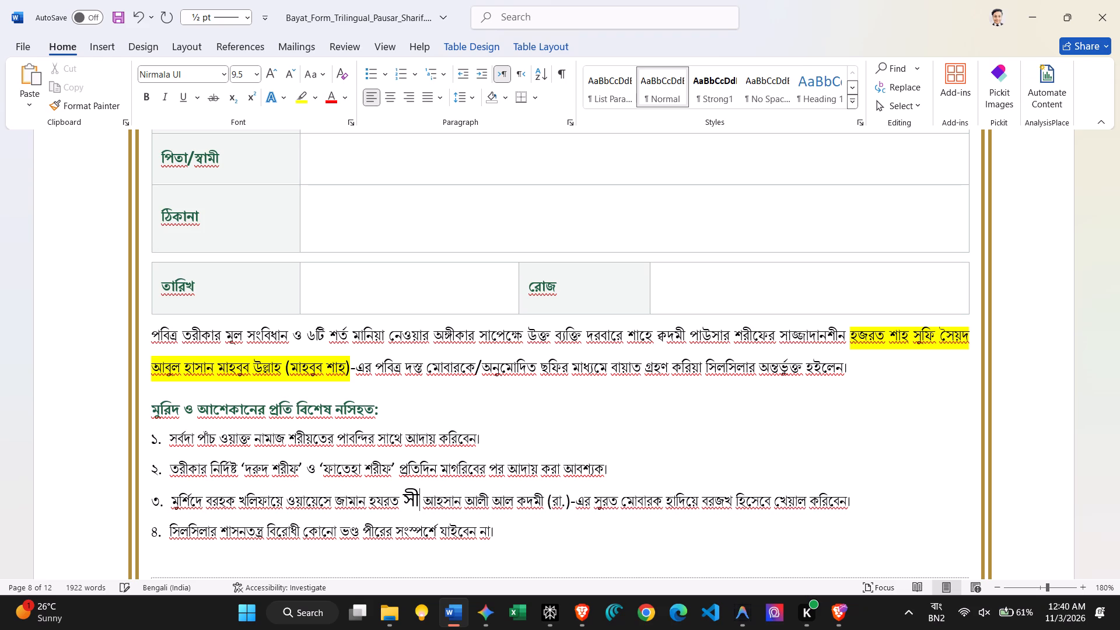
key(BackSpace)
key(BackSpace)
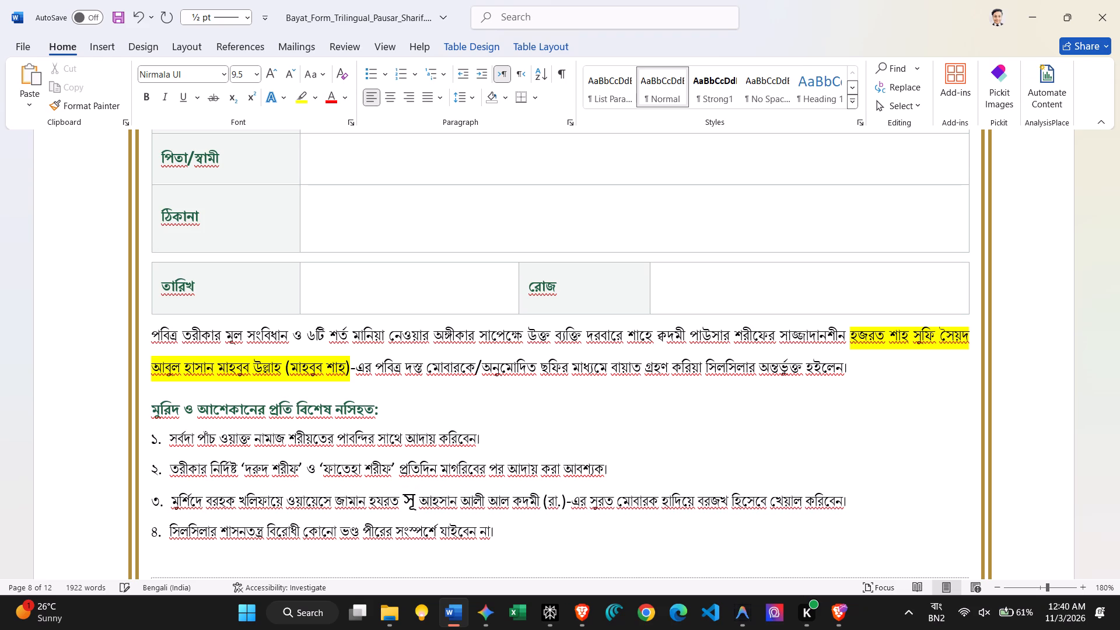
key(BackSpace)
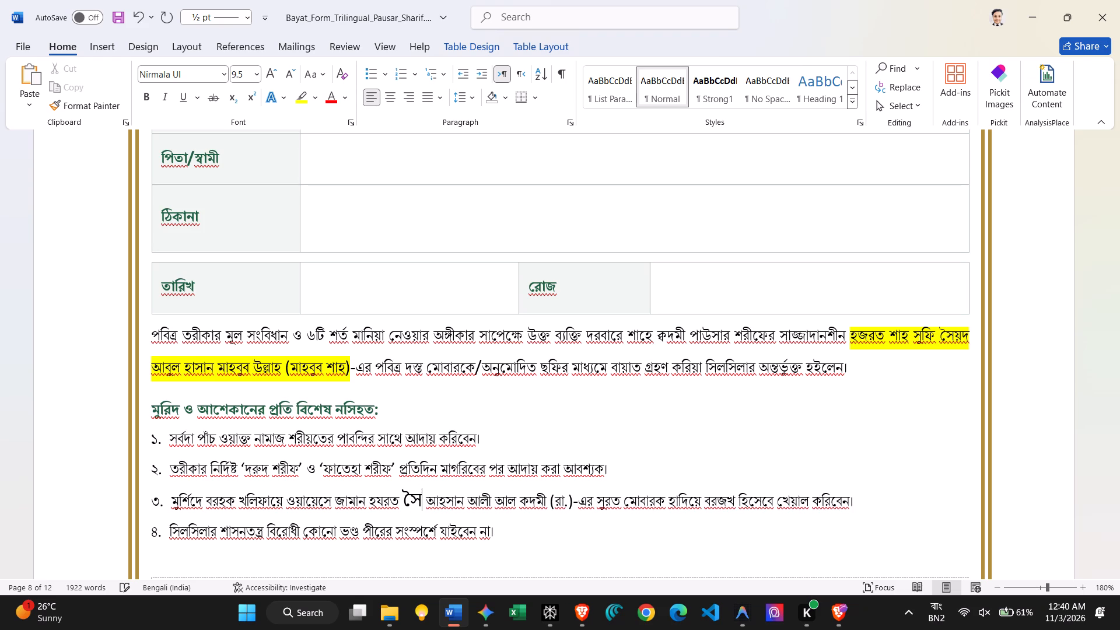
key(period)
key(BackSpace)
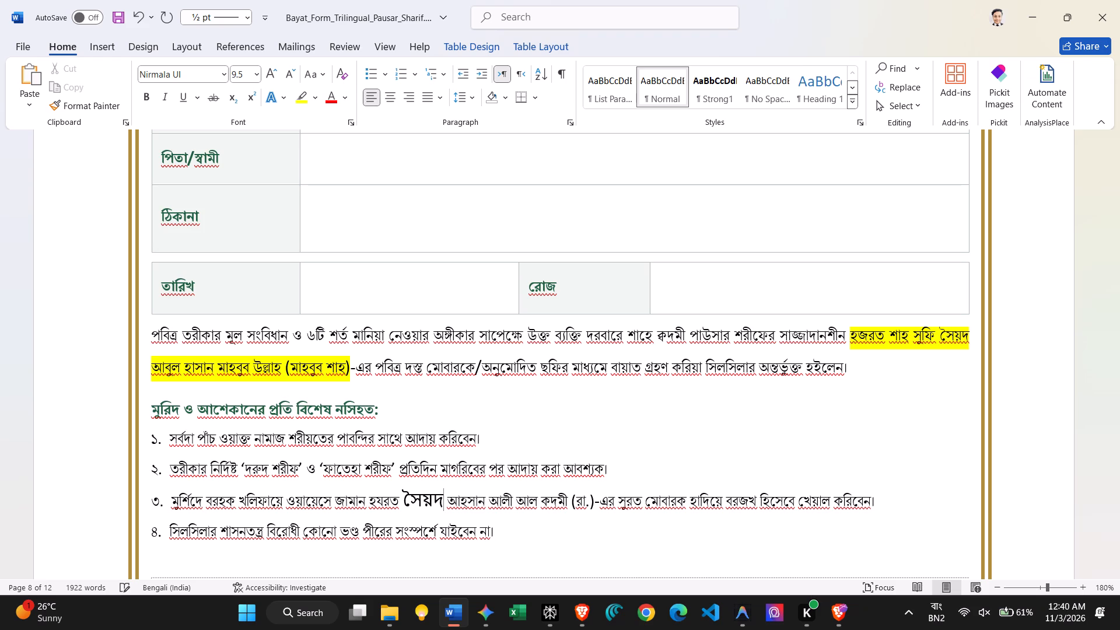
key(space)
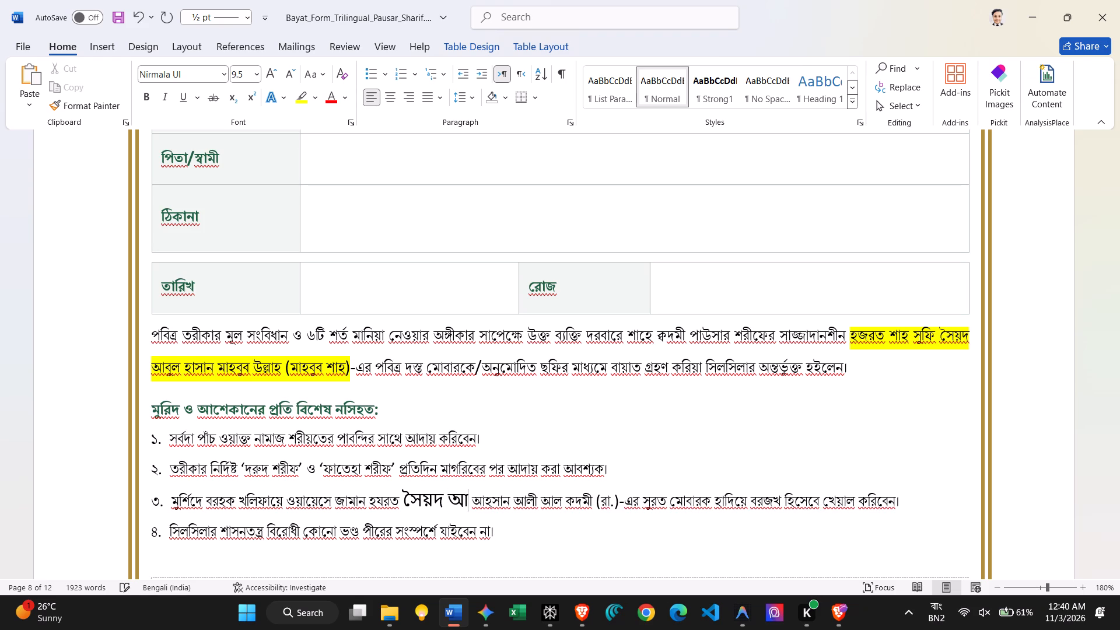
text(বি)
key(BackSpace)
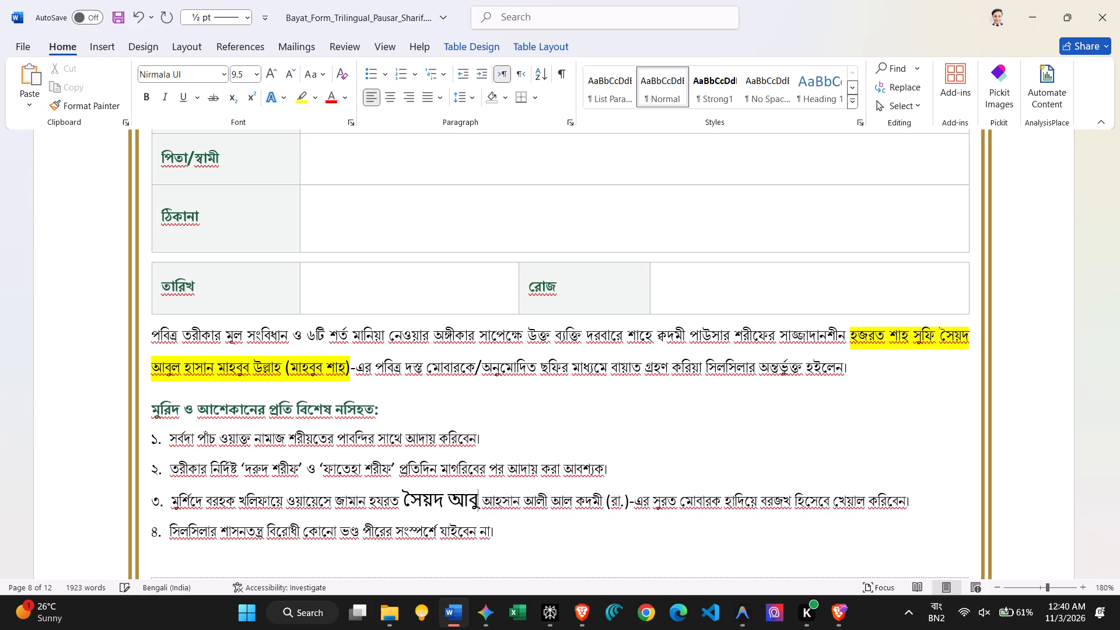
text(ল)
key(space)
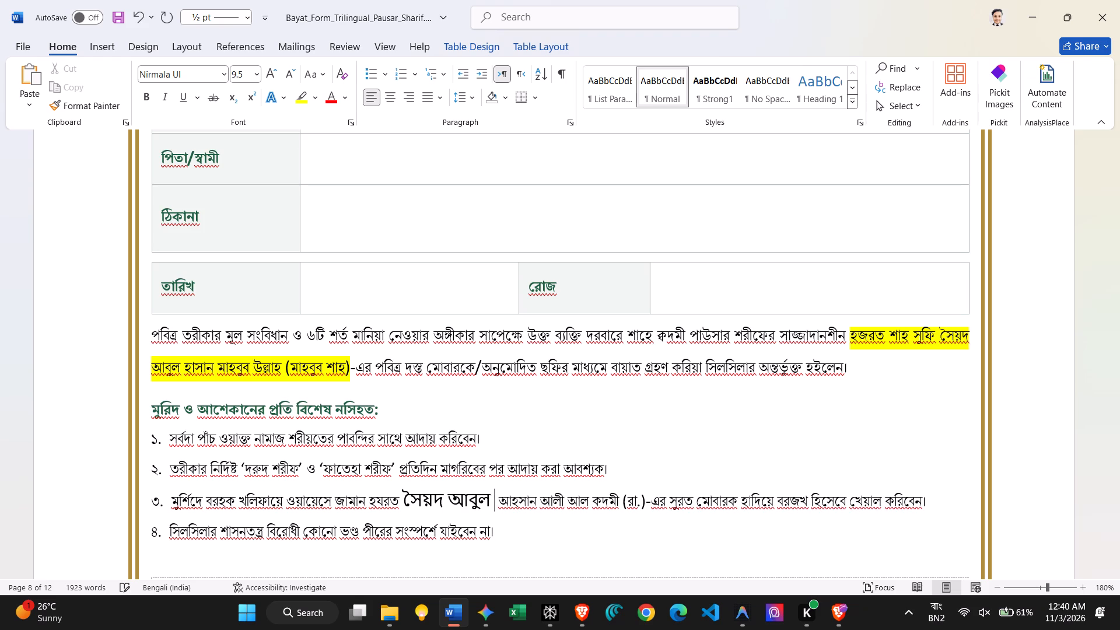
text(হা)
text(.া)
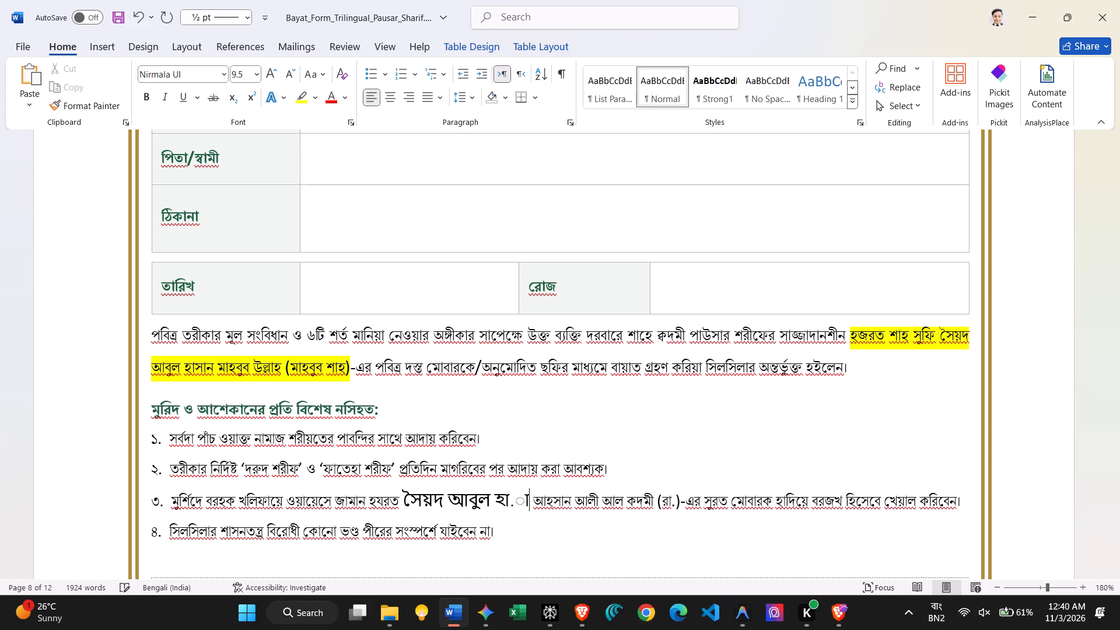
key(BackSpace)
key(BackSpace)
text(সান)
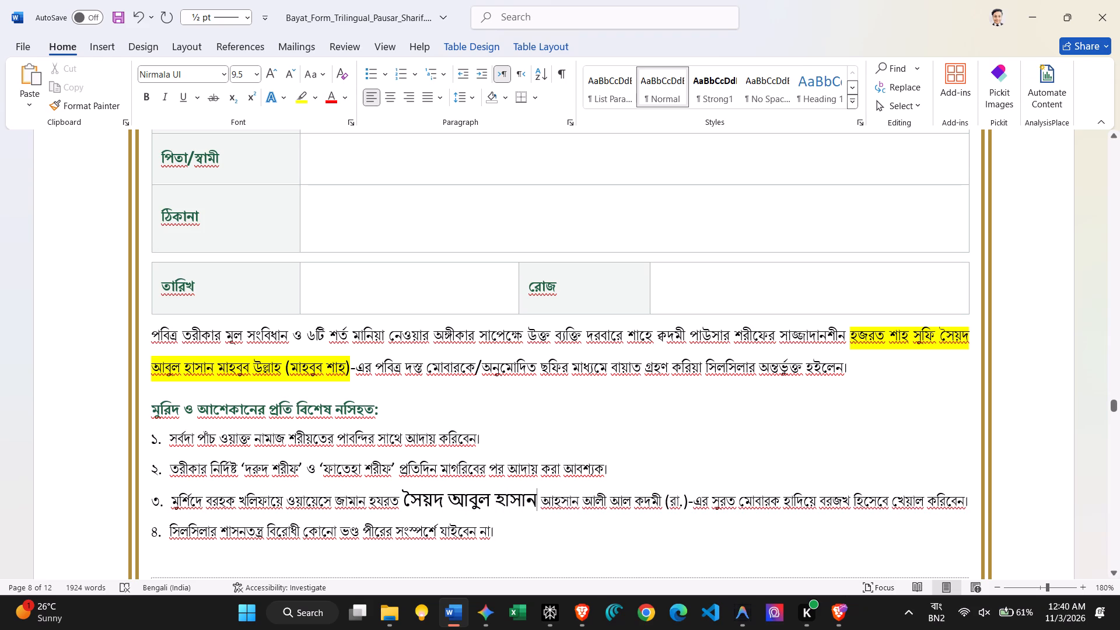
drag(535, 503, 412, 501)
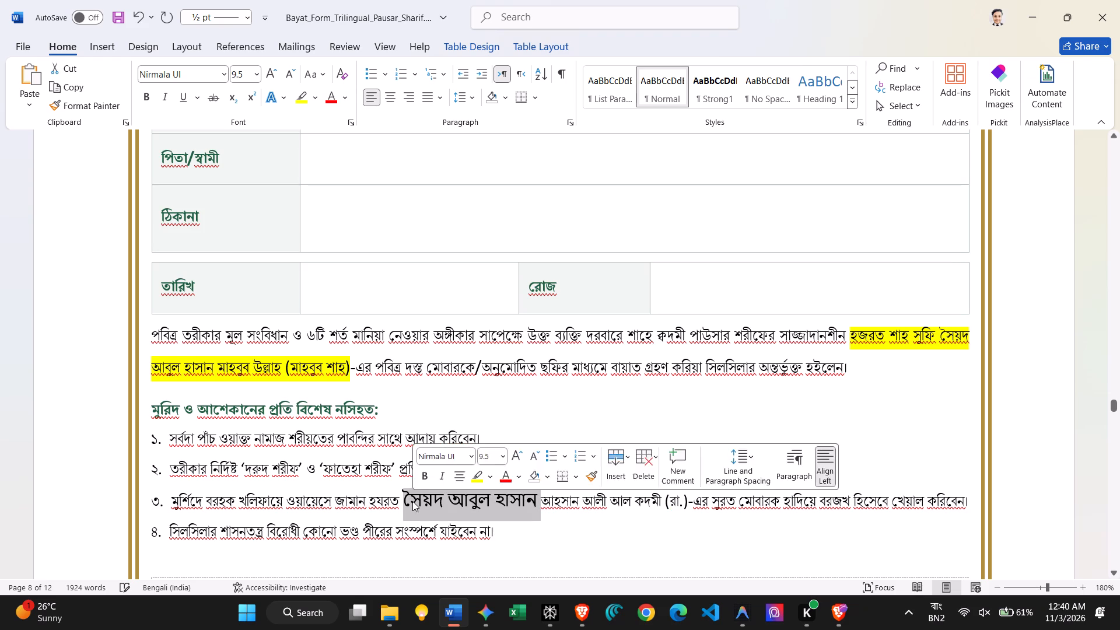
click(222, 70)
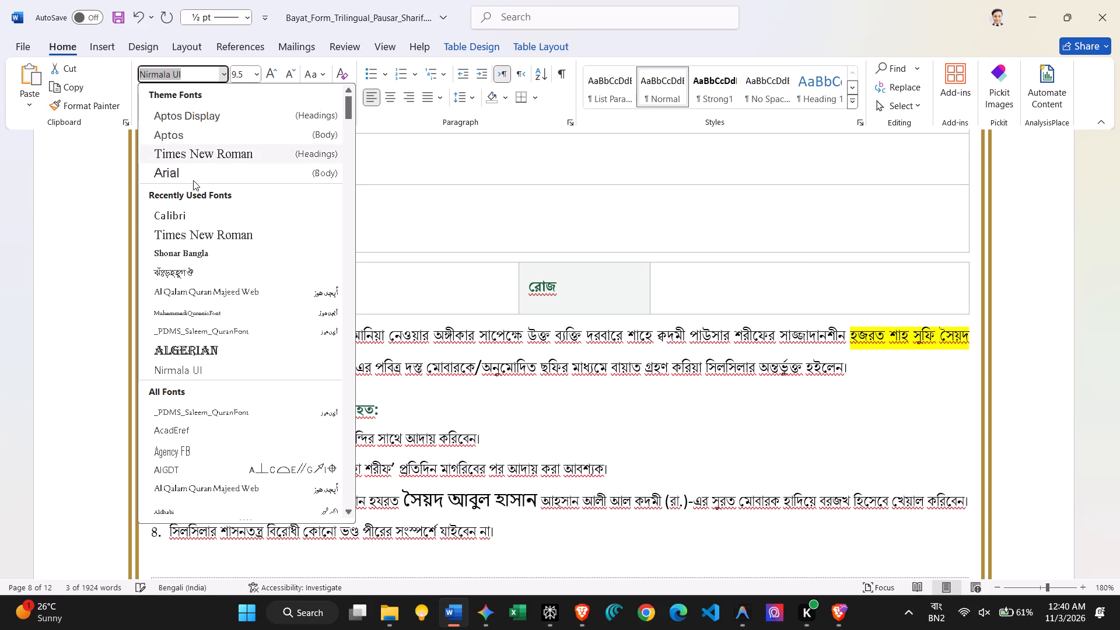
click(190, 216)
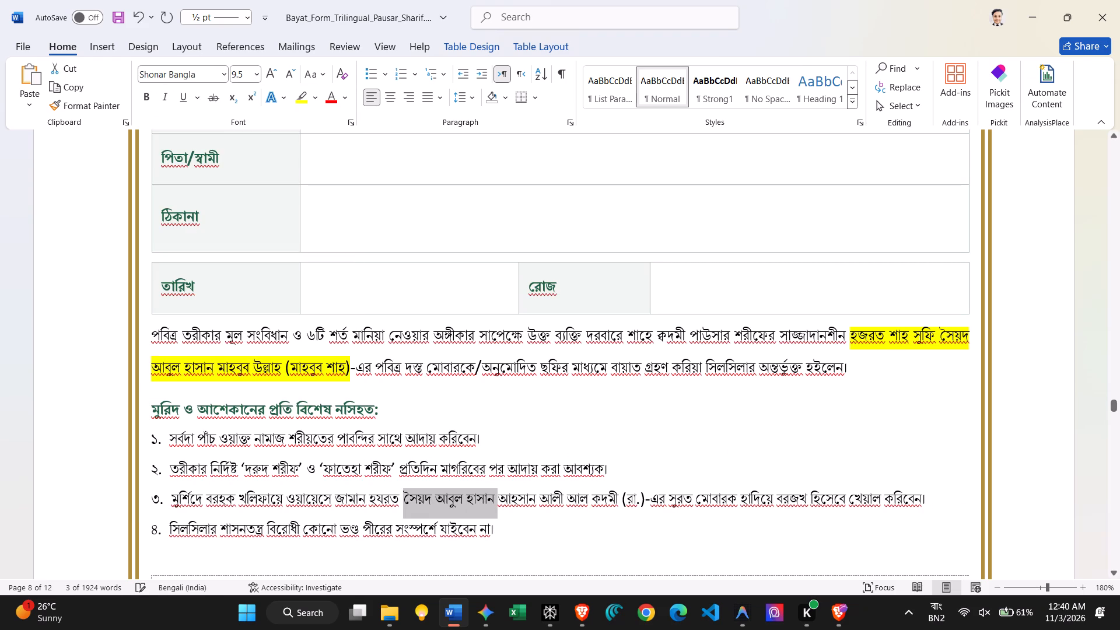
click(542, 505)
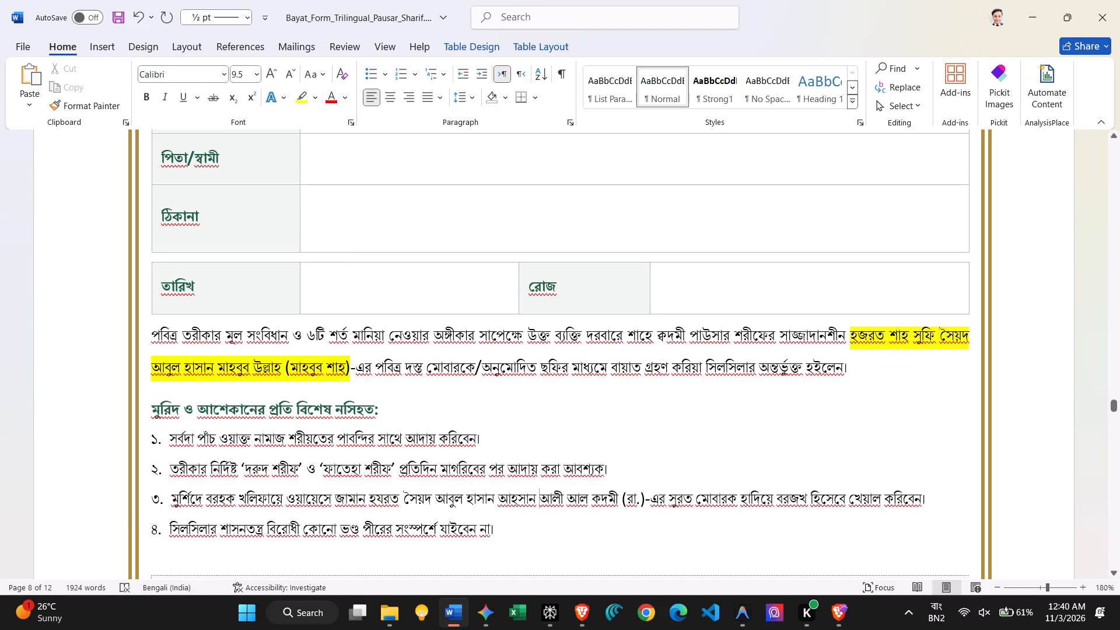
Replace কদমী with ক্বদমী, copied from the declaration paragraph, after আলী আল in item ৩ of the certificate's বিশেষ নসিহত list.
scroll(542, 505, down, 1)
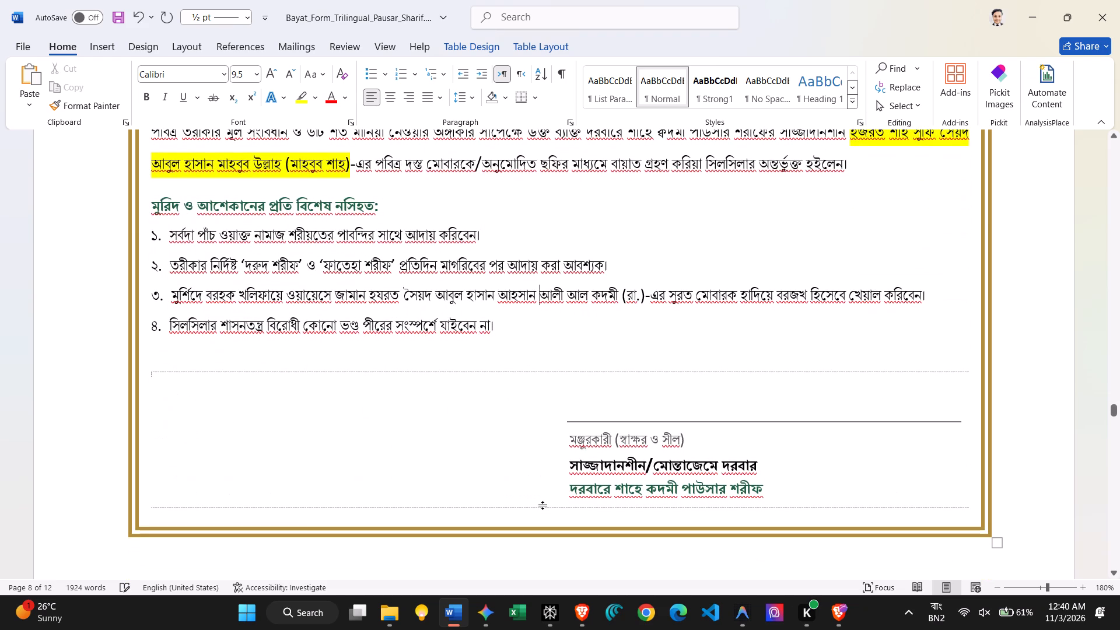
click(601, 305)
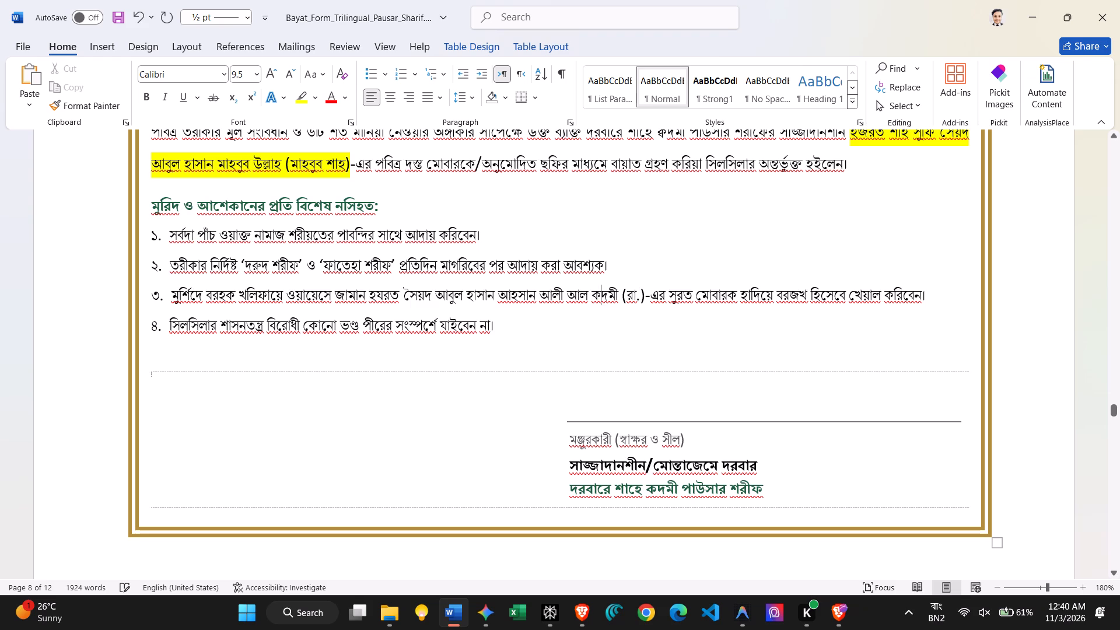
scroll(437, 276, up, 1)
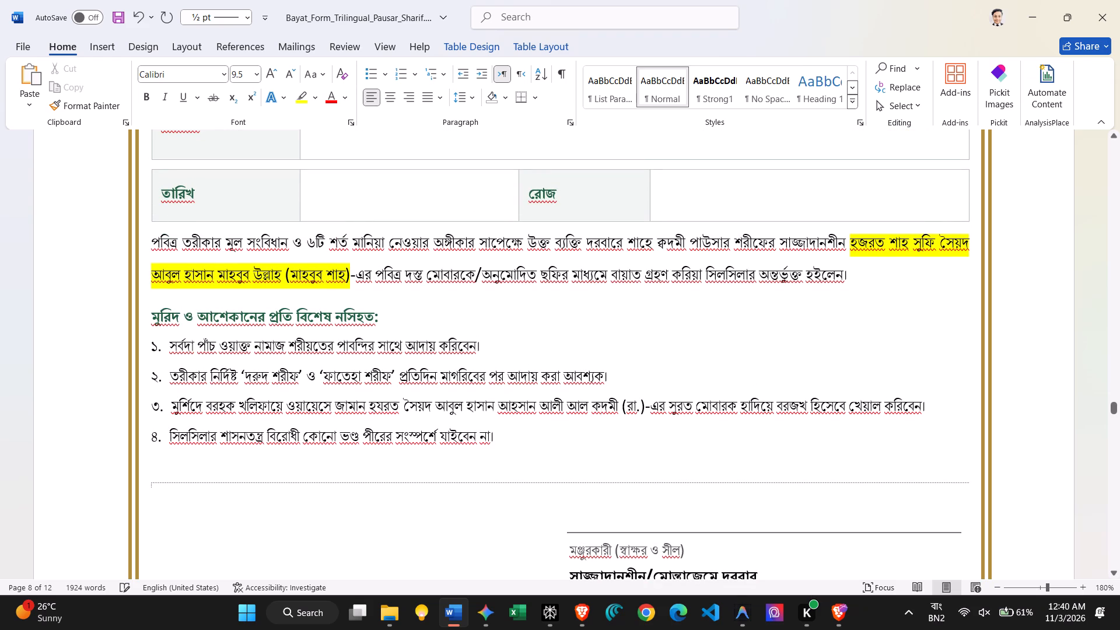
drag(687, 242, 658, 242)
key(ctrl+c)
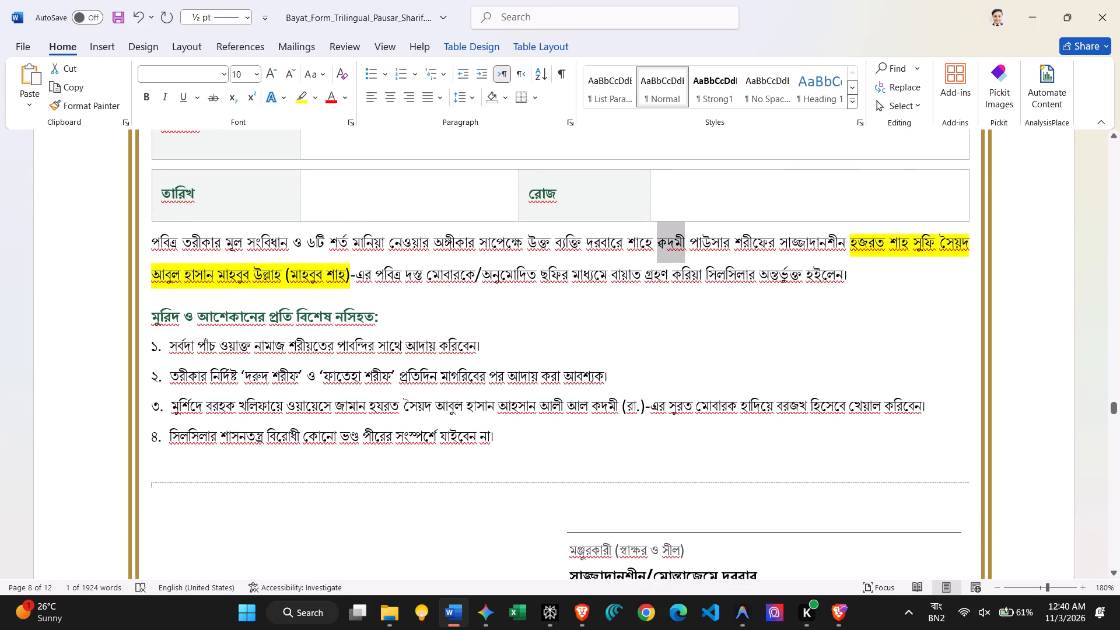
drag(618, 408, 590, 408)
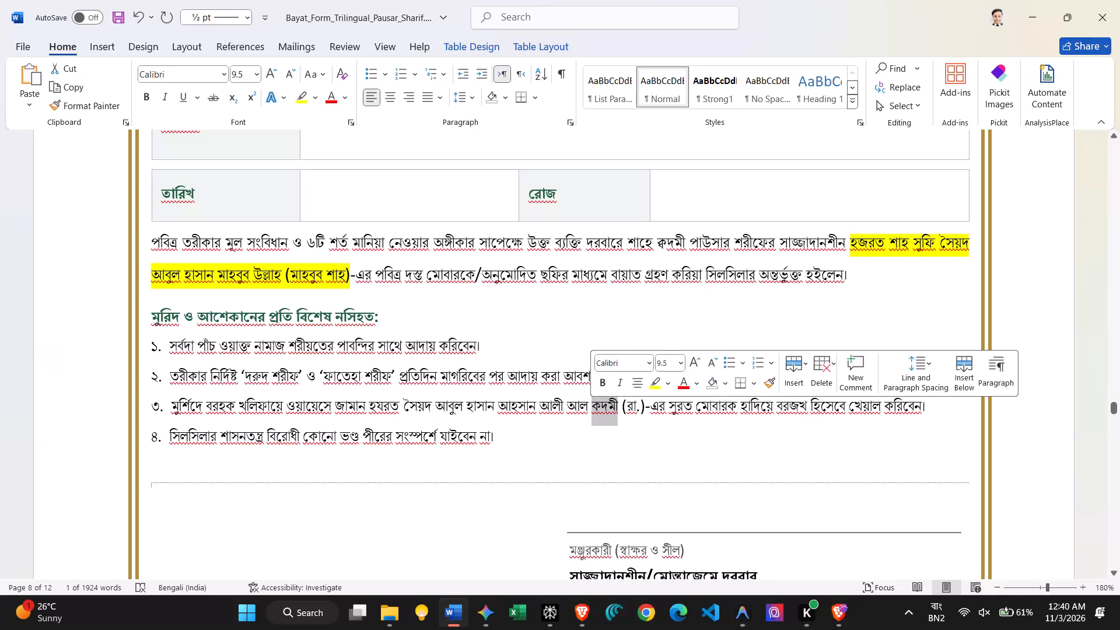
key(ctrl+v)
Correct কদমী to ক্বদমী in the green দরবারে শাহে line beneath the certificate's signature block.
scroll(590, 408, down, 1)
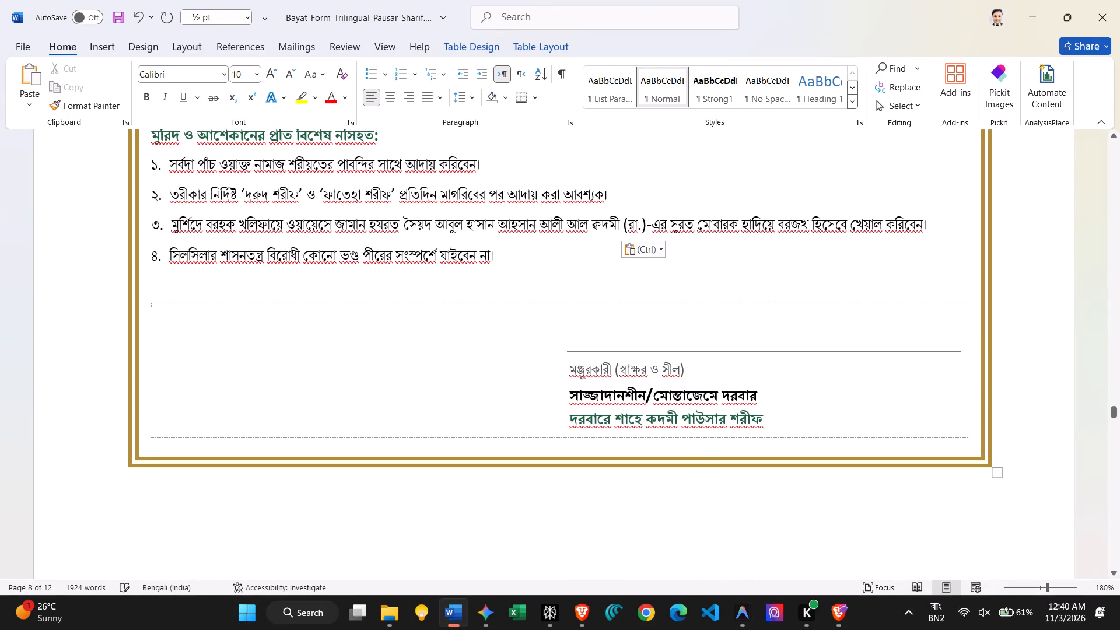
click(654, 424)
key(BackSpace)
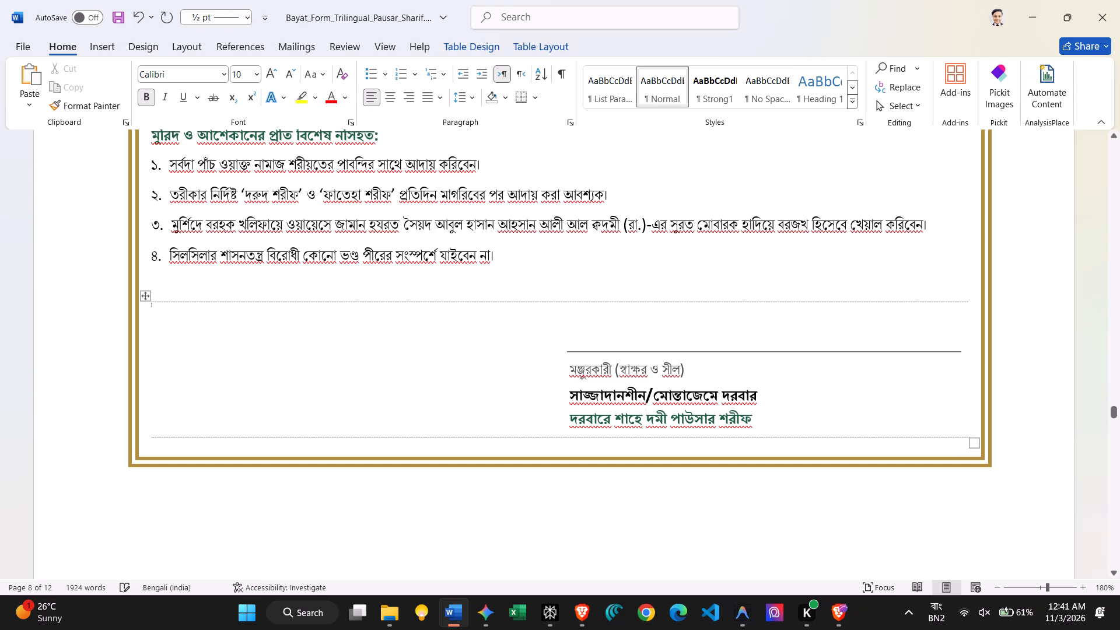
text(ক্ব)
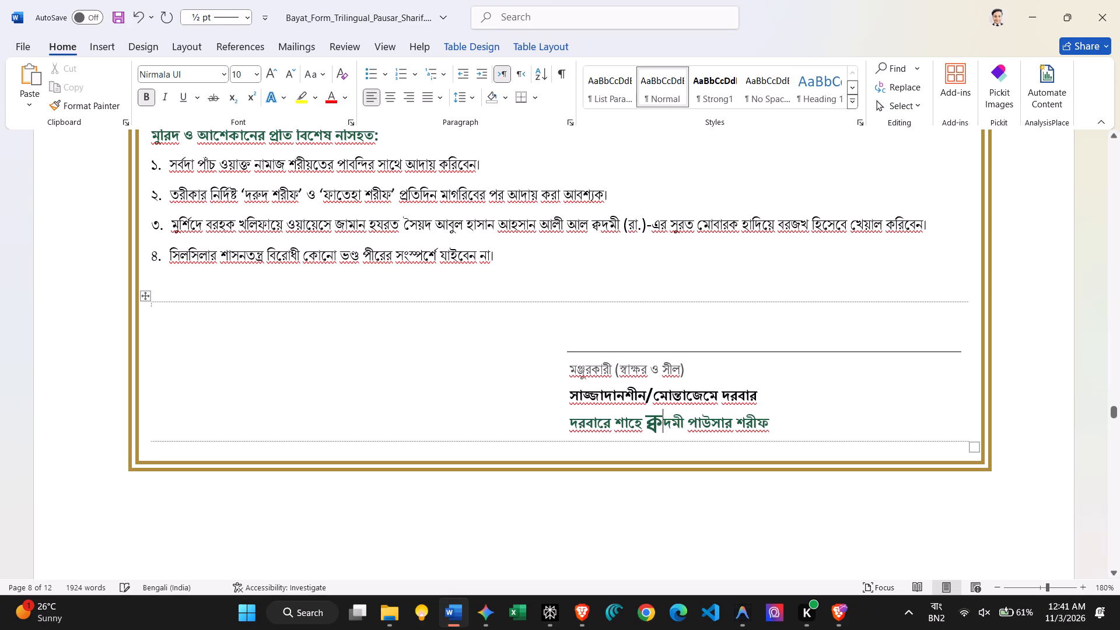
Set the letters ক্ব in the signature block's দরবারে শাহে line to the Shonar Bangla font.
drag(658, 423, 647, 423)
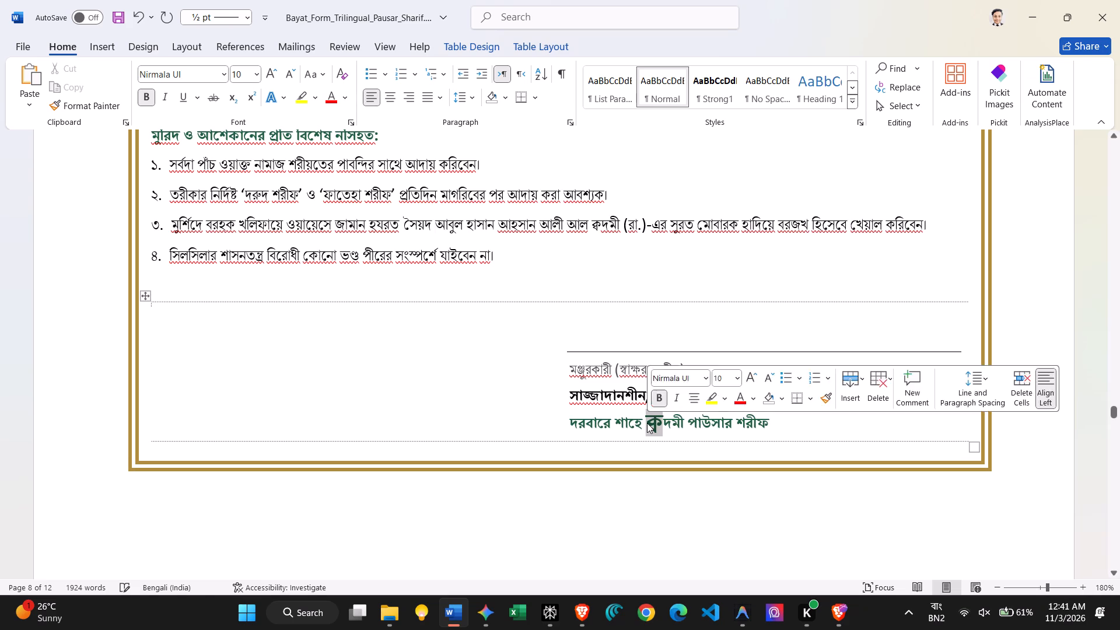
click(222, 74)
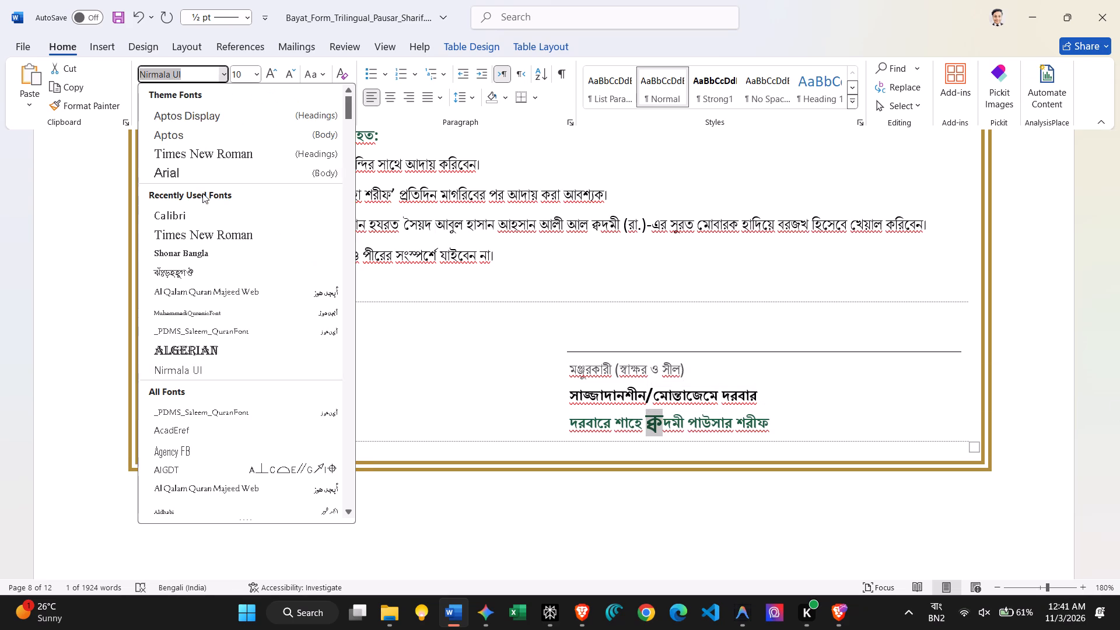
click(202, 217)
Examine the header and title block on the first page of the Arabic form.
scroll(421, 351, down, 2)
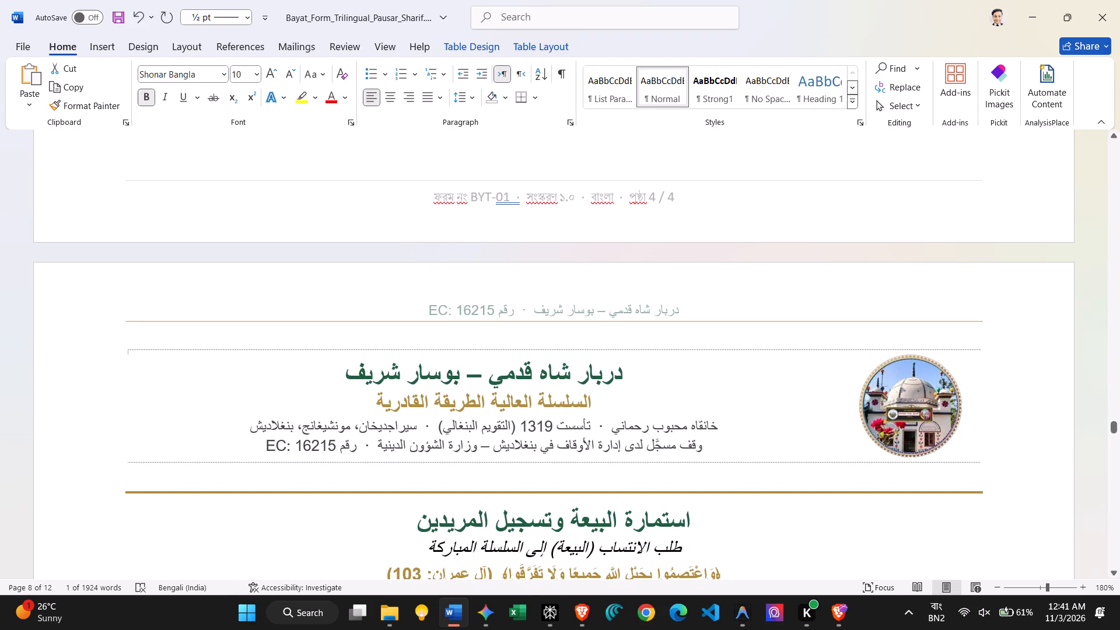
ctrl+scroll(468, 445, up, 5)
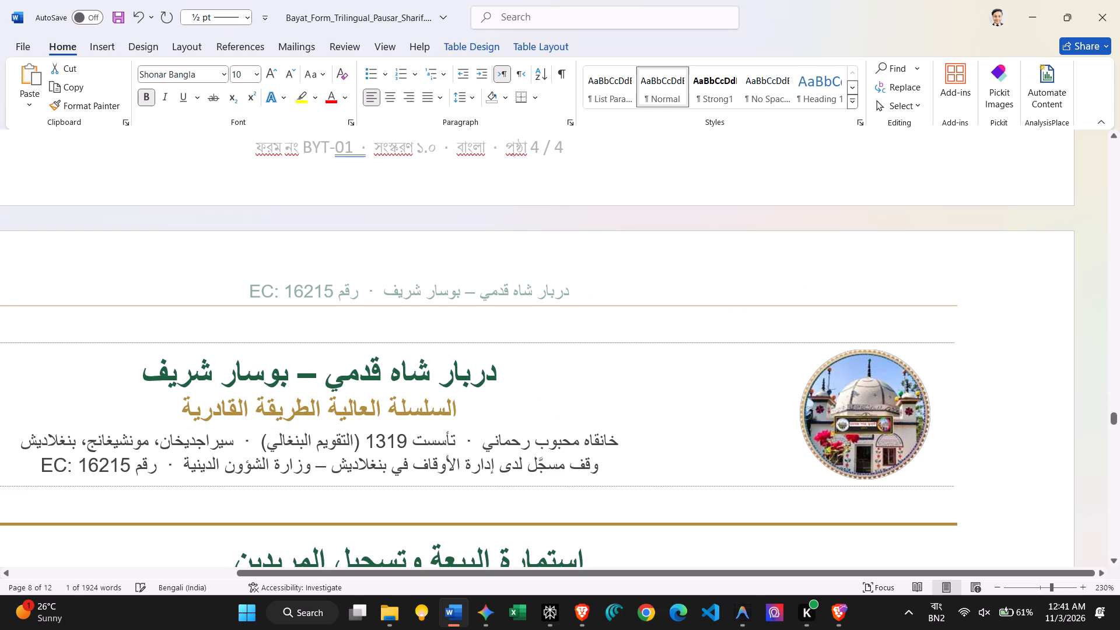
ctrl+scroll(320, 463, down, 1)
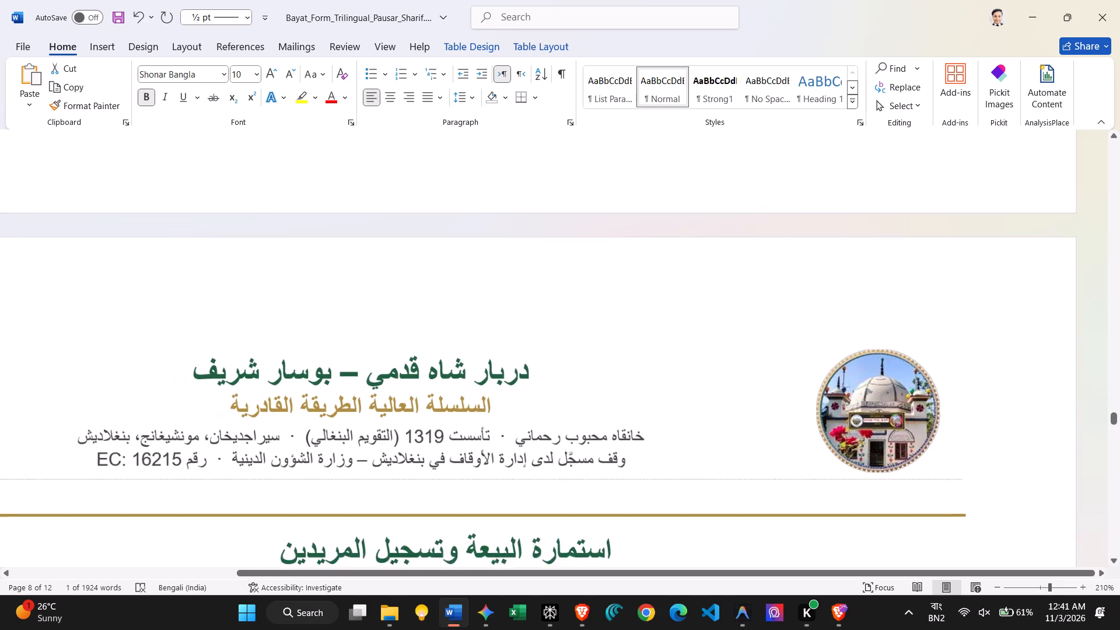
ctrl+scroll(320, 463, down, 3)
scroll(320, 463, down, 1)
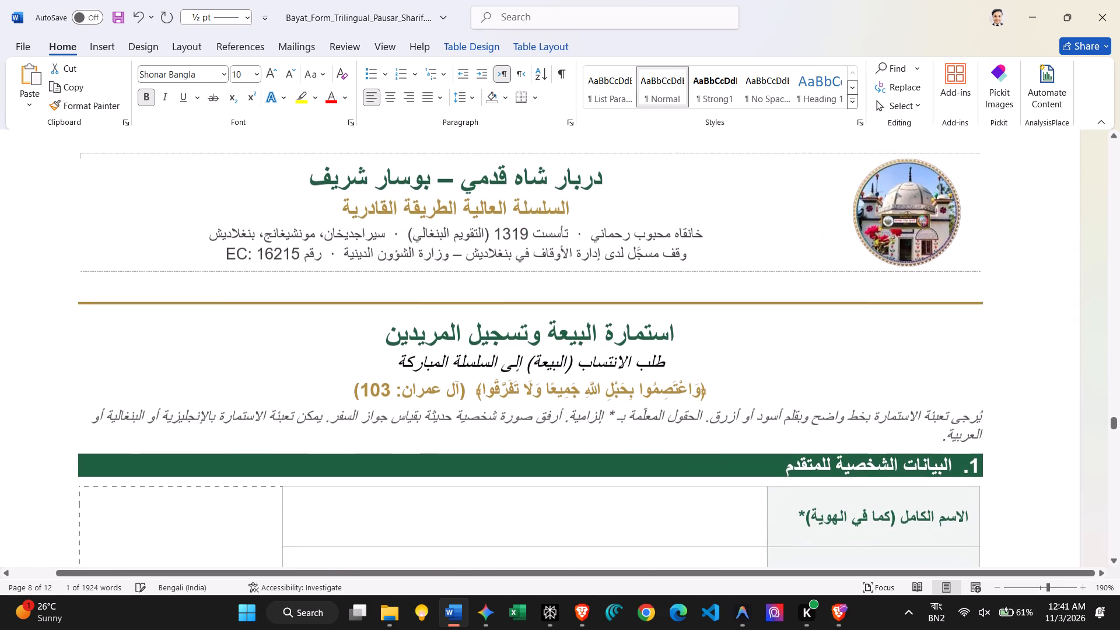
ctrl+scroll(320, 463, up, 5)
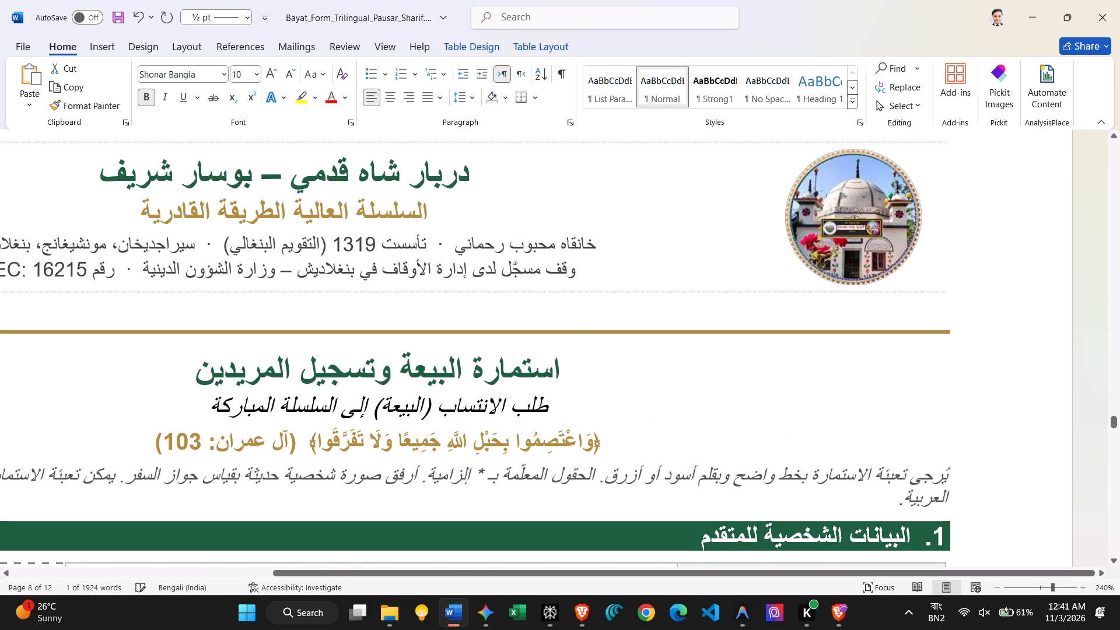
scroll(392, 306, right, 1)
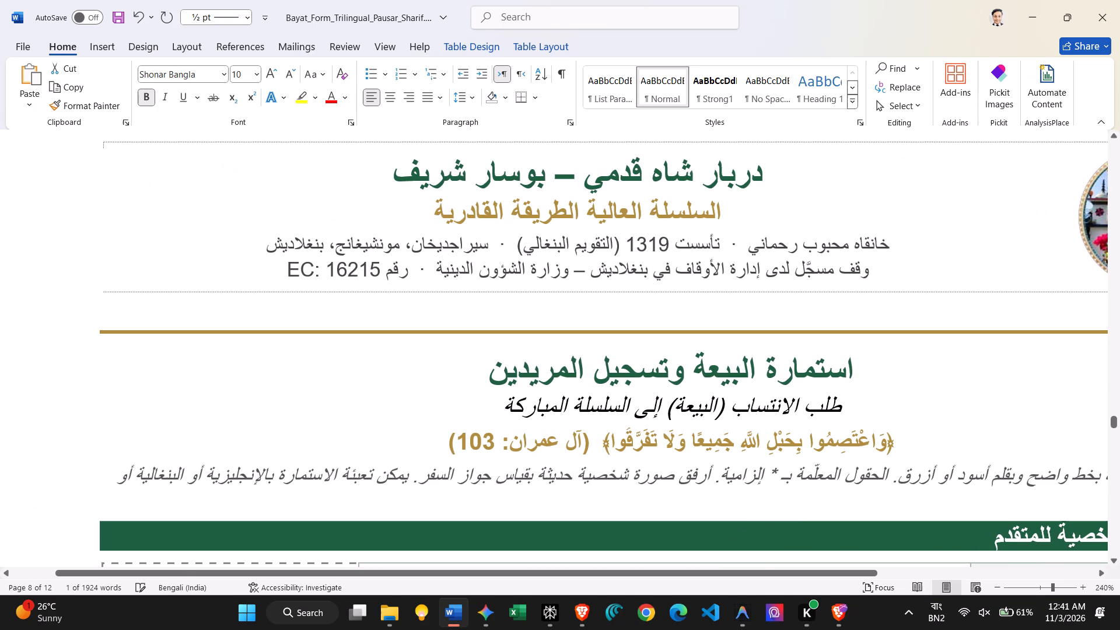
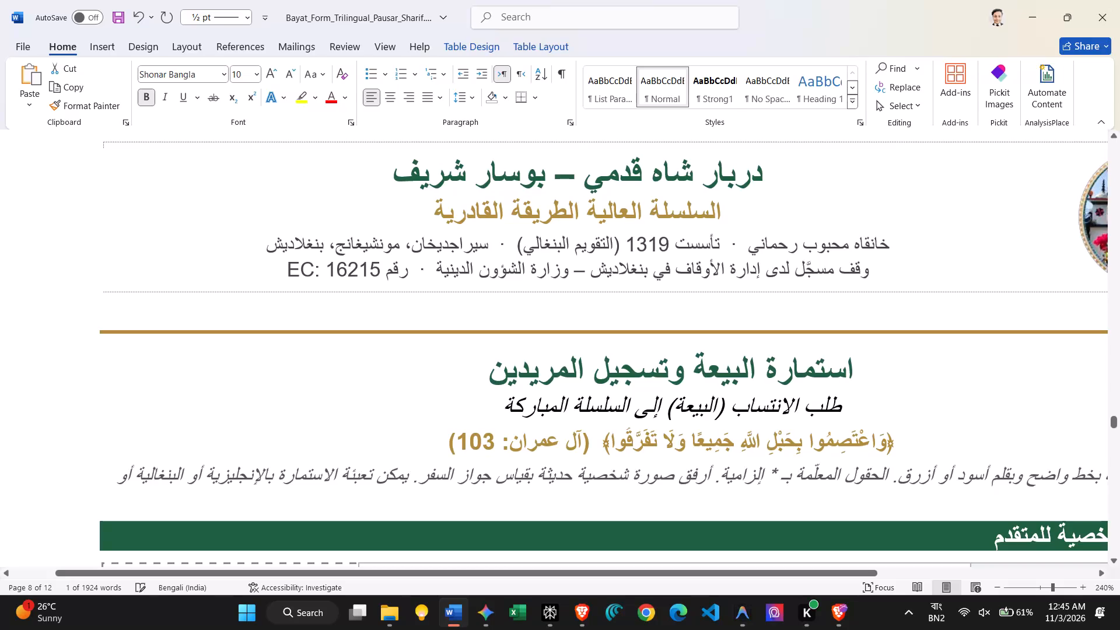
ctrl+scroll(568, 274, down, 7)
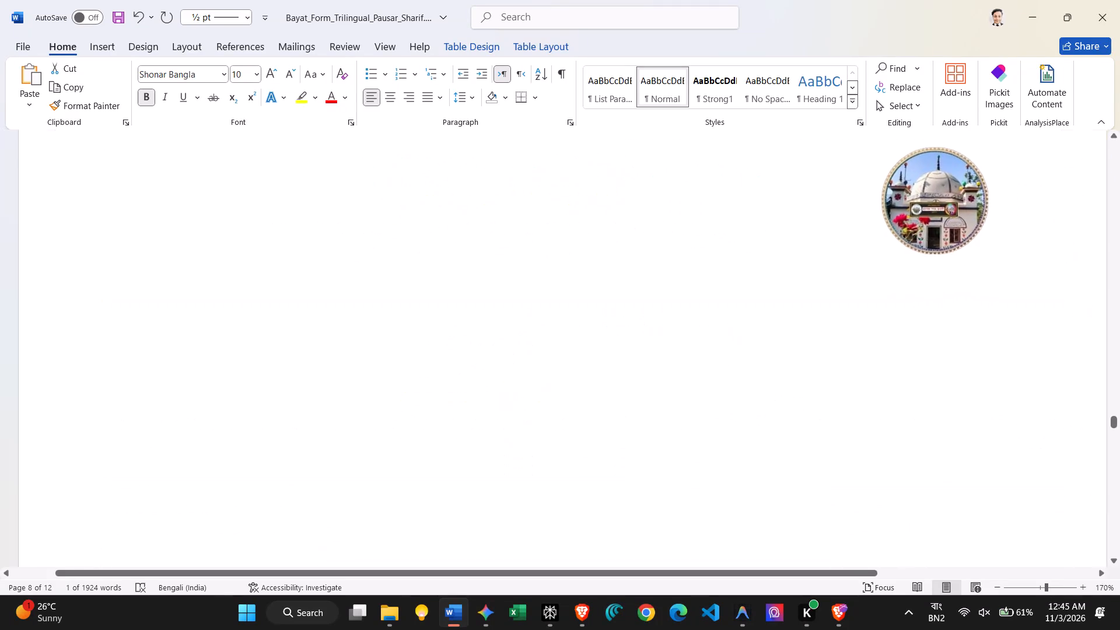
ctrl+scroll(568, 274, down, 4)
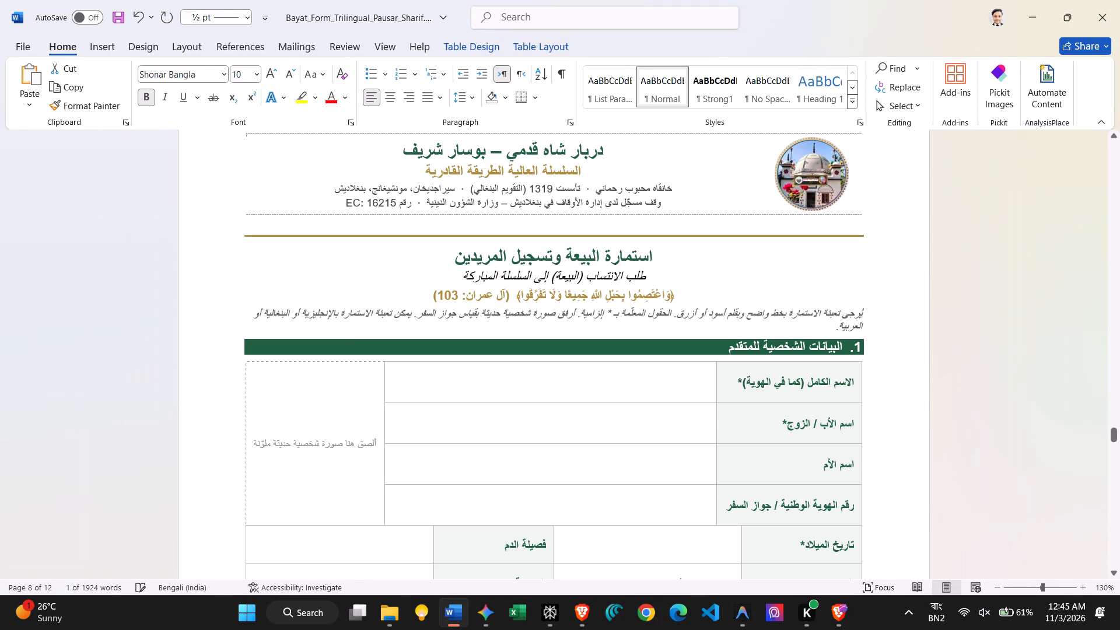
In File Explorer, duplicate Bayat_Form_Trilingual_Pausar_Sharif.docx within the Downloads folder.
click(387, 605)
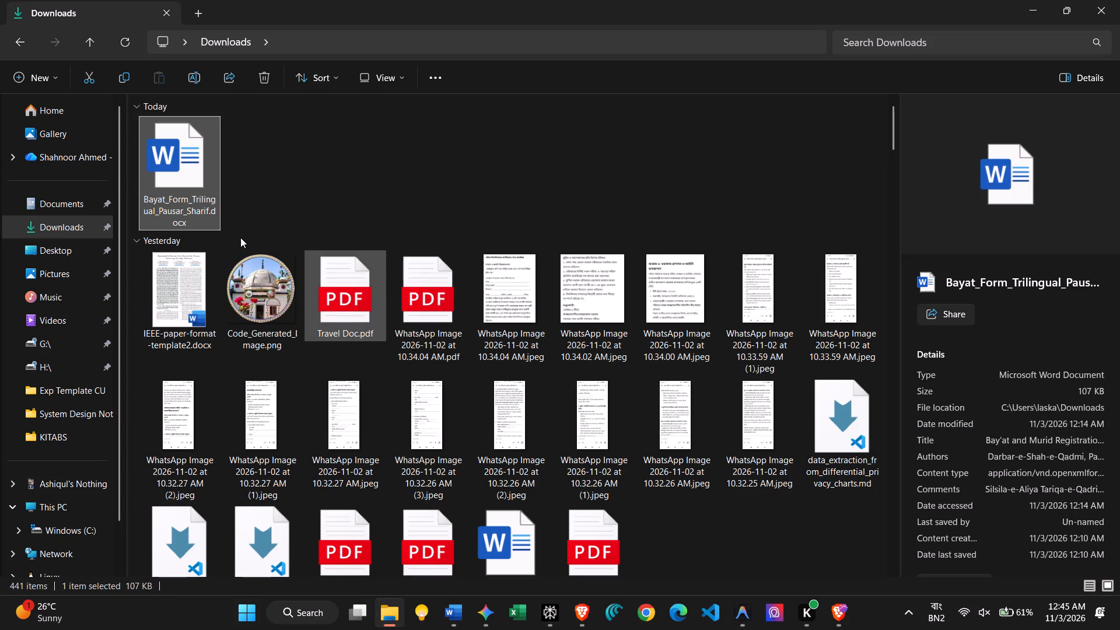
right_click(156, 179)
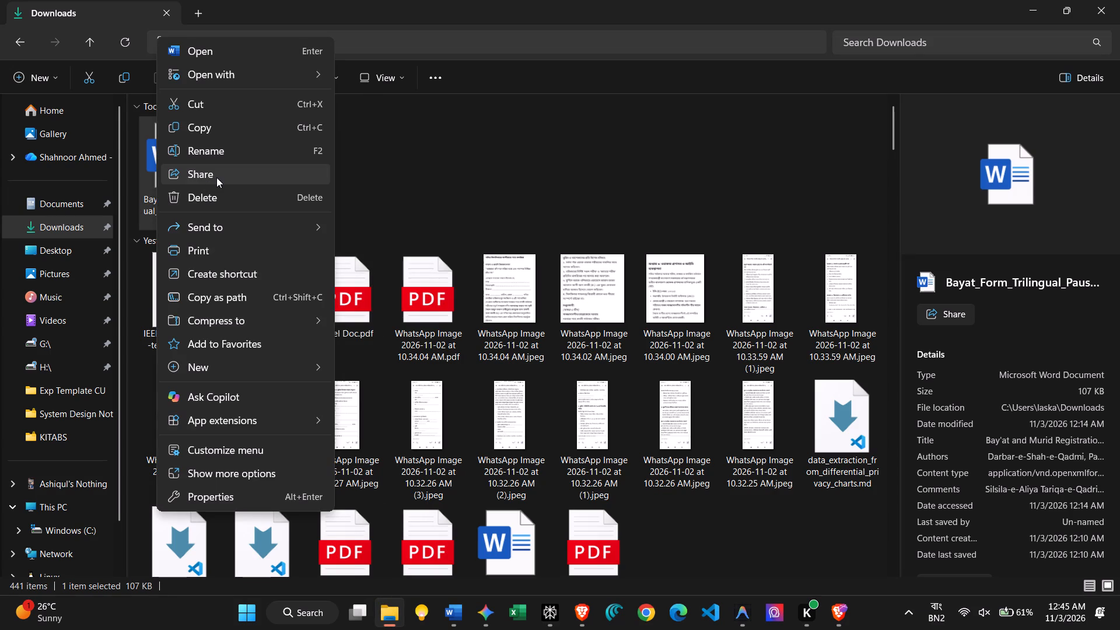
click(232, 123)
click(381, 189)
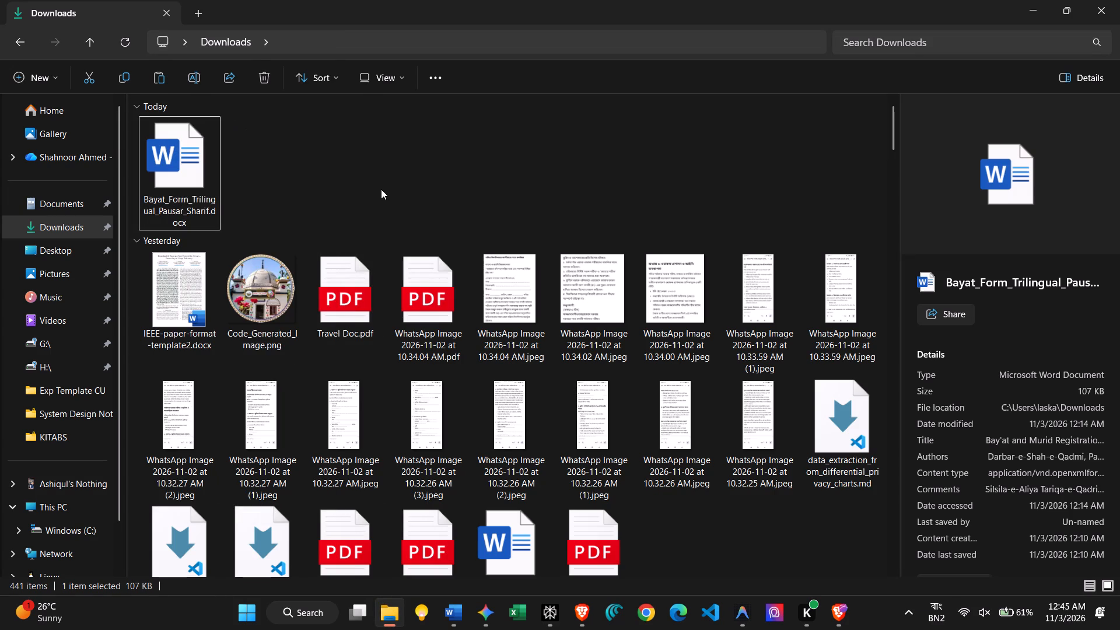
key(ctrl+v)
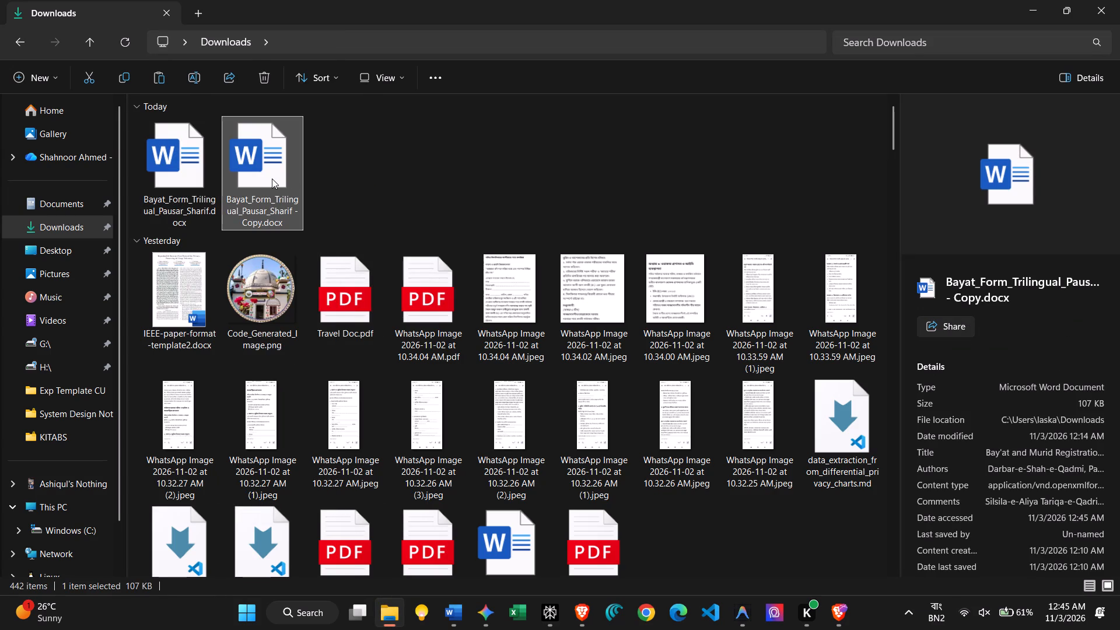
Open the duplicated form in Word and arrange it side by side with the document being edited.
double_click(272, 178)
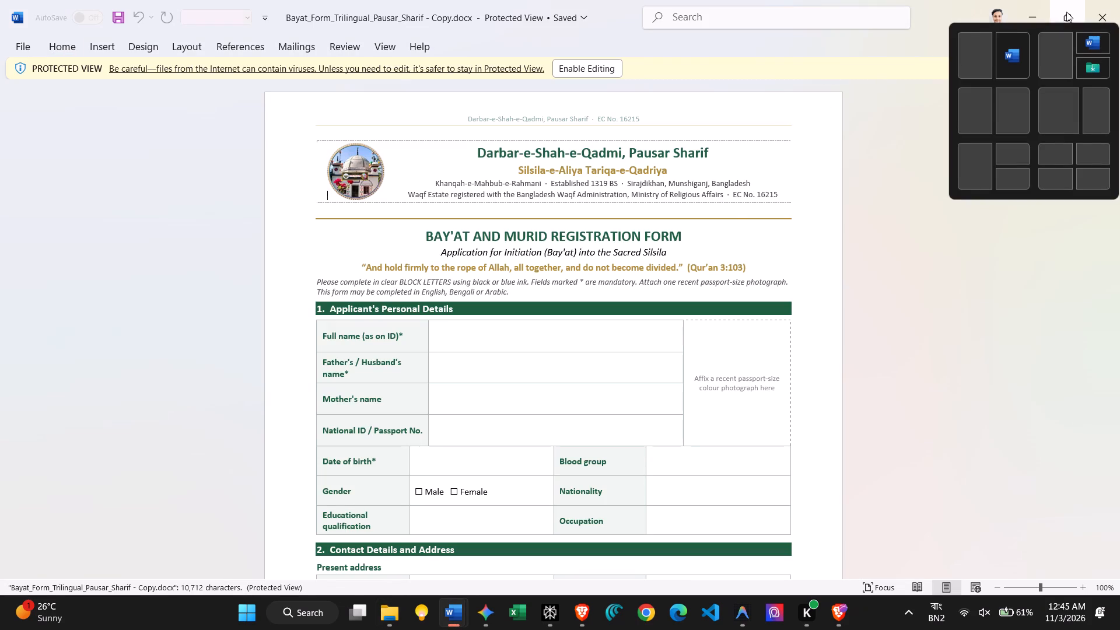
click(979, 57)
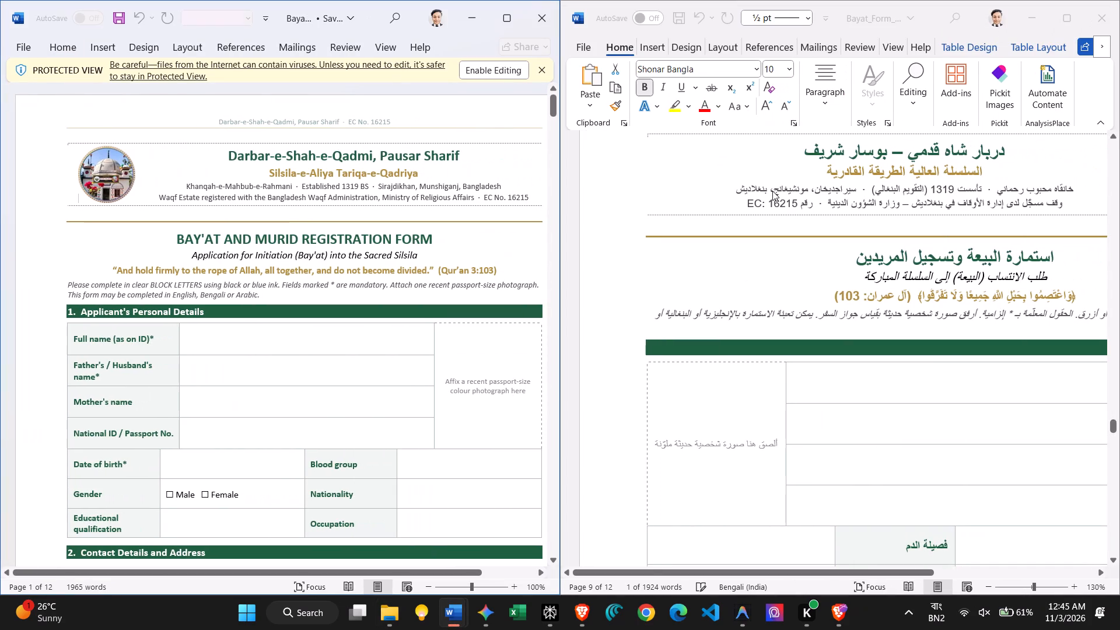
Change القادرية to القادمية in the gold السلسلة العالية الطريقة line of the Arabic form's first-page header.
scroll(772, 191, left, 1)
scroll(772, 191, up, 1)
ctrl+scroll(772, 191, up, 2)
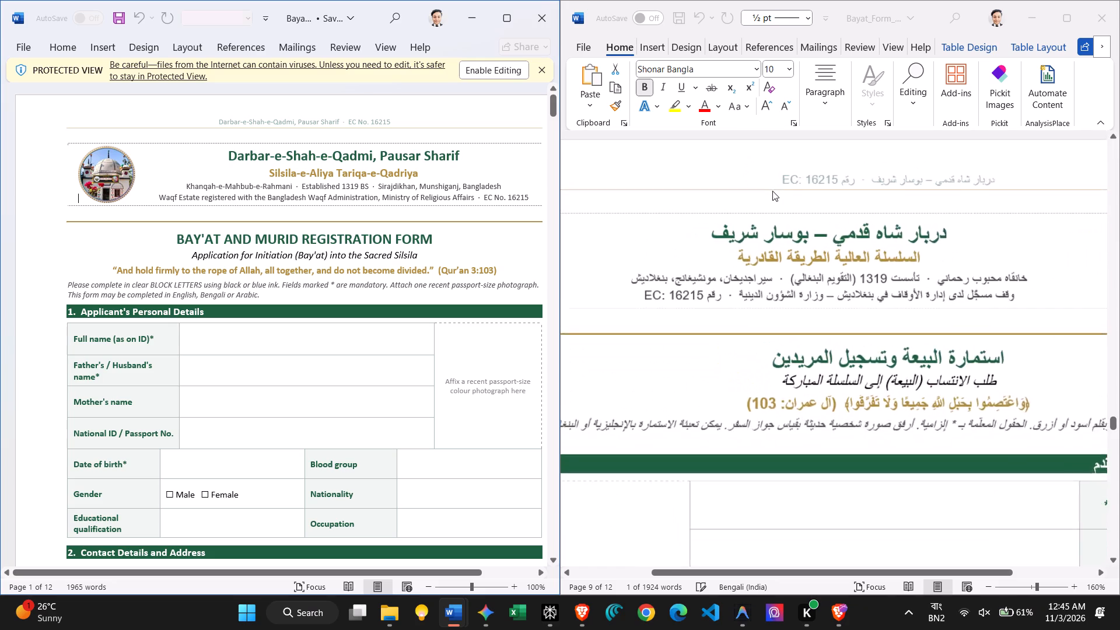
ctrl+scroll(772, 191, up, 2)
scroll(720, 251, right, 1)
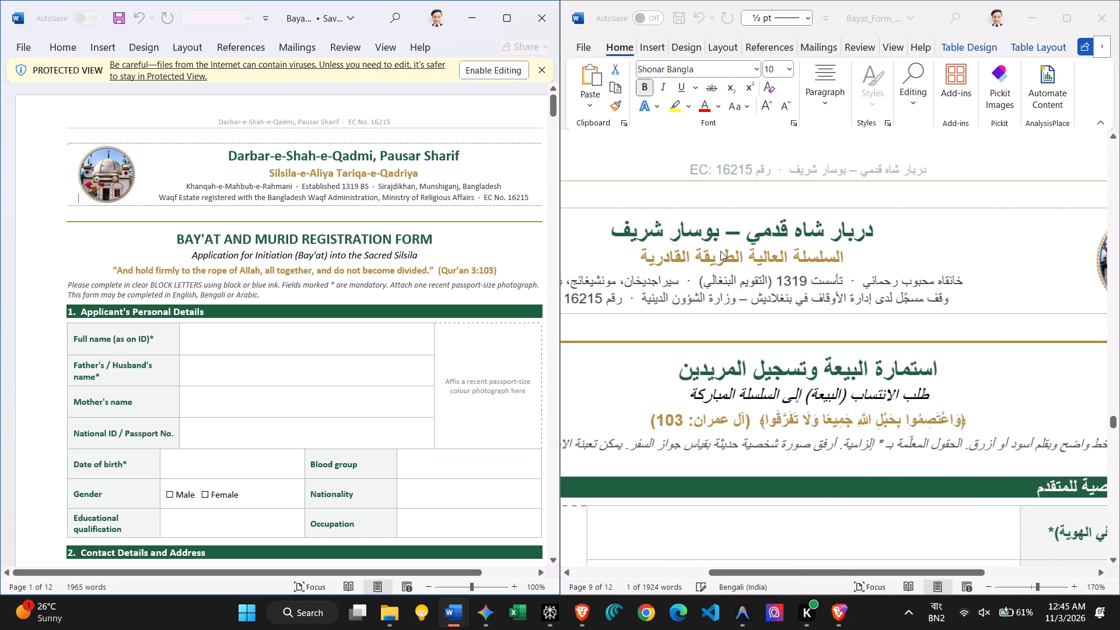
click(653, 260)
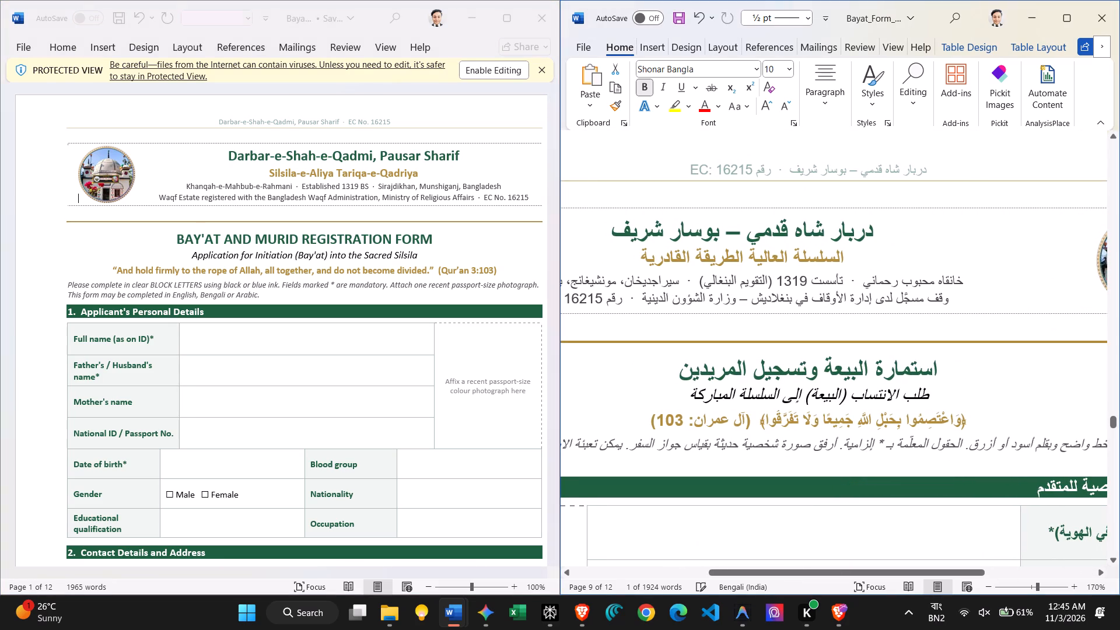
click(656, 262)
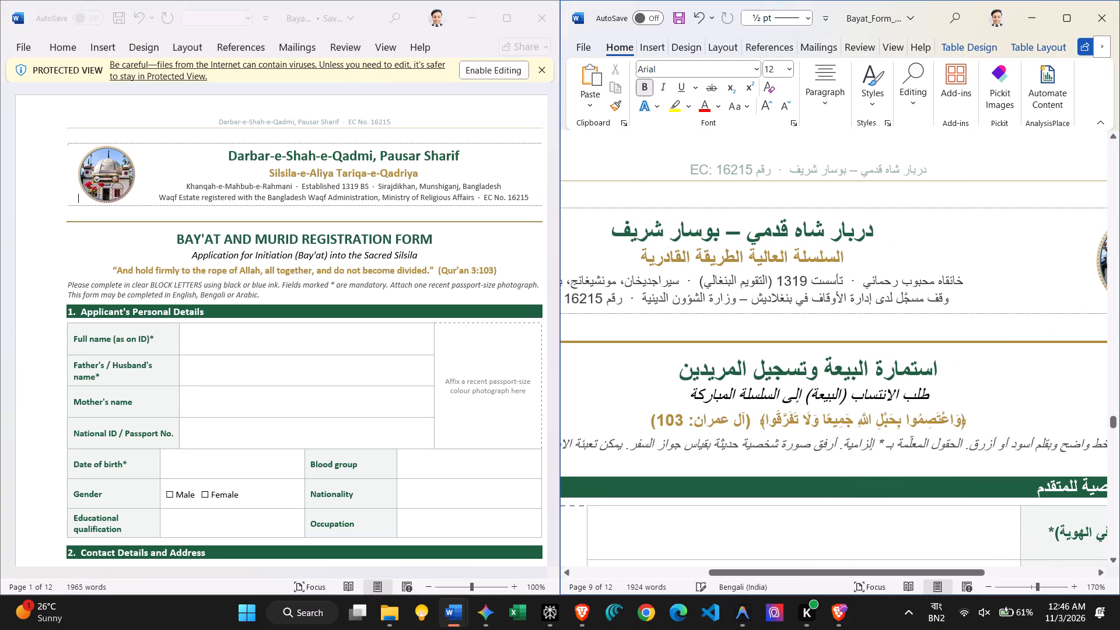
key(BackSpace)
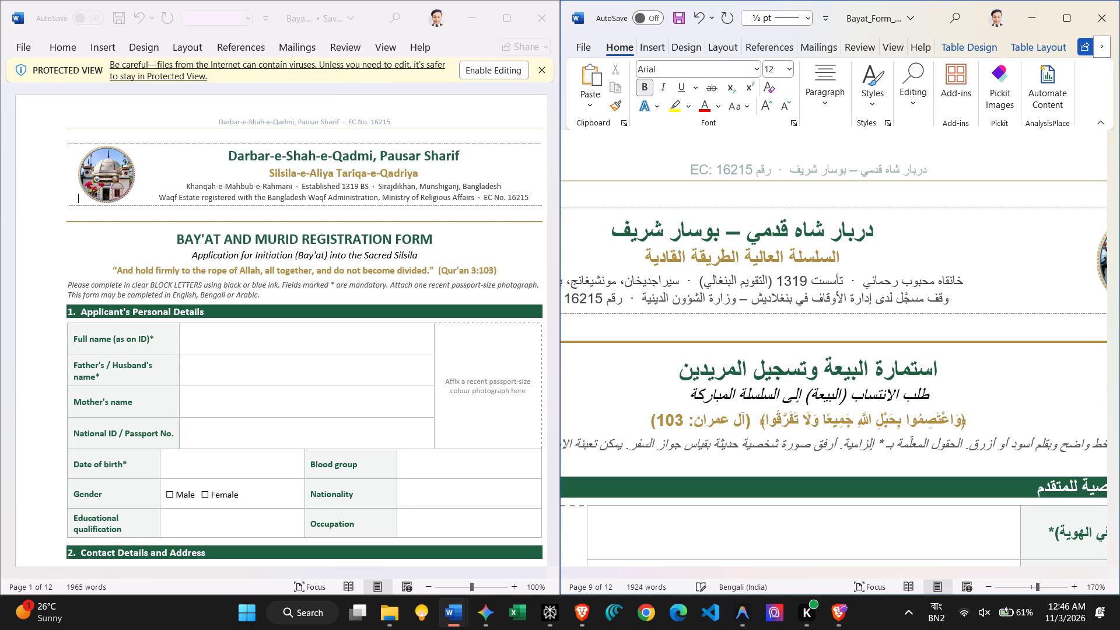
key(super+space)
key(super+space)
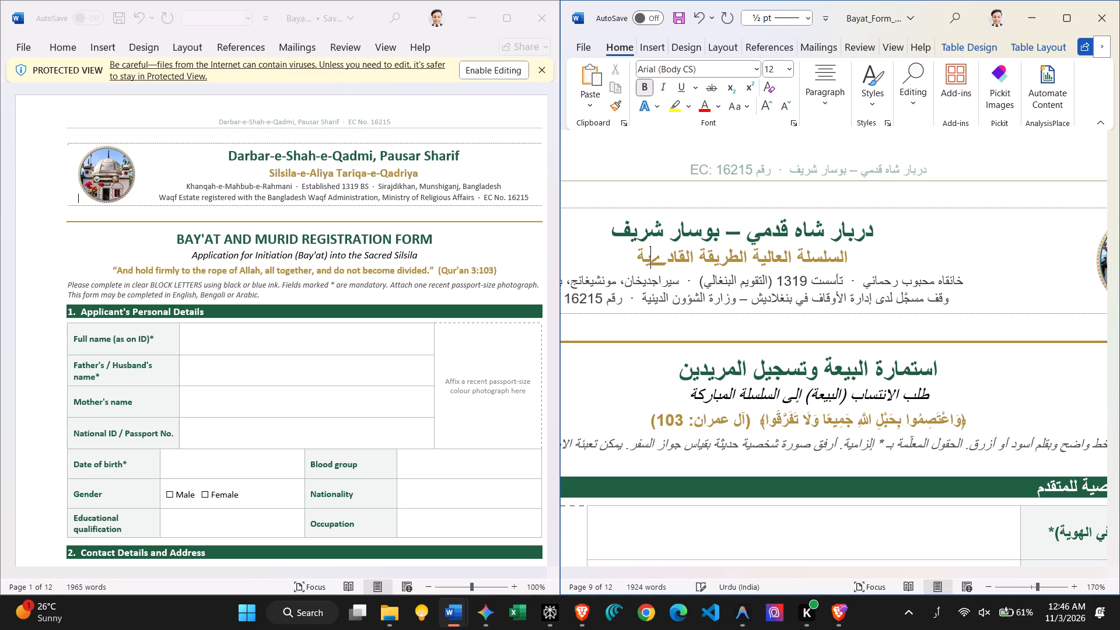
key(BackSpace)
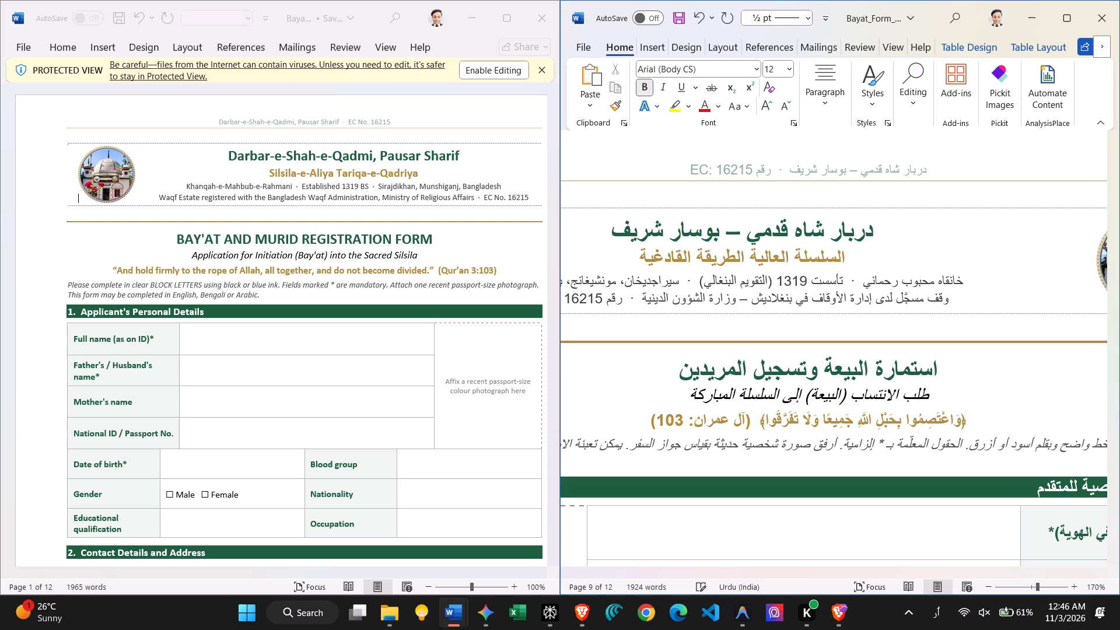
key(BackSpace)
key(BackSpace)
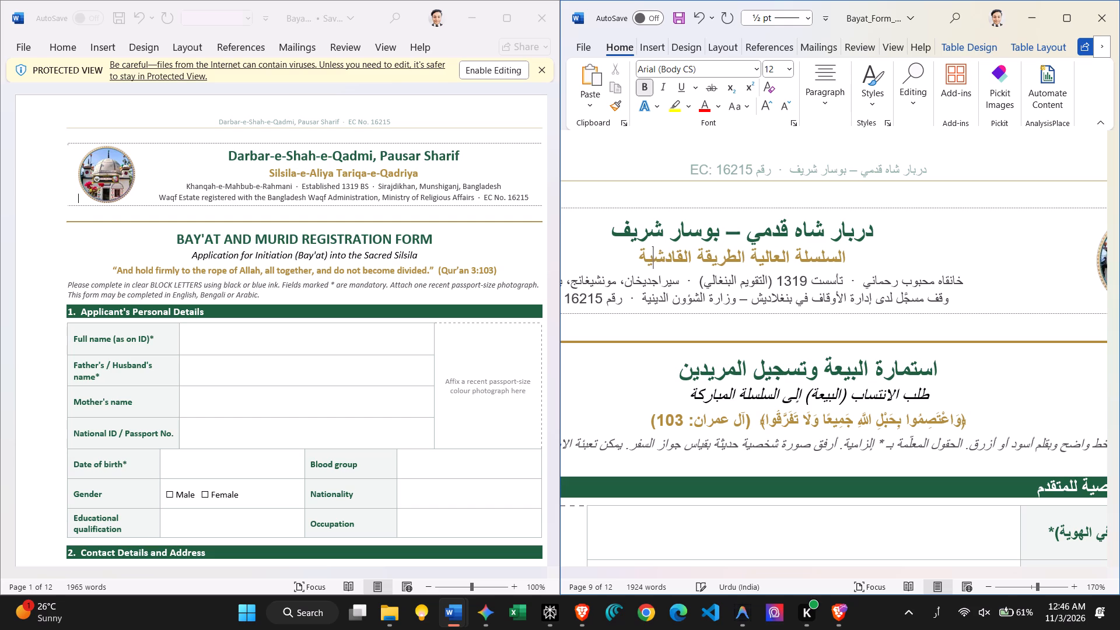
key(BackSpace)
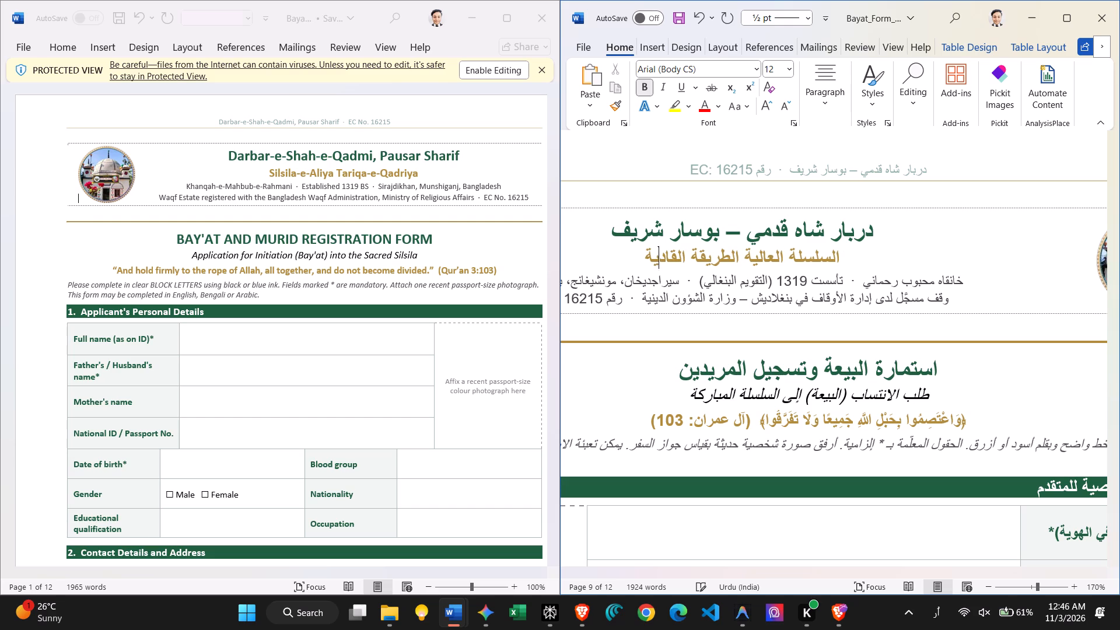
key(BackSpace)
key(BackSpace)
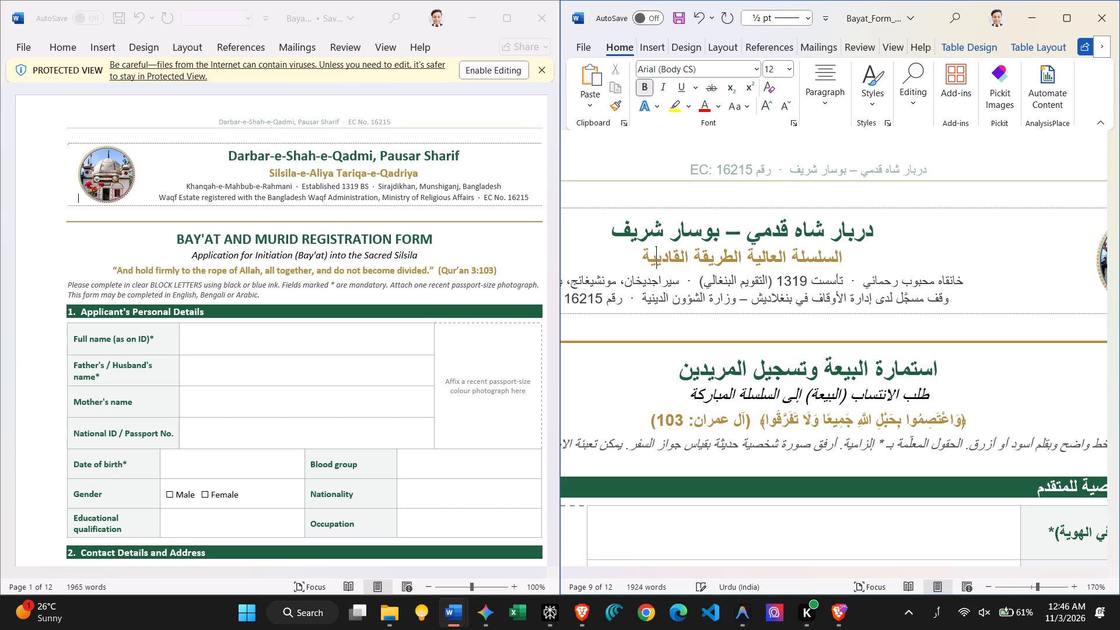
key(BackSpace)
key(BackSpace)
key(BackSpace)
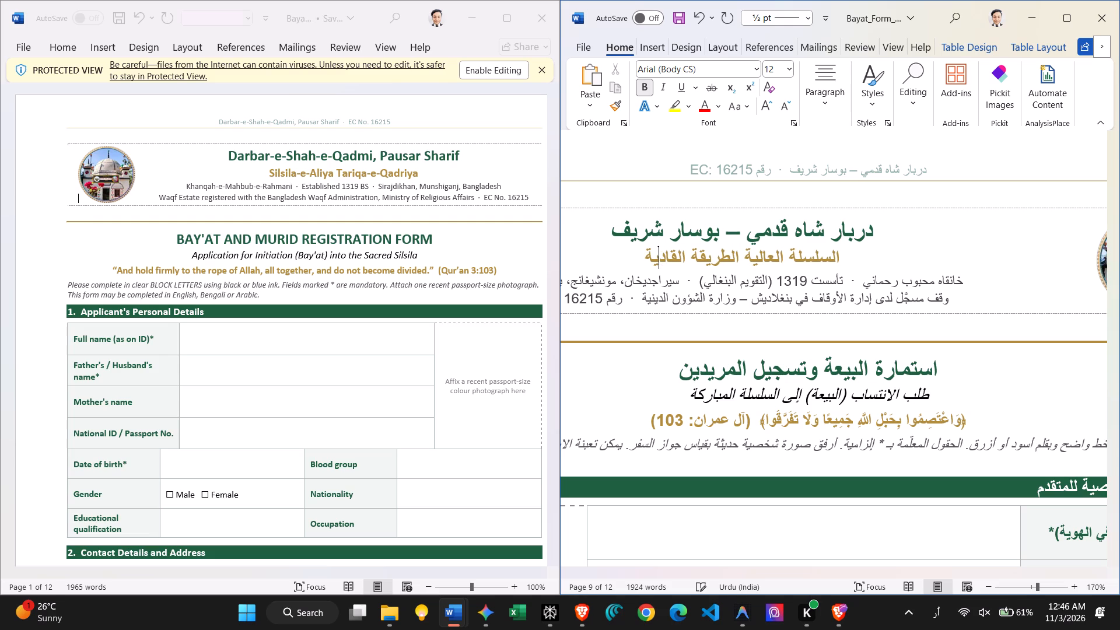
key(BackSpace)
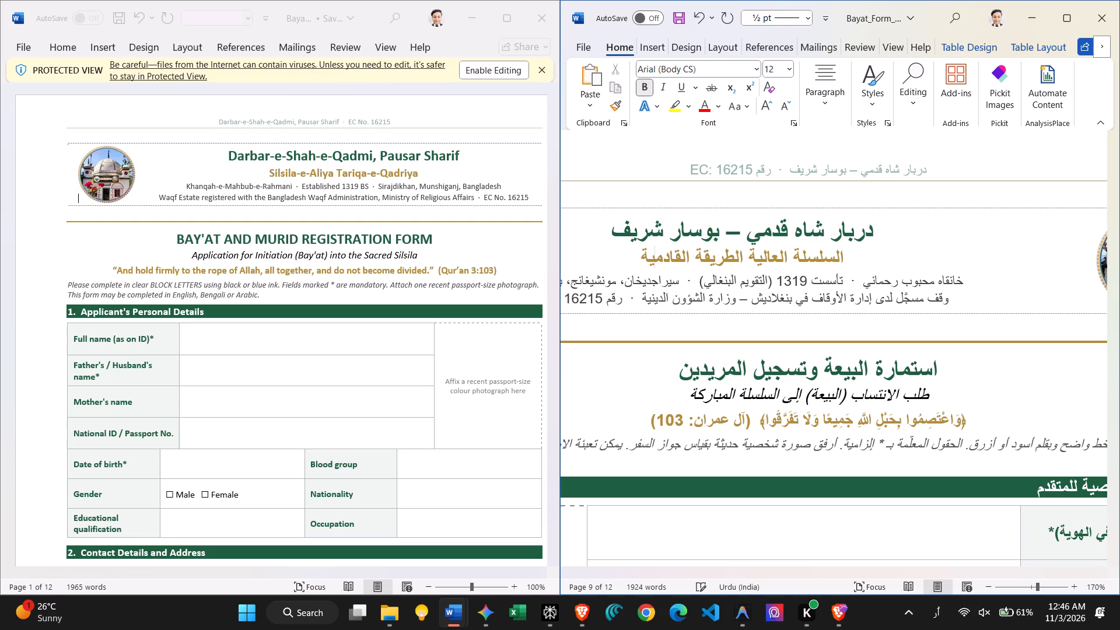
Change القادرية to القادمية after الطريقة in the spiritual pledge paragraph of the Arabic form's section 3.
scroll(830, 379, right, 1)
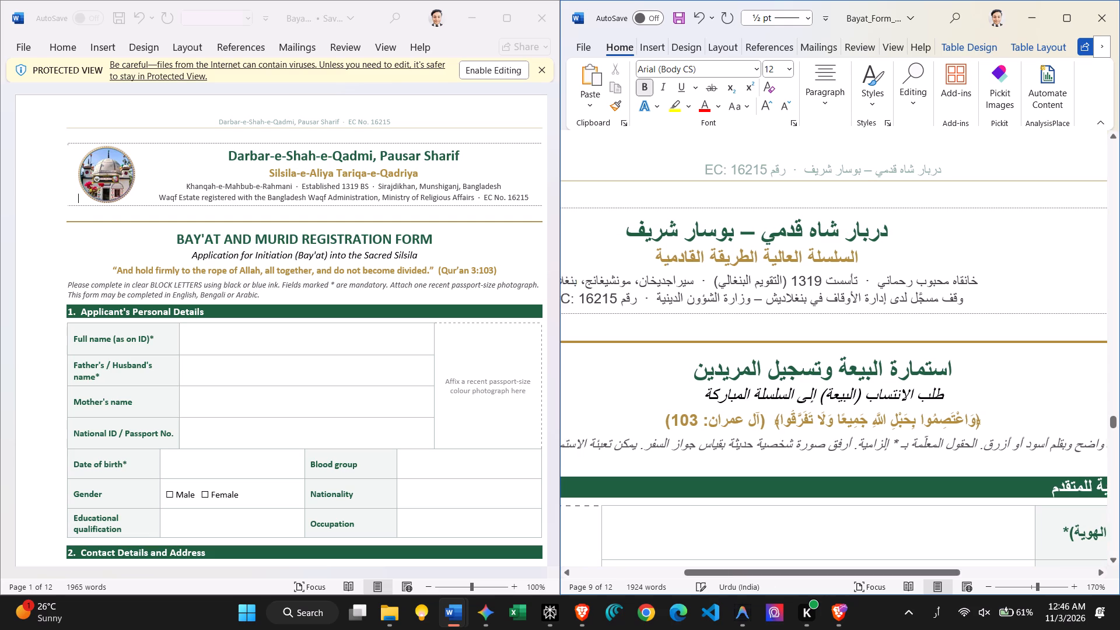
scroll(830, 379, right, 1)
scroll(830, 379, left, 1)
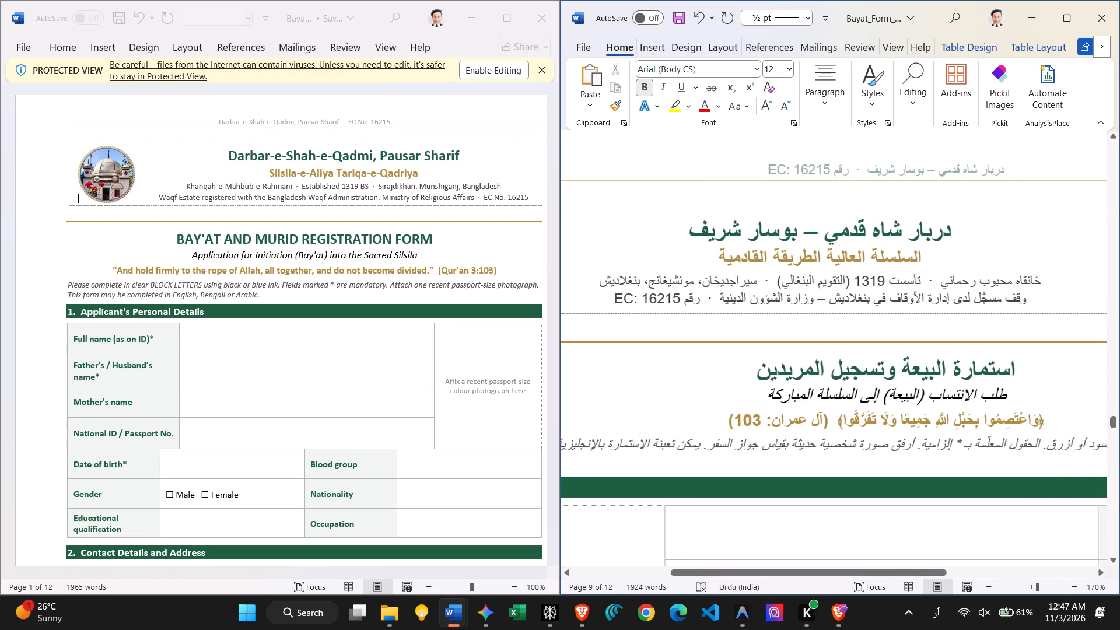
scroll(830, 379, left, 1)
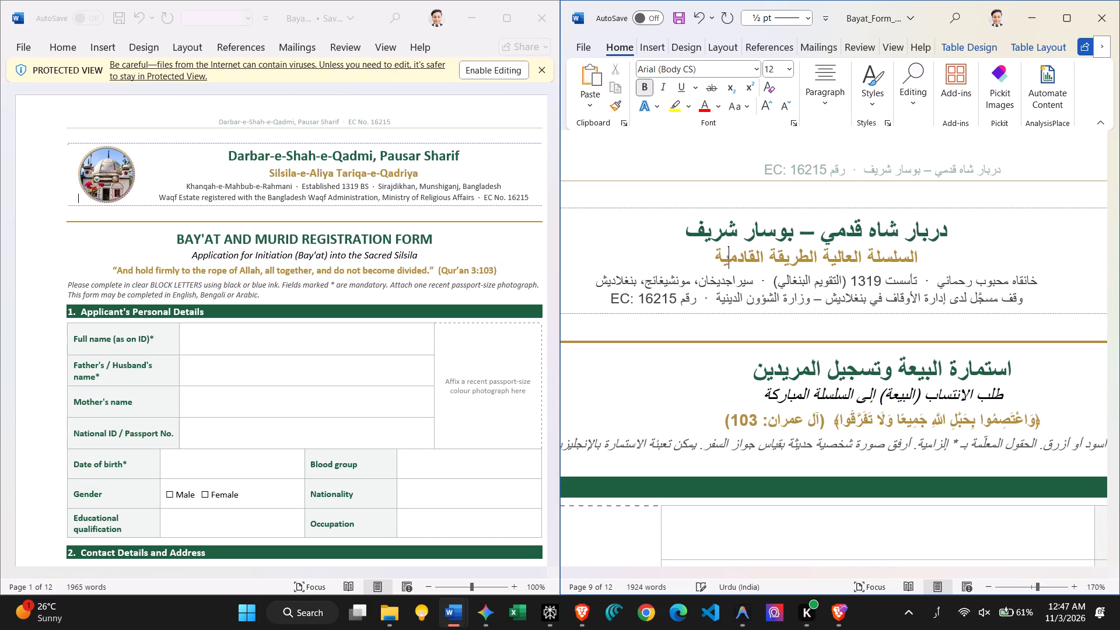
scroll(830, 379, down, 1)
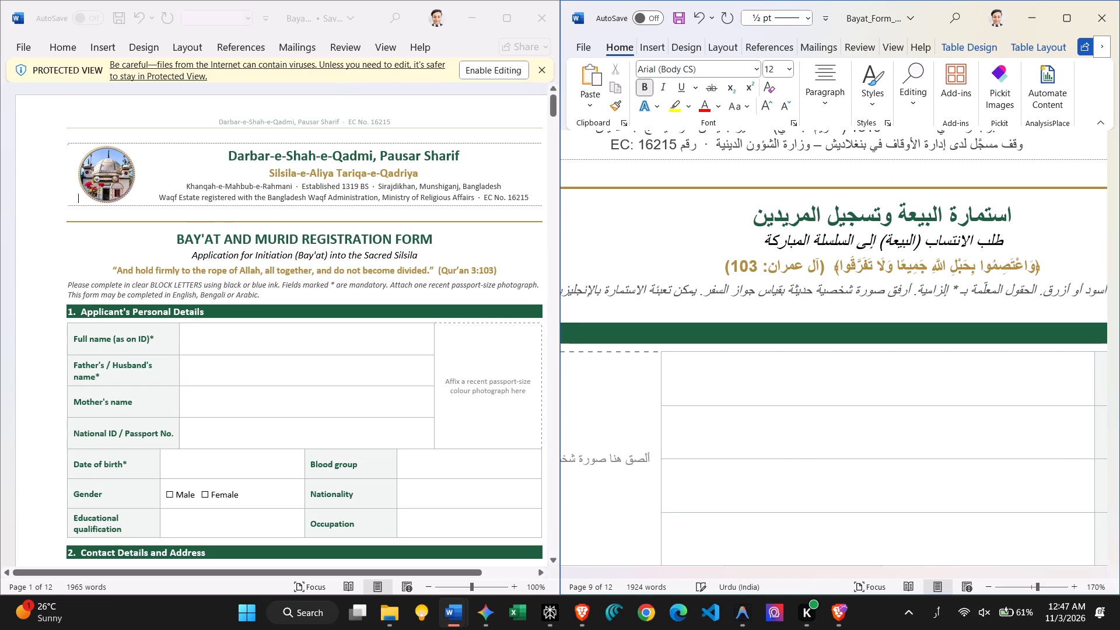
scroll(411, 423, down, 1)
scroll(411, 423, left, 1)
scroll(411, 423, down, 1)
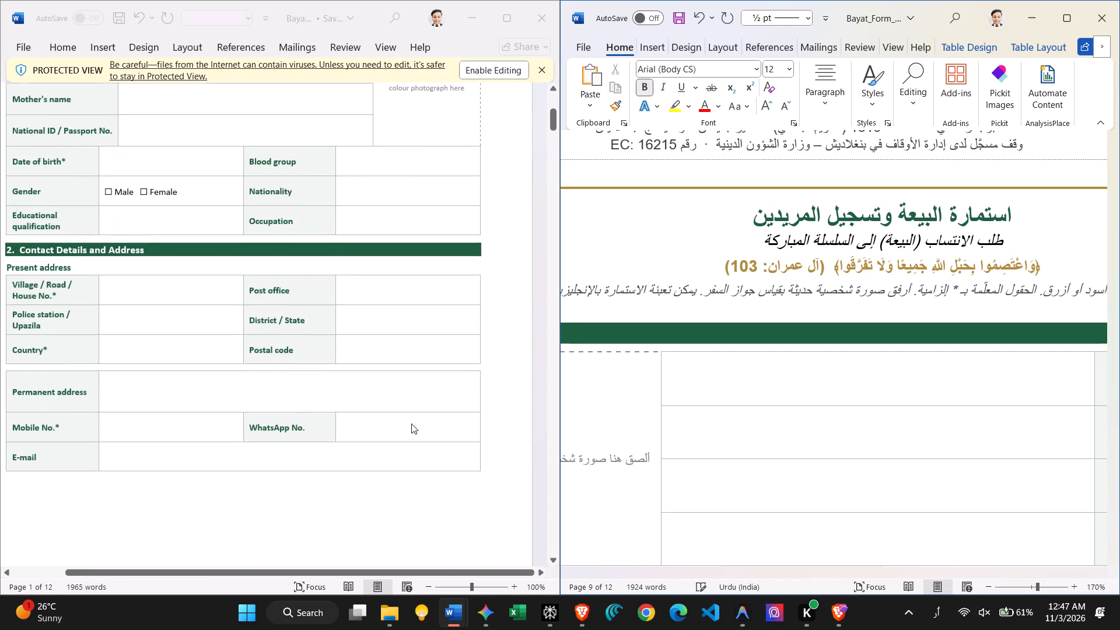
scroll(411, 423, down, 4)
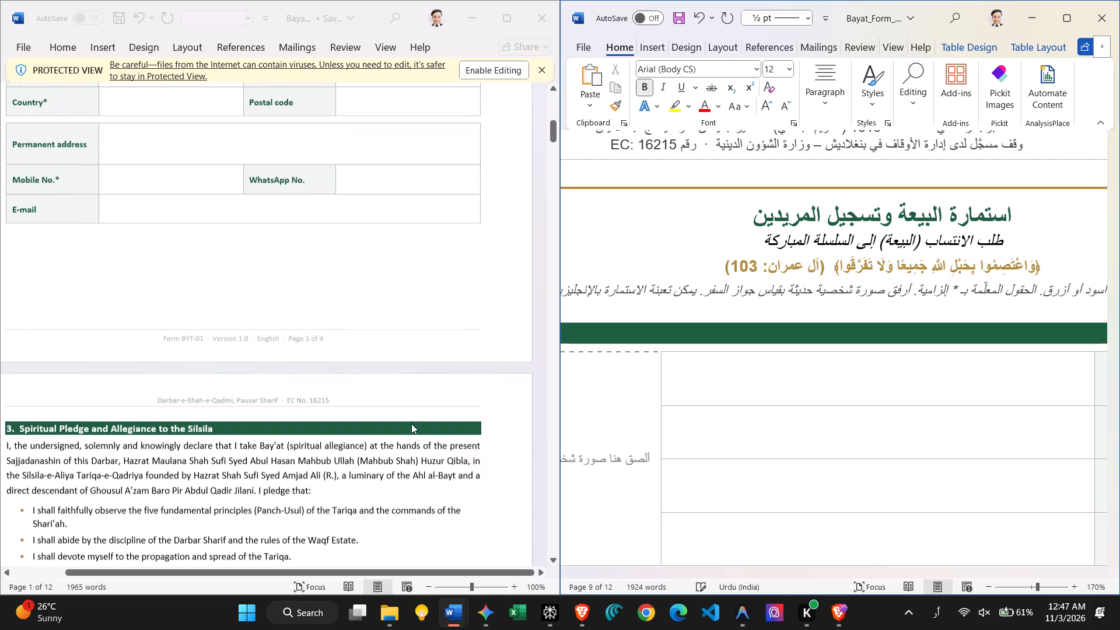
scroll(411, 423, down, 1)
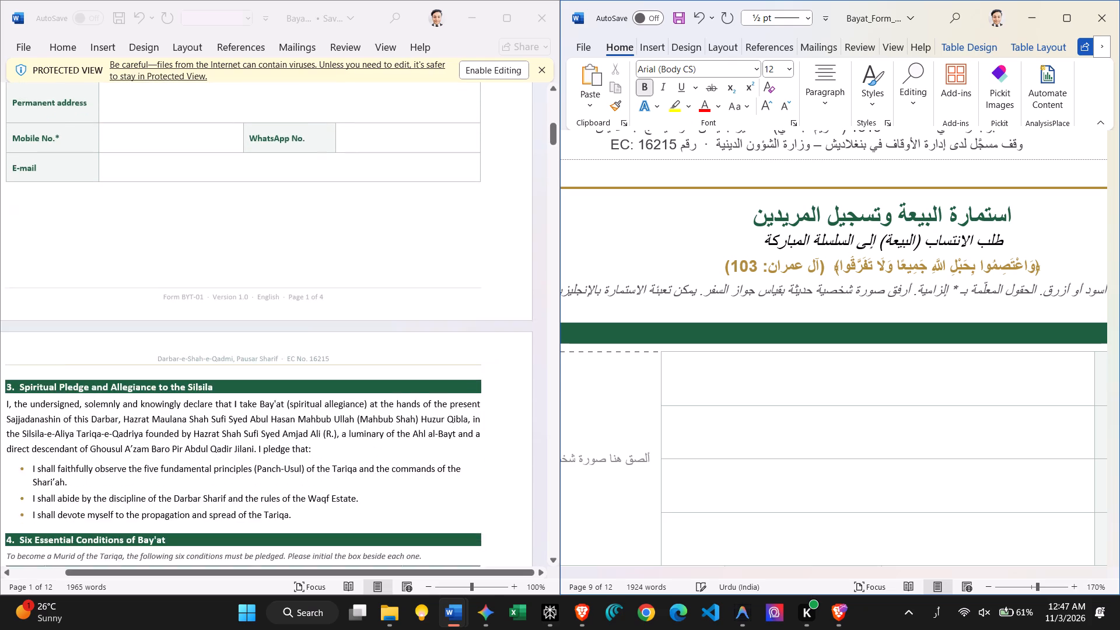
scroll(411, 423, down, 1)
scroll(668, 414, down, 2)
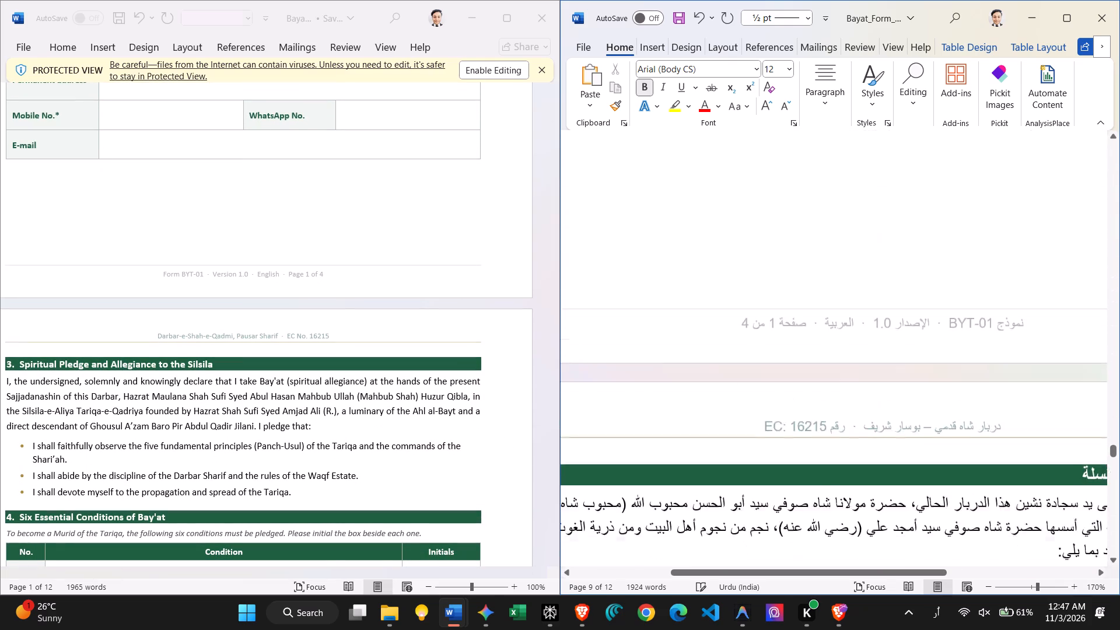
scroll(668, 414, down, 1)
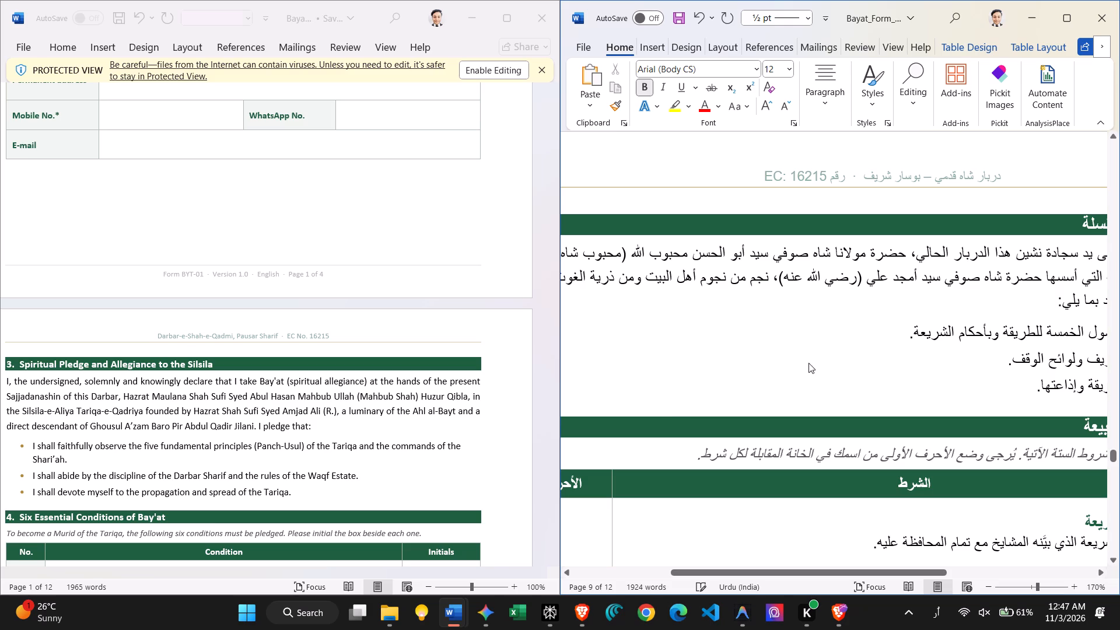
scroll(851, 338, left, 1)
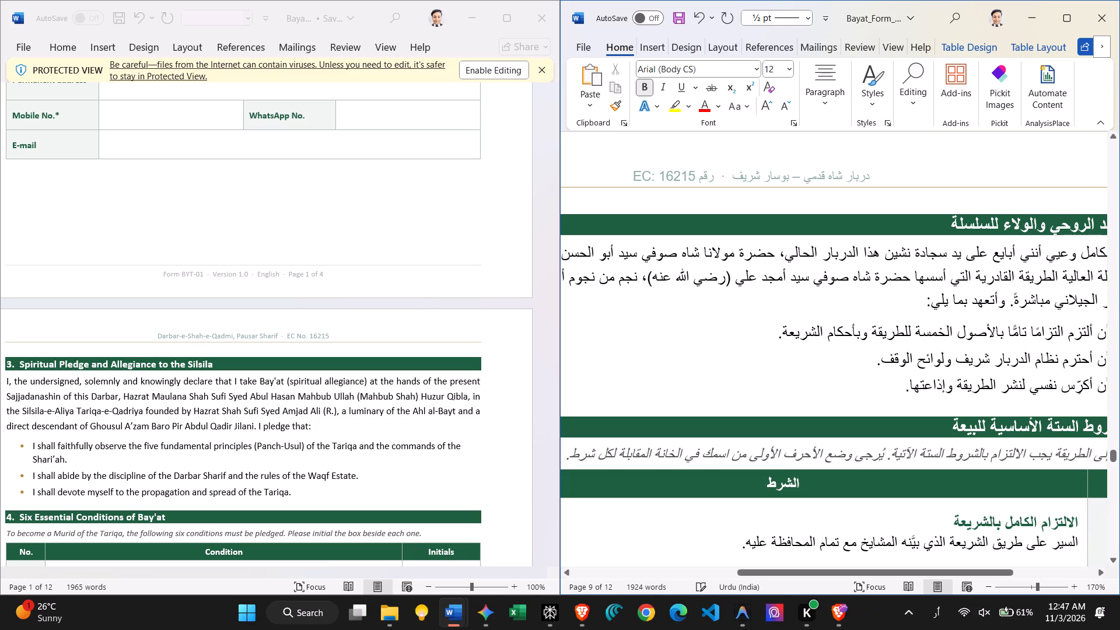
click(989, 281)
key(BackSpace)
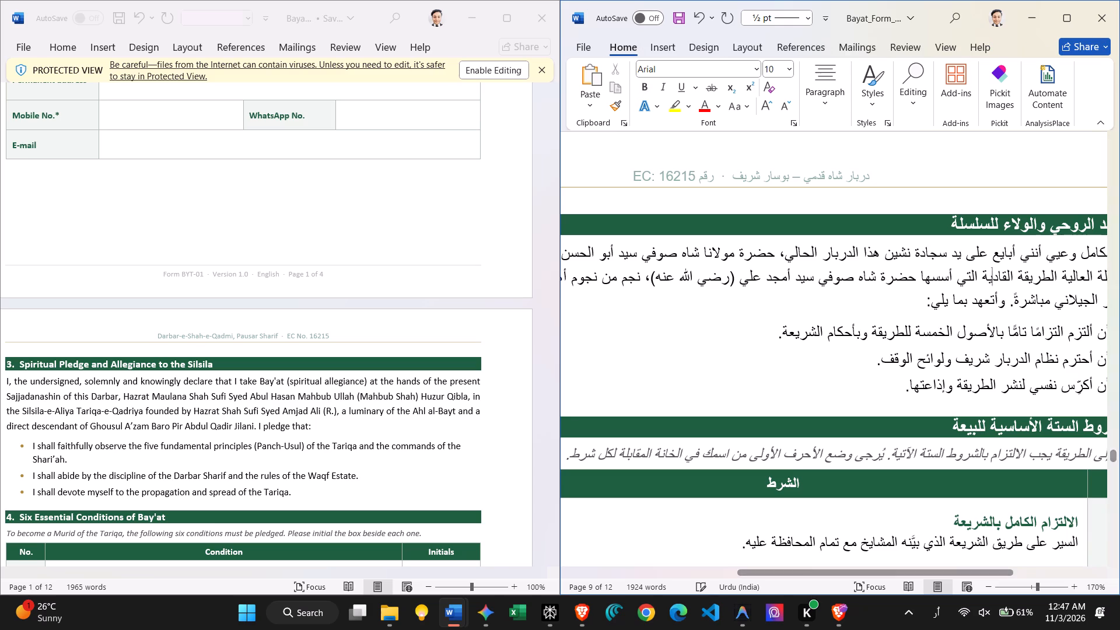
scroll(989, 281, down, 1)
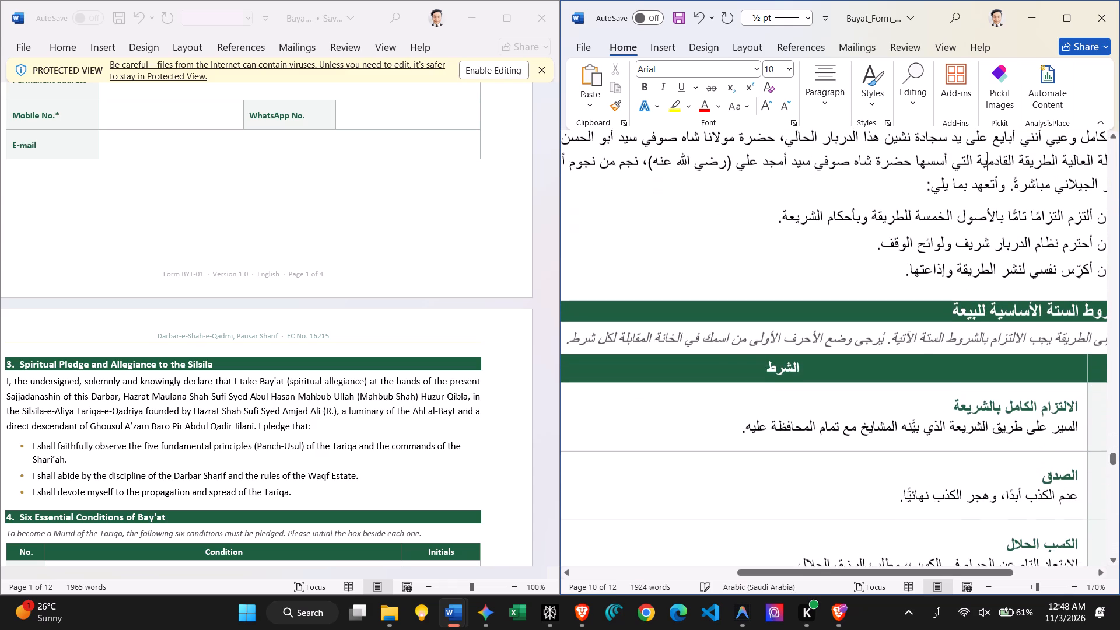
Examine the Riyazat and Daily Wird section of the original English form and the matching section 5 of the Arabic form.
scroll(989, 281, down, 1)
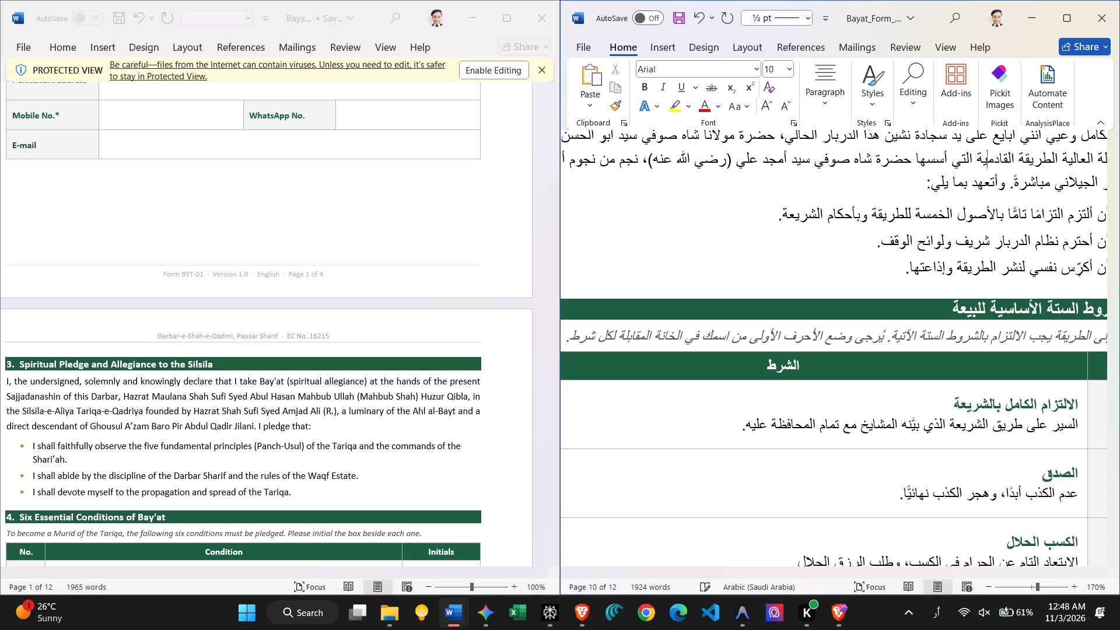
scroll(345, 403, down, 1)
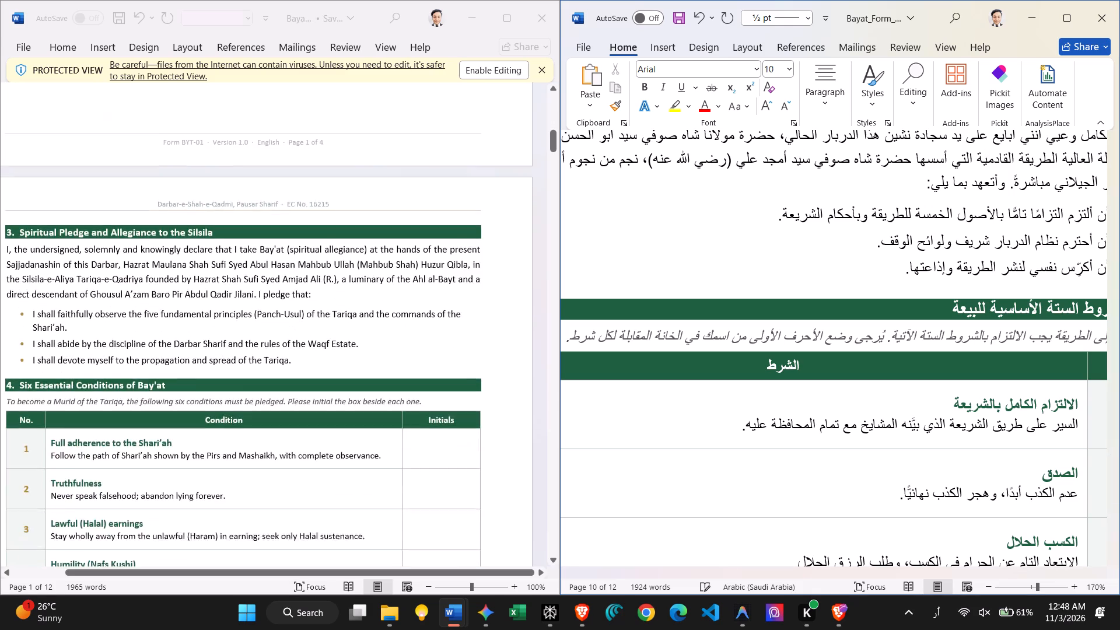
scroll(345, 403, down, 3)
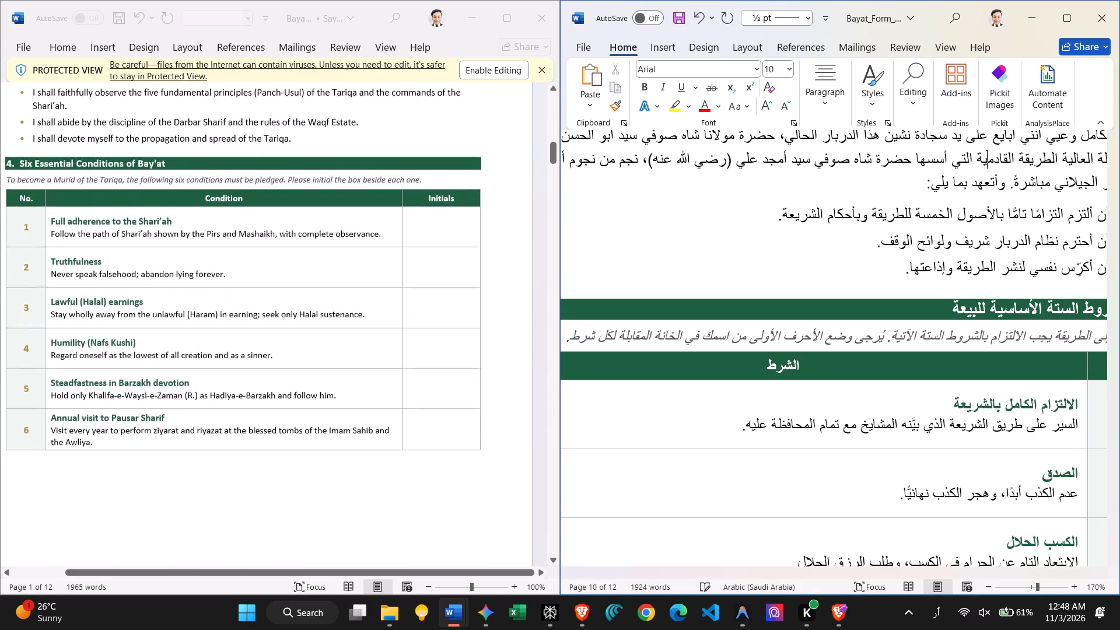
scroll(345, 403, down, 3)
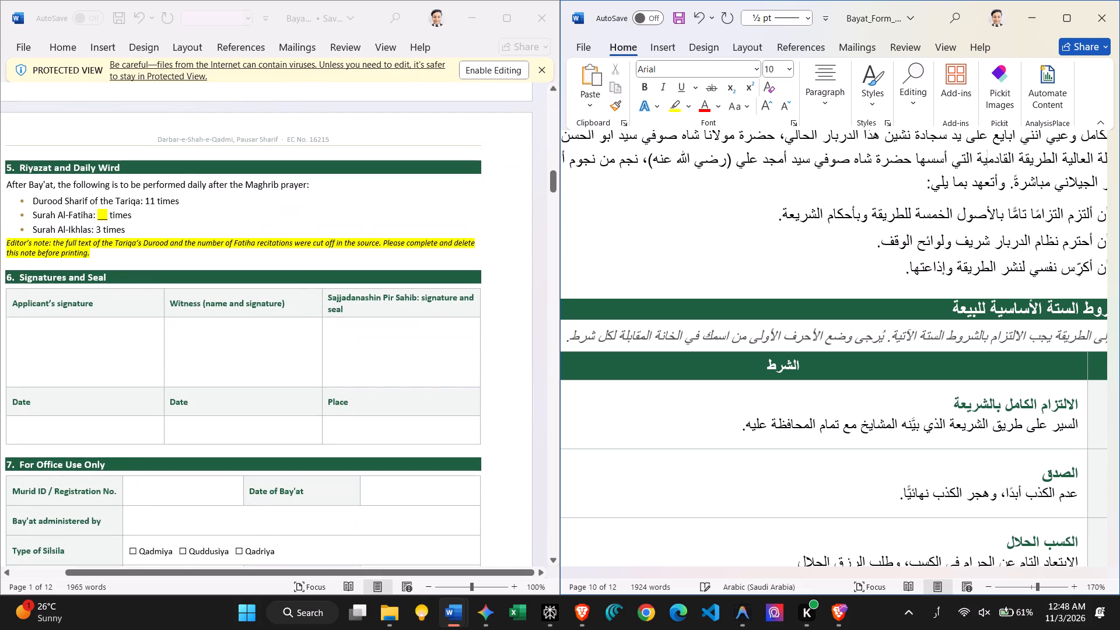
scroll(345, 403, right, 1)
scroll(705, 449, down, 2)
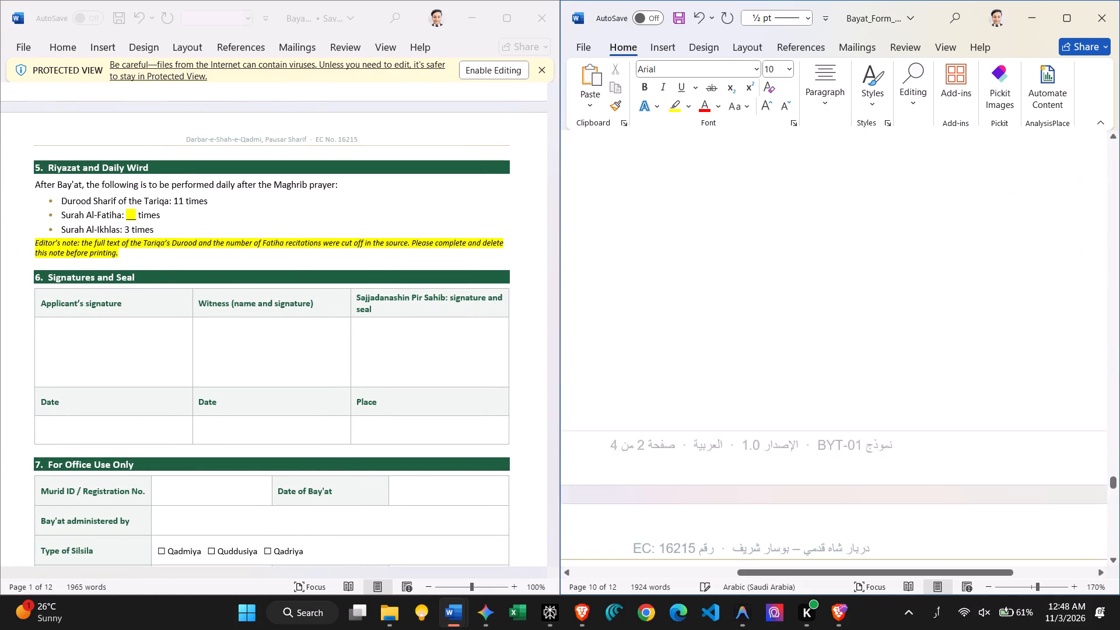
scroll(705, 449, down, 2)
scroll(705, 449, left, 1)
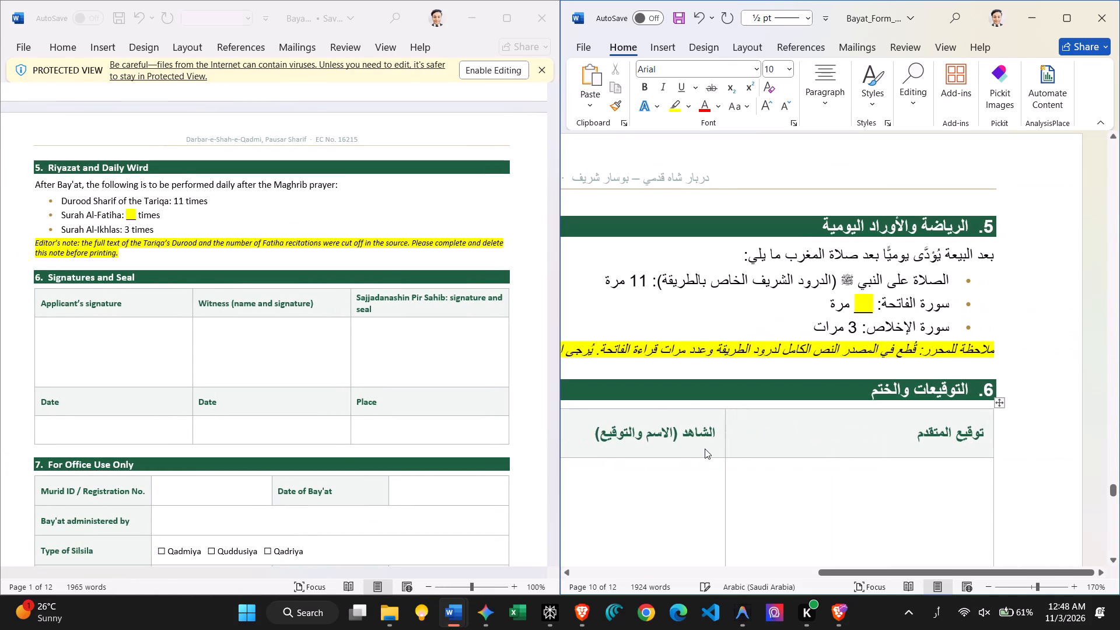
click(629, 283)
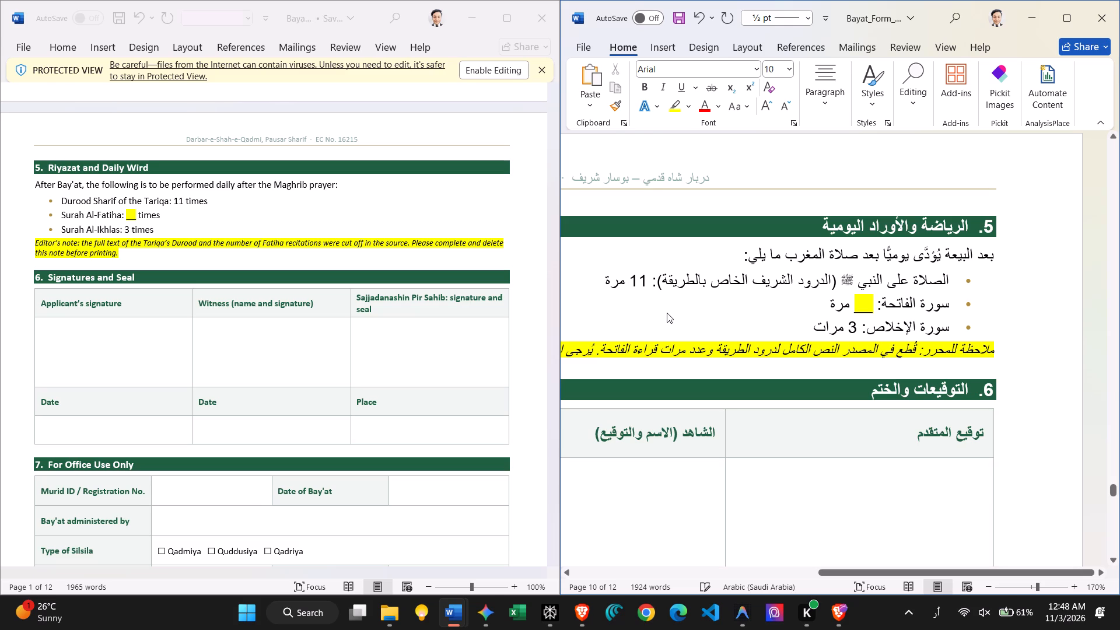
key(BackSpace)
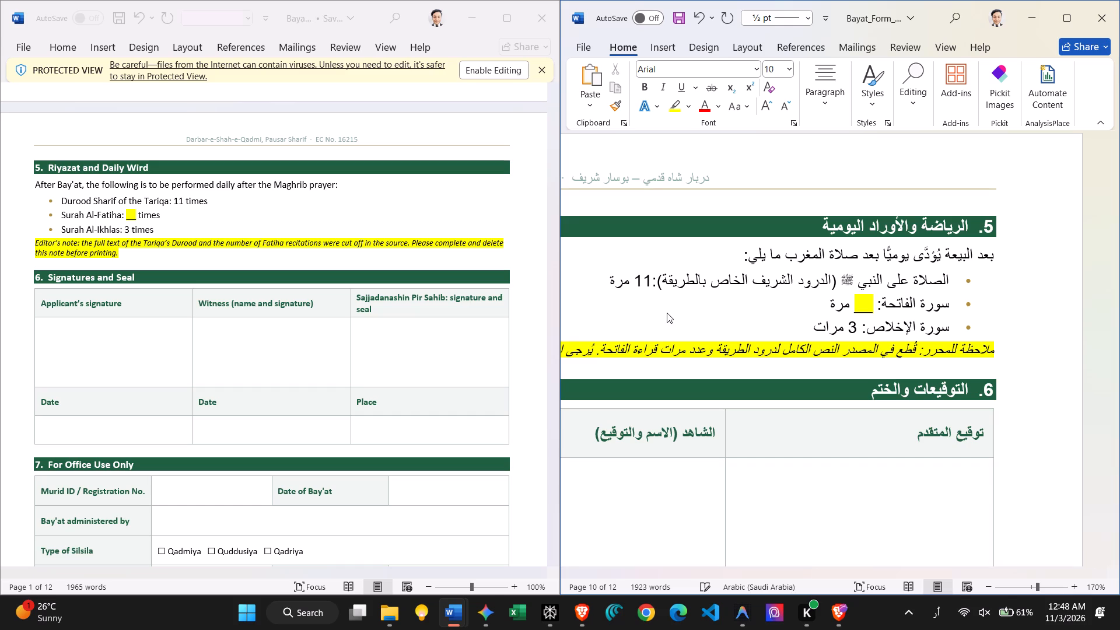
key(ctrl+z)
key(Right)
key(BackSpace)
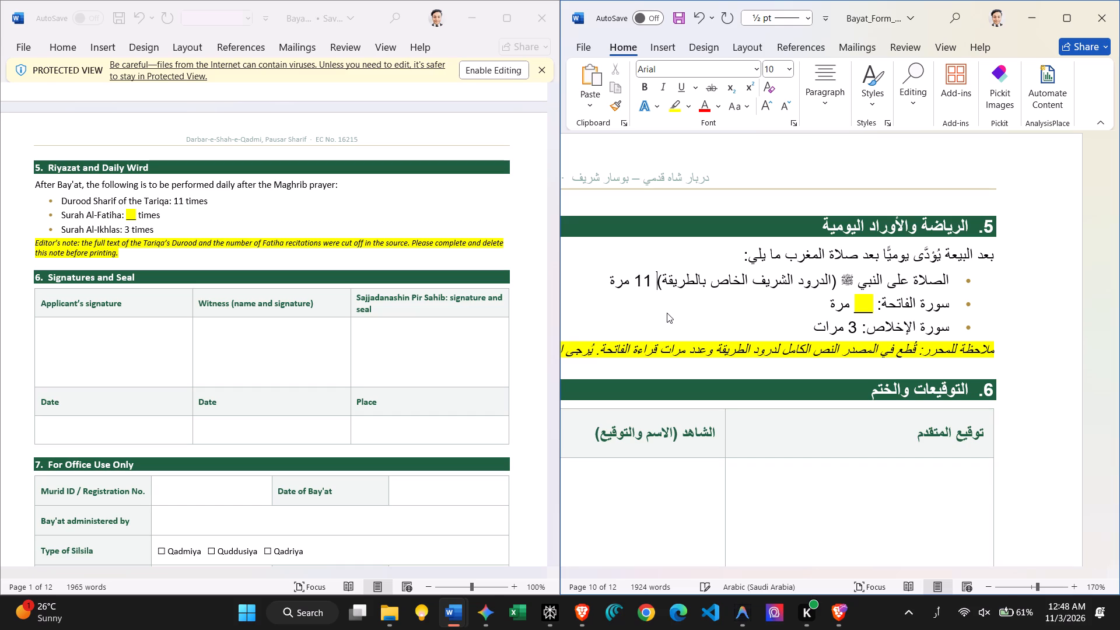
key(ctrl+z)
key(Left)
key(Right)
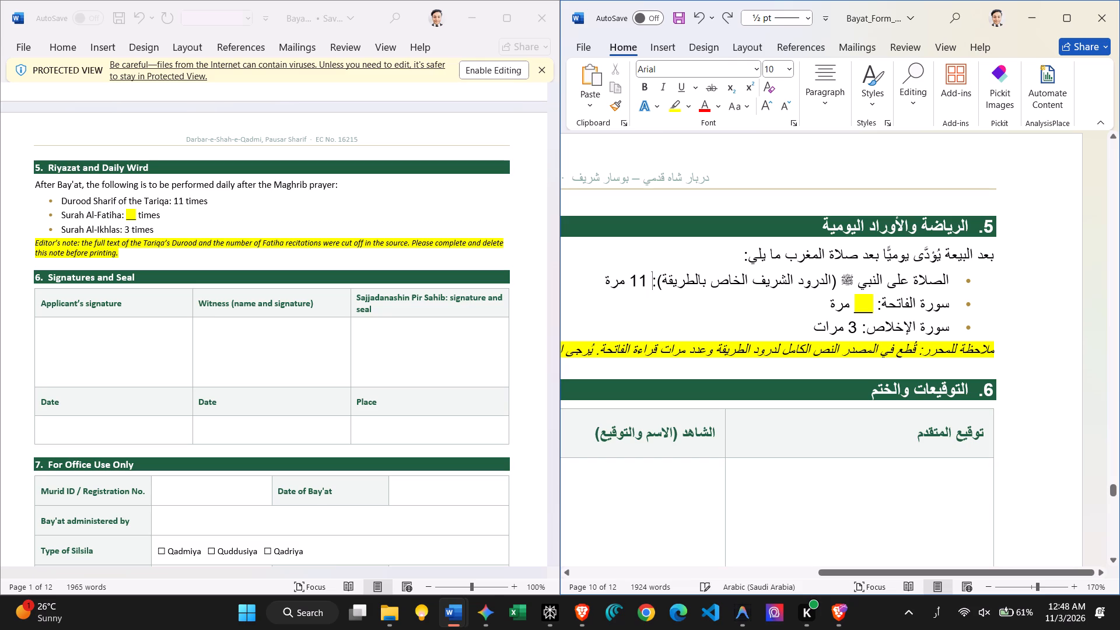
Set the recitation count of the Durood bullet (الصلاة على النبي) in the Arabic form's section 5 to 12.
click(645, 284)
key(2)
Replace the highlighted blank count in the سورة الفاتحة bullet of the Arabic form's section 5 with 1.
drag(872, 310, 853, 308)
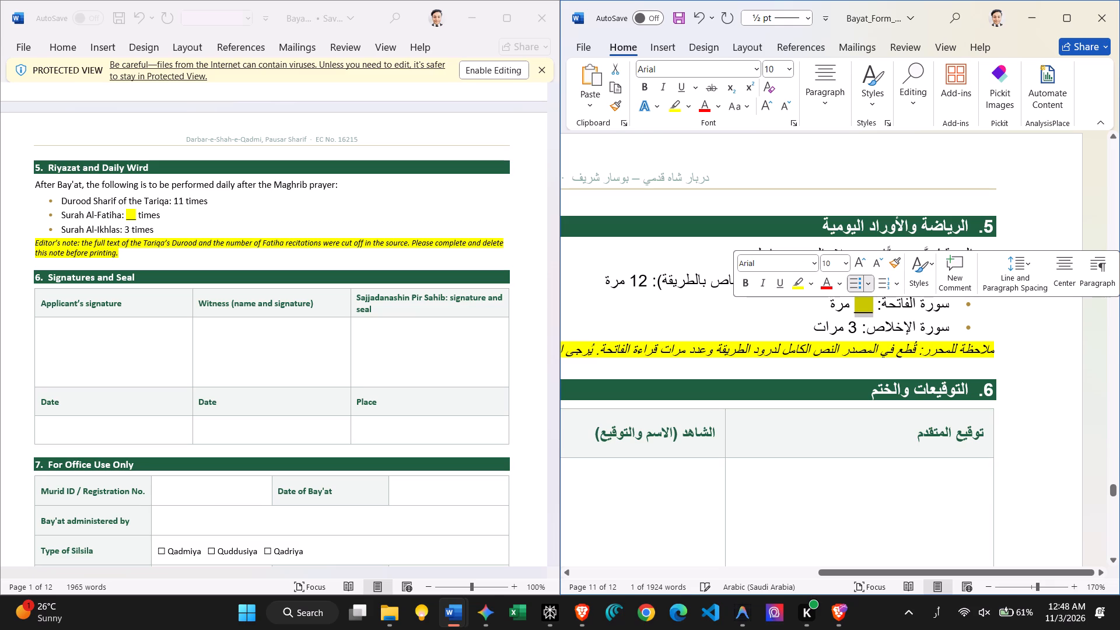
key(1)
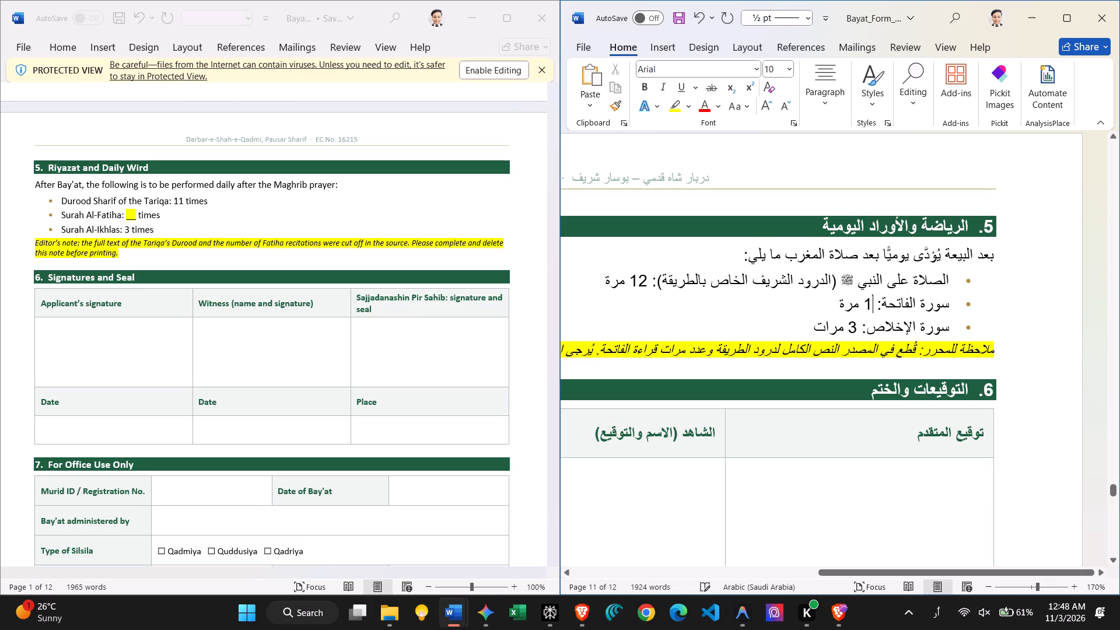
Duplicate the 12 مرة Durood bullet as a fourth bullet after سورة الإخلاص, leaving no empty line below it.
drag(603, 284, 764, 286)
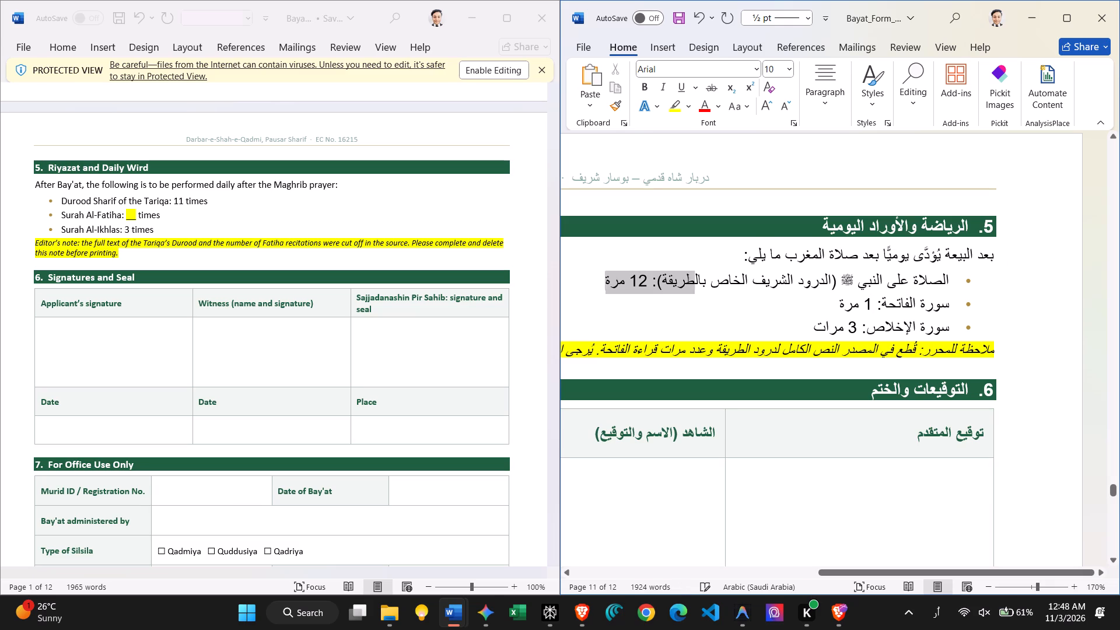
drag(764, 286, 956, 289)
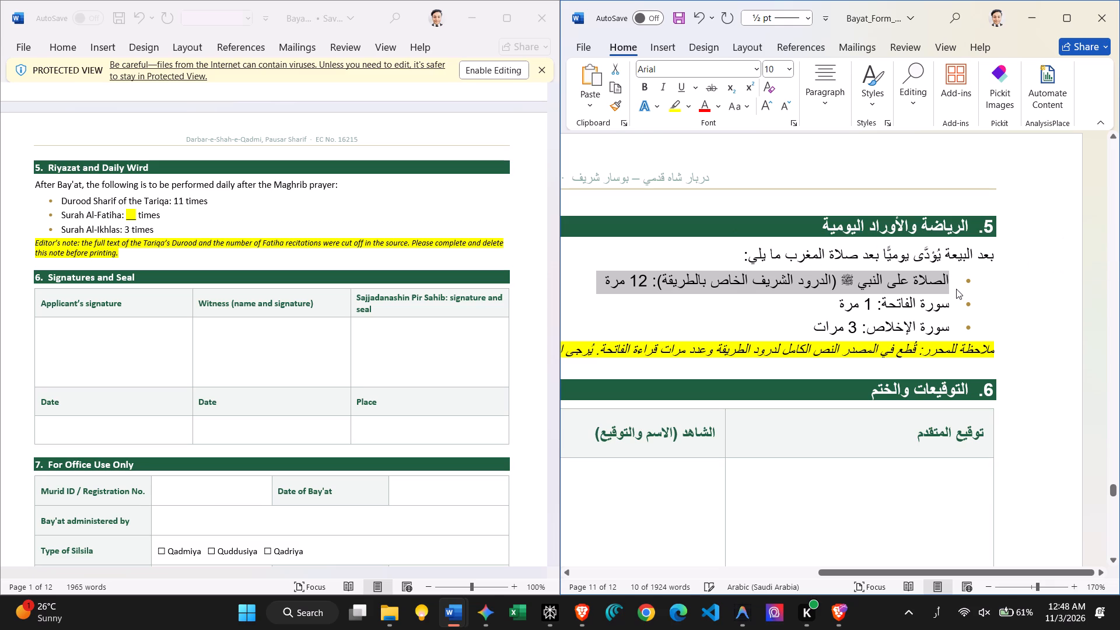
key(ctrl+c)
click(796, 320)
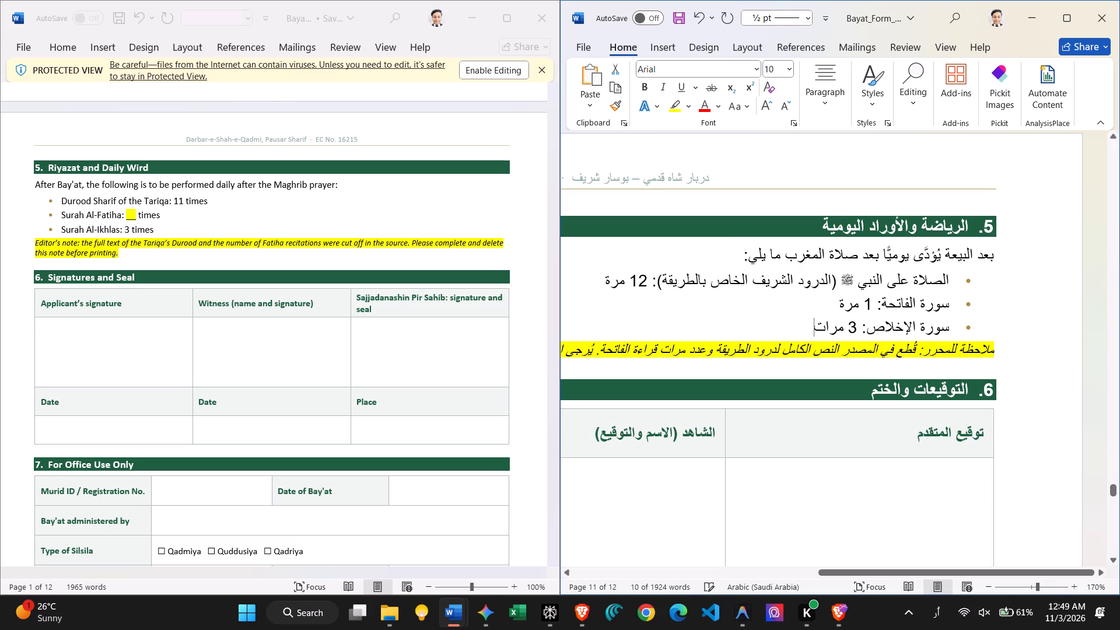
key(Return)
key(ctrl+v)
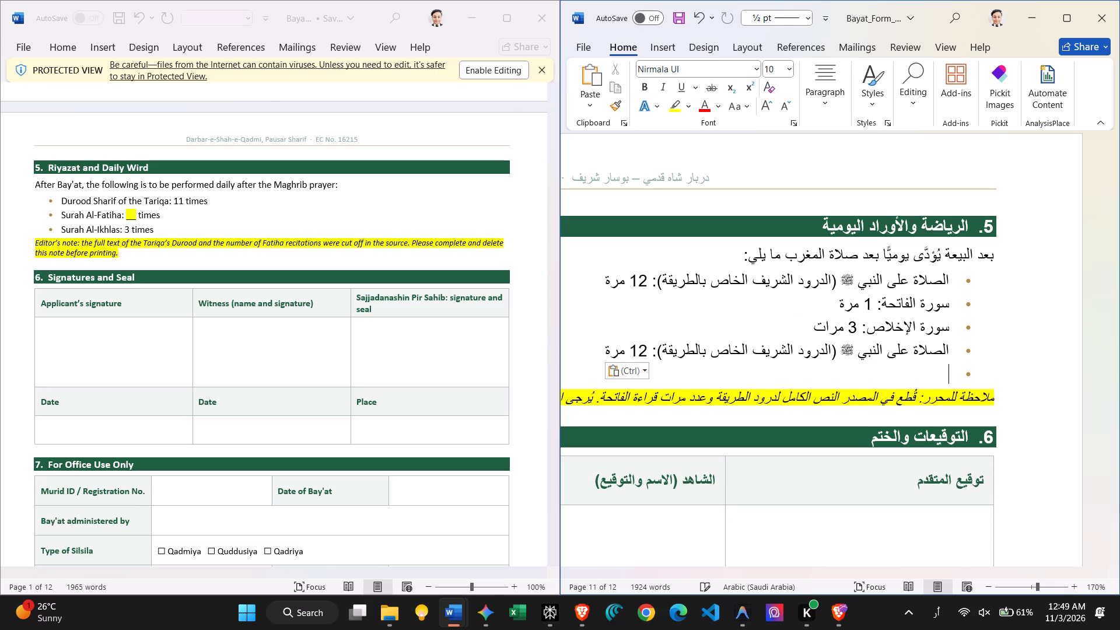
key(BackSpace)
key(BackSpace)
key(BackSpace)
key(BackSpace)
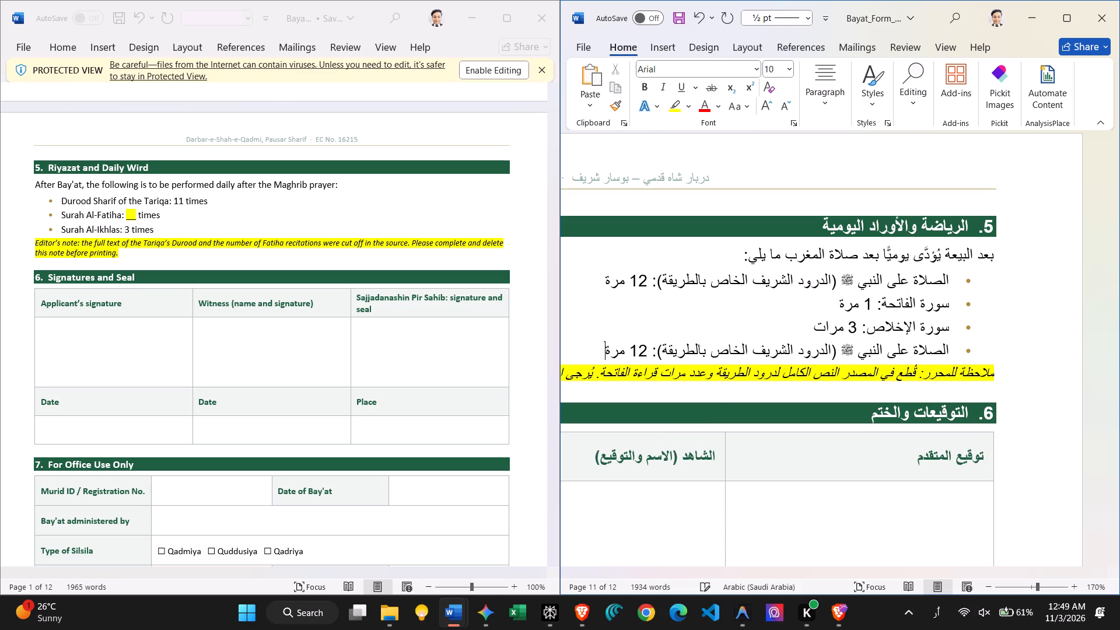
Delete the yellow-highlighted editor's note below the daily wird list in the Arabic form's section 5.
drag(1000, 372, 661, 352)
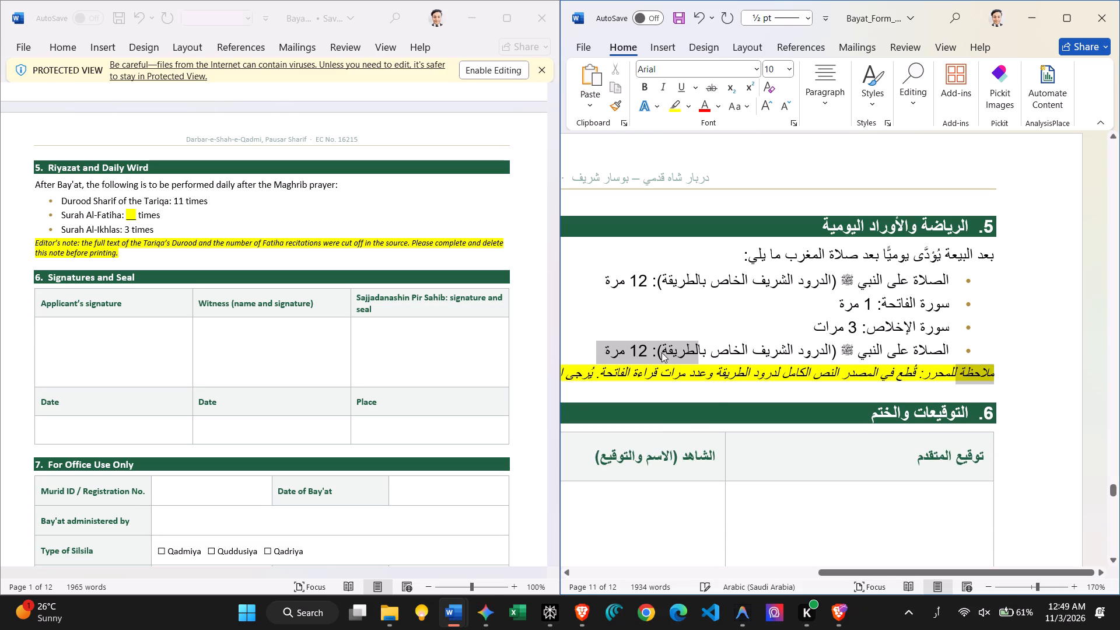
drag(661, 352, 600, 369)
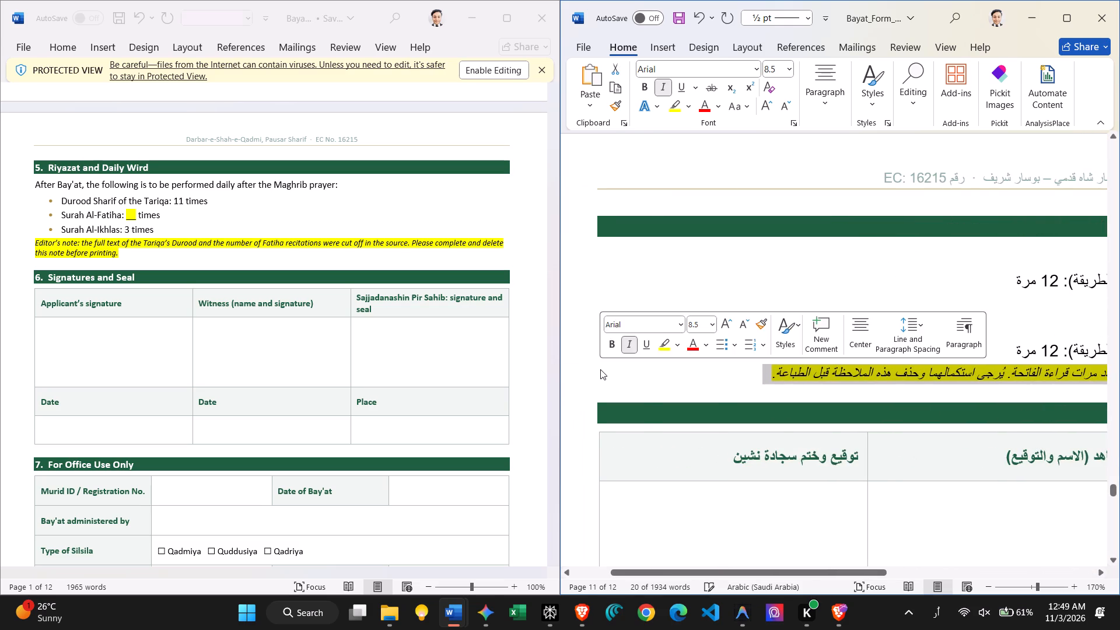
key(BackSpace)
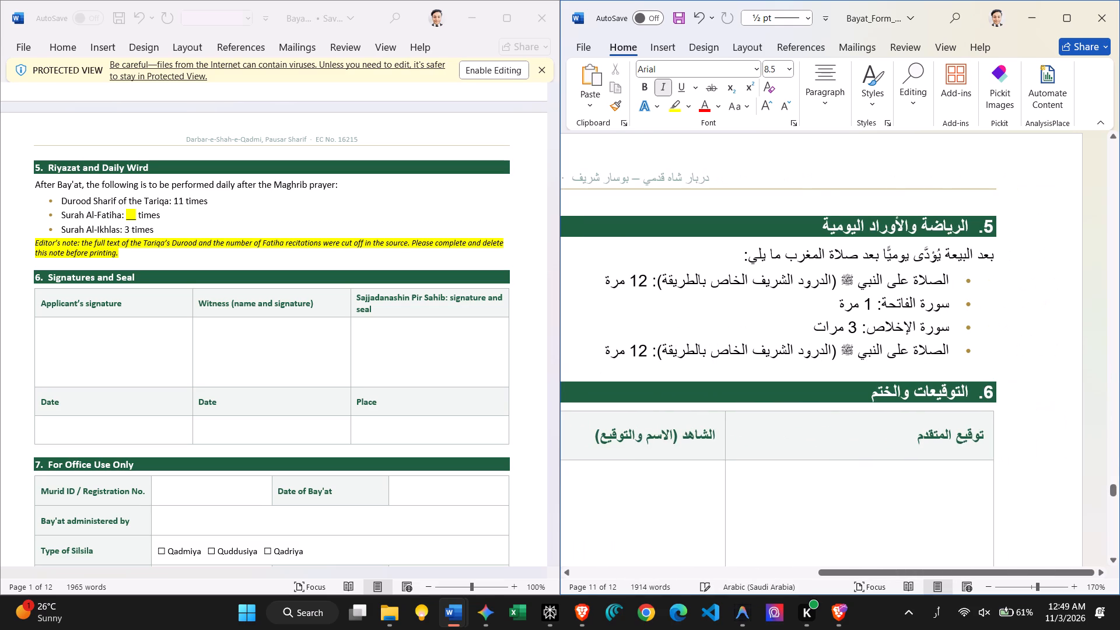
key(BackSpace)
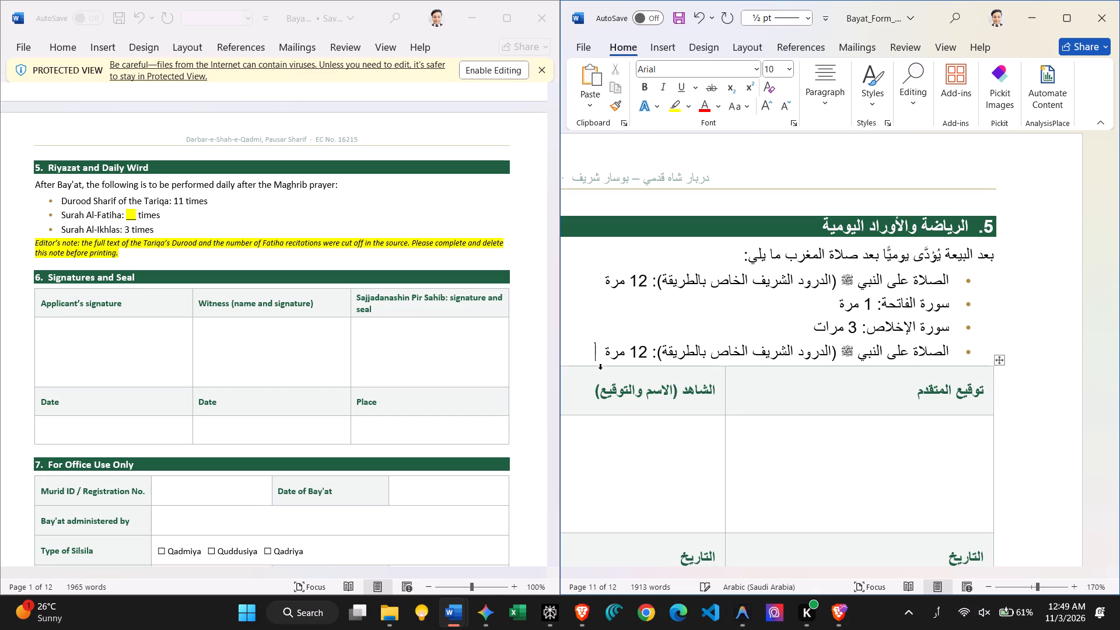
Remove the قدوسية and قادرية options from the نوع السلسلة row in the Arabic form's section 7 office-use table.
scroll(677, 399, right, 1)
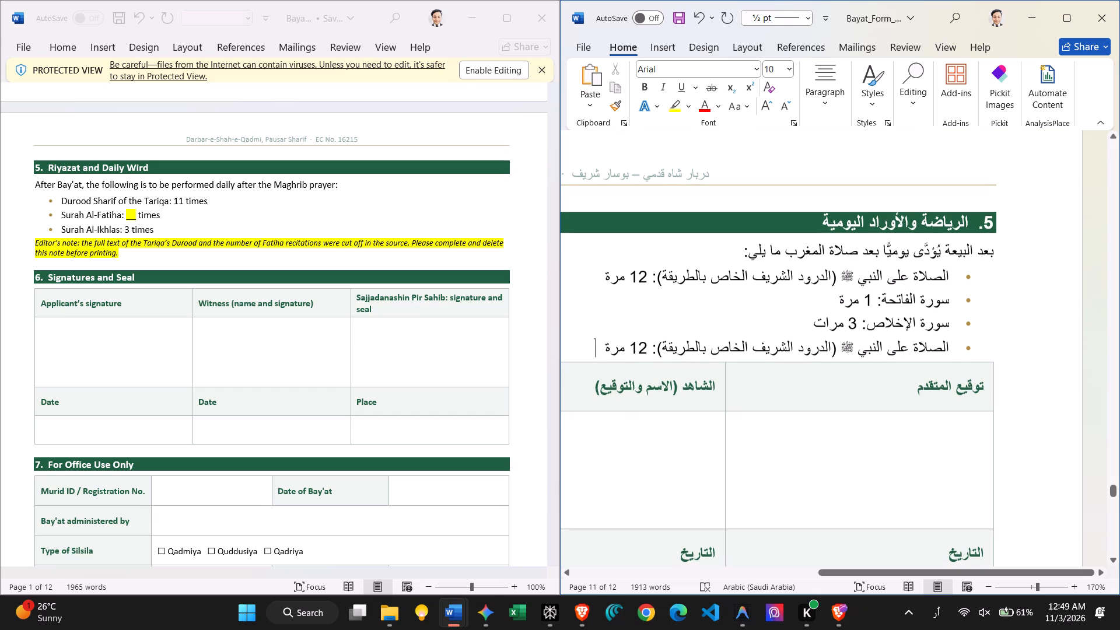
scroll(677, 399, right, 2)
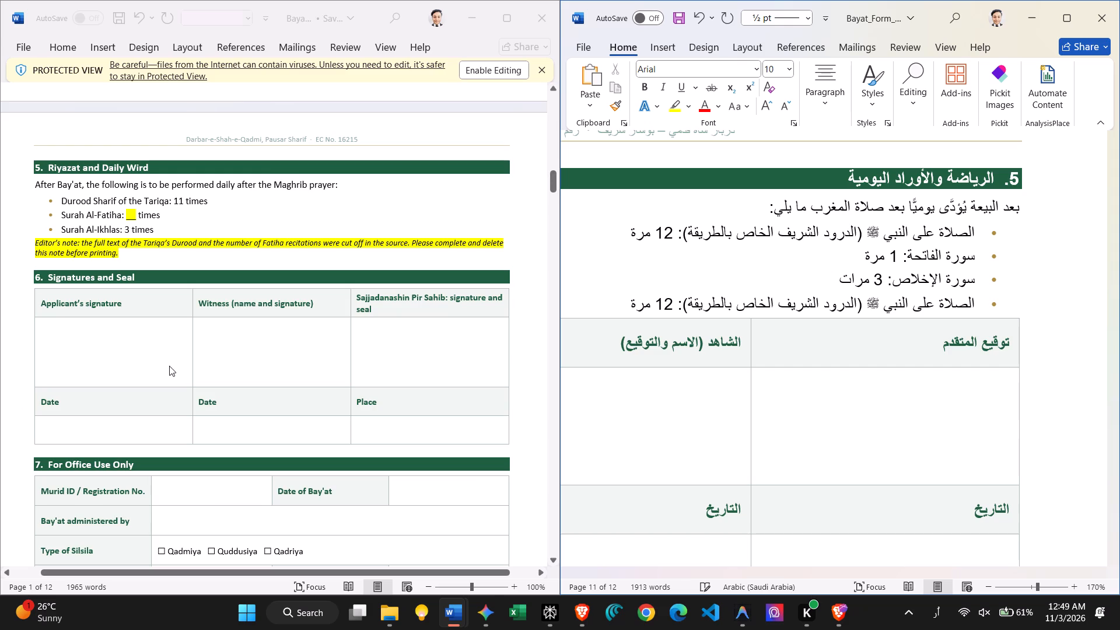
scroll(169, 366, down, 1)
ctrl+scroll(712, 339, down, 1)
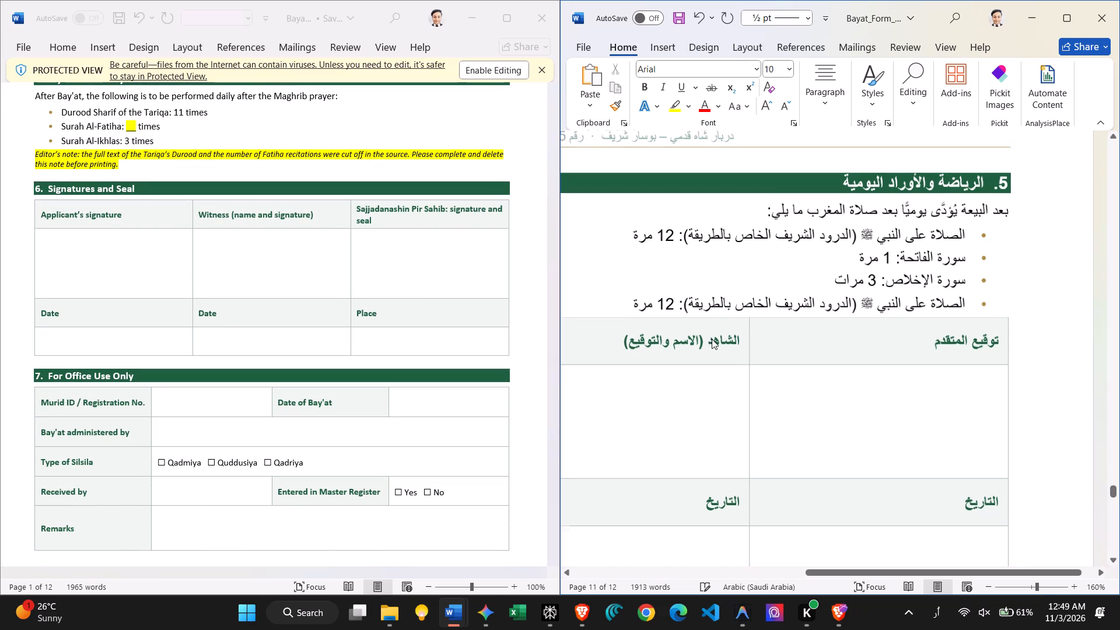
ctrl+scroll(712, 339, down, 4)
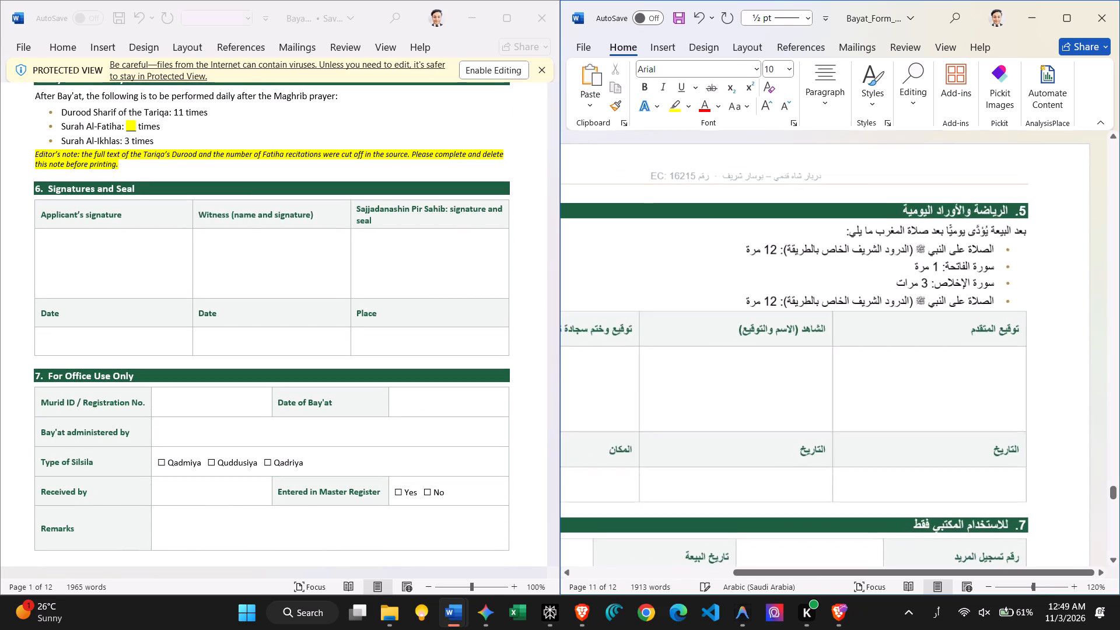
ctrl+scroll(712, 339, down, 2)
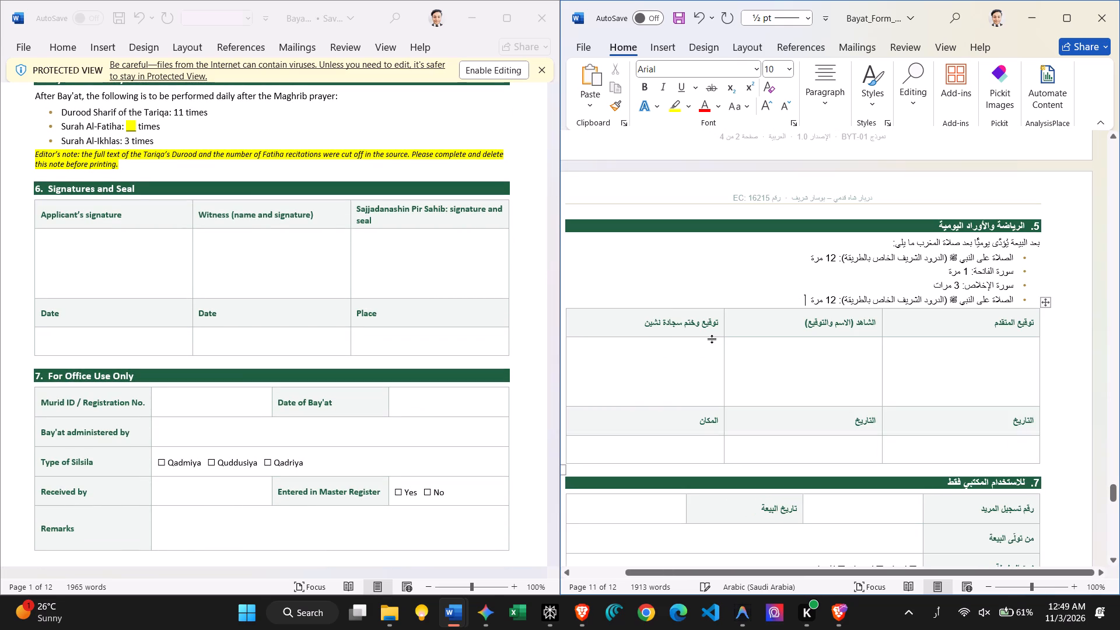
scroll(712, 339, right, 1)
scroll(712, 339, left, 1)
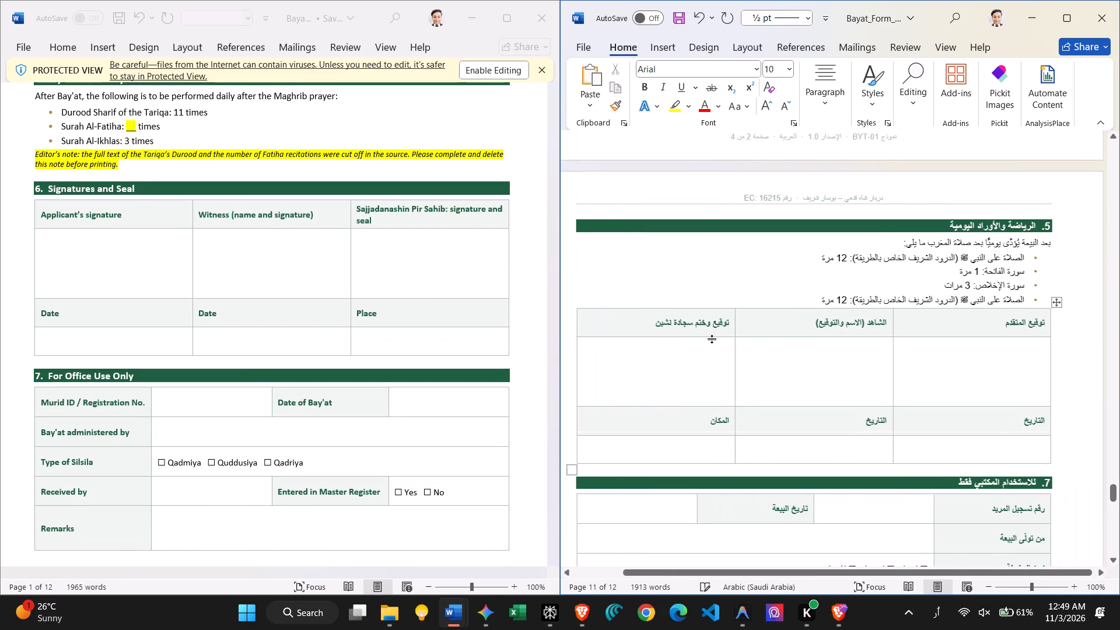
scroll(712, 339, down, 2)
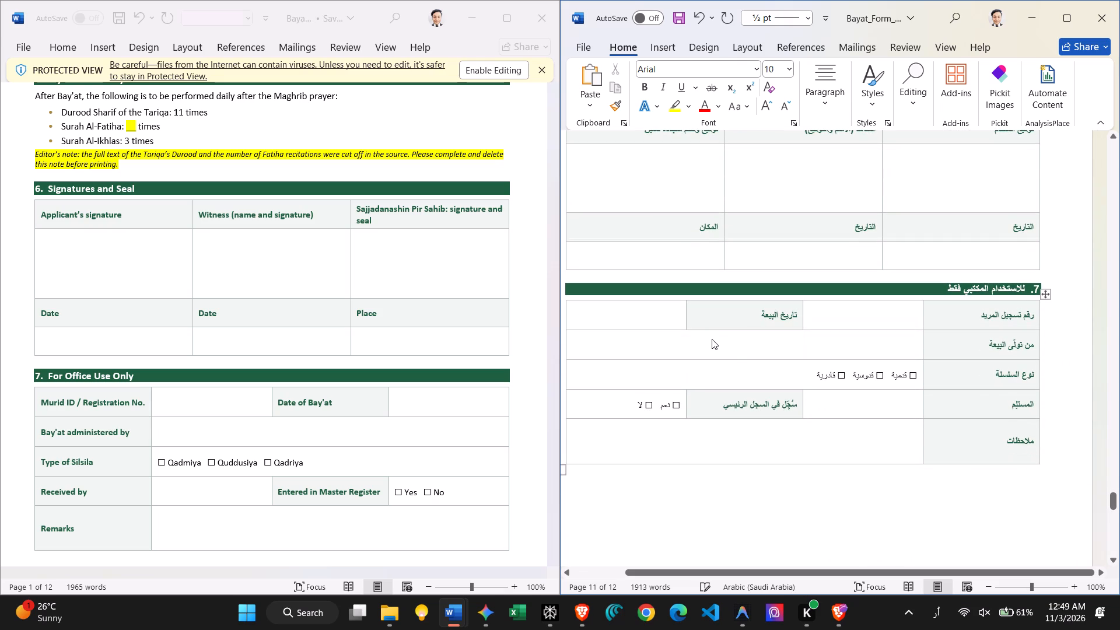
ctrl+scroll(825, 373, up, 5)
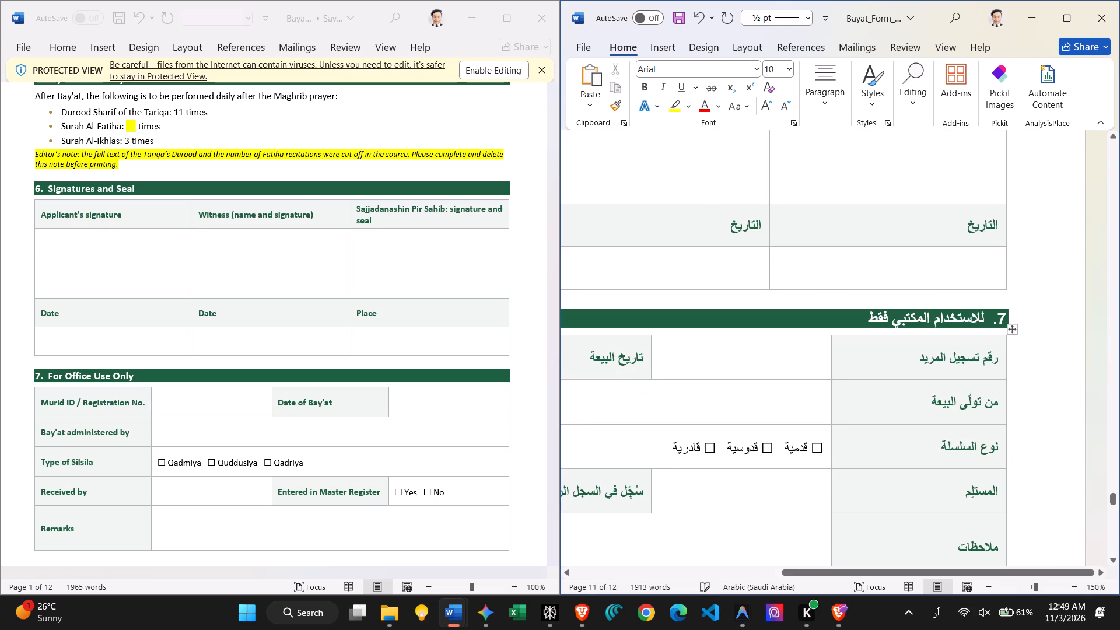
drag(668, 446, 695, 448)
drag(695, 448, 769, 449)
key(BackSpace)
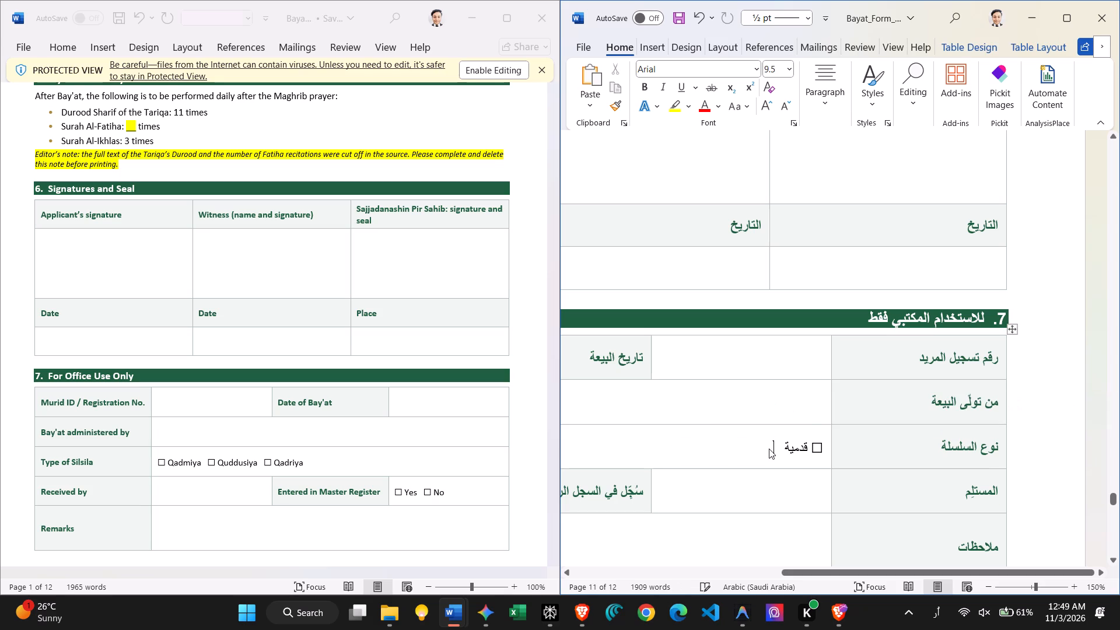
Correct the last word of the gold Silsila line in the Arabic certificate's header to القادمية.
scroll(769, 449, down, 1)
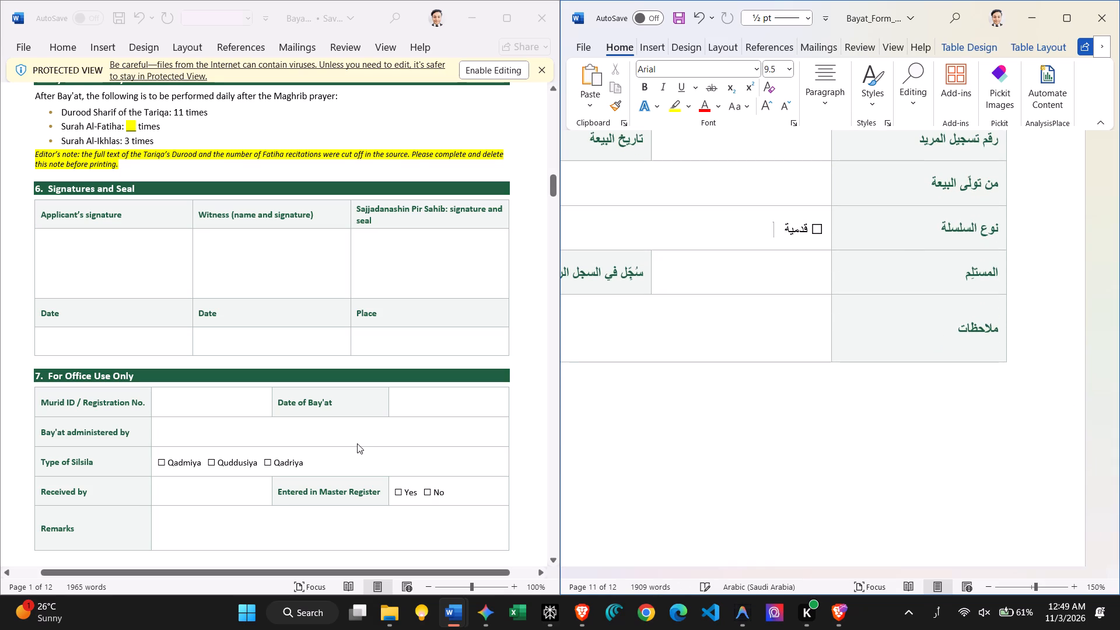
scroll(357, 443, down, 3)
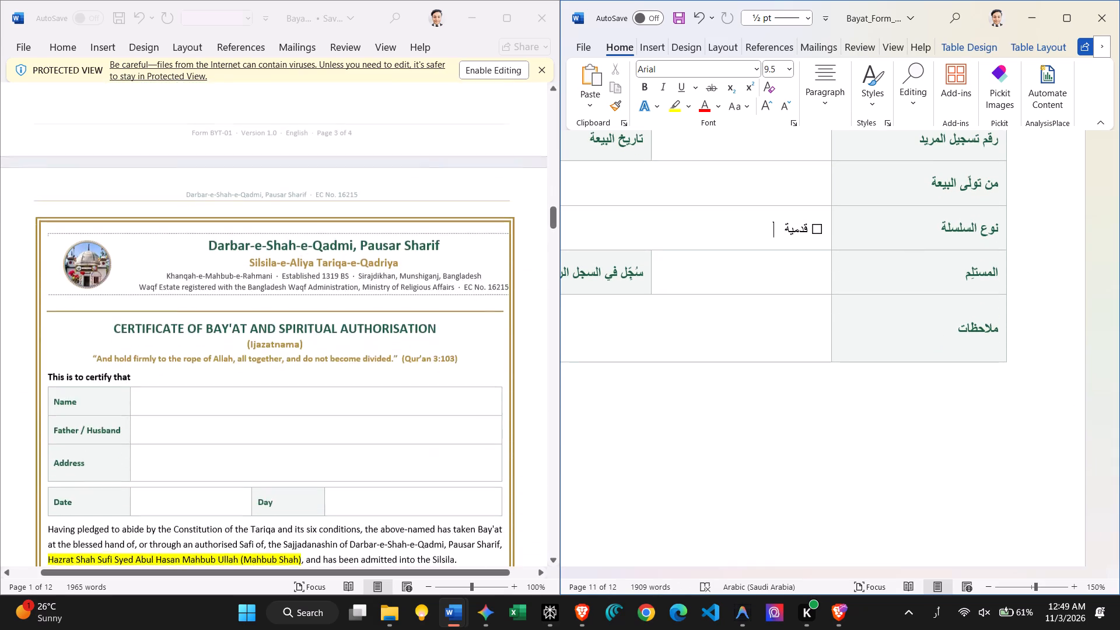
scroll(357, 443, down, 1)
scroll(706, 447, down, 2)
scroll(706, 447, right, 1)
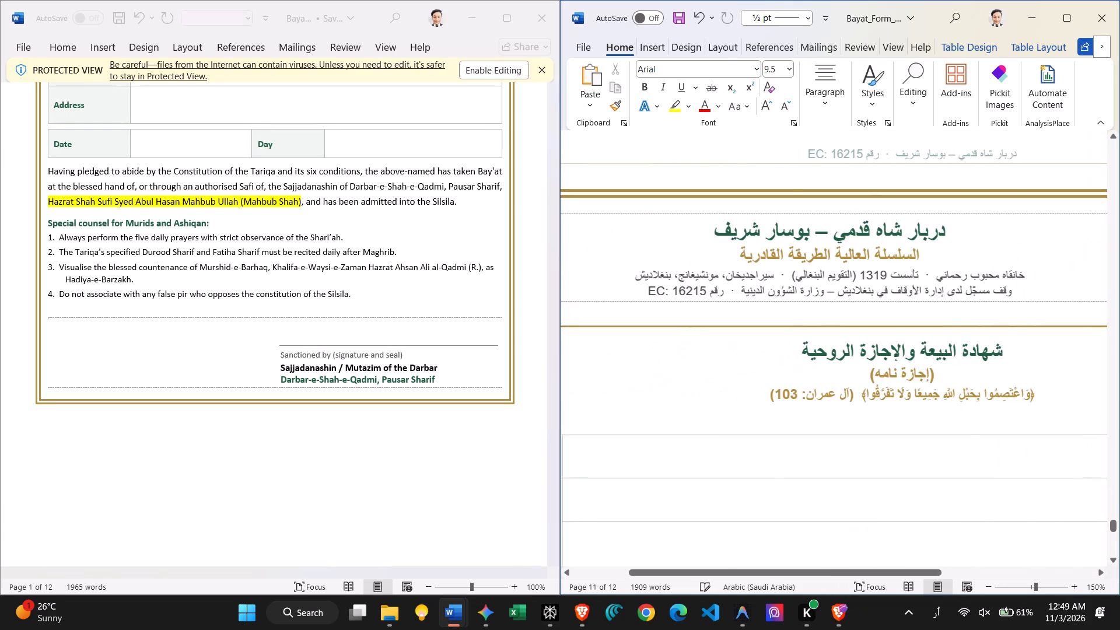
scroll(319, 405, up, 2)
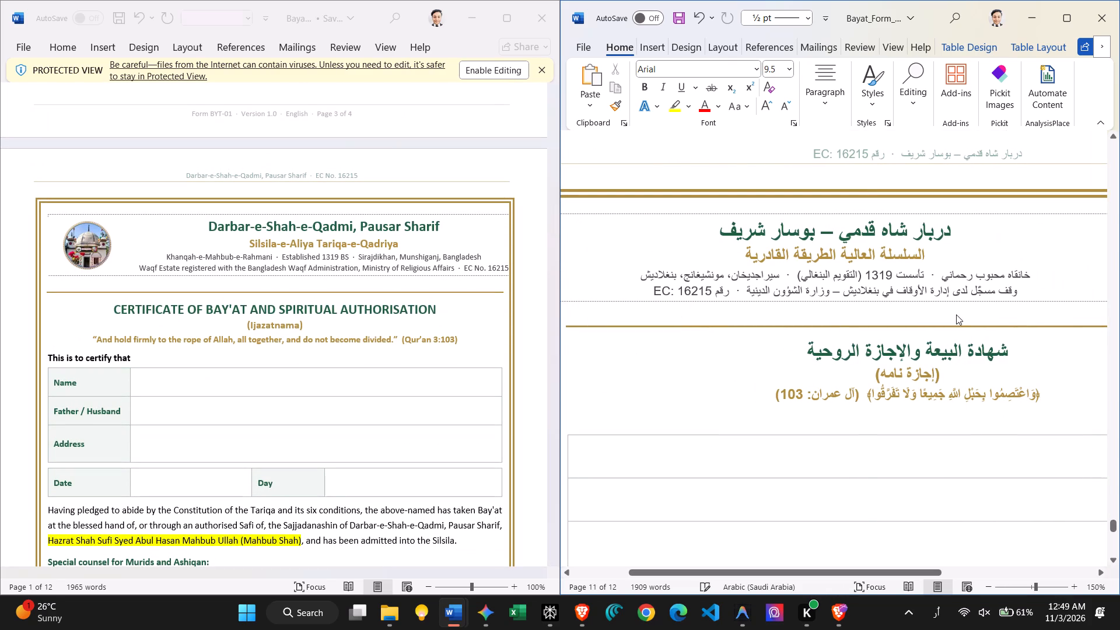
click(759, 258)
key(BackSpace)
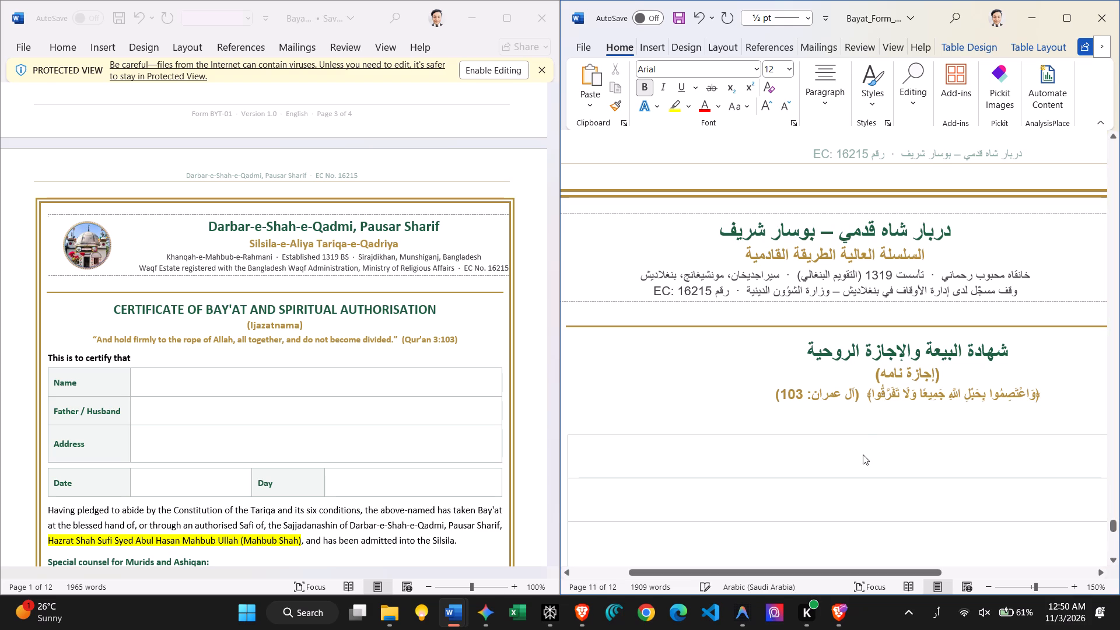
Review the rest of the Arabic certificate, from the name fields through the special counsel to the signature block, alongside the English version.
scroll(863, 454, down, 1)
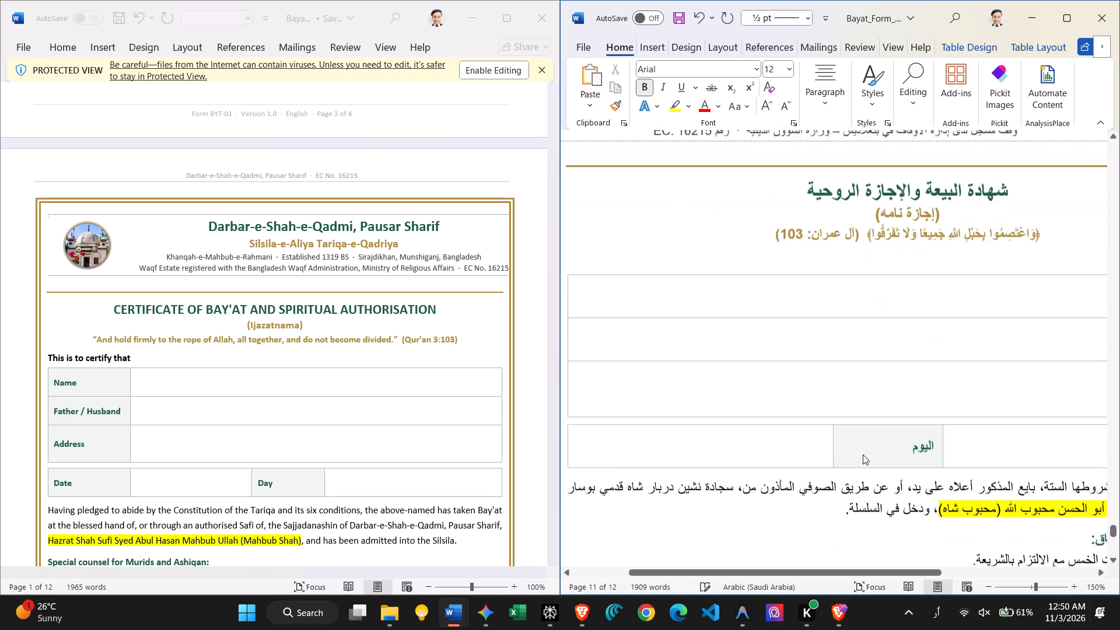
scroll(863, 454, down, 1)
scroll(405, 401, down, 1)
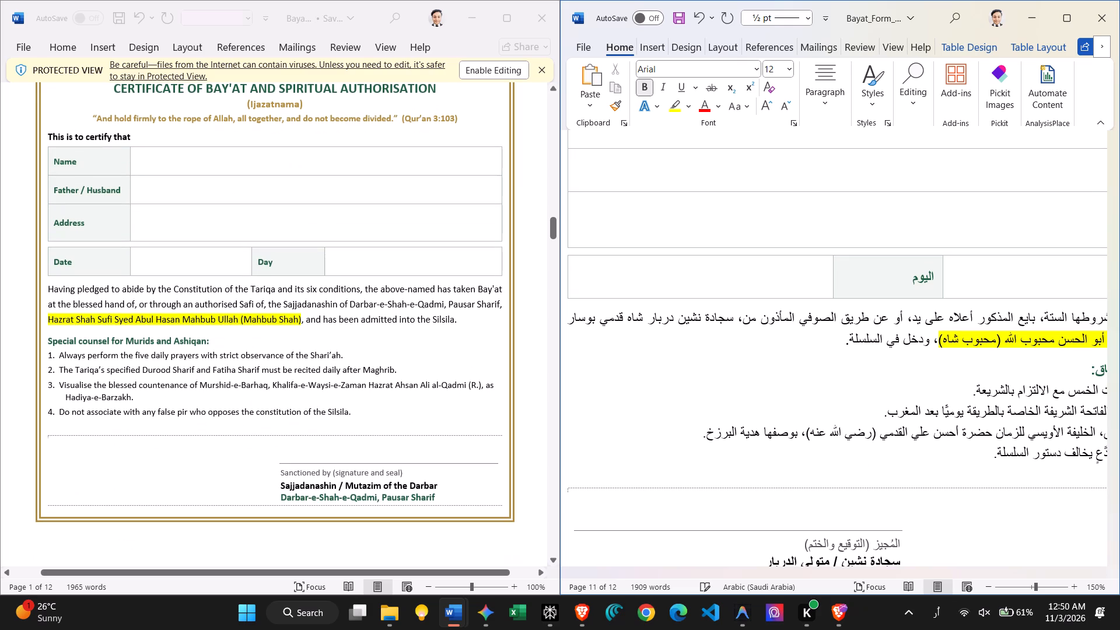
scroll(775, 390, down, 2)
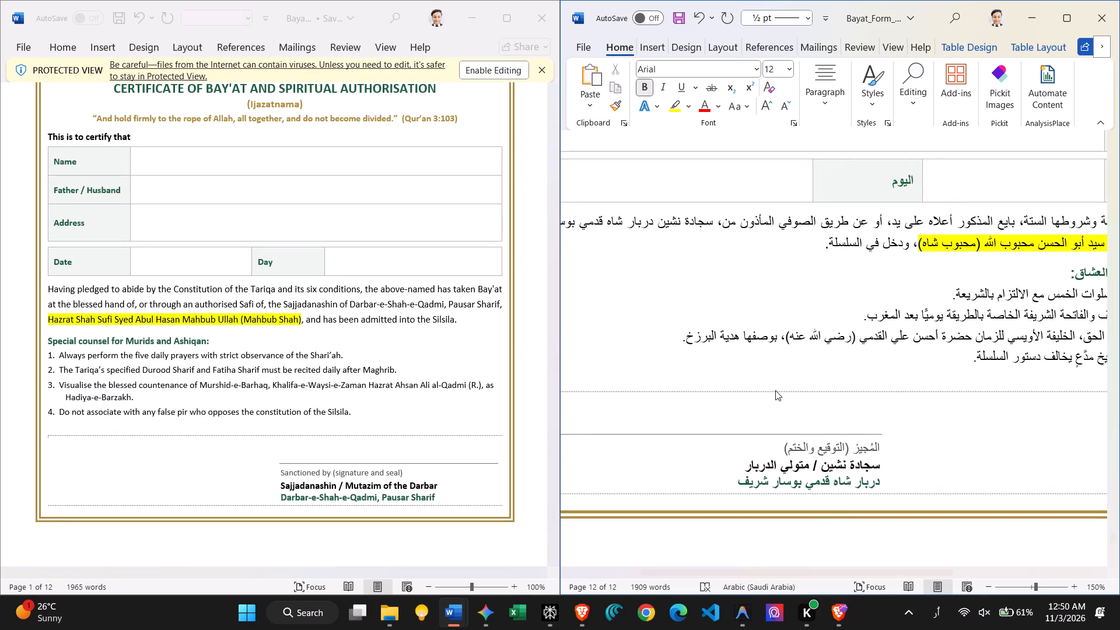
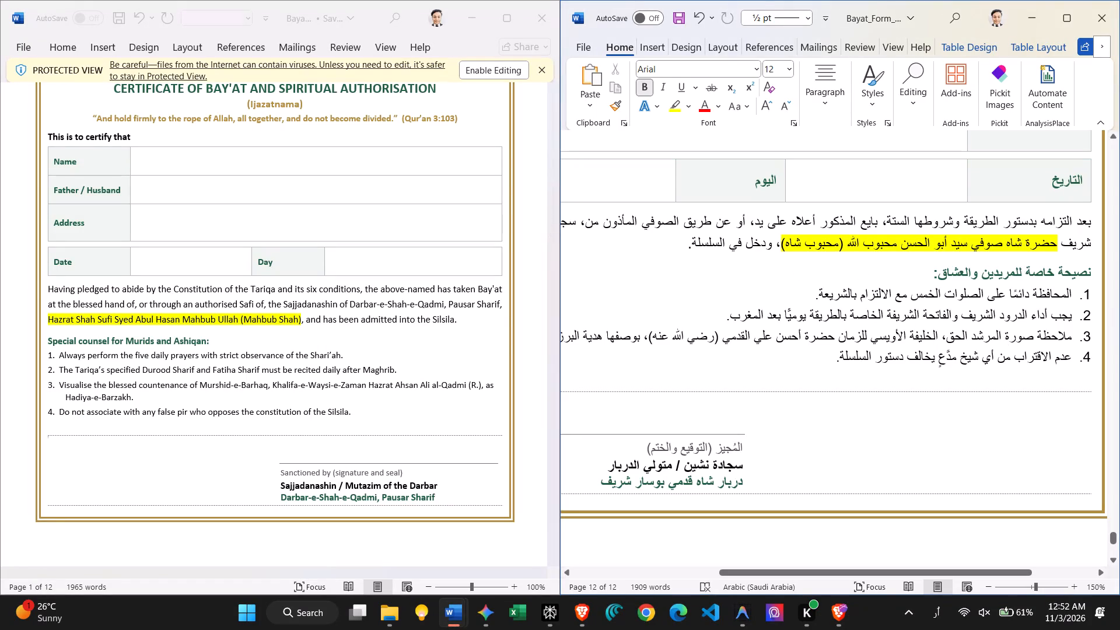
click(803, 338)
key(space)
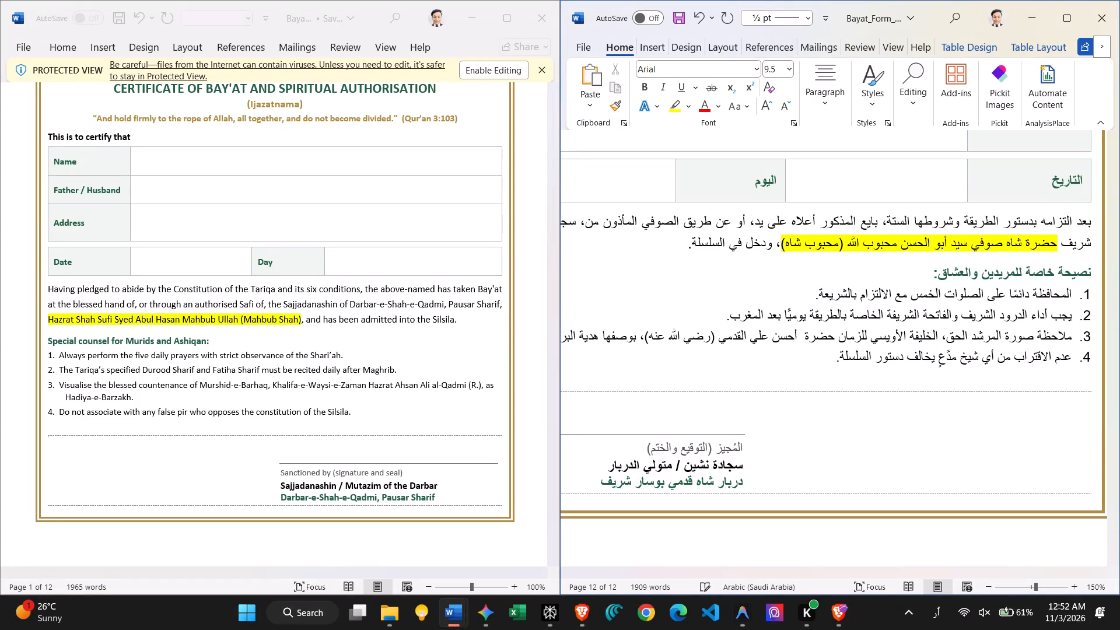
key(ctrl+v)
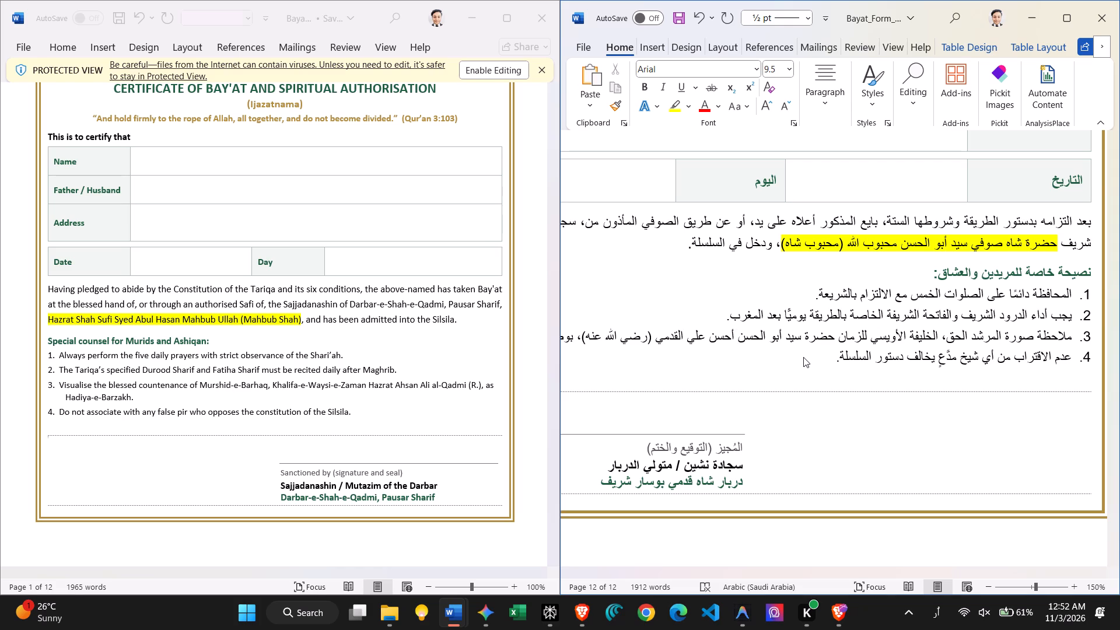
Look over the Arabic certificate page and skim the whole form from the English first page to the Arabic office-use section.
scroll(786, 422, down, 4)
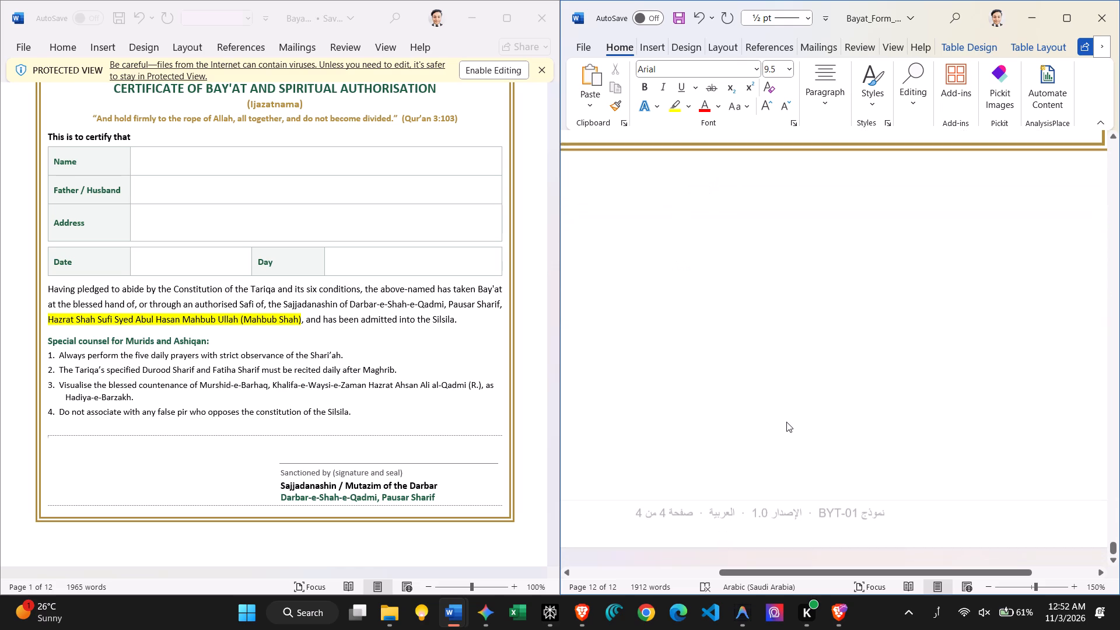
ctrl+scroll(786, 422, down, 6)
scroll(786, 422, up, 7)
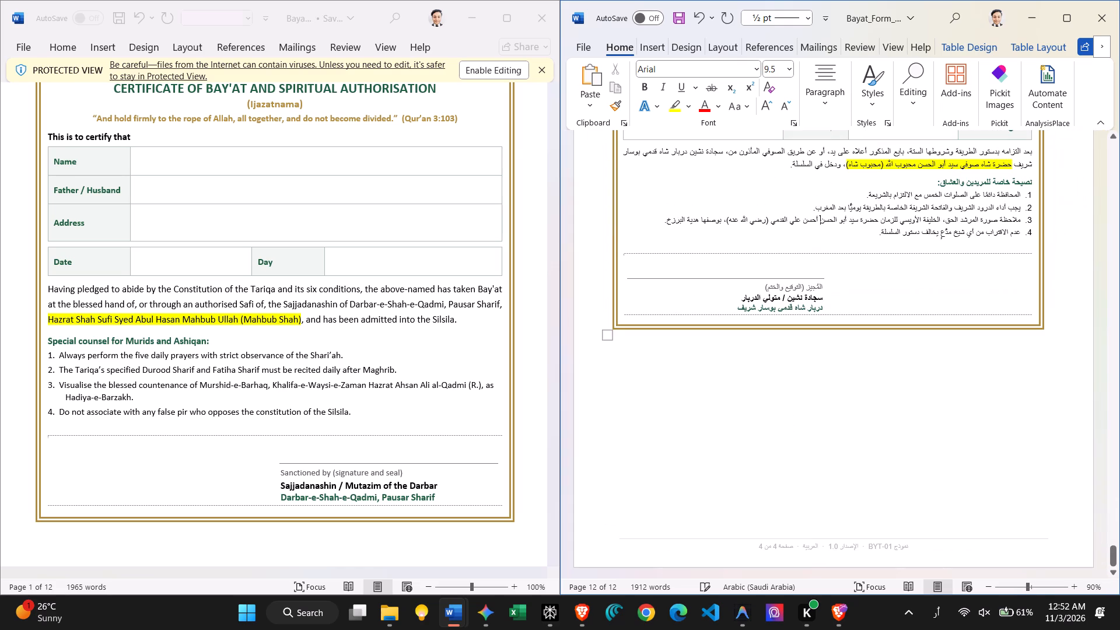
ctrl+scroll(786, 422, down, 2)
scroll(786, 422, up, 3)
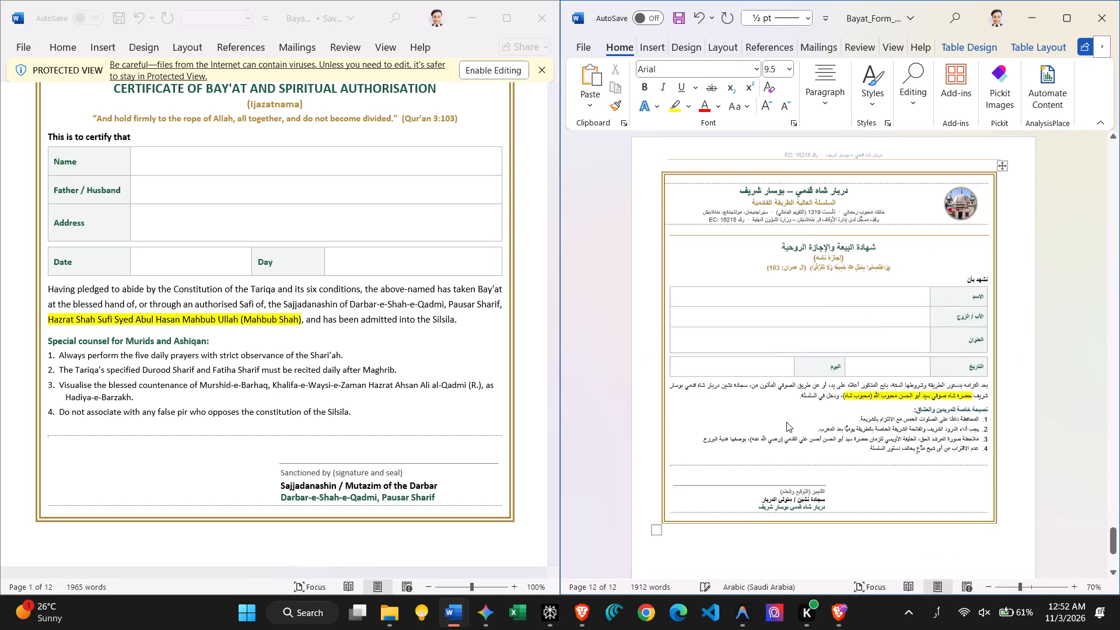
scroll(786, 422, up, 12)
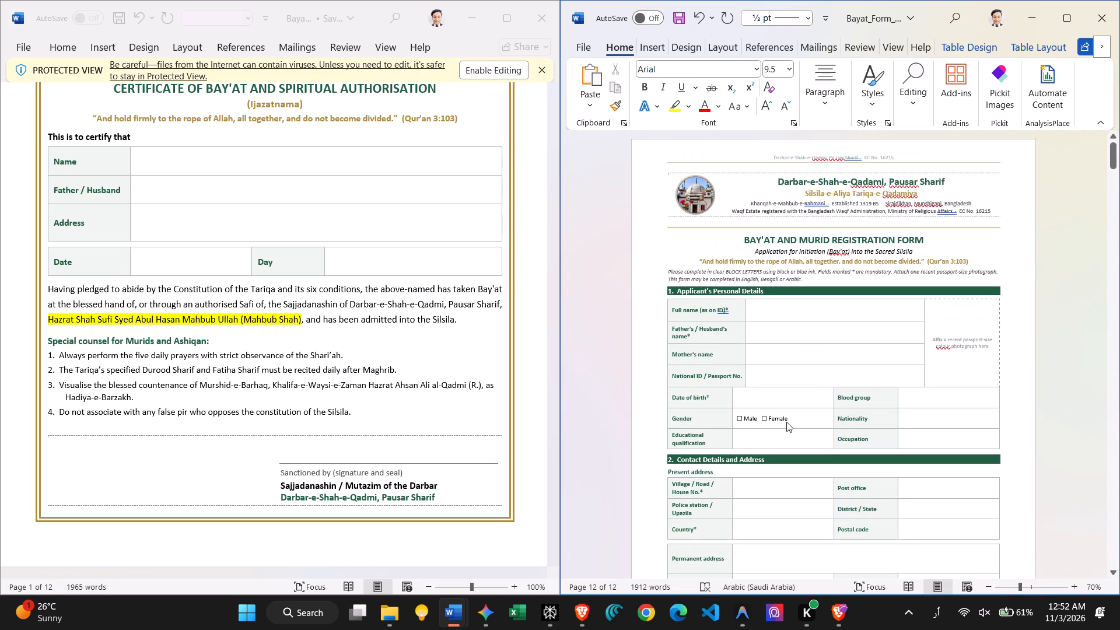
scroll(786, 422, down, 1)
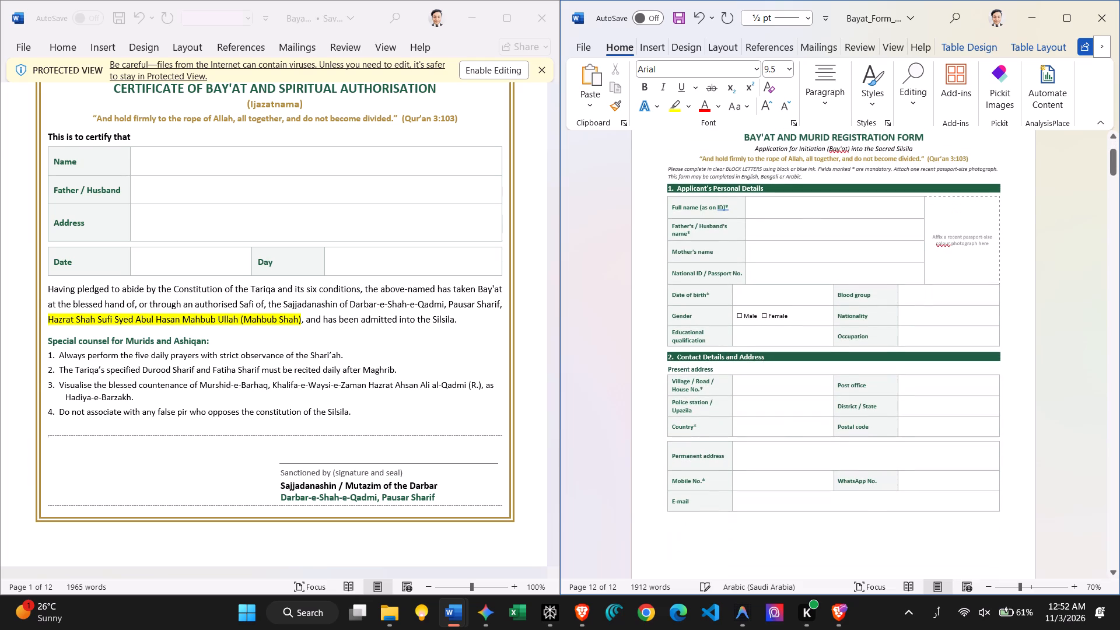
scroll(786, 422, down, 5)
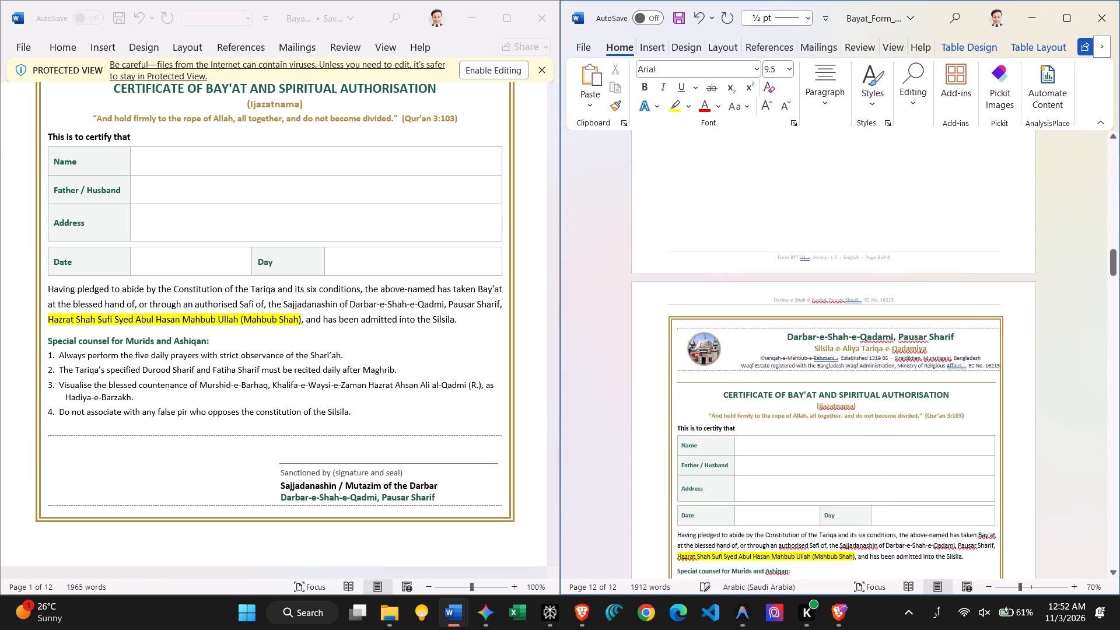
scroll(786, 422, down, 19)
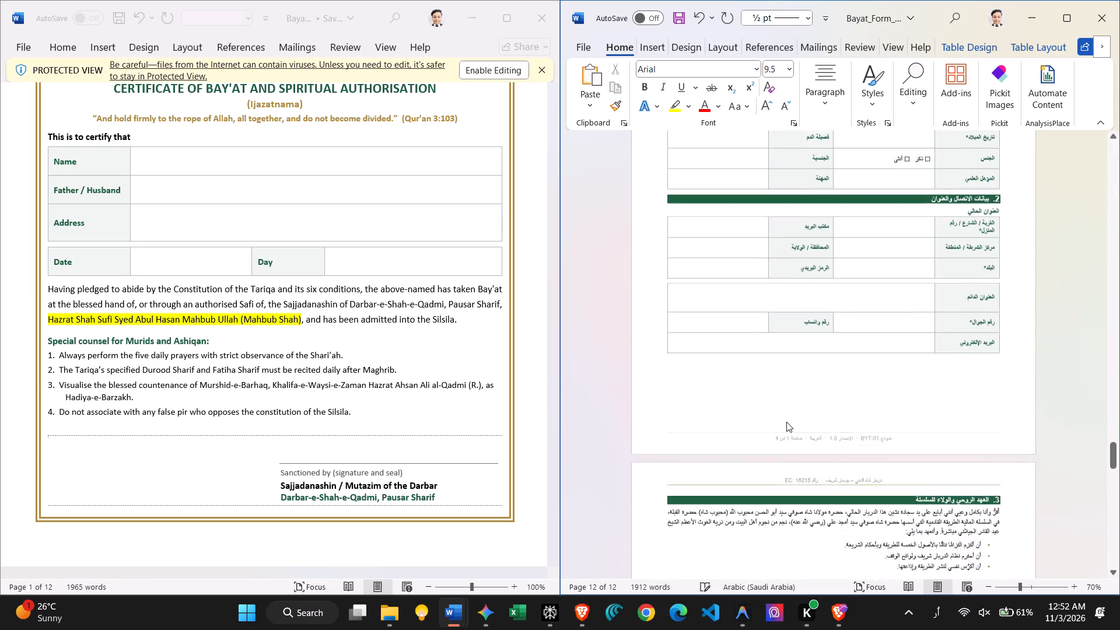
scroll(786, 422, down, 4)
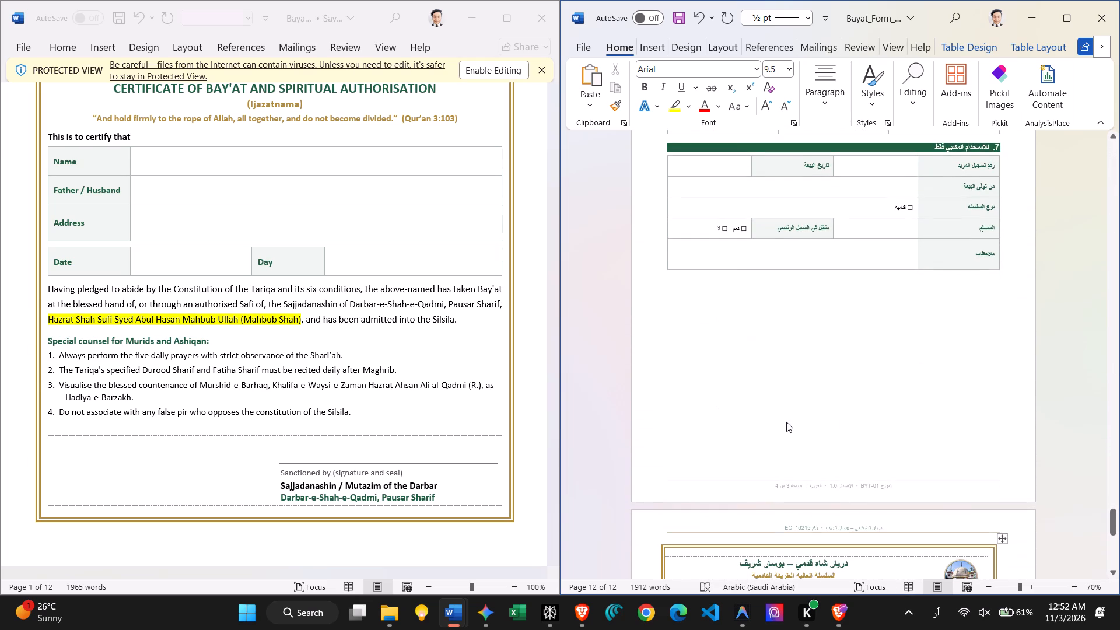
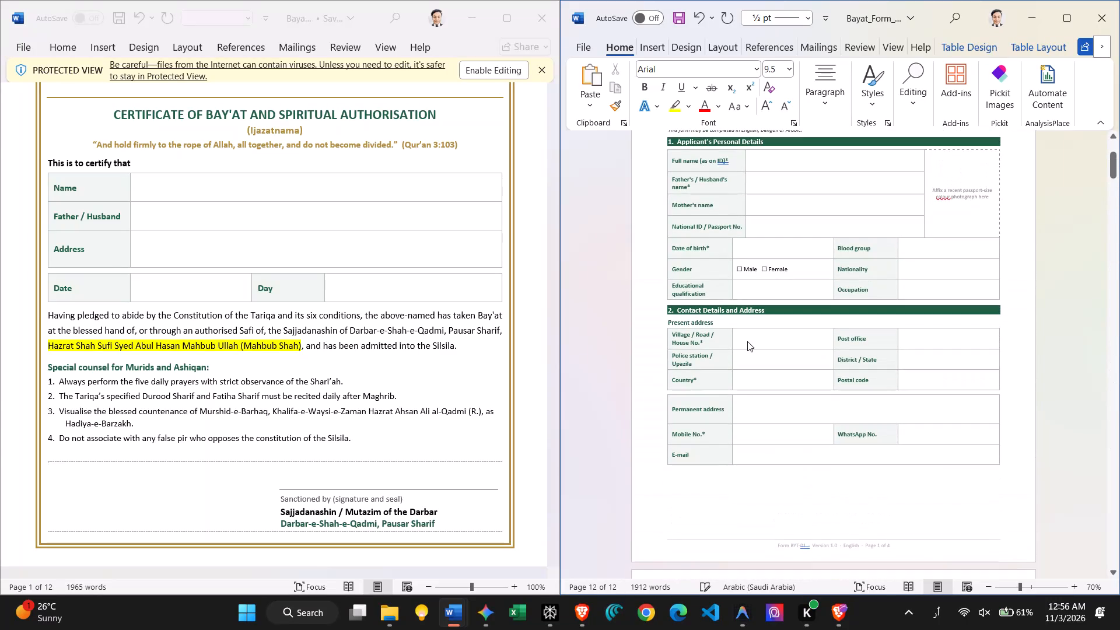
Copy the highlighted editor's note below the wird list in section 5 of the protected original's English form.
scroll(747, 341, down, 3)
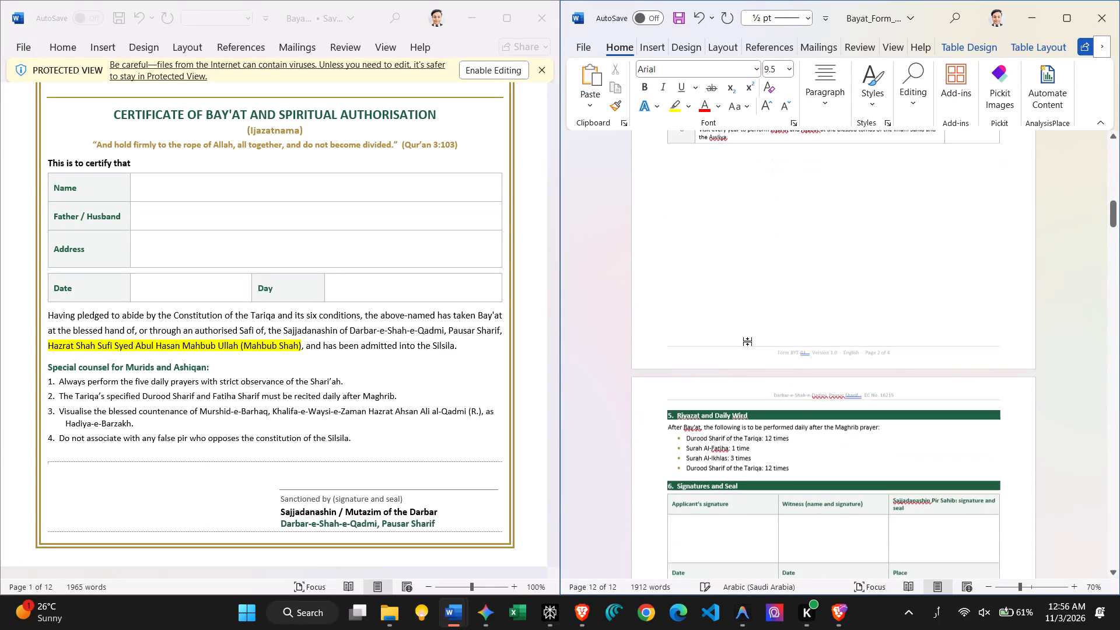
scroll(747, 341, down, 1)
click(898, 389)
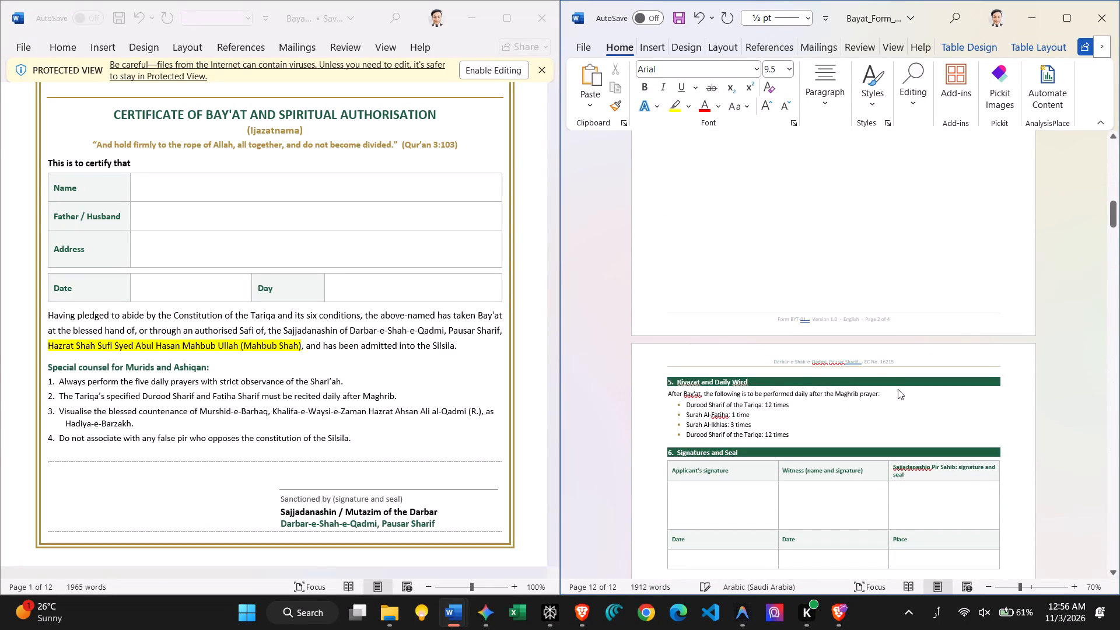
click(890, 394)
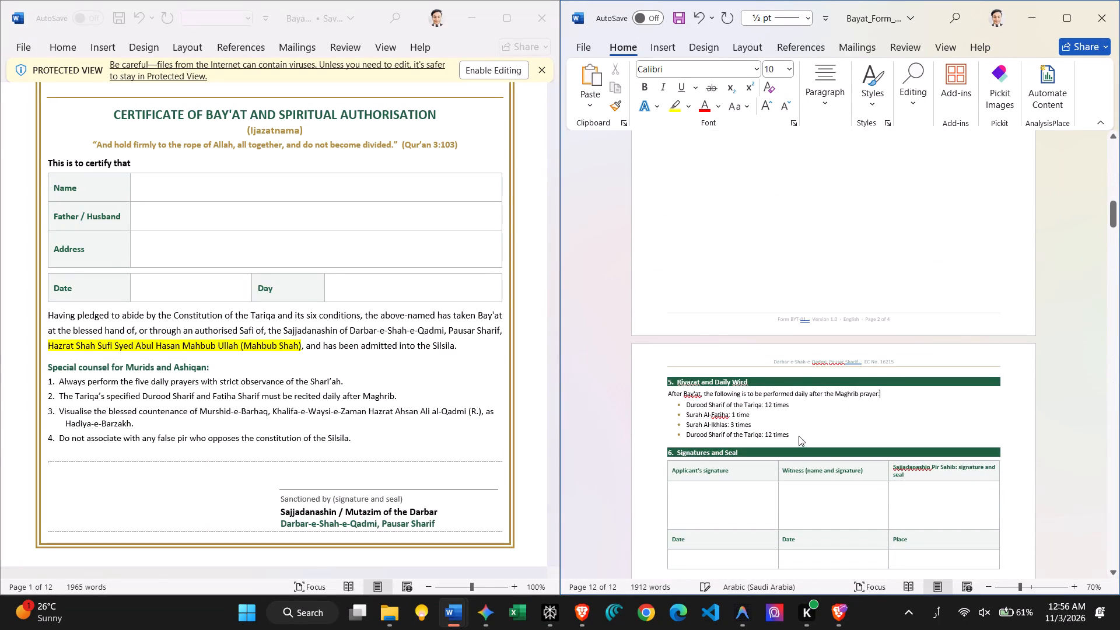
click(799, 436)
scroll(441, 379, down, 2)
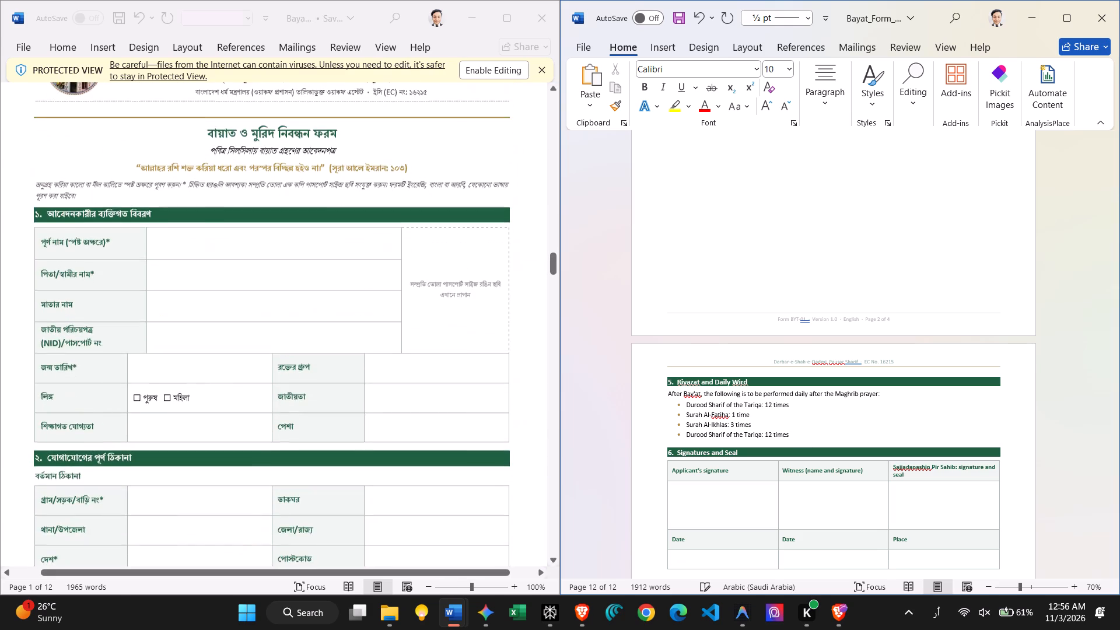
scroll(441, 379, up, 3)
scroll(441, 379, down, 2)
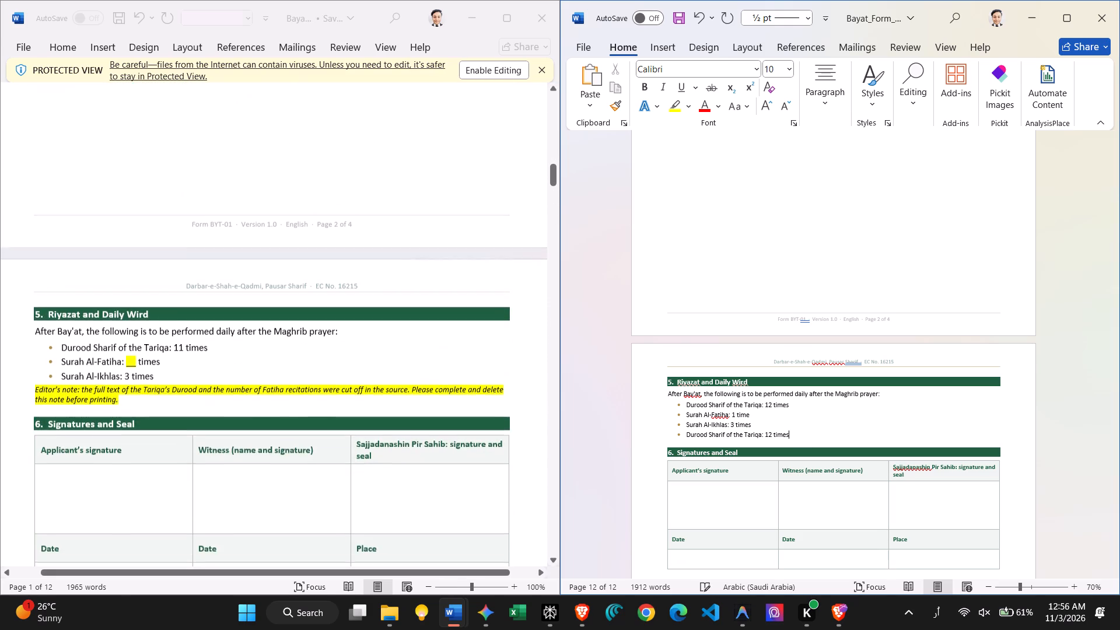
drag(124, 390, 61, 391)
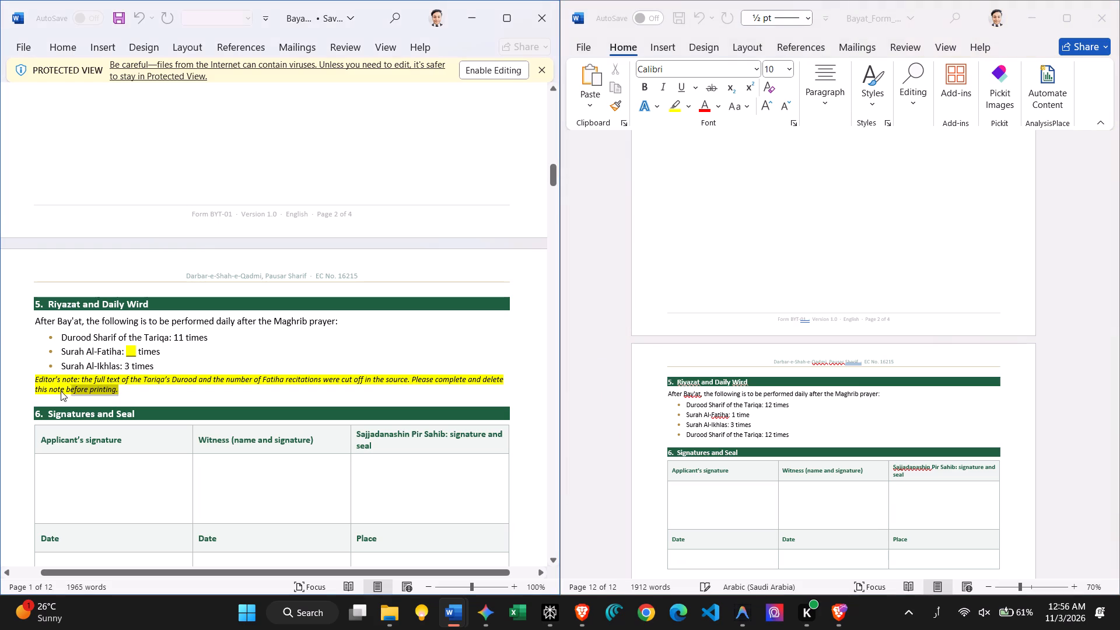
drag(61, 391, 42, 379)
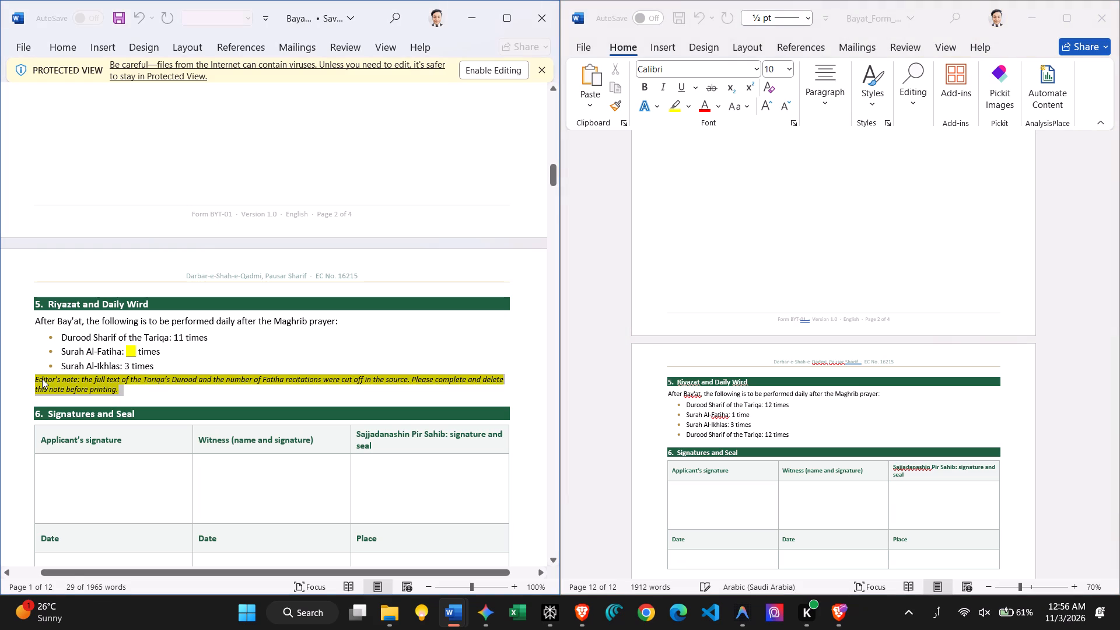
key(ctrl+c)
Paste the copied note on its own line below the last Durood Sharif item in section 5 of the editable form.
click(809, 436)
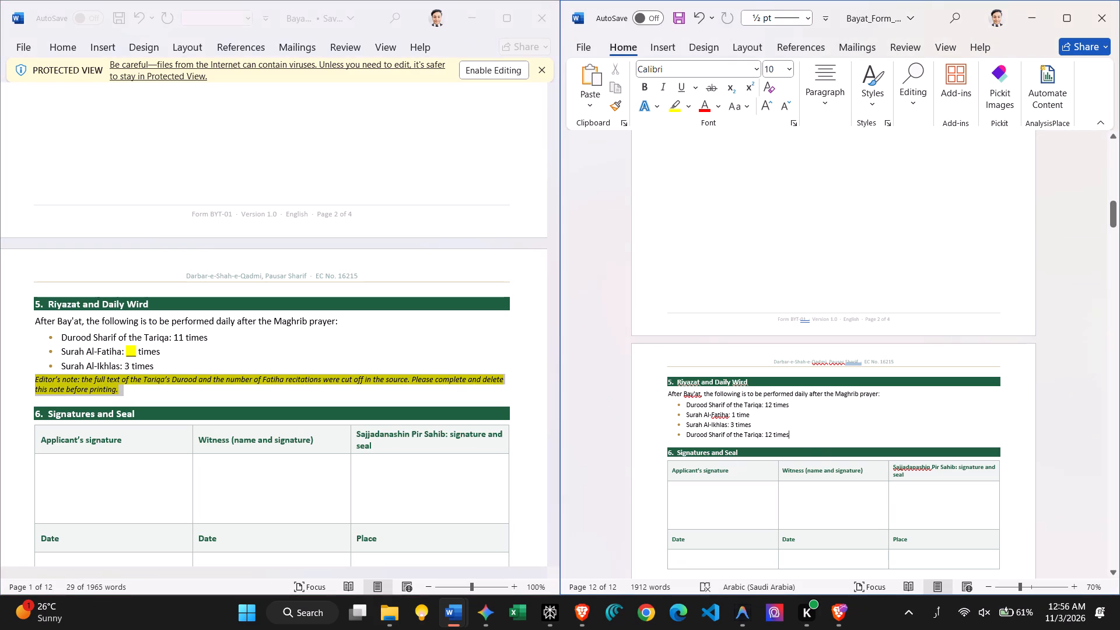
key(Return)
key(Print)
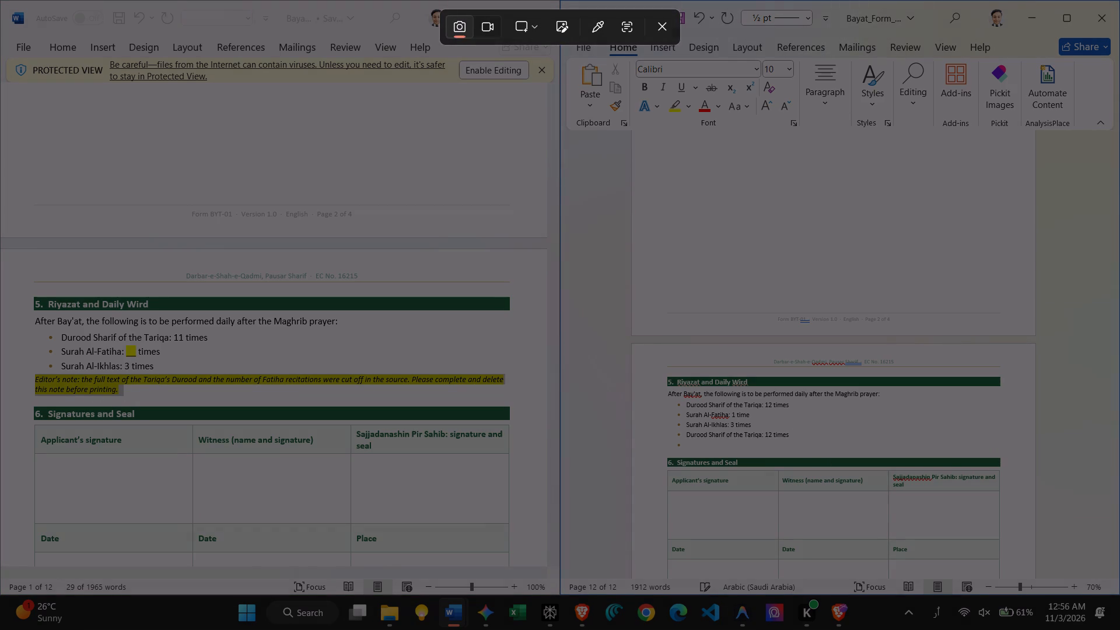
key(Escape)
key(BackSpace)
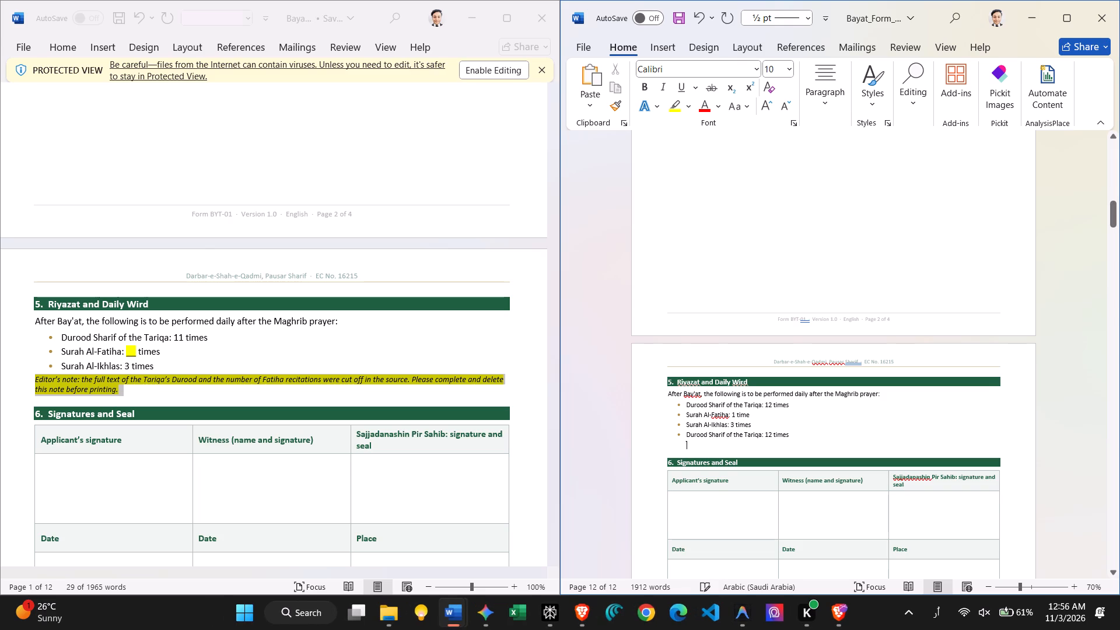
key(BackSpace)
key(BackSpace)
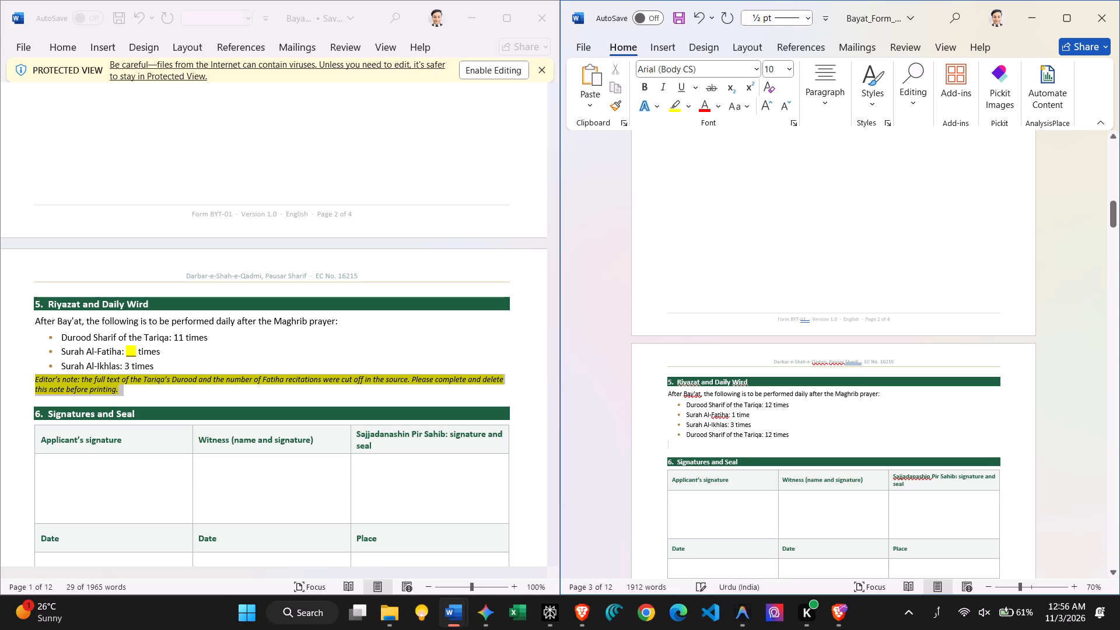
key(ctrl+v)
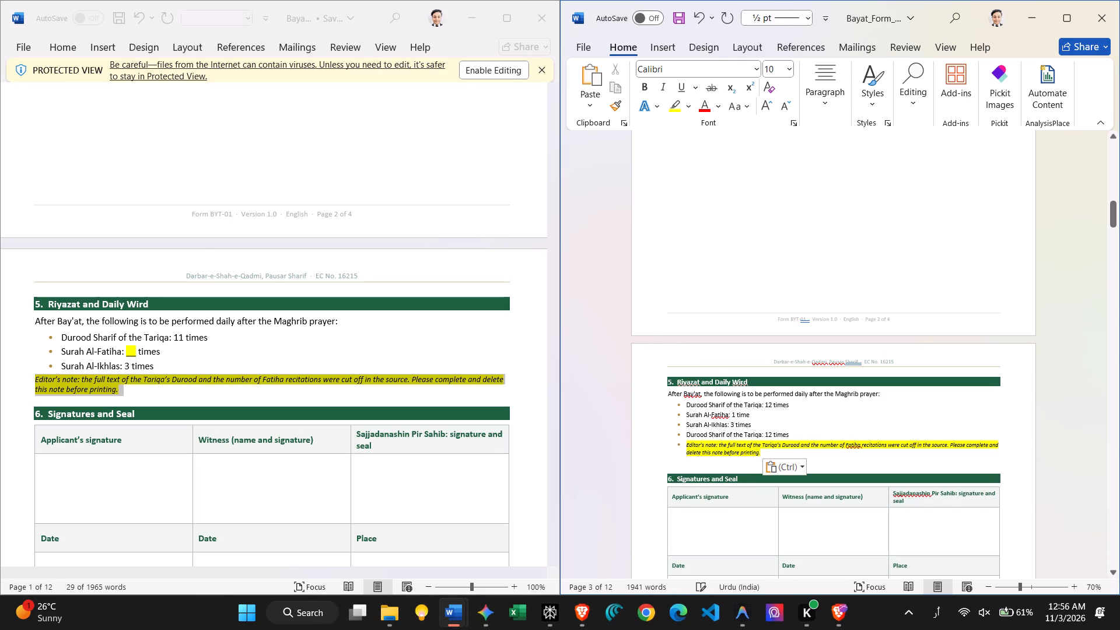
Remove the blank line after the pasted note, plus its bullet and indent, so it aligns with the section's left margin.
click(746, 460)
key(BackSpace)
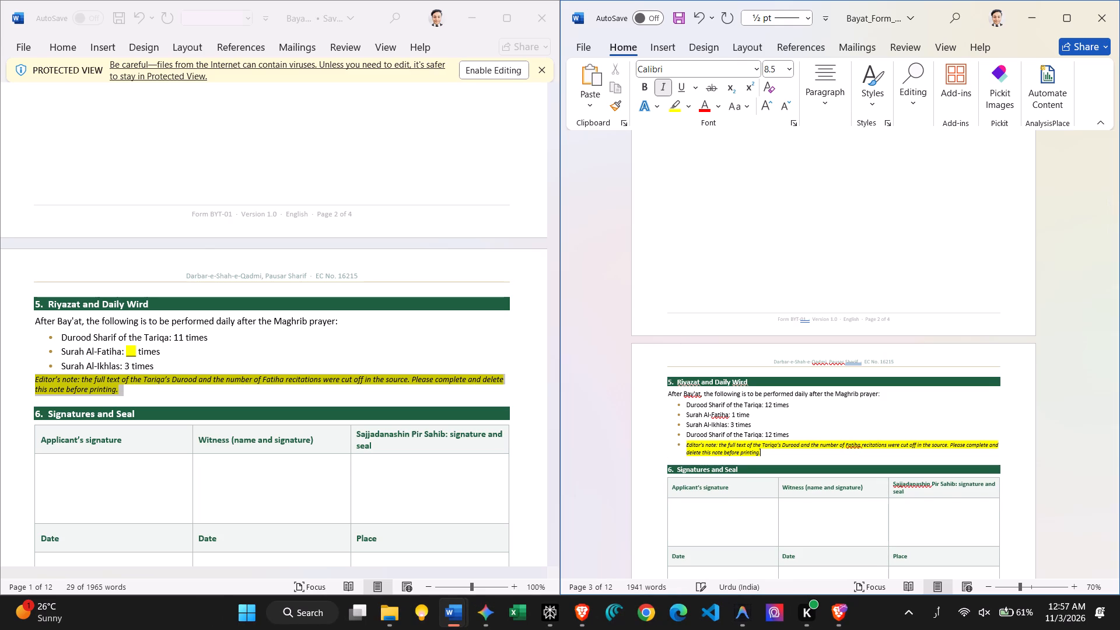
click(688, 444)
key(BackSpace)
key(BackSpace)
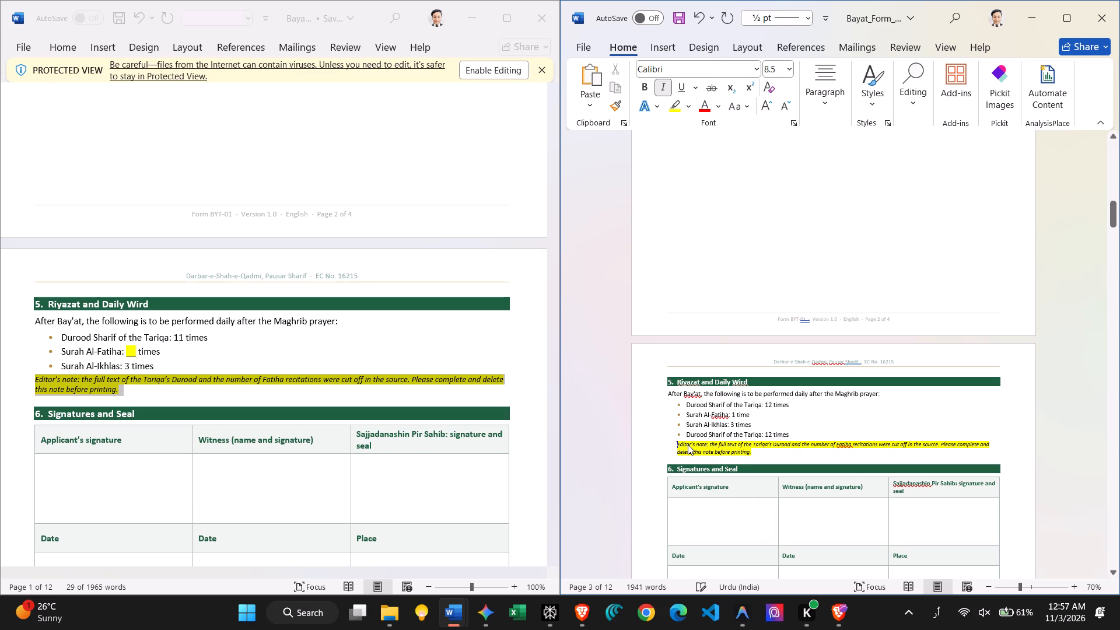
ctrl+scroll(688, 444, up, 3)
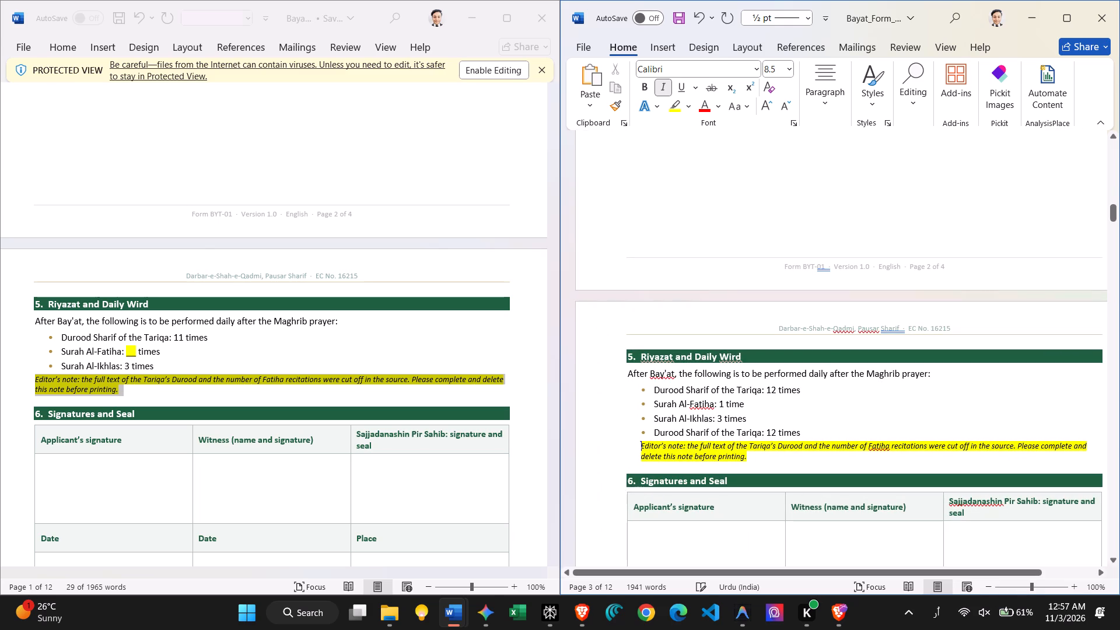
key(BackSpace)
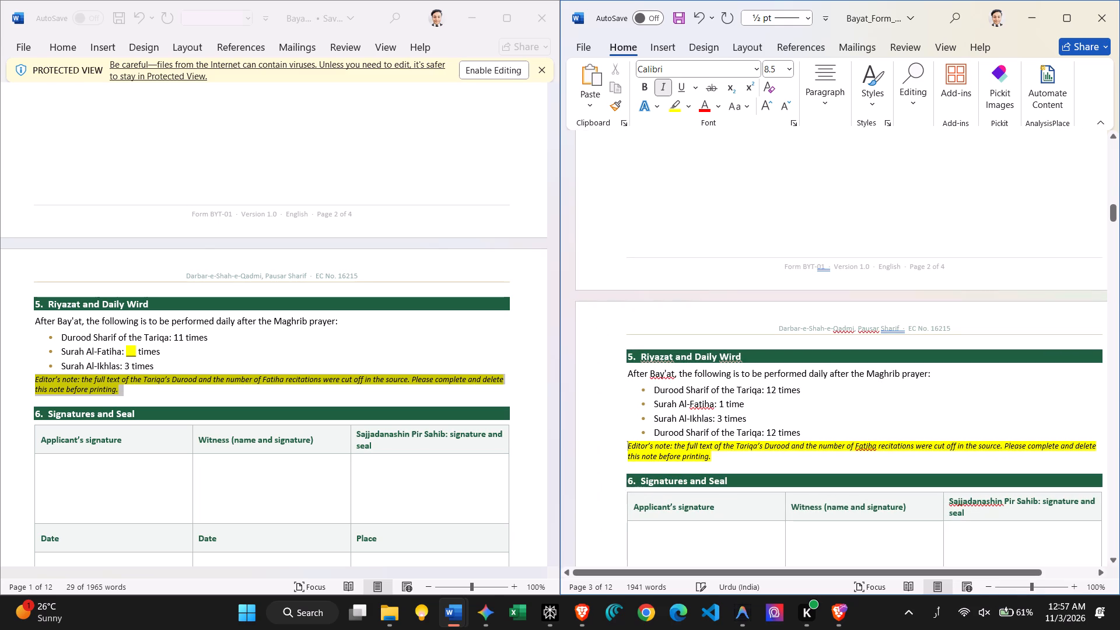
Delete the opening word "Editor's" from the pasted note's label.
click(660, 449)
key(BackSpace)
key(BackSpace)
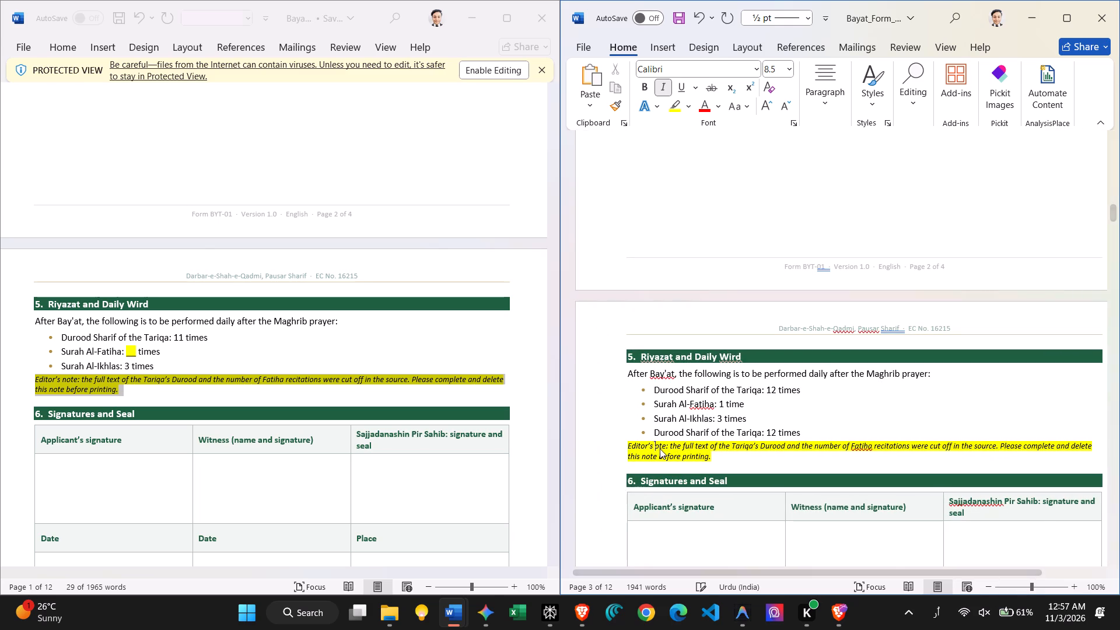
key(BackSpace)
key(BackSpace)
key(BackSpace)
key(BackSpace)
key(BackSpace)
key(BackSpace)
key(BackSpace)
key(BackSpace)
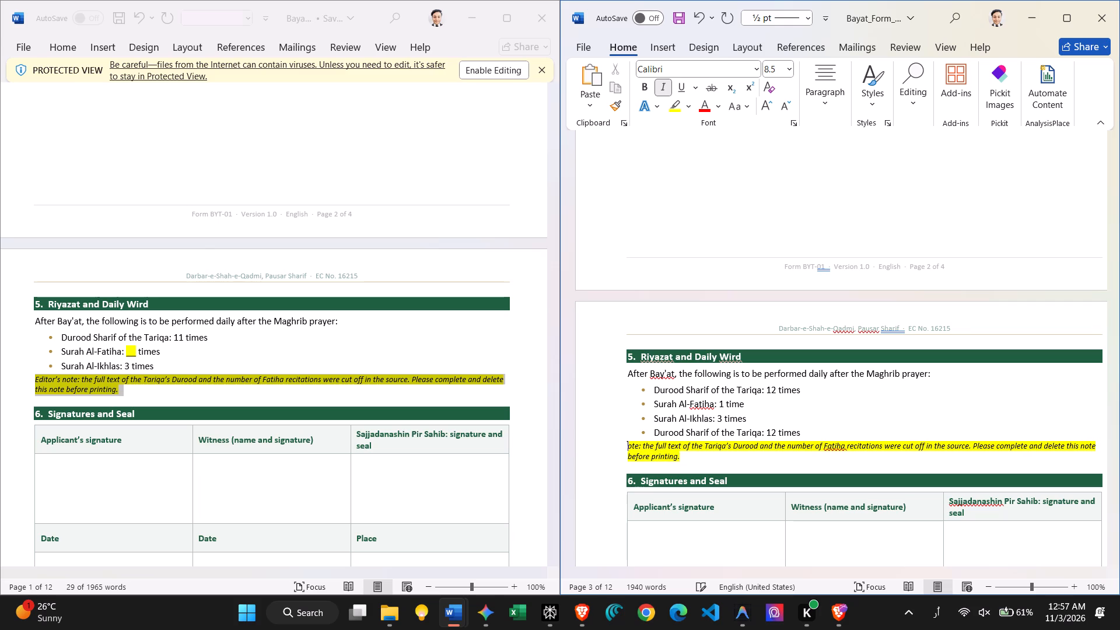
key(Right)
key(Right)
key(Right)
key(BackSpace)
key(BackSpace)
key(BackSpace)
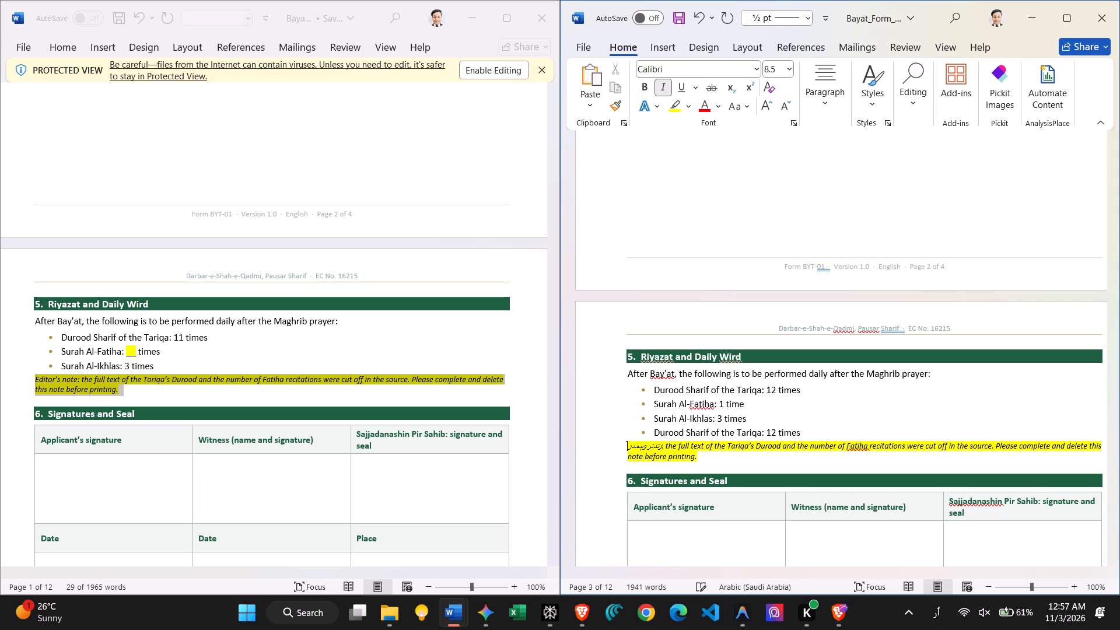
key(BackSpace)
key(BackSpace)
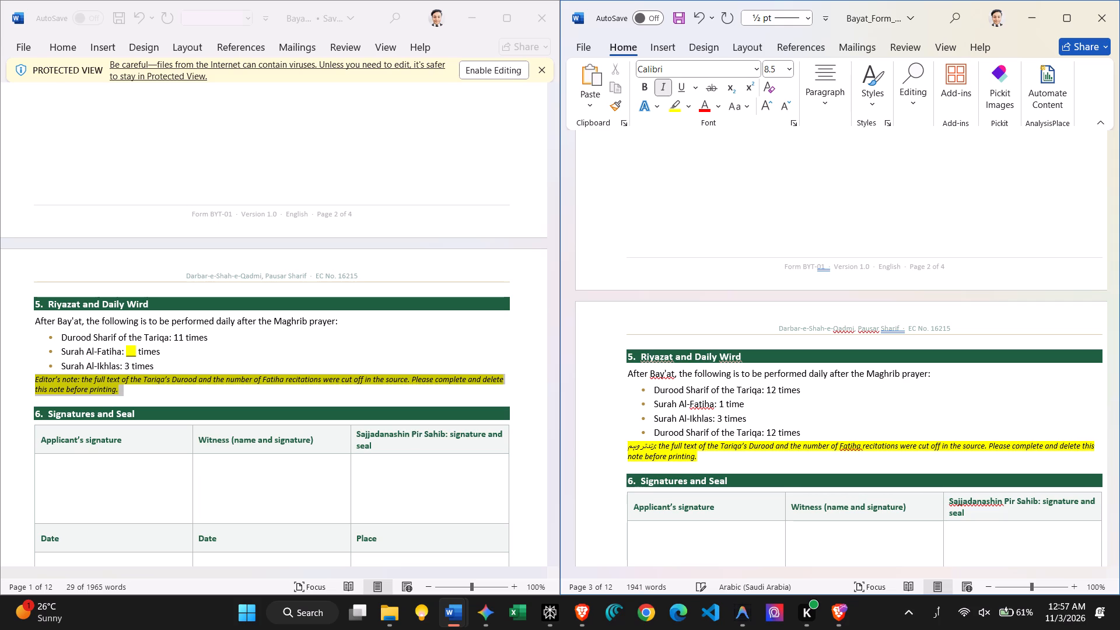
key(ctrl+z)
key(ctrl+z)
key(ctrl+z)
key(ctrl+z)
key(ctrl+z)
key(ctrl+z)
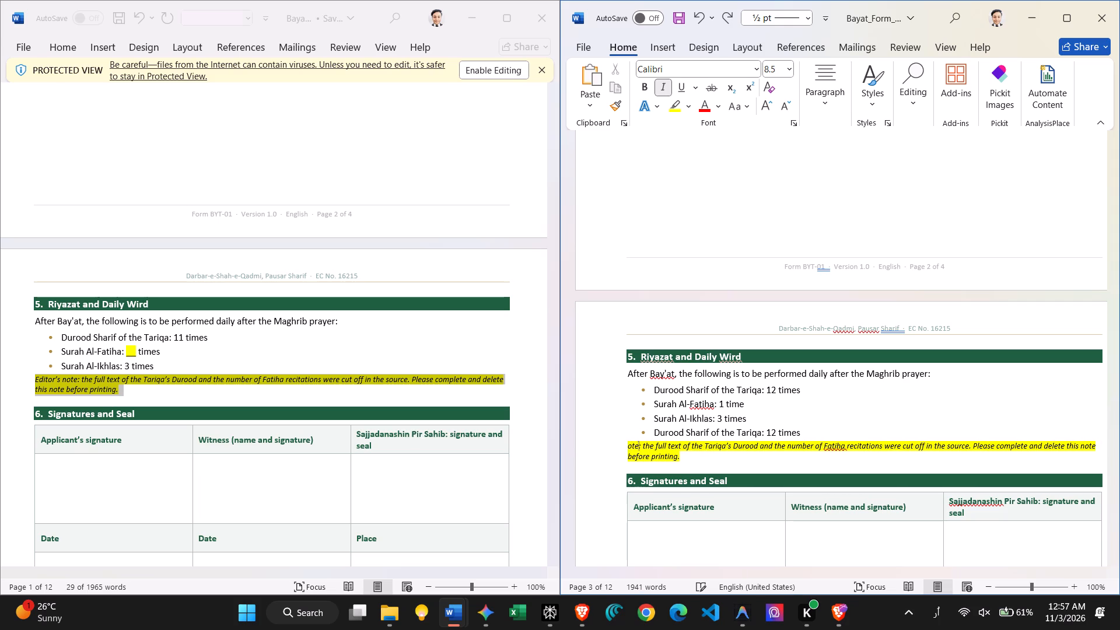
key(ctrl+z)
Replace the rest of the note's label before the colon with "Durood Sharif", using the English keyboard language.
key(Right)
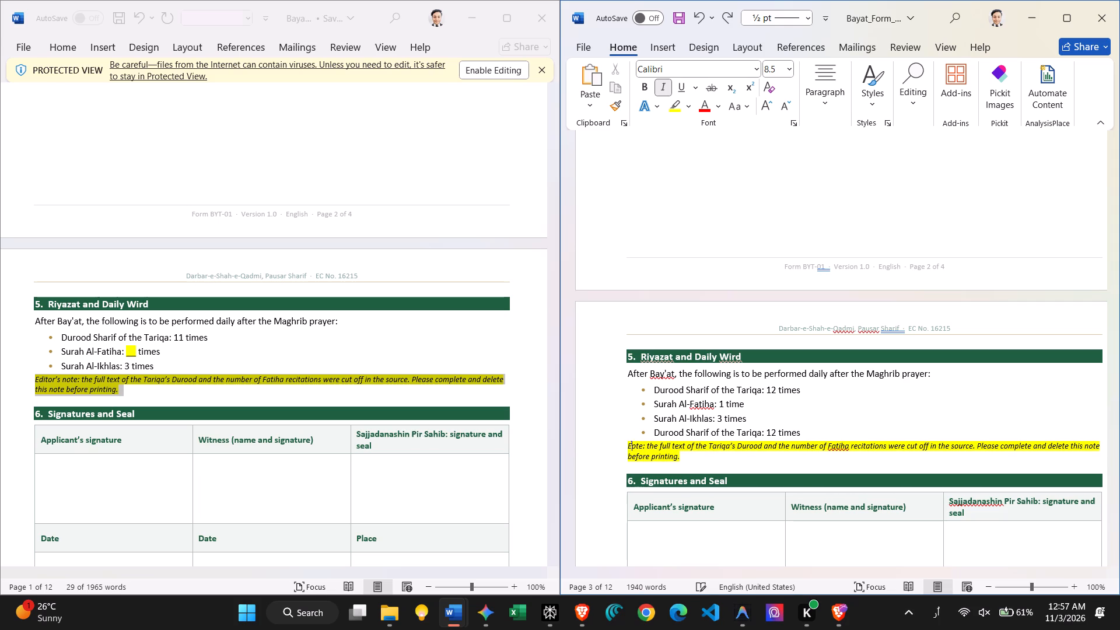
key(Right)
key(Right)
key(BackSpace)
key(BackSpace)
key(BackSpace)
key(BackSpace)
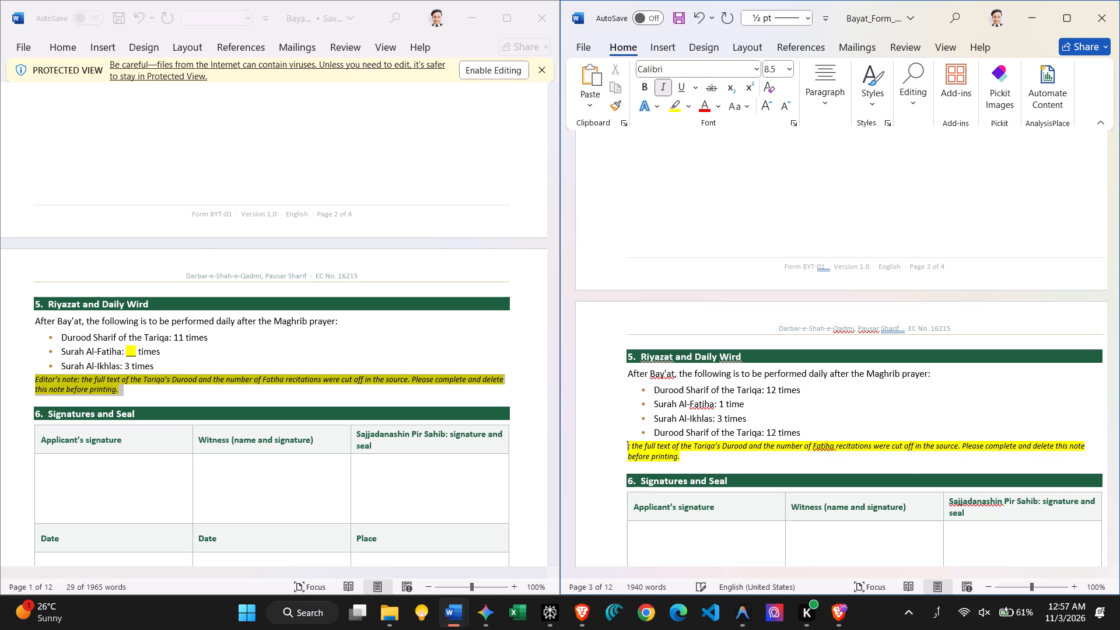
key(super+space)
key(super+space)
key(super+space)
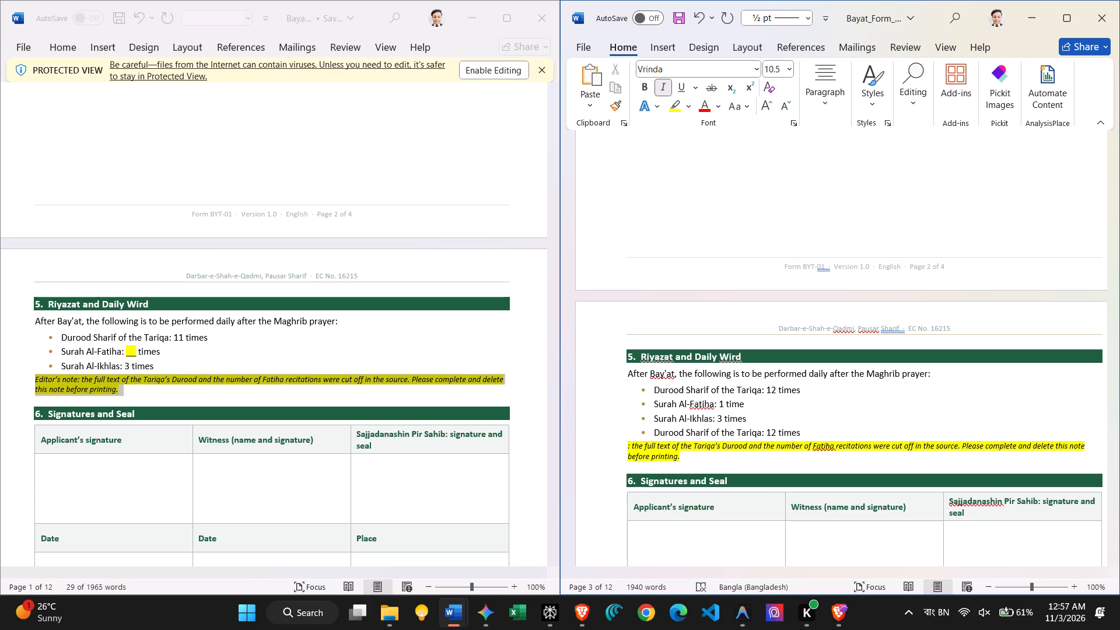
key(super+space)
key(super+space)
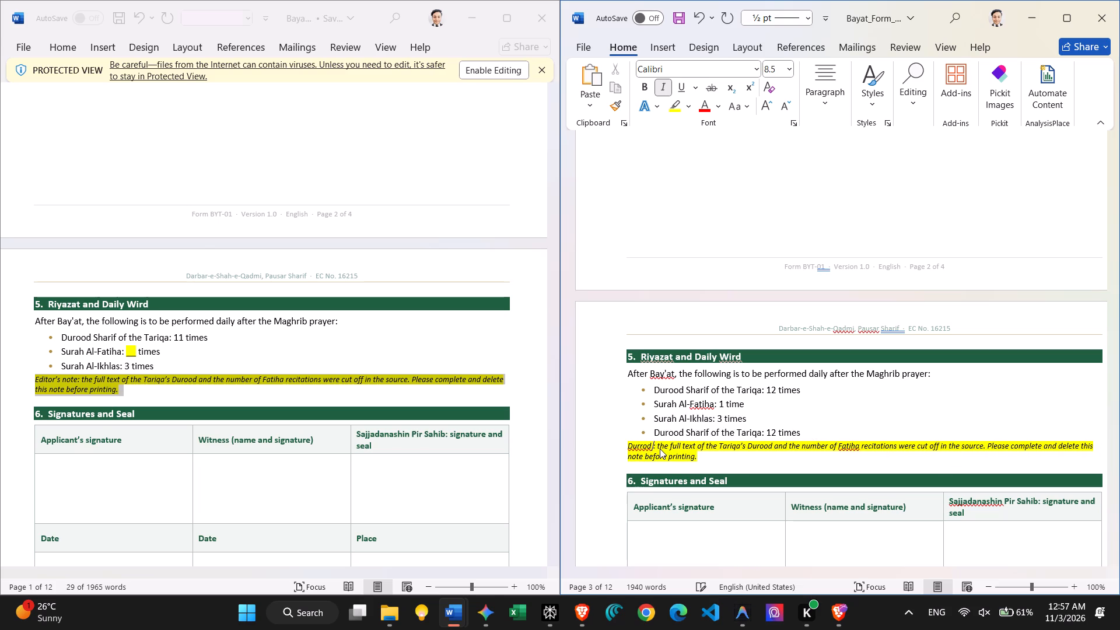
key(BackSpace)
key(BackSpace)
key(BackSpace)
key(BackSpace)
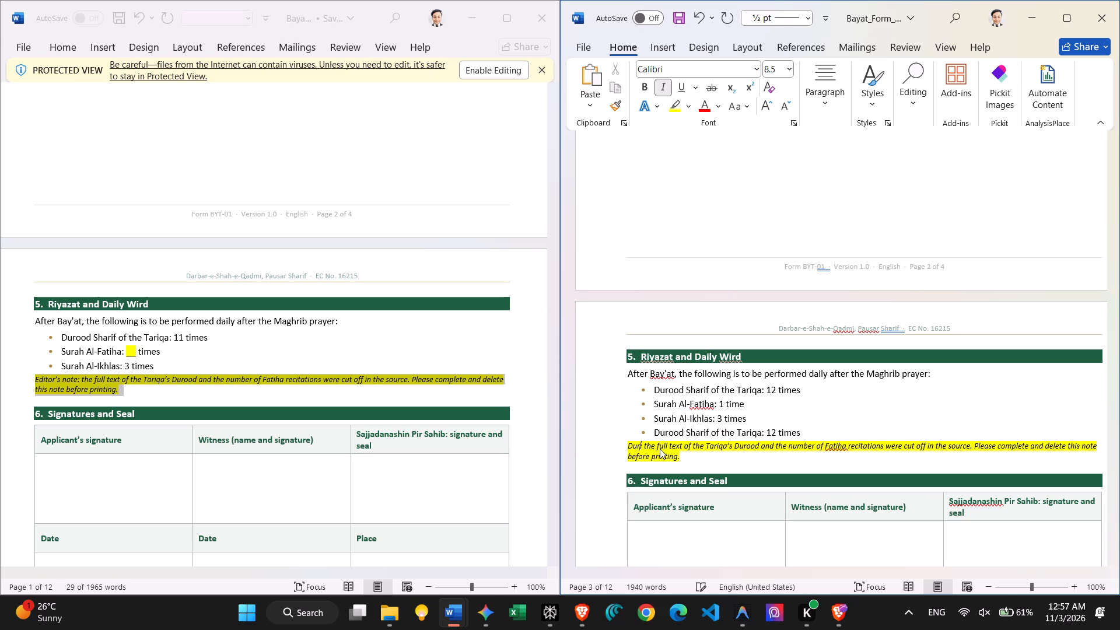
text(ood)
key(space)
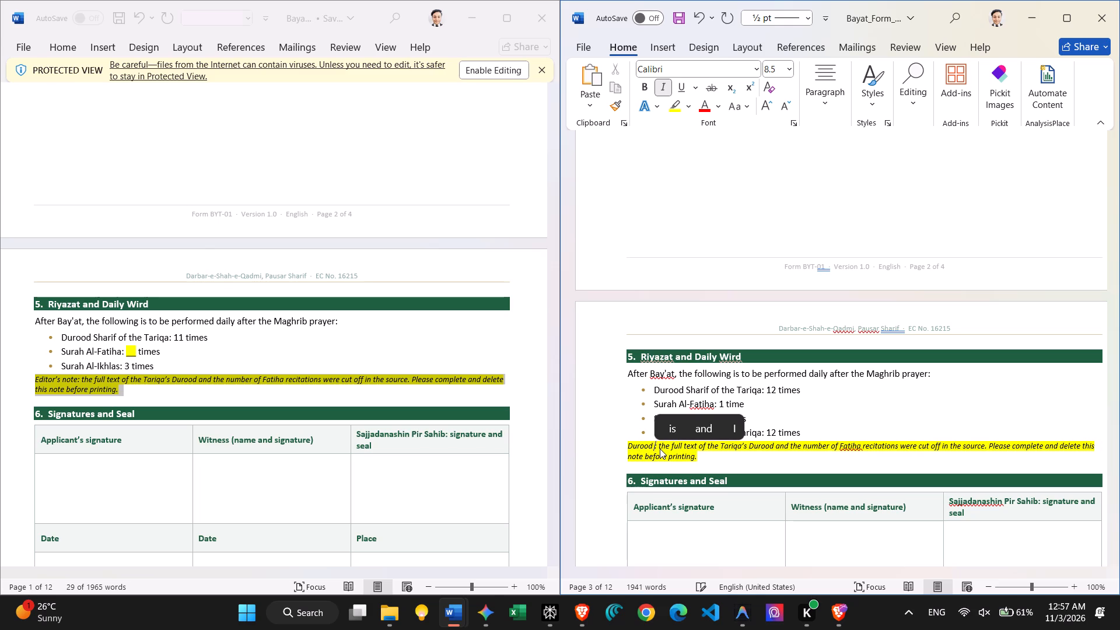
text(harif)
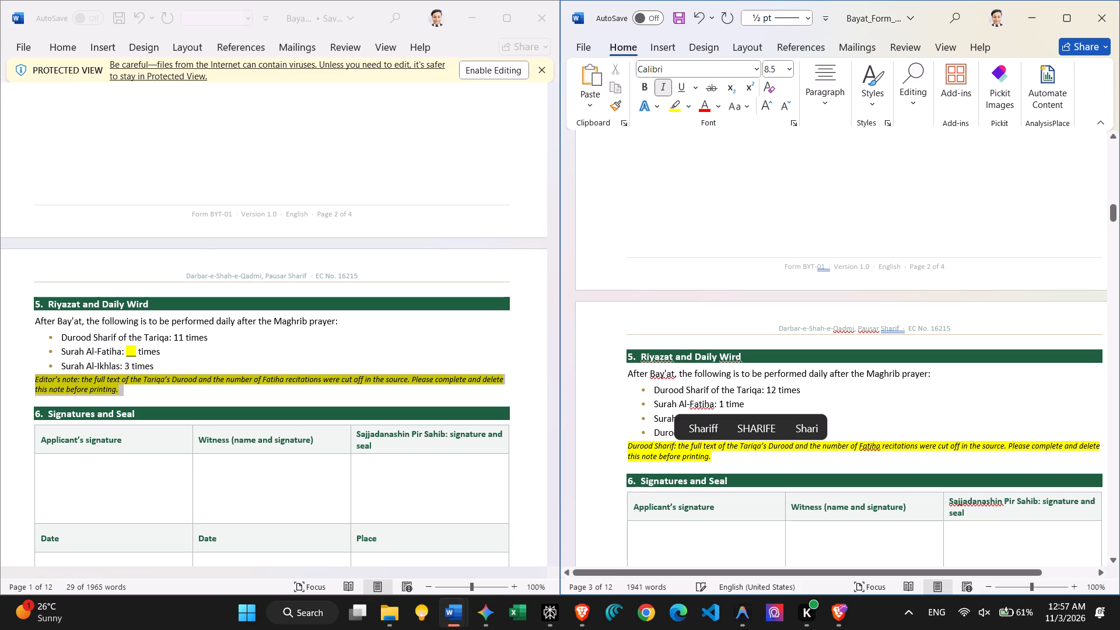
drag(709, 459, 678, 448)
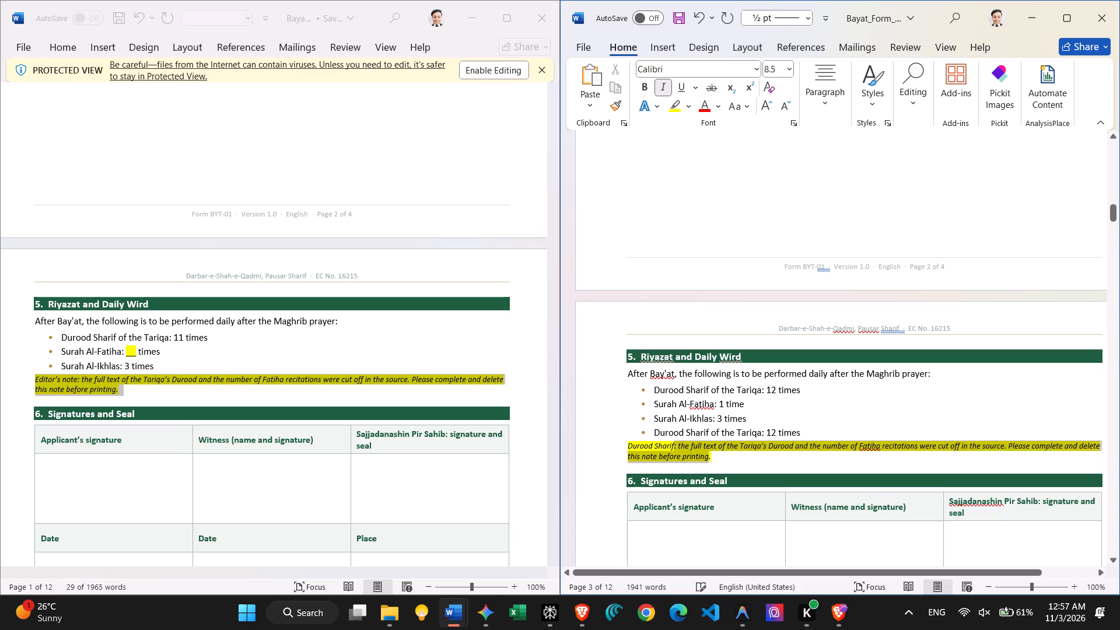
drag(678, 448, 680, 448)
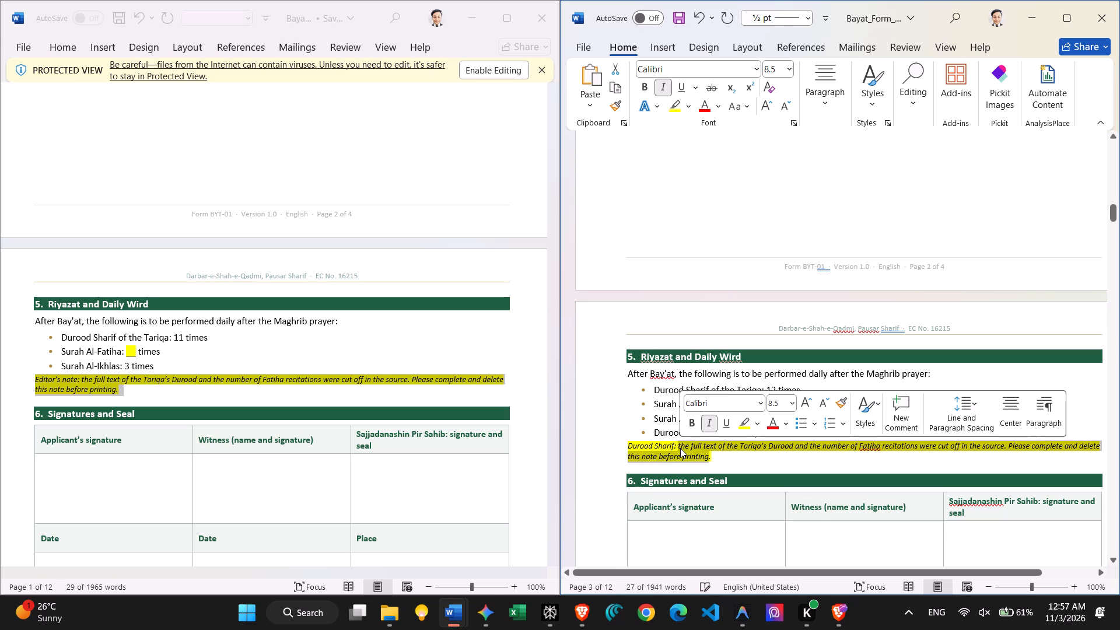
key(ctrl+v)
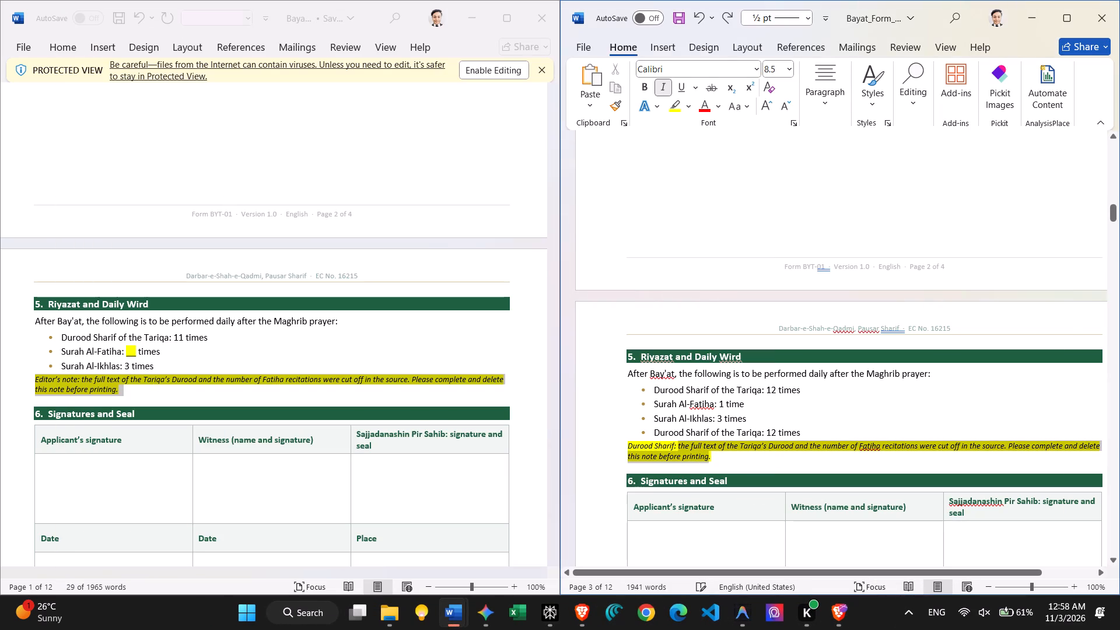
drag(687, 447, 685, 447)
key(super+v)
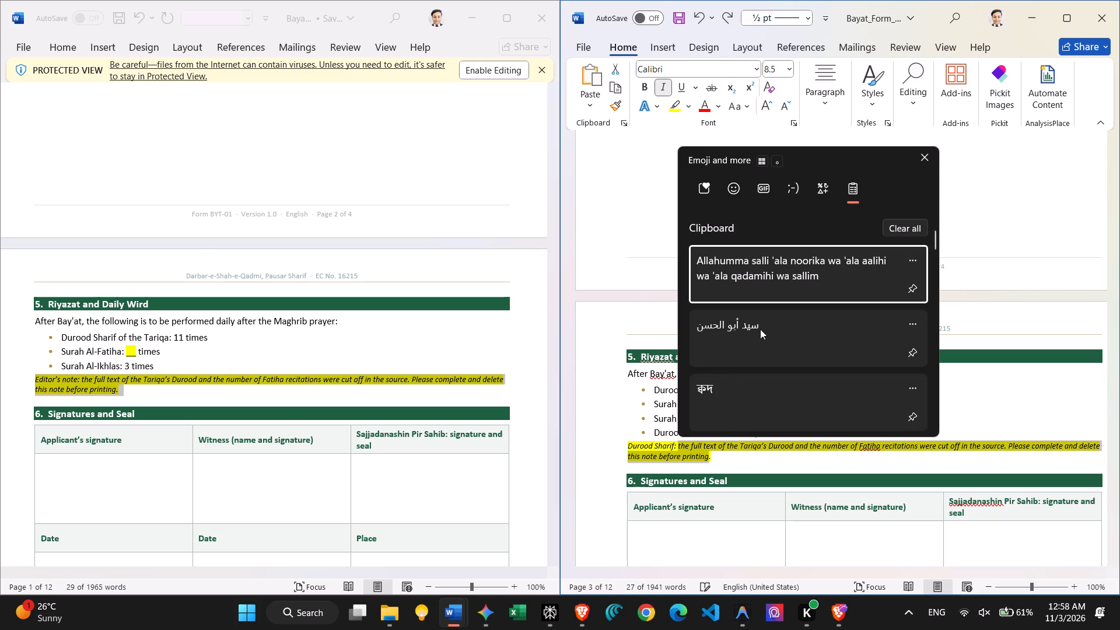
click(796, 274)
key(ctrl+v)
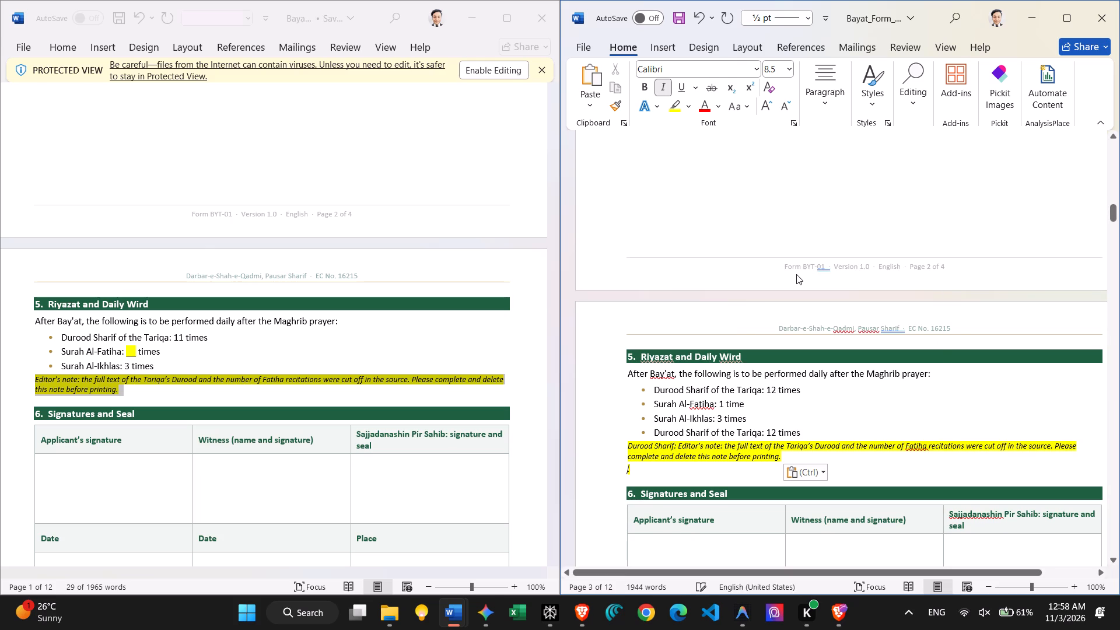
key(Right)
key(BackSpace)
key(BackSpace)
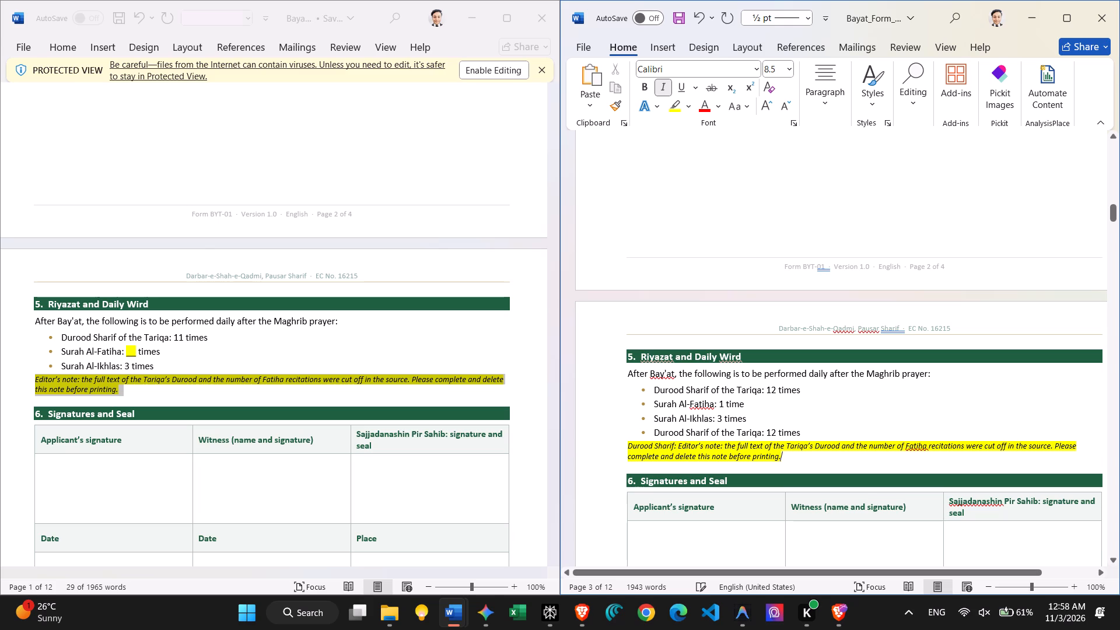
Replace the note text after "Durood Sharif:" with "Allahumma salli 'ala noorika wa 'ala aalihi wa 'ala qadamihi wa sallim" from the clipboard history.
drag(679, 449, 773, 463)
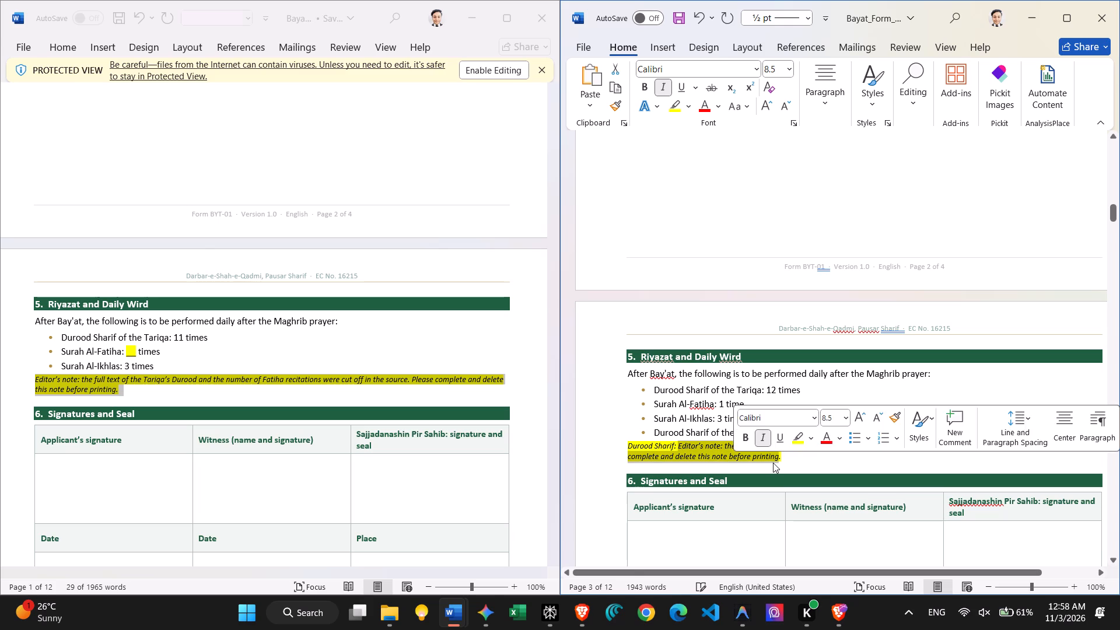
key(super+v)
click(839, 282)
key(ctrl+v)
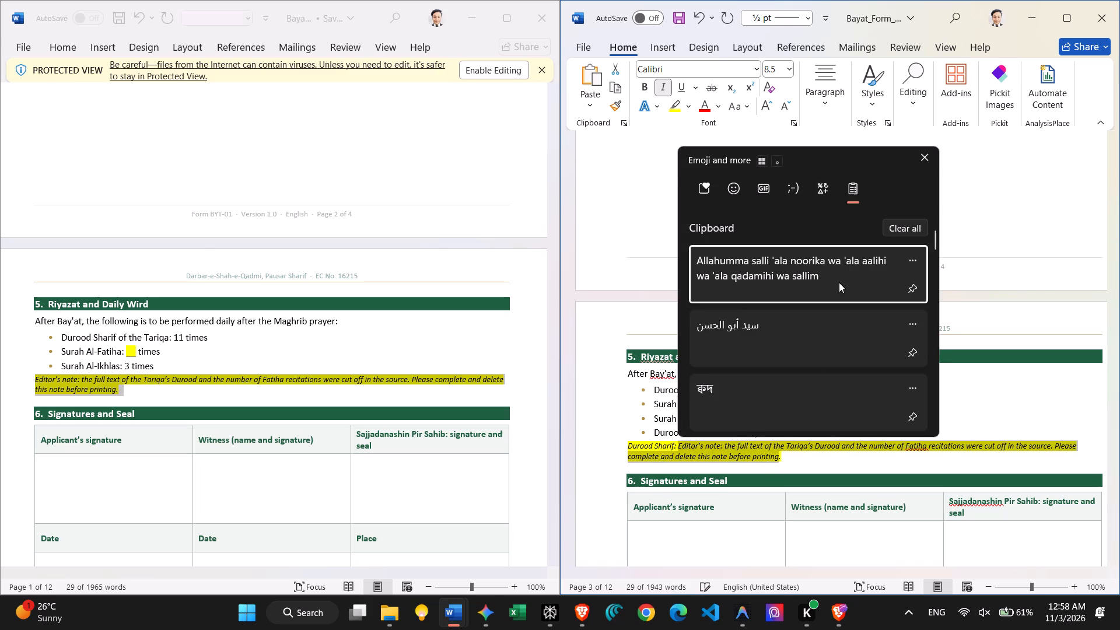
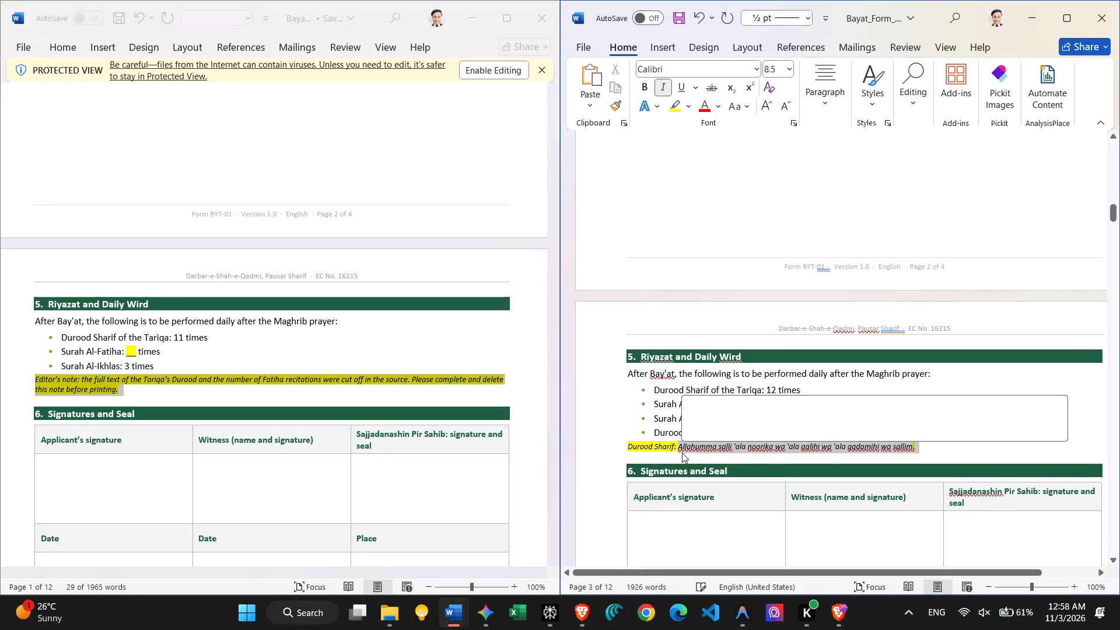
Highlight the "Allahumma salli" text after "Durood Sharif:" in yellow, matching the note's label.
click(745, 433)
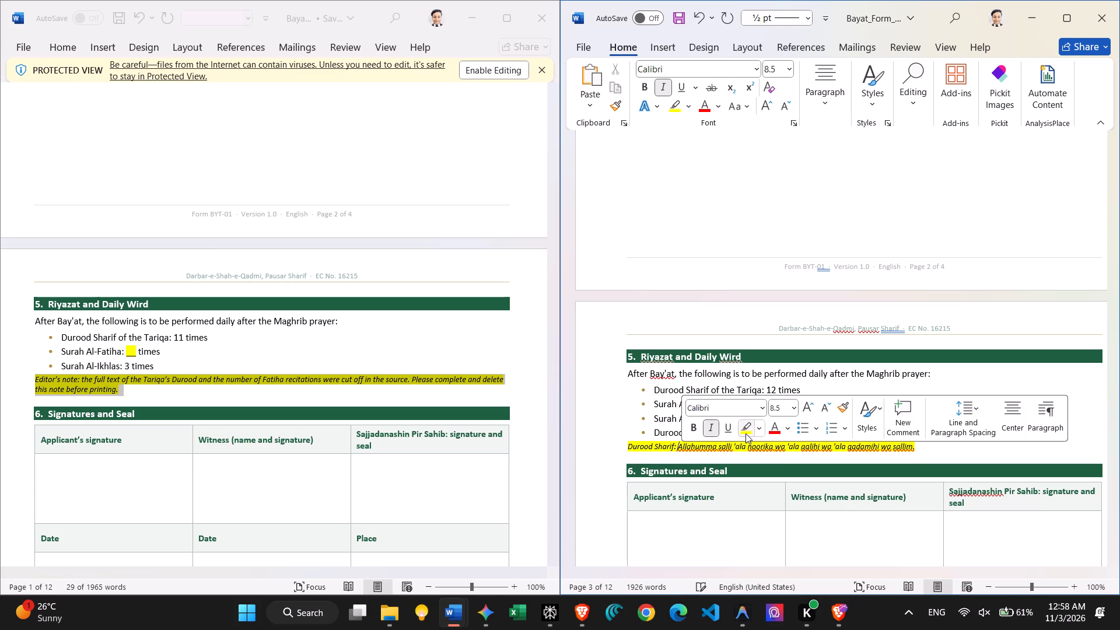
click(632, 451)
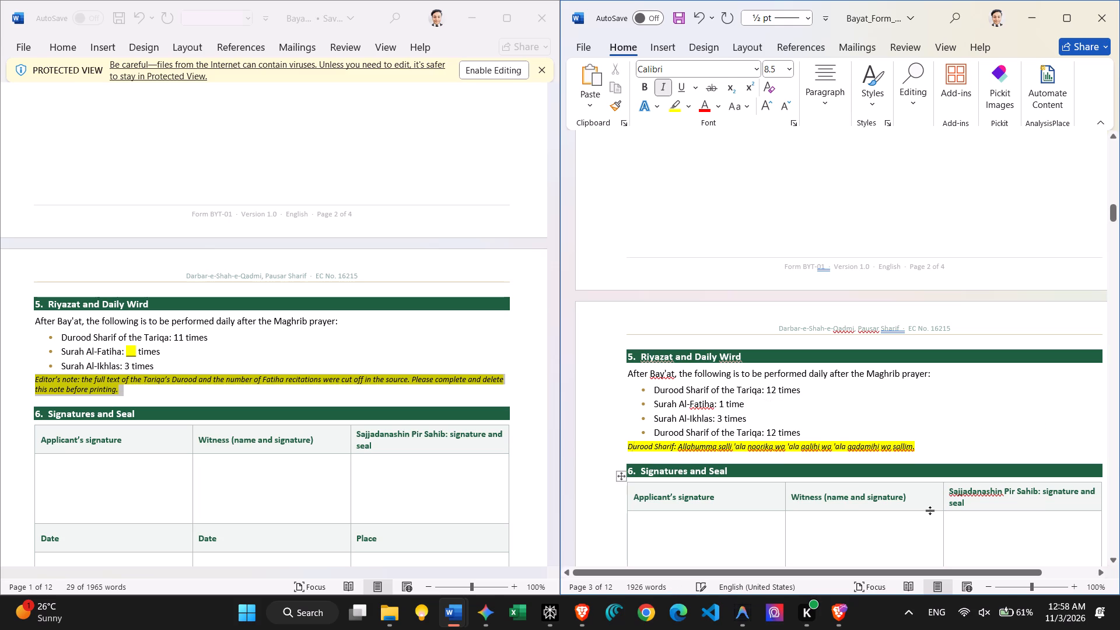
Add an empty, unbulleted line below the last wird item in section 5 of the Bengali form.
scroll(930, 510, down, 2)
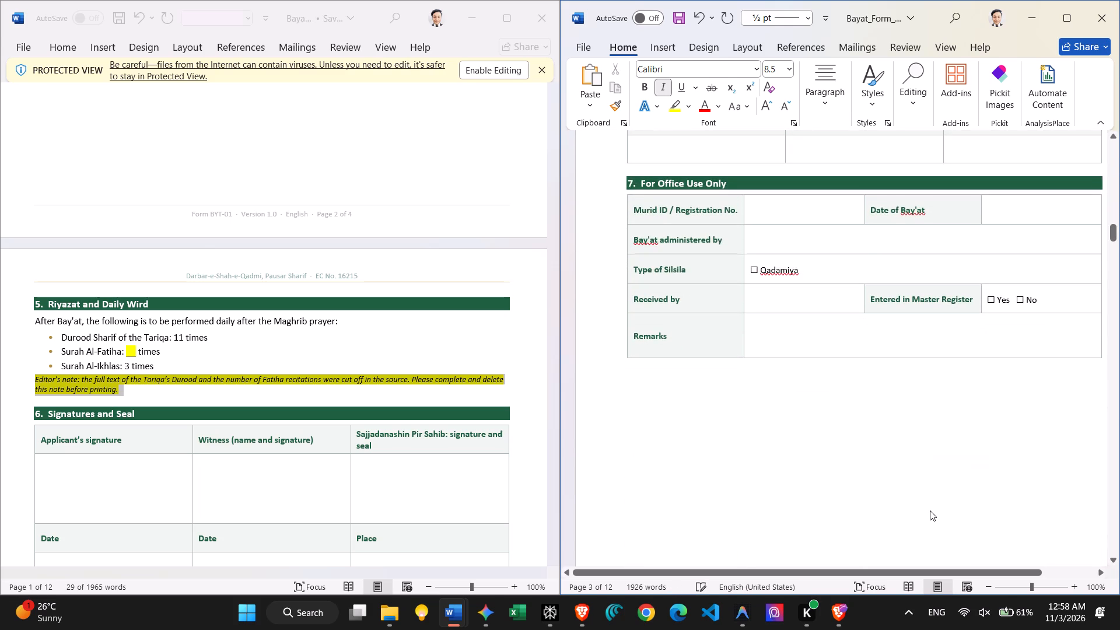
scroll(486, 469, down, 1)
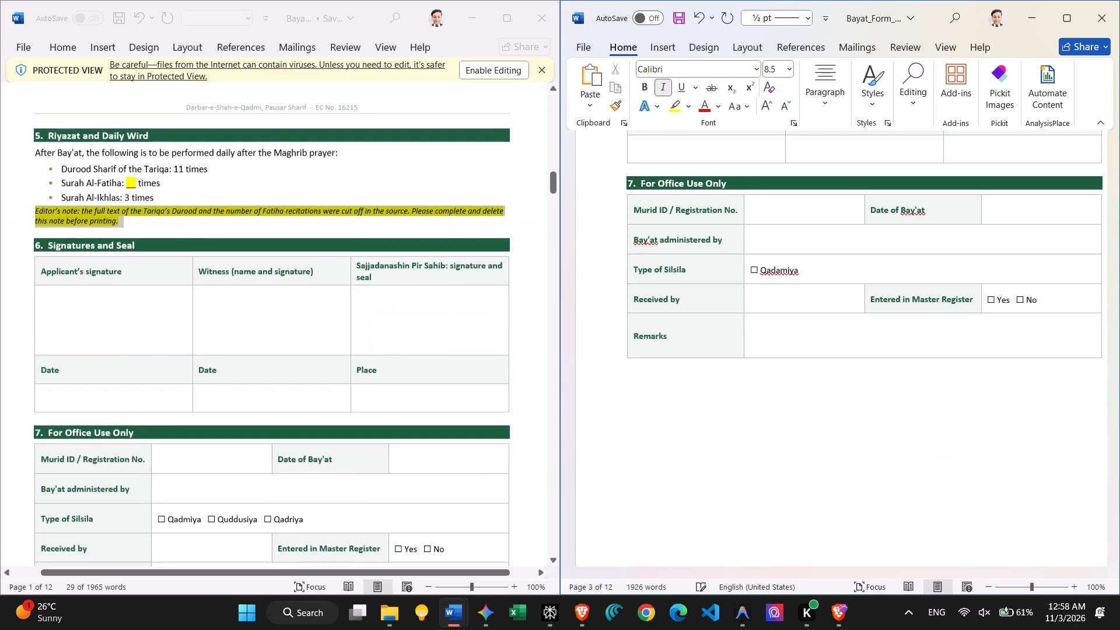
scroll(486, 469, down, 4)
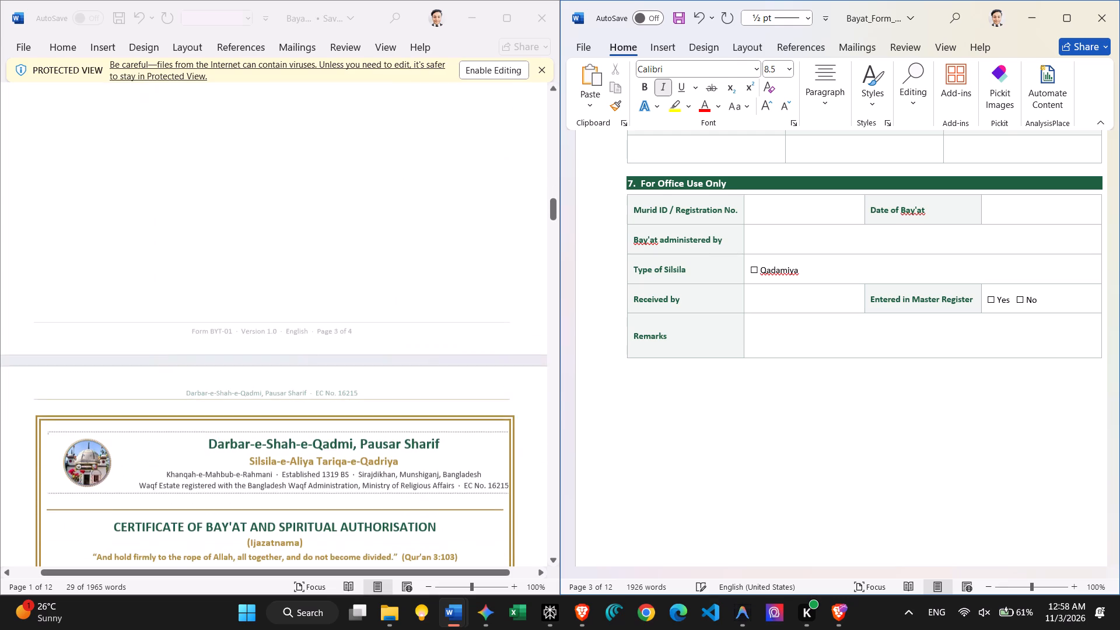
scroll(486, 469, down, 1)
scroll(719, 452, down, 3)
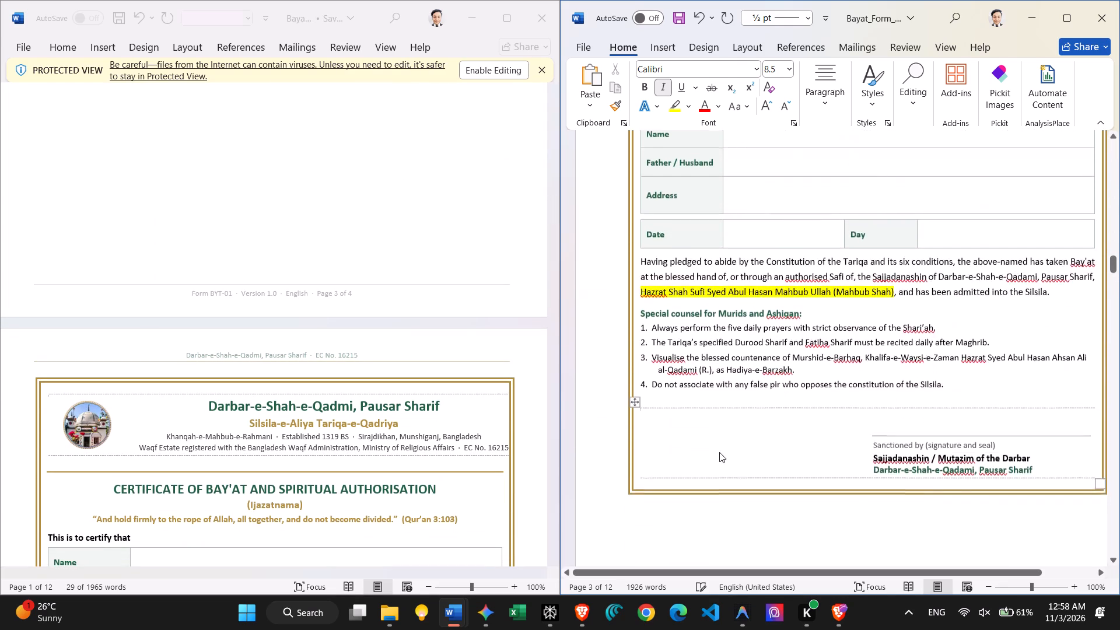
scroll(719, 452, down, 4)
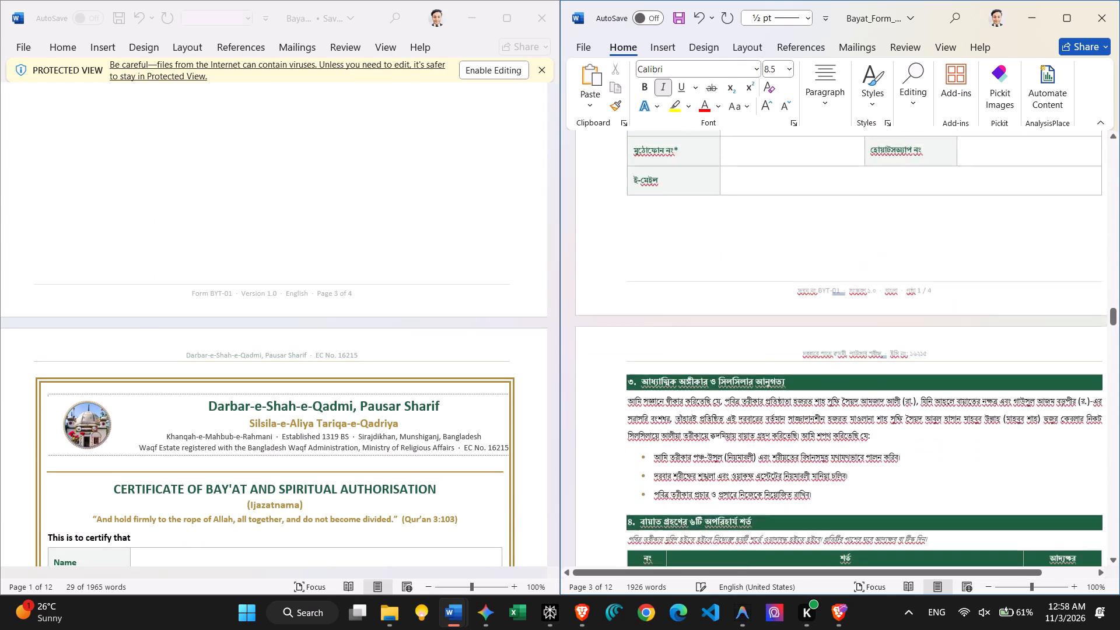
scroll(719, 452, down, 2)
scroll(719, 452, up, 2)
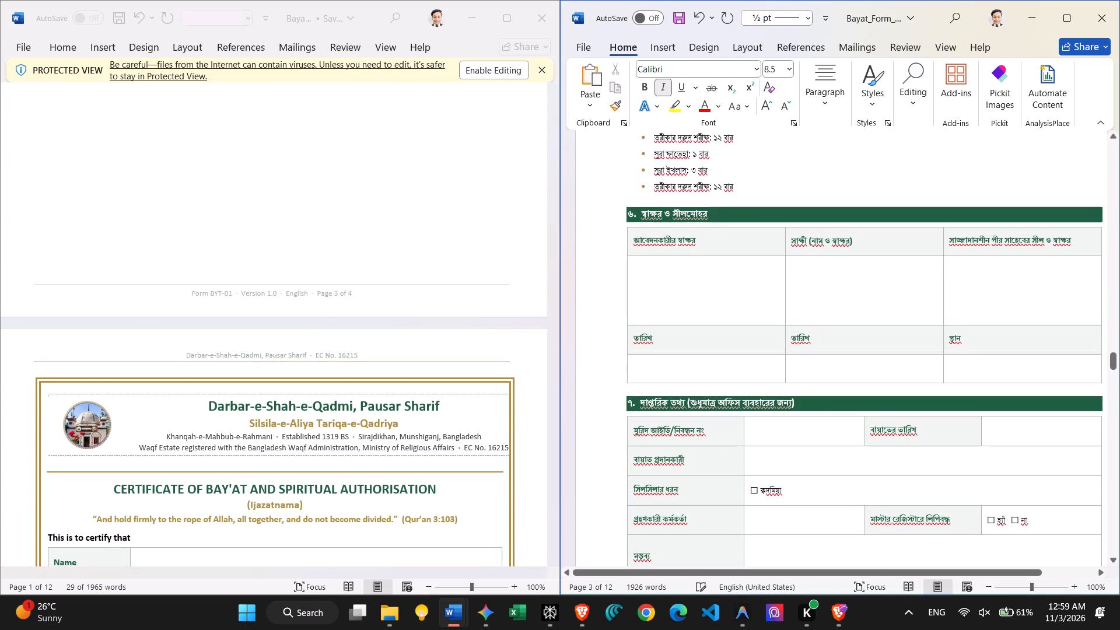
click(765, 186)
key(Return)
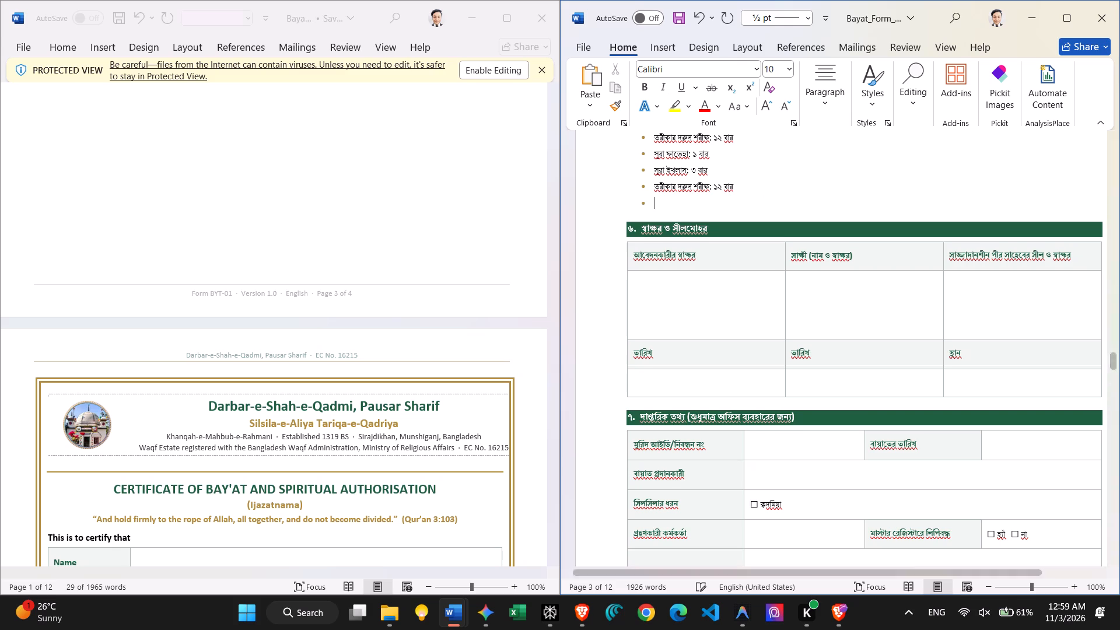
key(BackSpace)
key(BackSpace)
key(BackSpace)
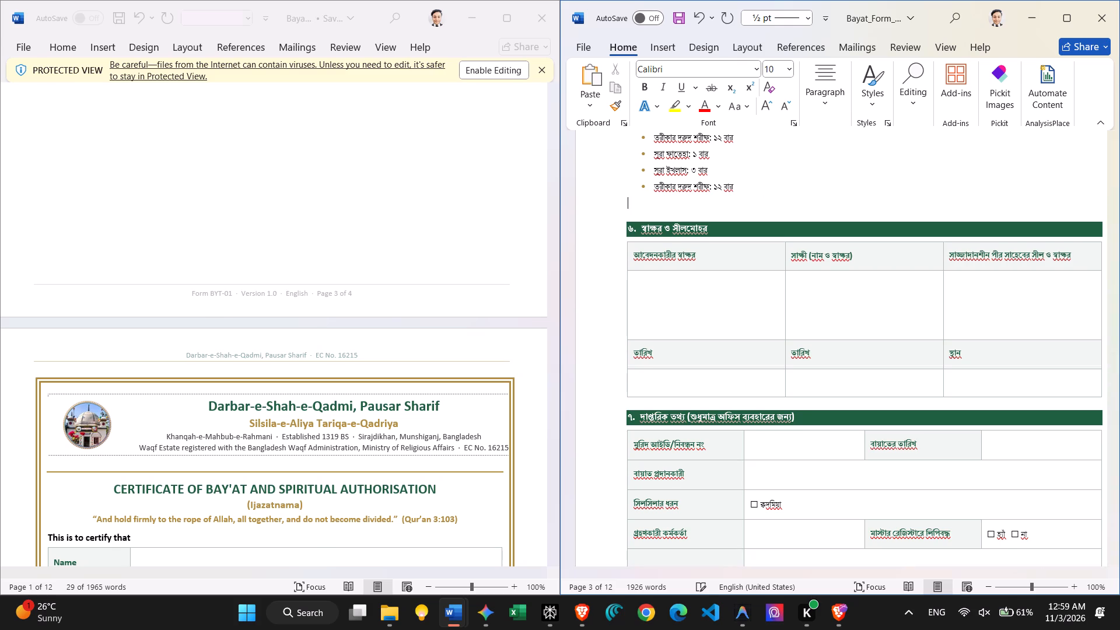
Copy "দরুদ শরীফ:" from the first Bengali wird item into the empty line above section 6.
scroll(213, 324, down, 8)
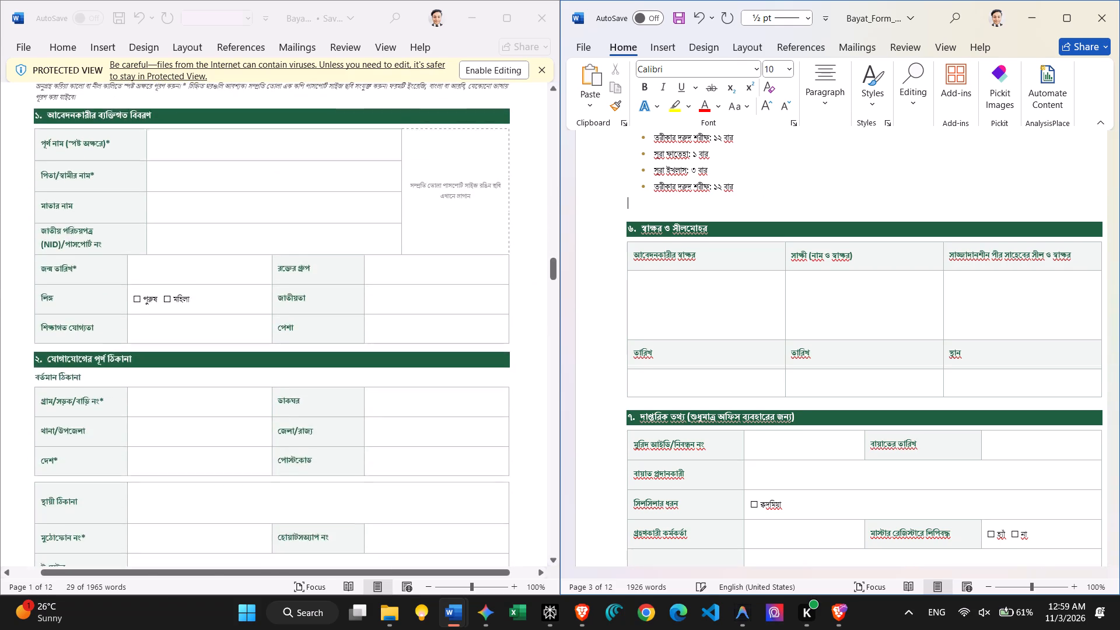
scroll(213, 324, down, 5)
scroll(213, 324, up, 1)
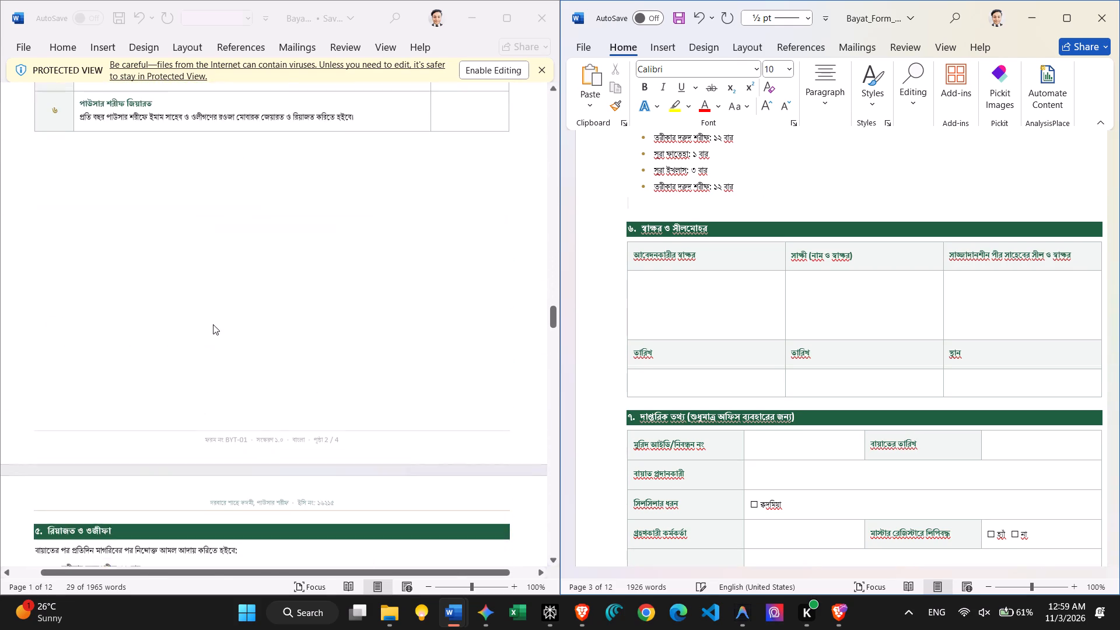
scroll(177, 311, down, 1)
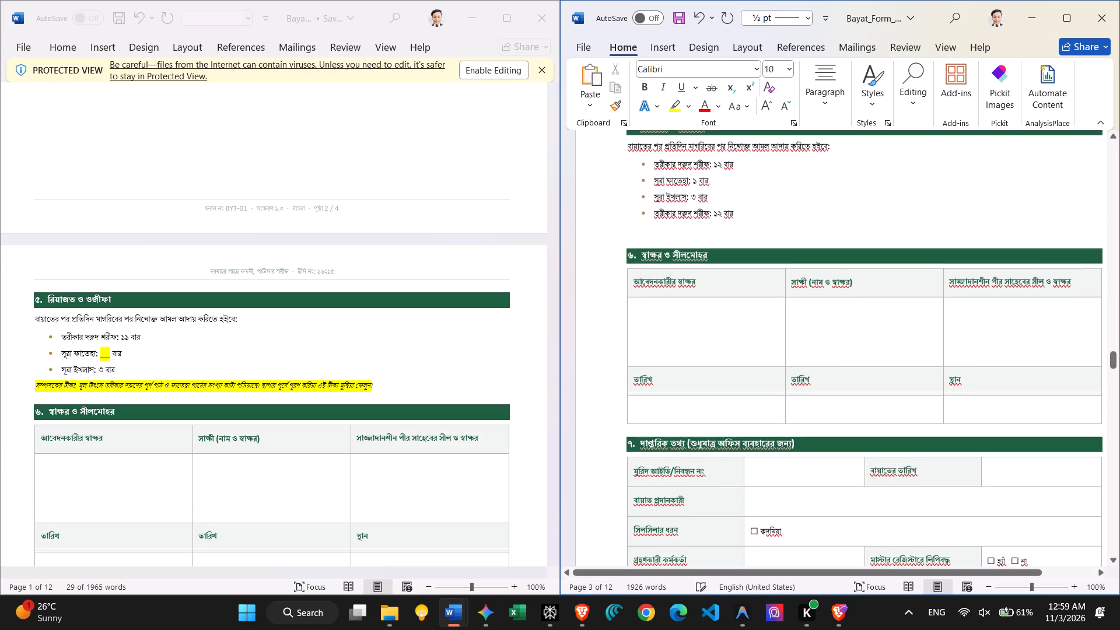
drag(677, 166, 678, 166)
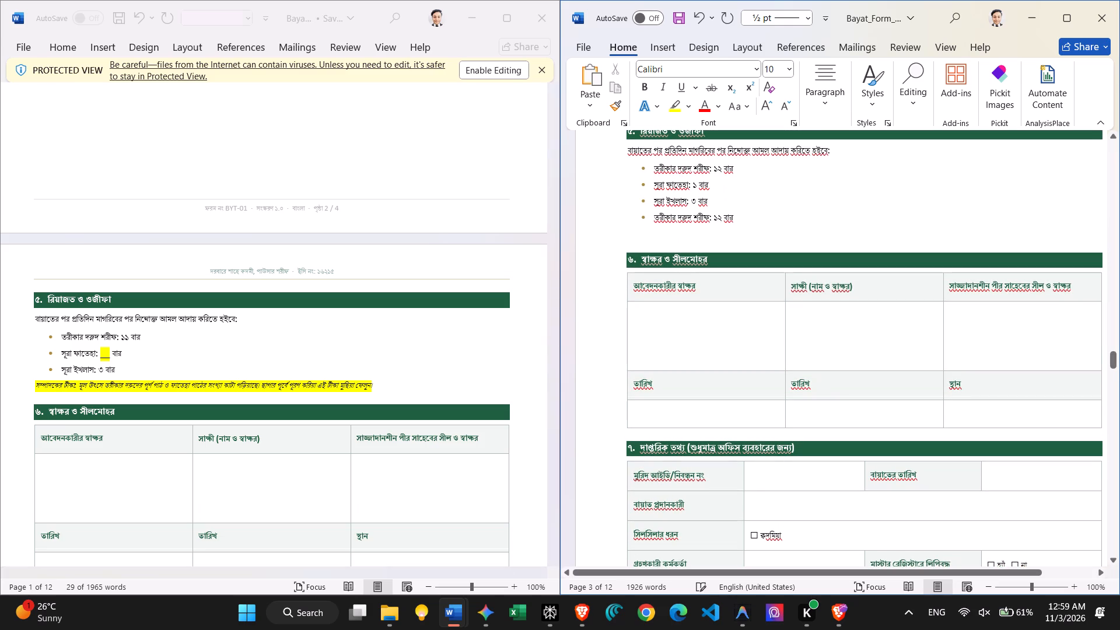
drag(678, 166, 711, 170)
key(ctrl+c)
click(650, 236)
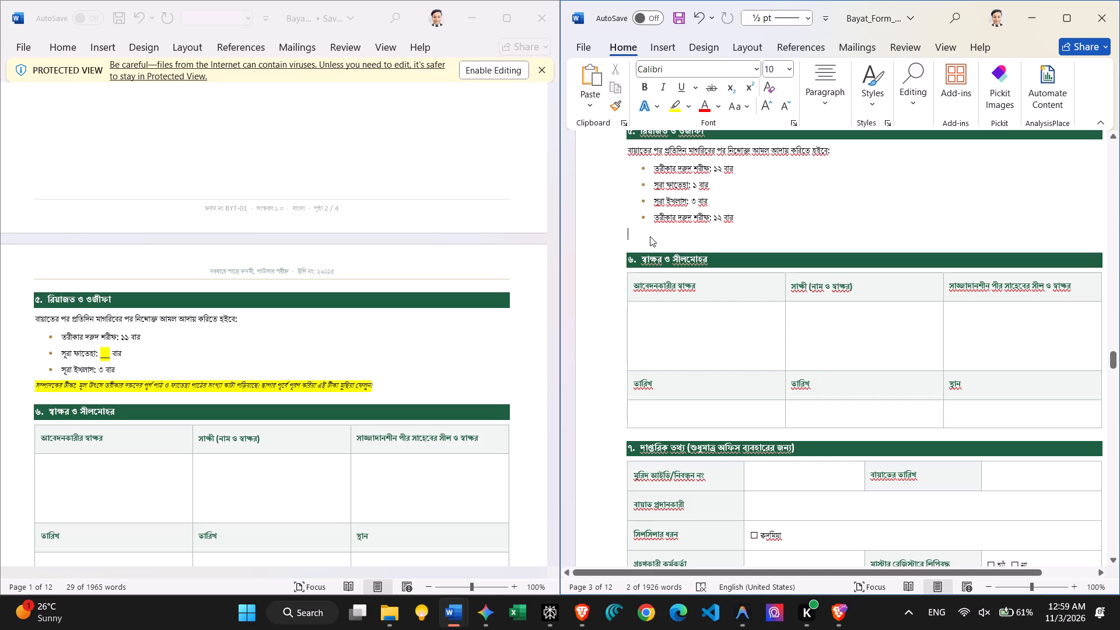
key(ctrl+v)
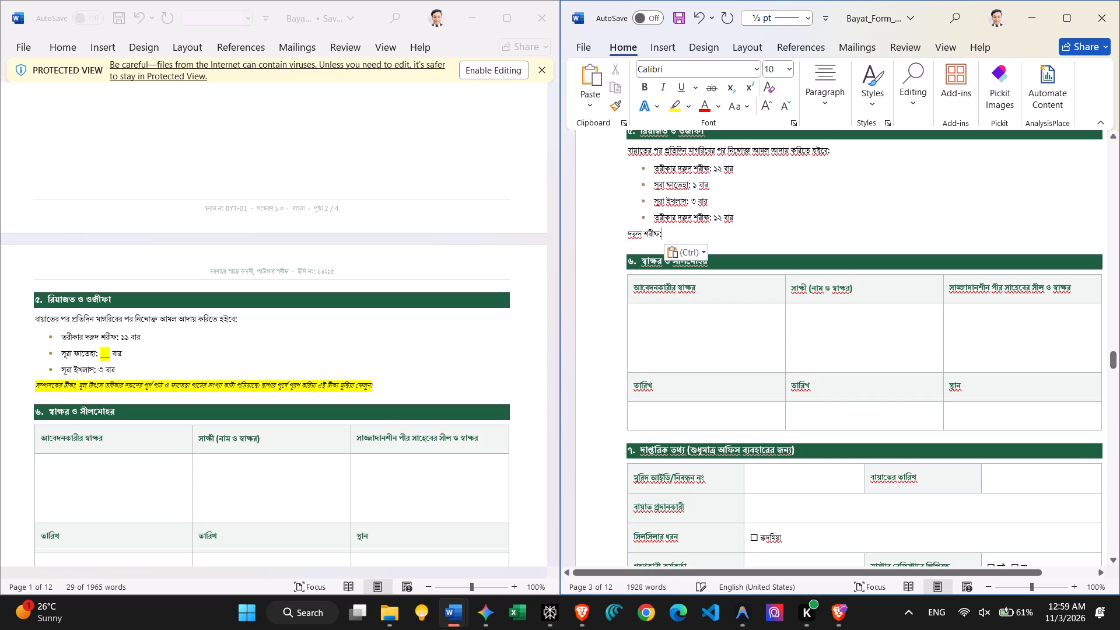
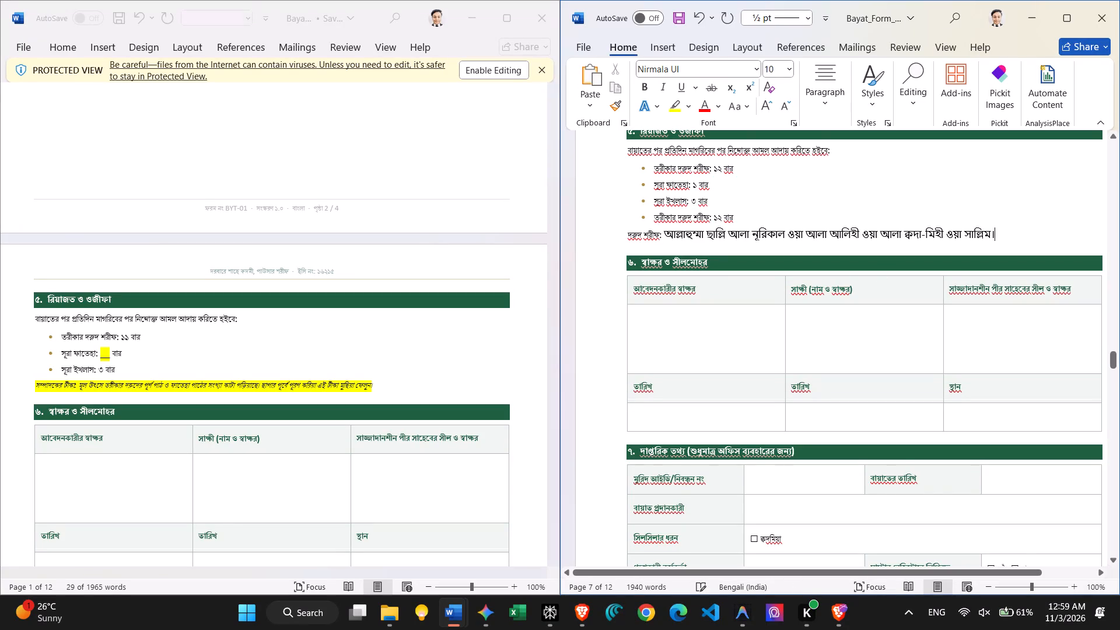
Set the font of the Bengali durood text after "দরুদ শরীফ:" to Calibri.
click(1007, 236)
drag(666, 237, 998, 246)
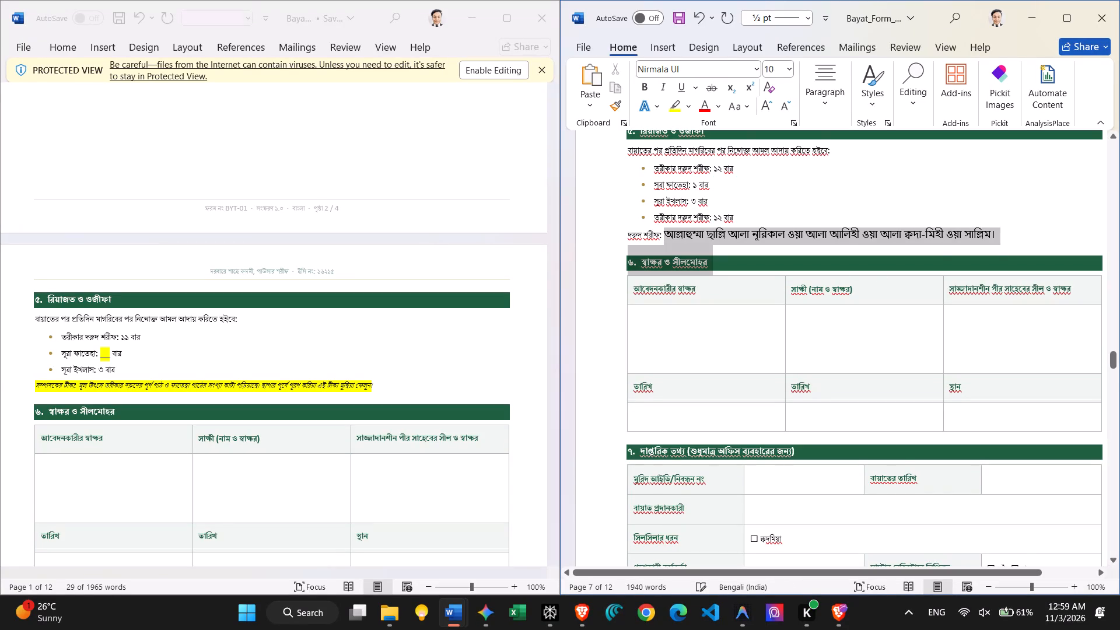
drag(998, 246, 998, 237)
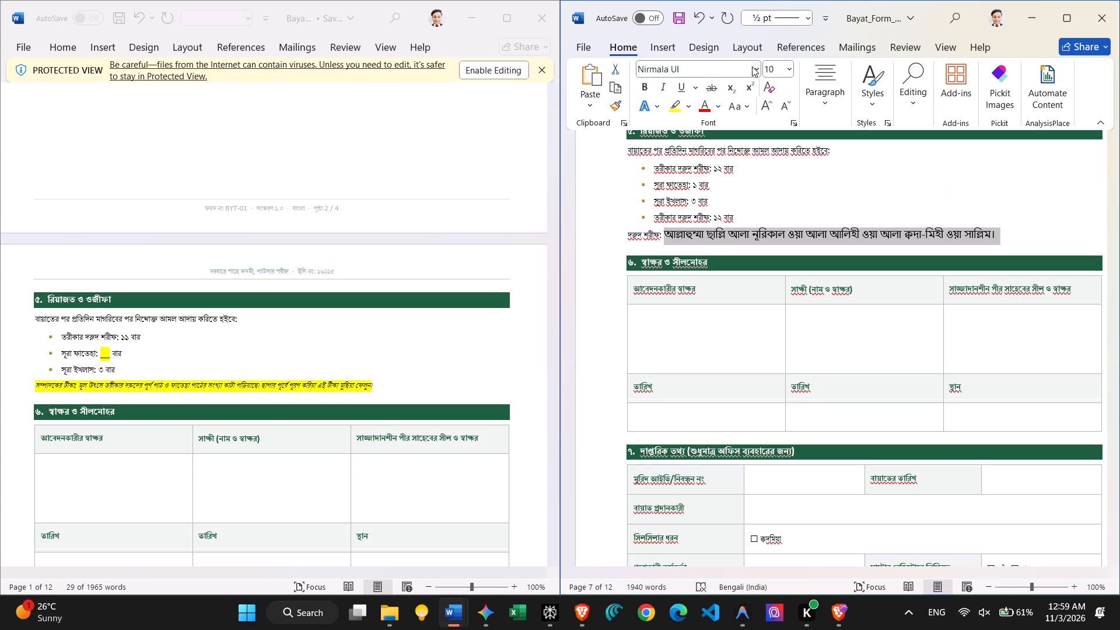
click(757, 69)
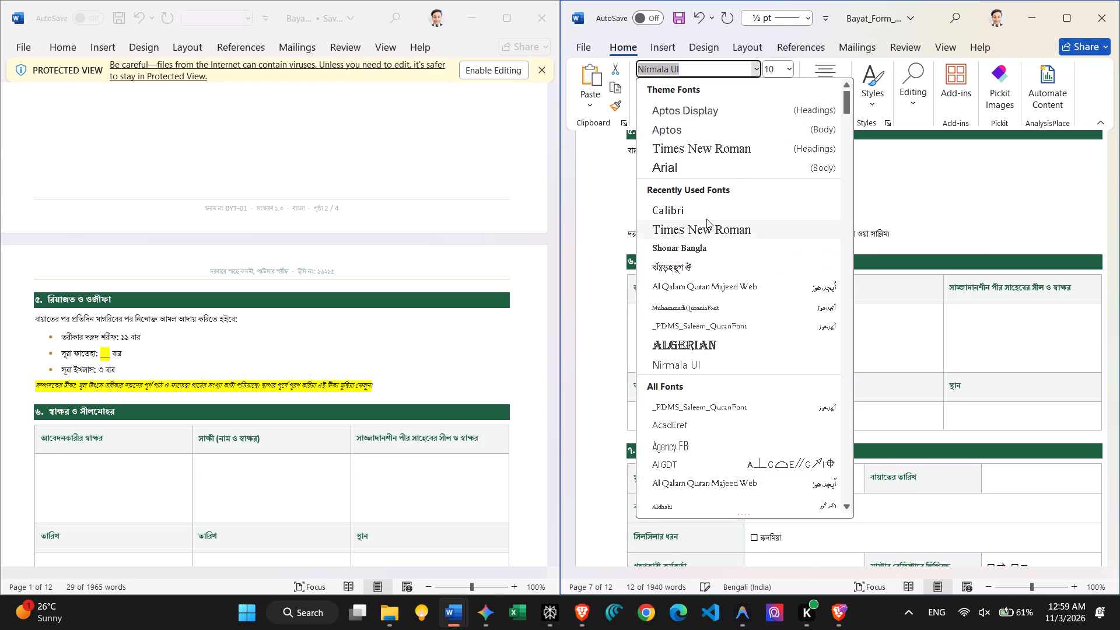
click(706, 217)
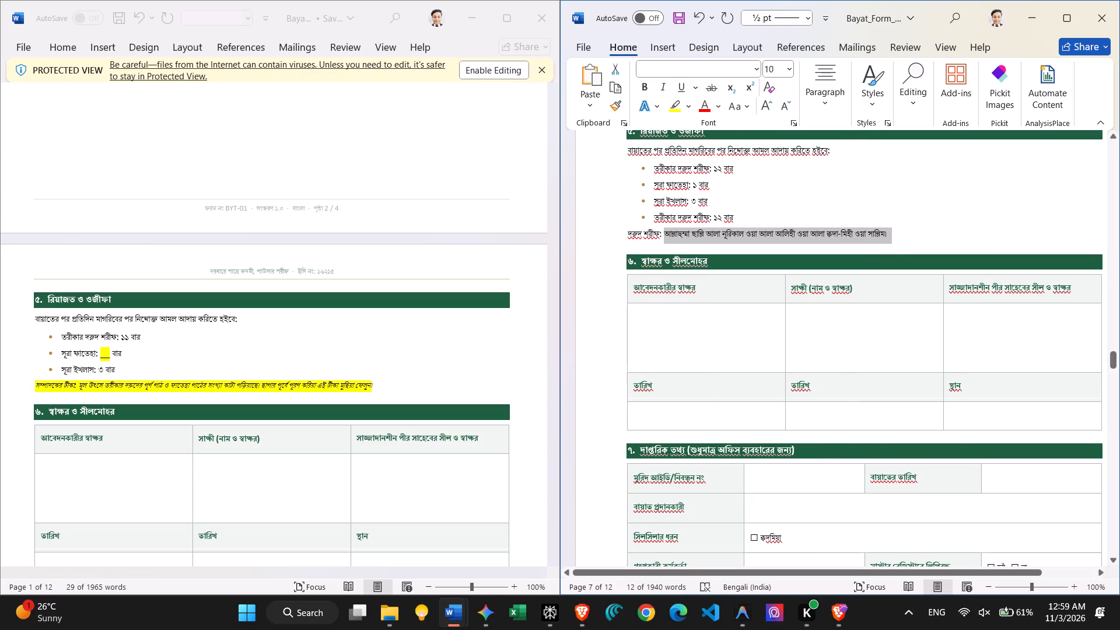
Highlight the entire "দরুদ শরীফ:" line above section 6 of the Bengali form in yellow.
click(900, 241)
drag(899, 233, 656, 231)
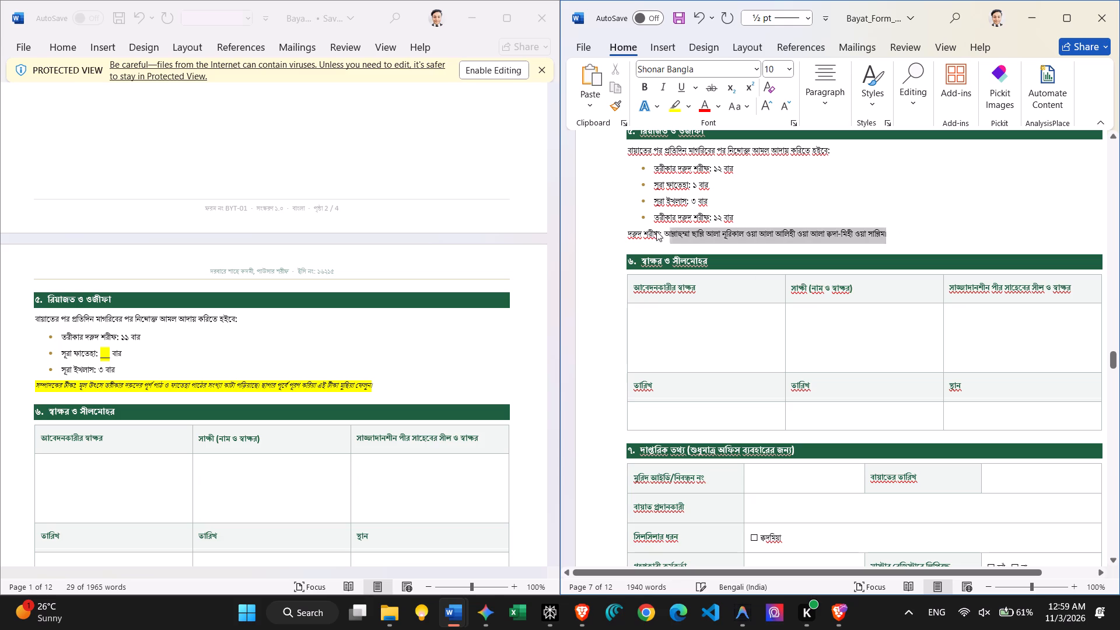
drag(656, 231, 629, 230)
click(682, 109)
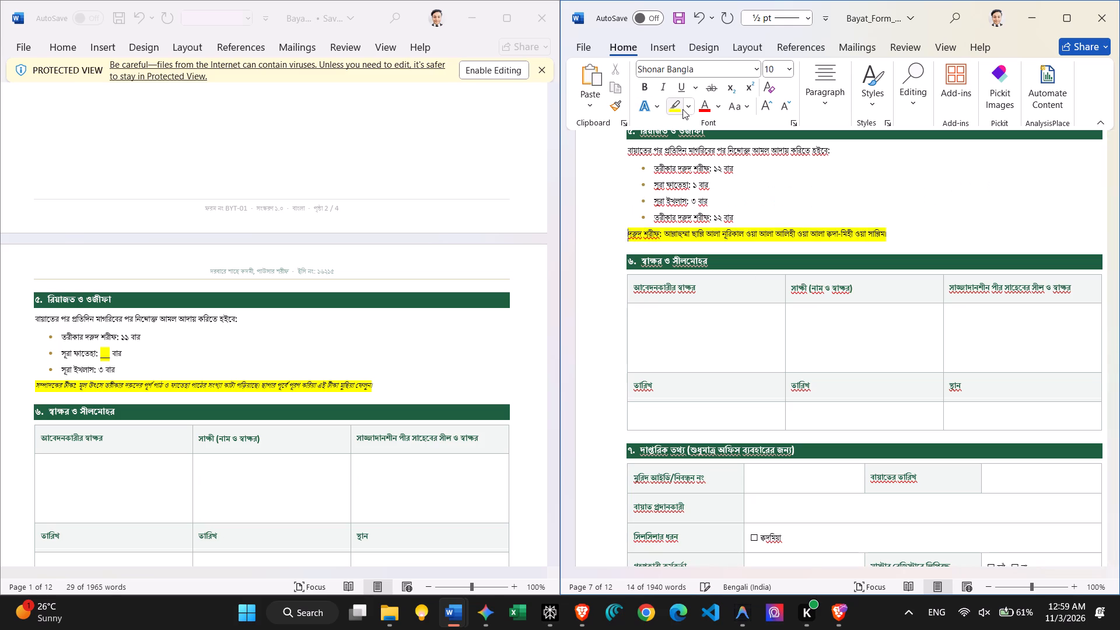
click(892, 226)
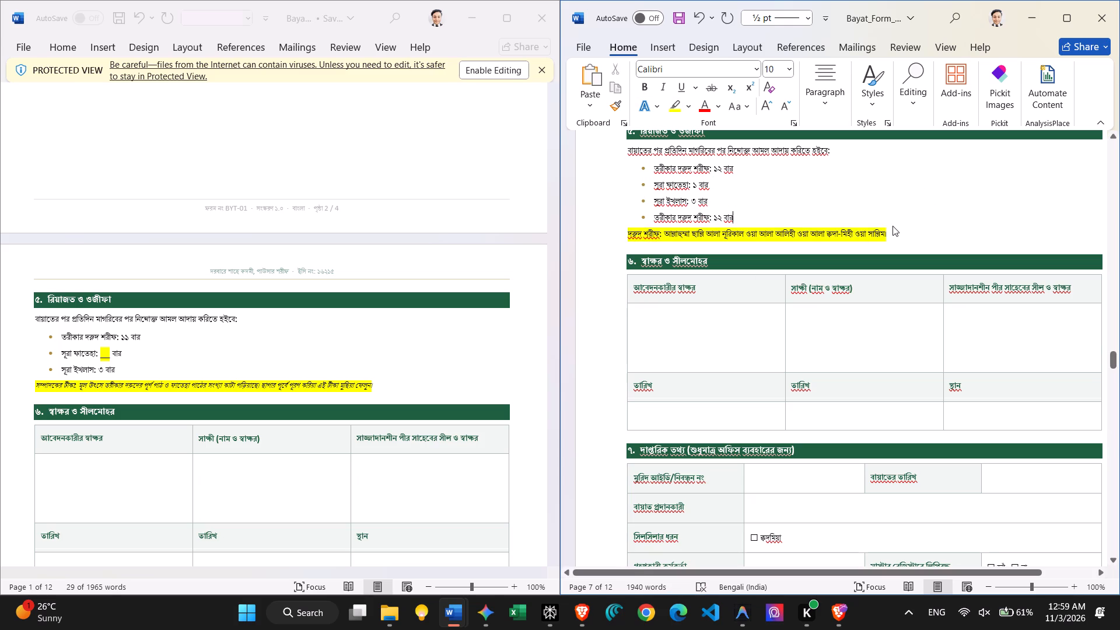
Remove the final "ল" from "নূরিকাল" in the highlighted Bengali durood line, leaving "নূরিকা".
click(742, 236)
key(BackSpace)
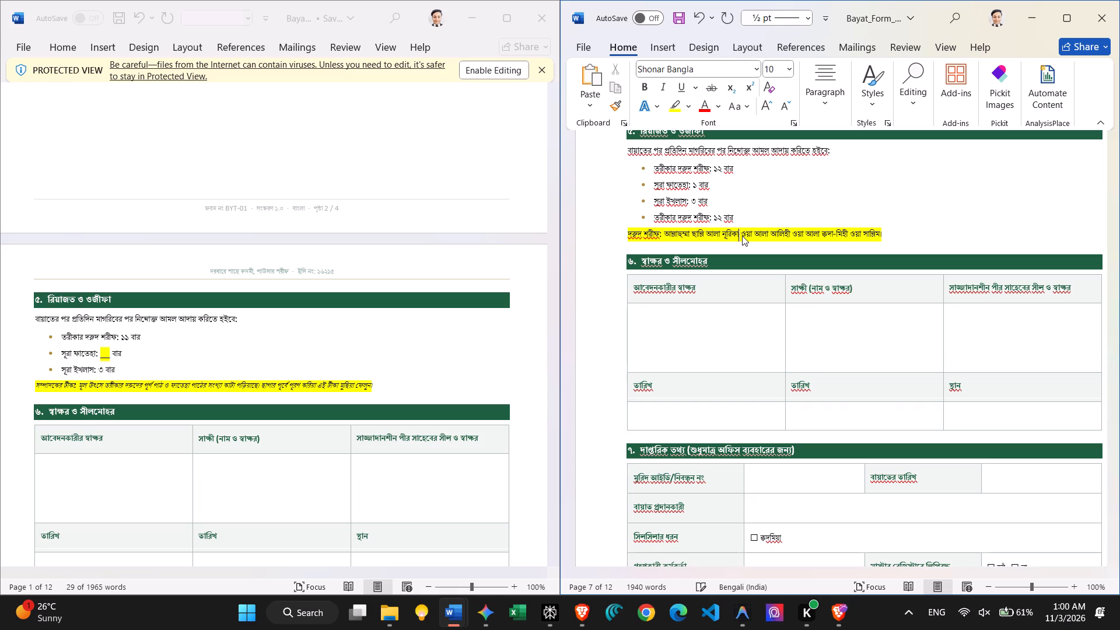
Correct "ক্বদা-মিহী" in the Bengali durood line to "ক্বাদামিহী", without the hyphen.
key(Right)
key(Right)
key(Right)
key(Right)
key(Right)
key(Right)
key(Right)
key(Right)
key(Right)
key(Right)
key(Right)
key(Right)
key(Right)
key(Right)
key(Right)
key(Right)
key(Right)
key(Right)
key(Right)
key(Right)
key(BackSpace)
key(Left)
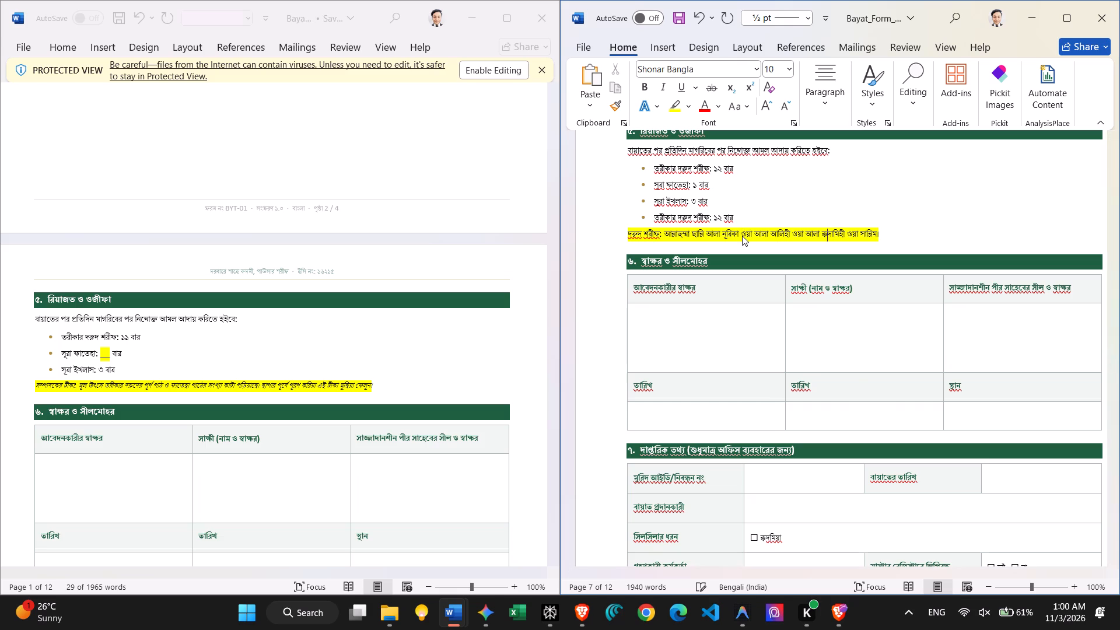
key(e)
key(BackSpace)
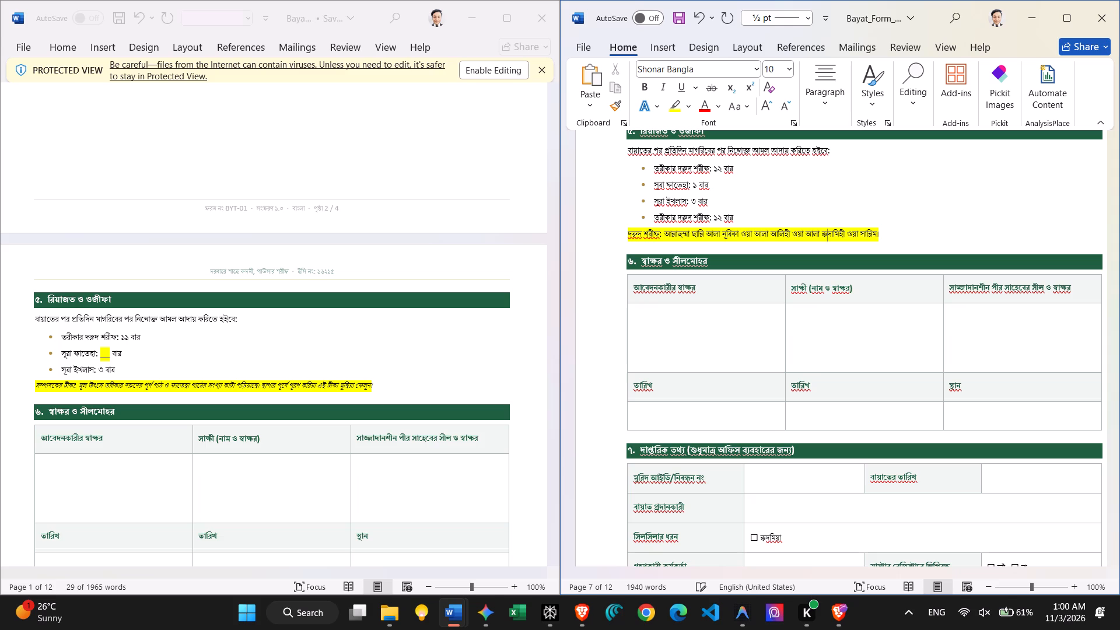
key(super+space)
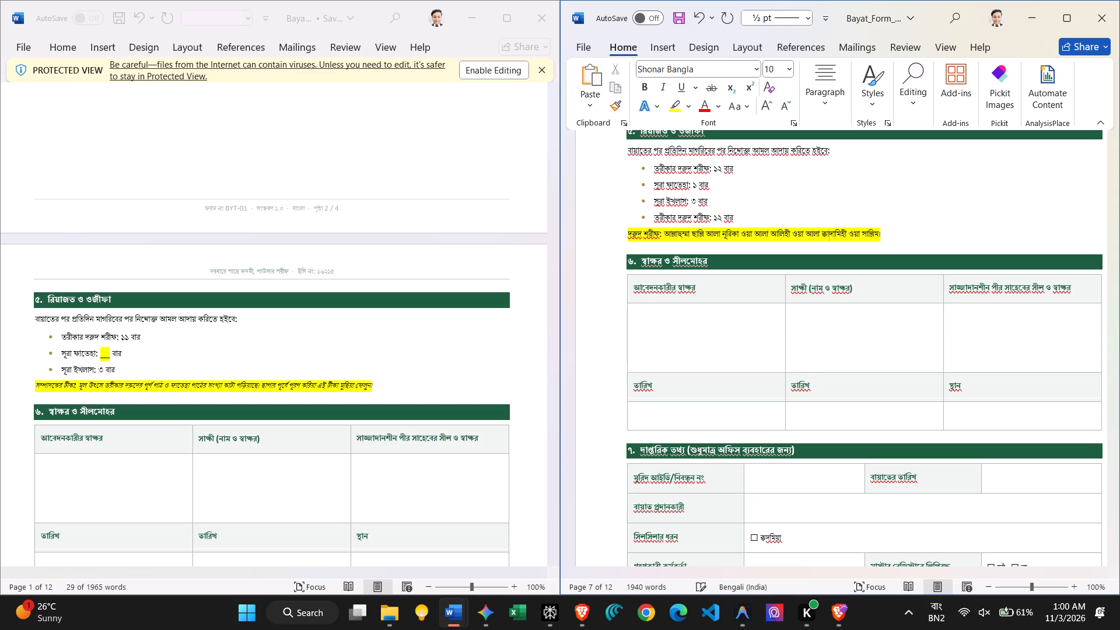
key(Right)
key(Right)
key(Right)
key(Right)
key(Right)
key(Right)
key(Right)
key(Right)
key(Right)
Add an empty, unbulleted line below the last wird item in section 5 of the Arabic form.
scroll(742, 236, down, 4)
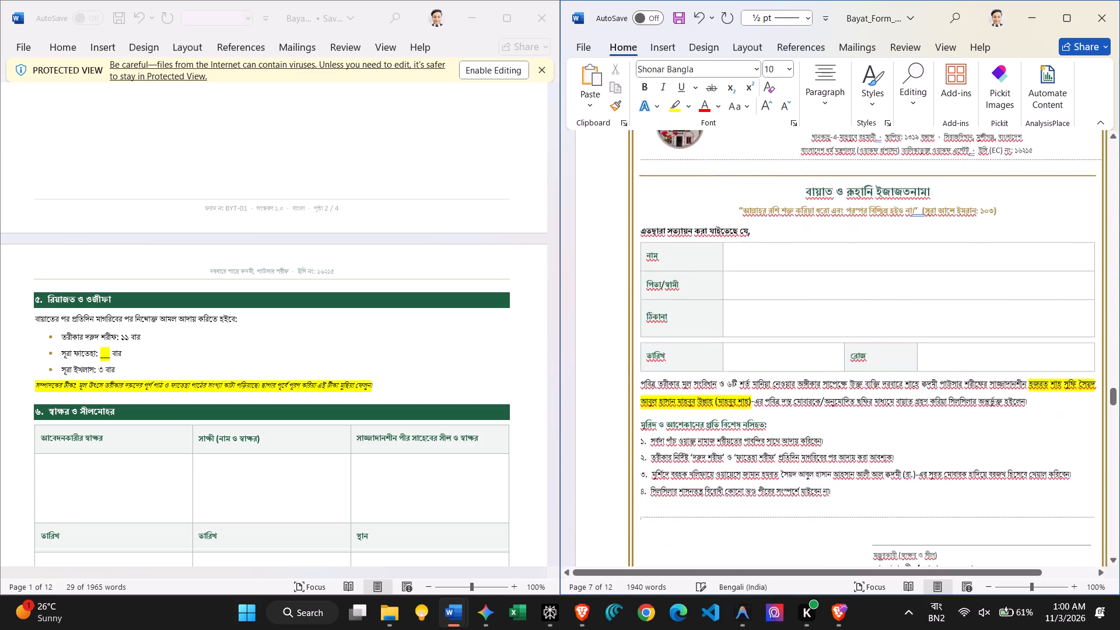
scroll(742, 236, down, 5)
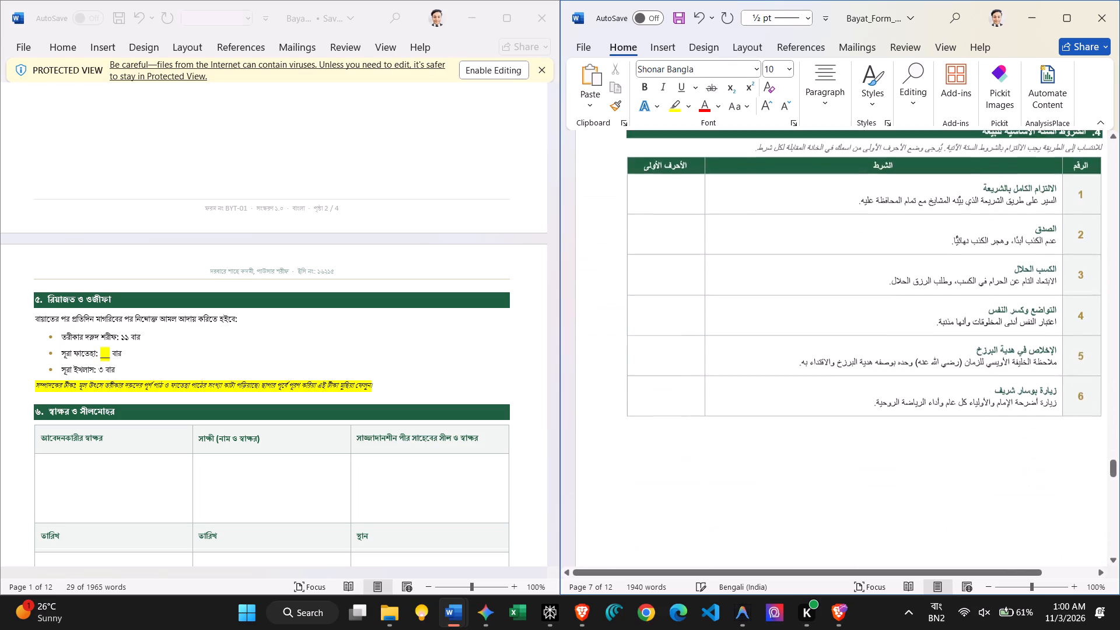
scroll(742, 236, down, 3)
scroll(742, 236, up, 1)
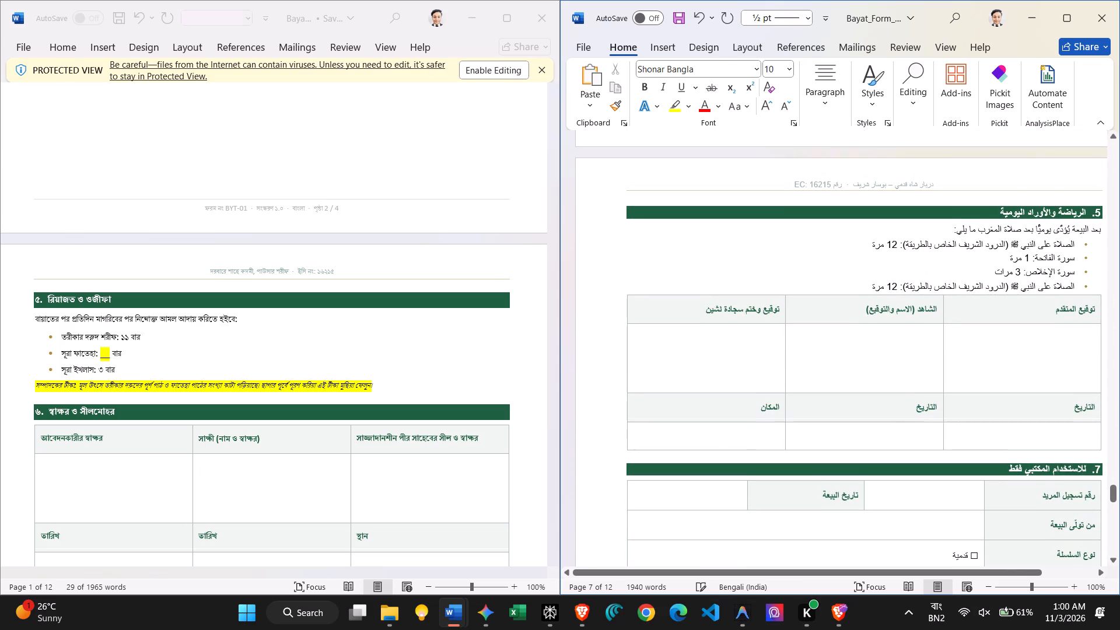
click(838, 292)
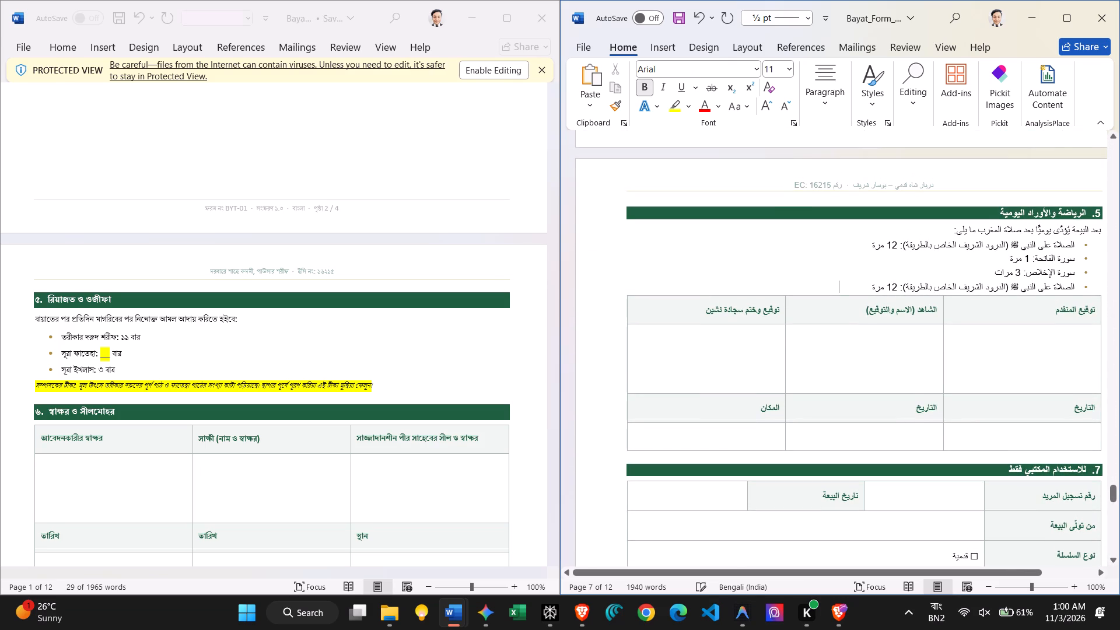
key(Return)
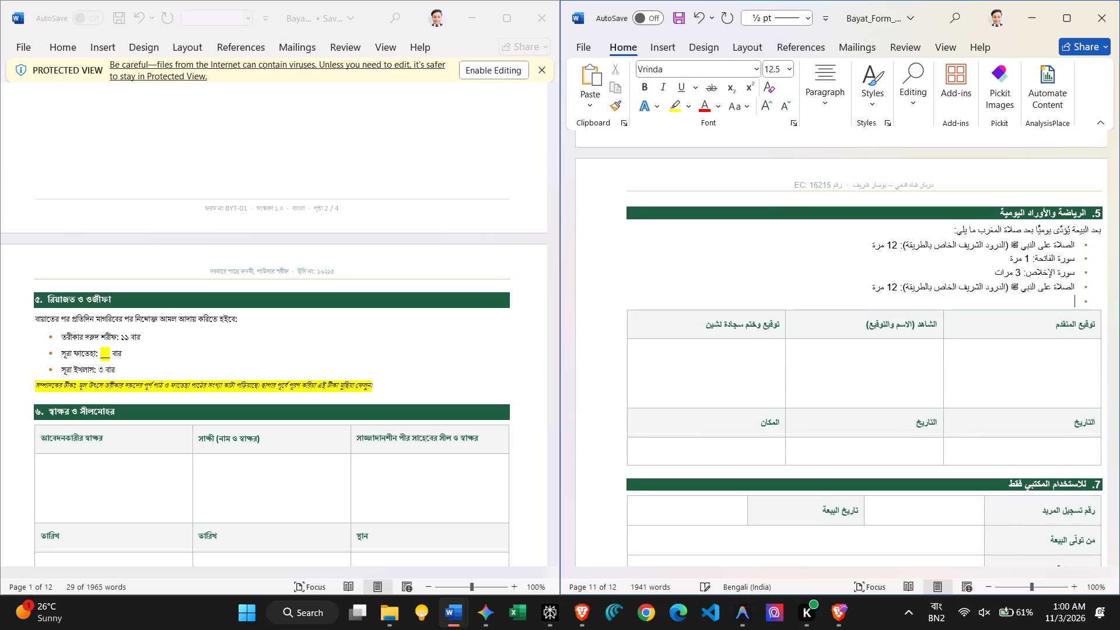
key(BackSpace)
key(BackSpace)
key(BackSpace)
Examine the wird sections and their editor's notes in the Bengali and English forms of the original document.
scroll(396, 374, down, 4)
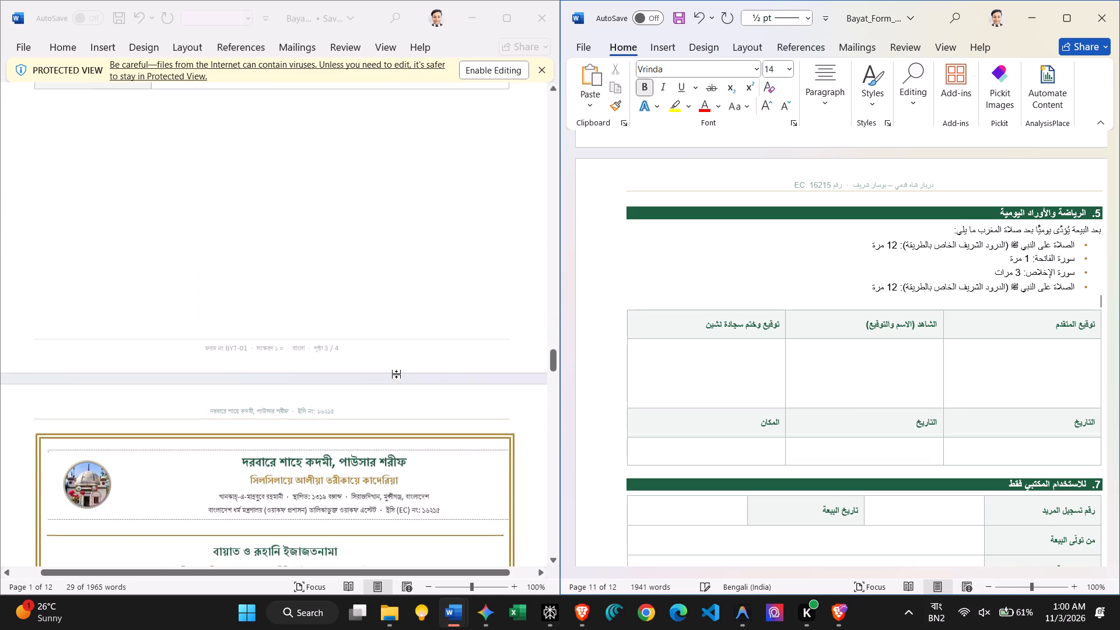
scroll(396, 374, down, 1)
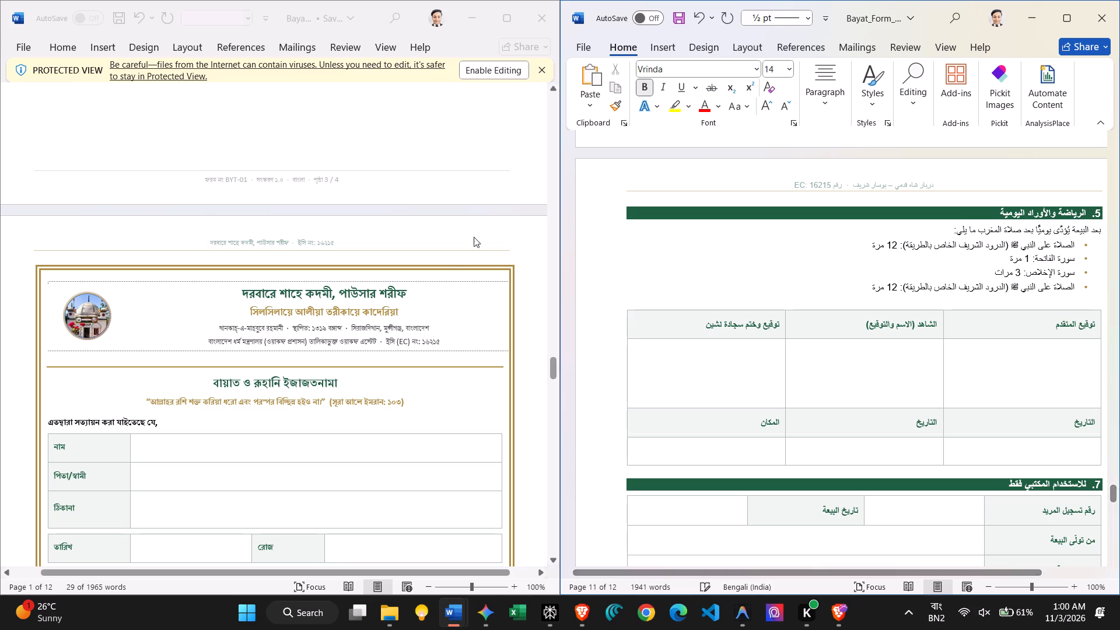
scroll(441, 257, up, 1)
scroll(441, 257, down, 4)
scroll(441, 257, up, 5)
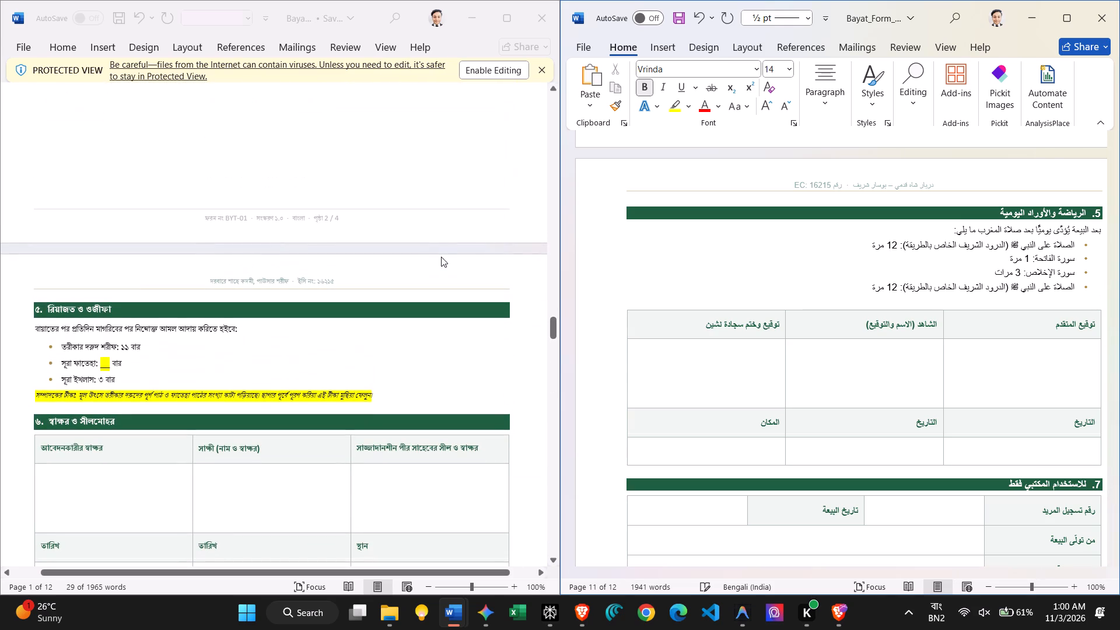
scroll(441, 257, up, 6)
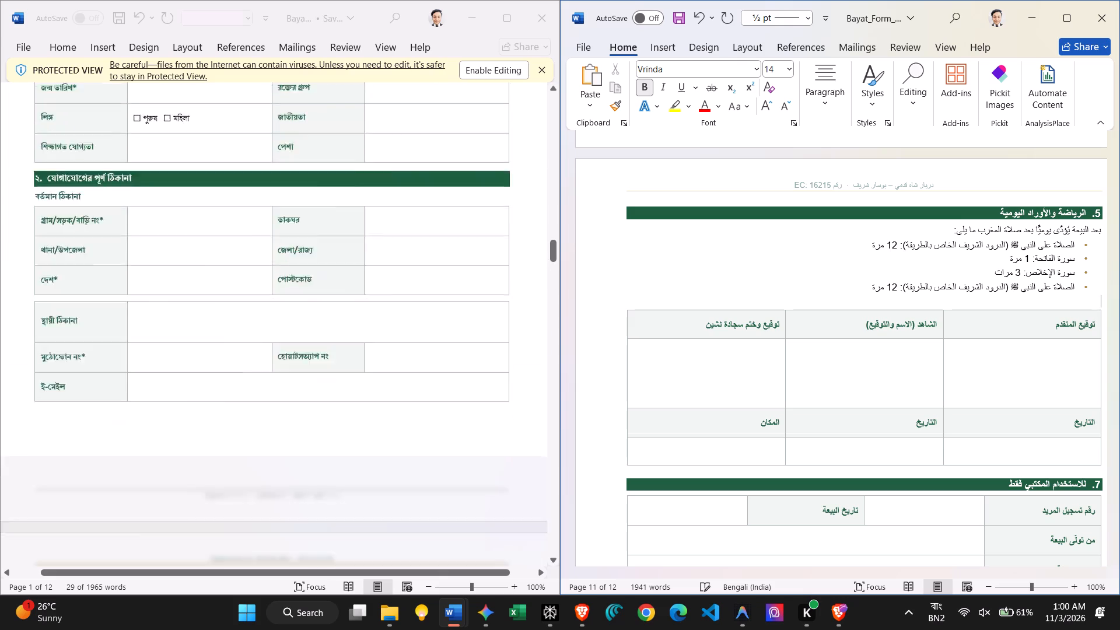
scroll(441, 257, up, 6)
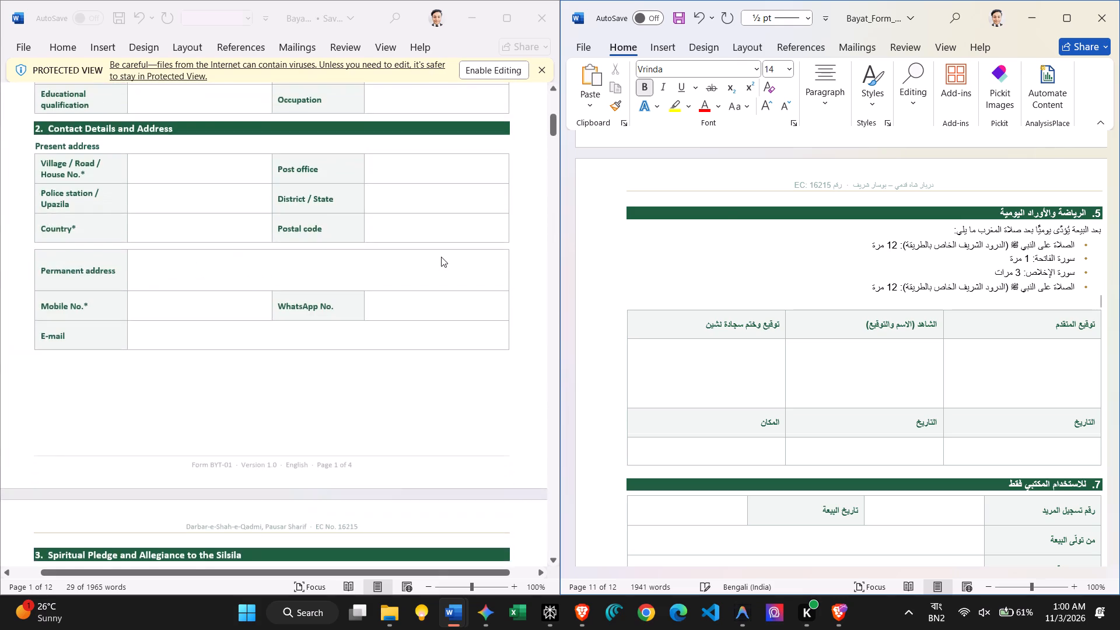
right_click(441, 257)
scroll(441, 257, down, 9)
scroll(176, 303, up, 1)
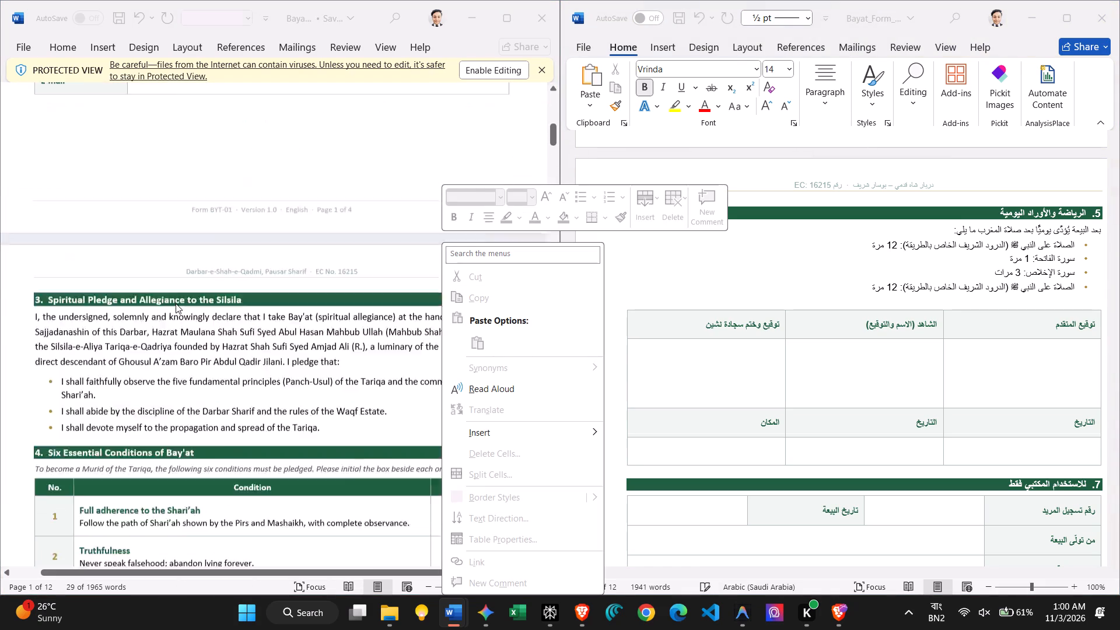
scroll(176, 303, up, 3)
scroll(176, 303, down, 6)
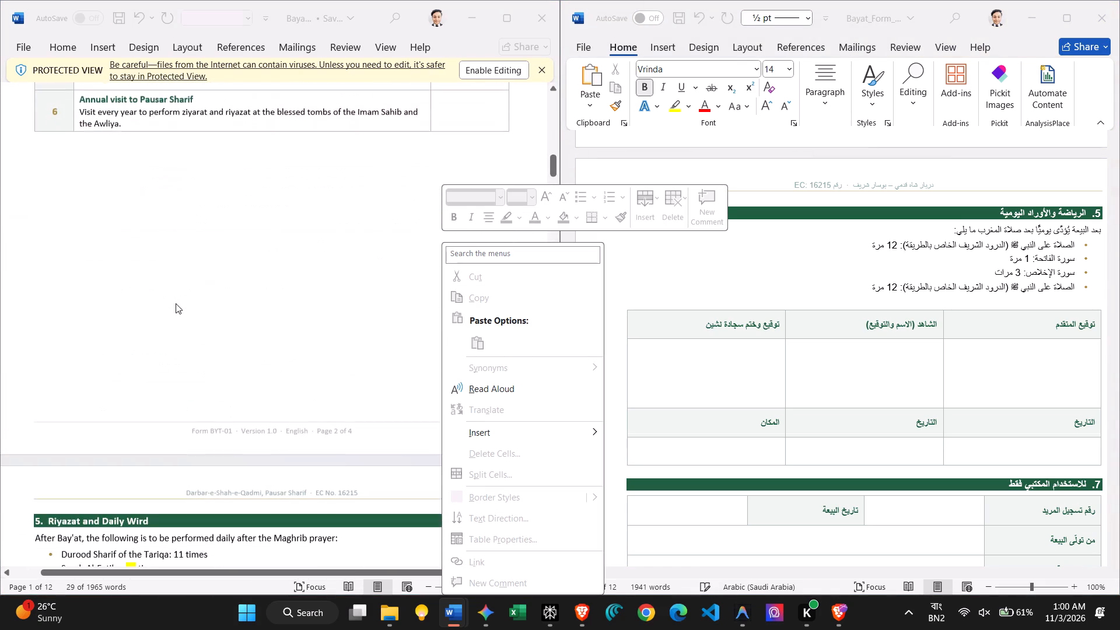
scroll(176, 303, down, 1)
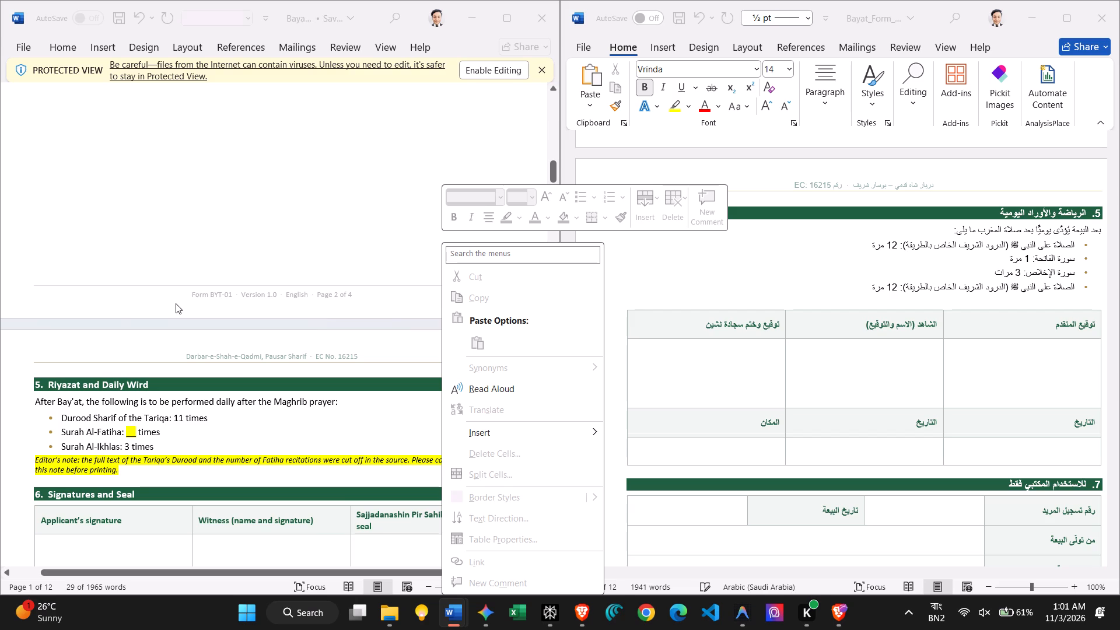
click(925, 278)
Copy "الصلاة على النبي ﷺ (الدرود الشريف الخاص بالطريقة):" from the last Arabic wird item, without its count, into the empty line below.
scroll(925, 278, left, 1)
scroll(925, 278, up, 2)
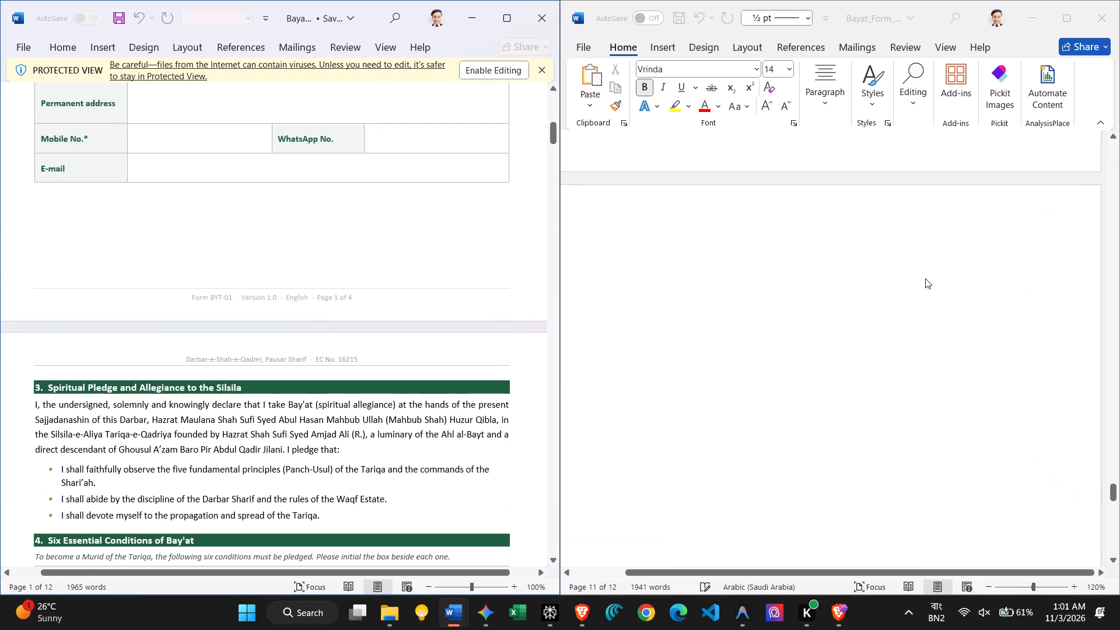
scroll(925, 278, up, 1)
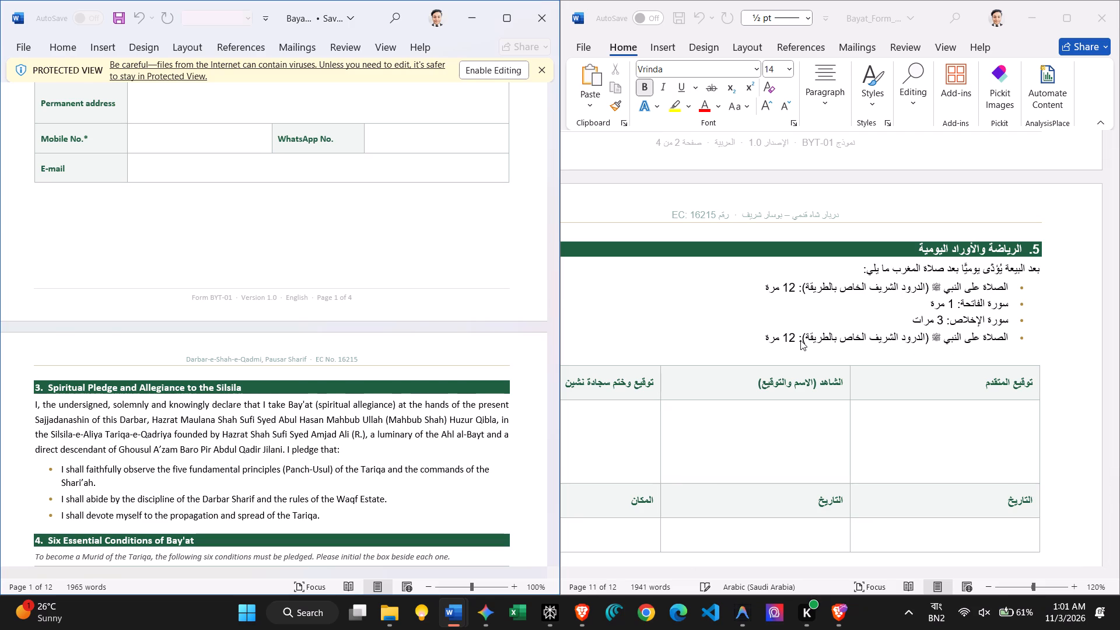
click(926, 337)
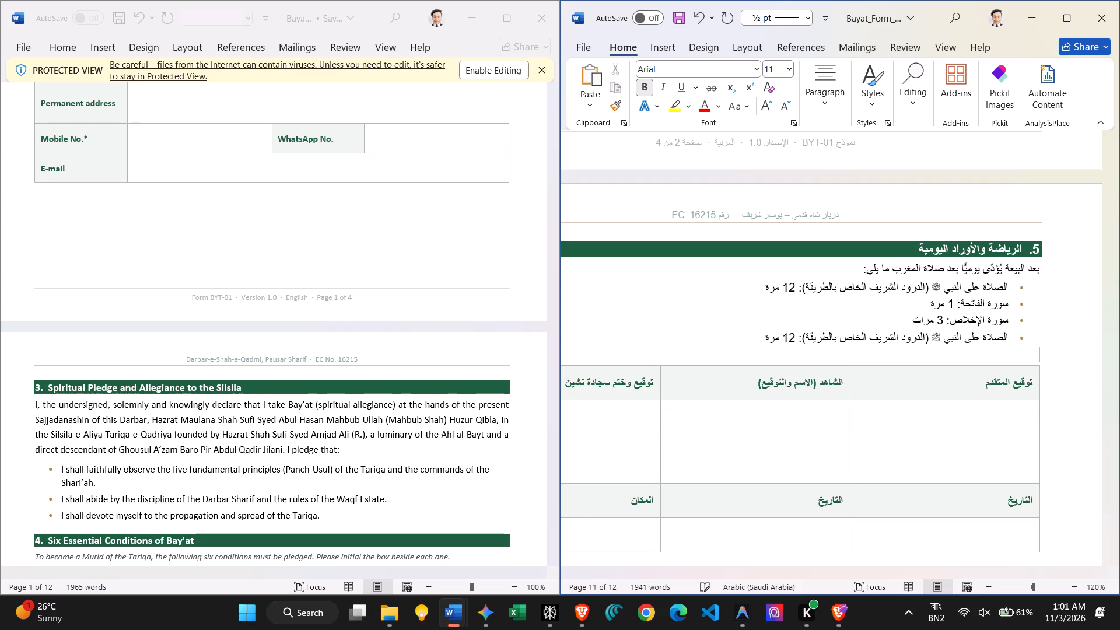
drag(805, 343, 827, 343)
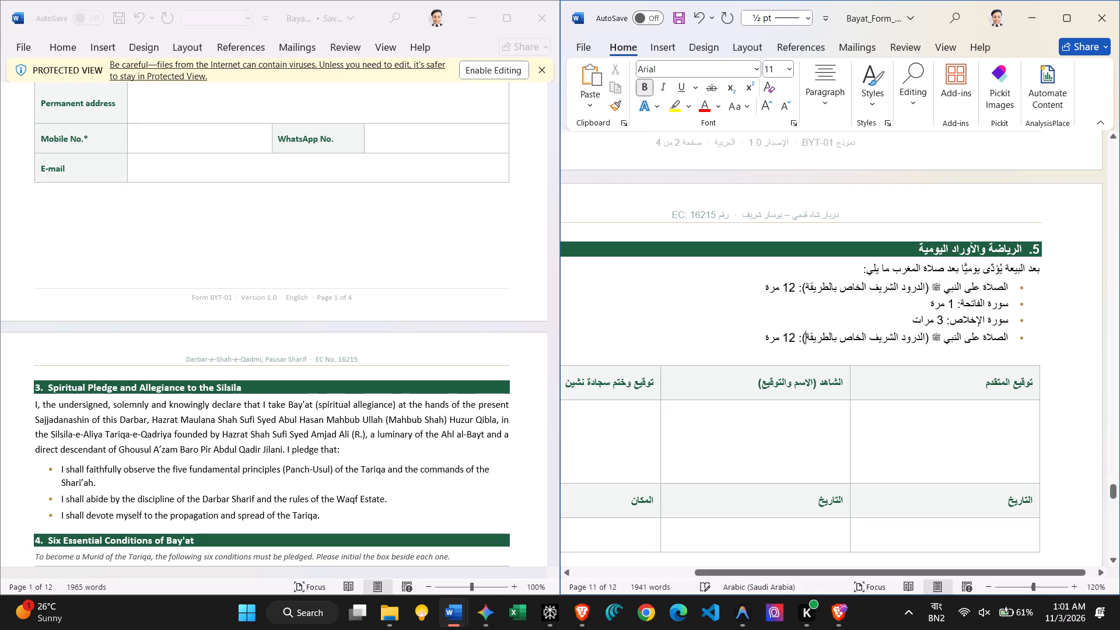
drag(827, 343, 867, 341)
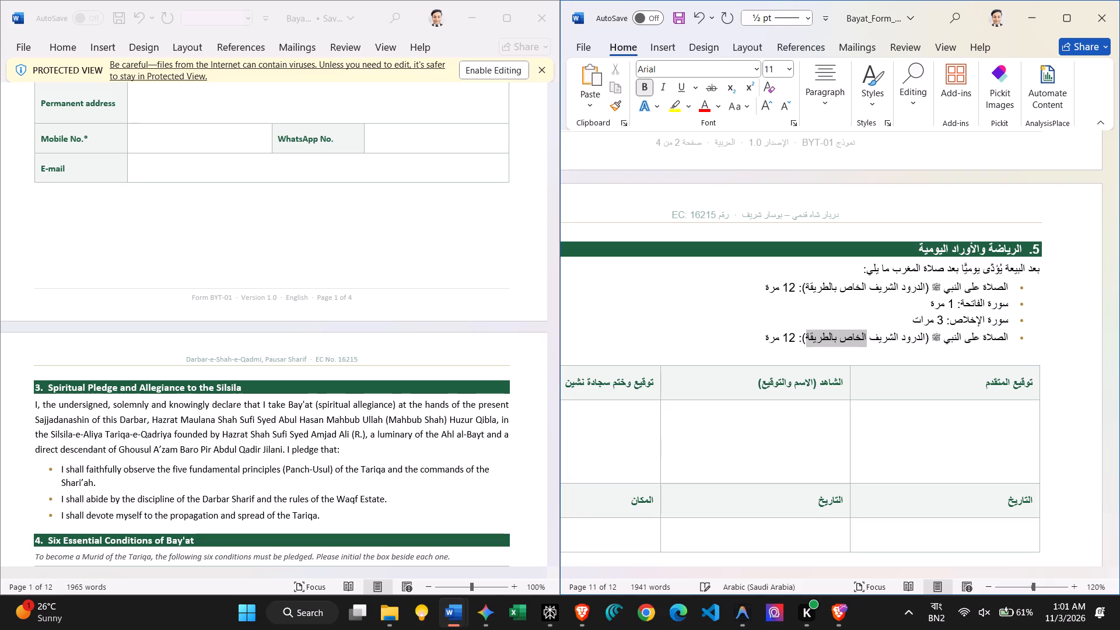
drag(867, 341, 909, 341)
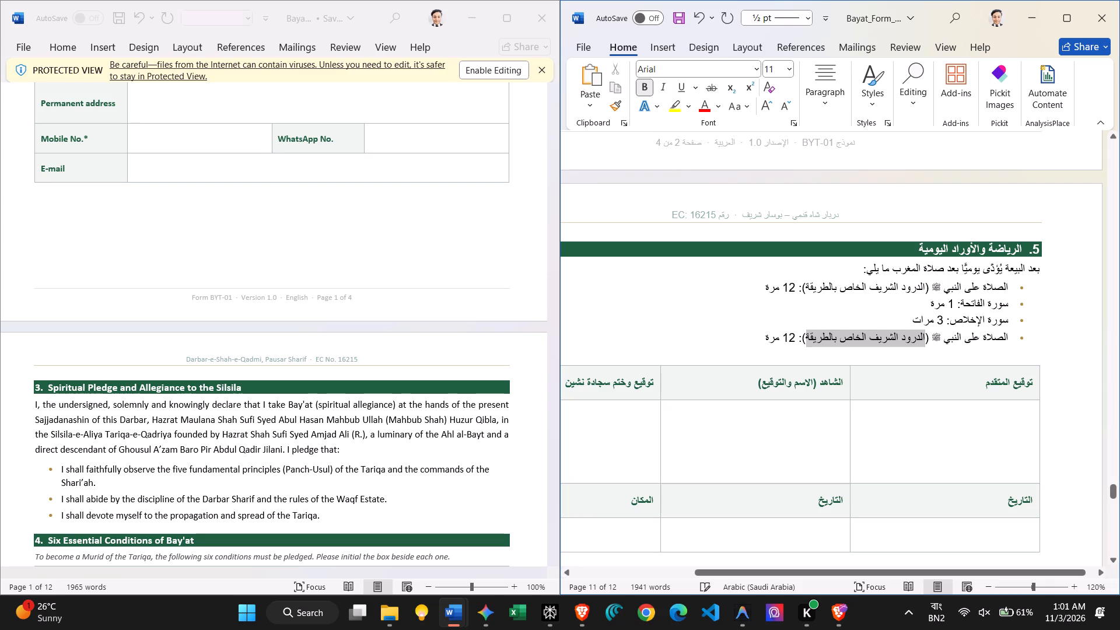
drag(909, 341, 984, 336)
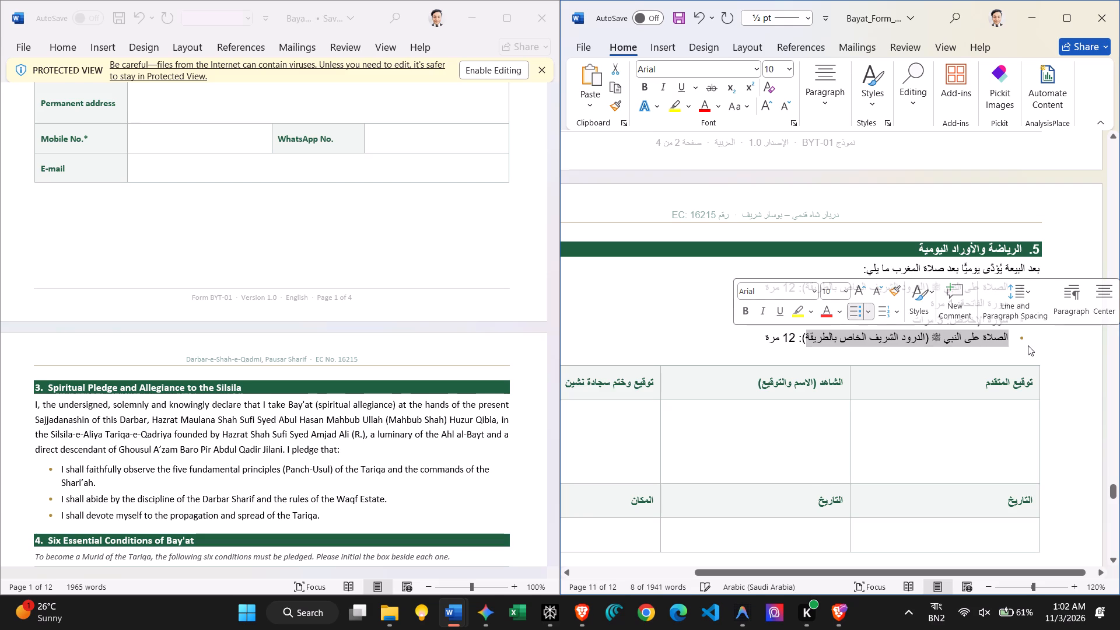
click(799, 340)
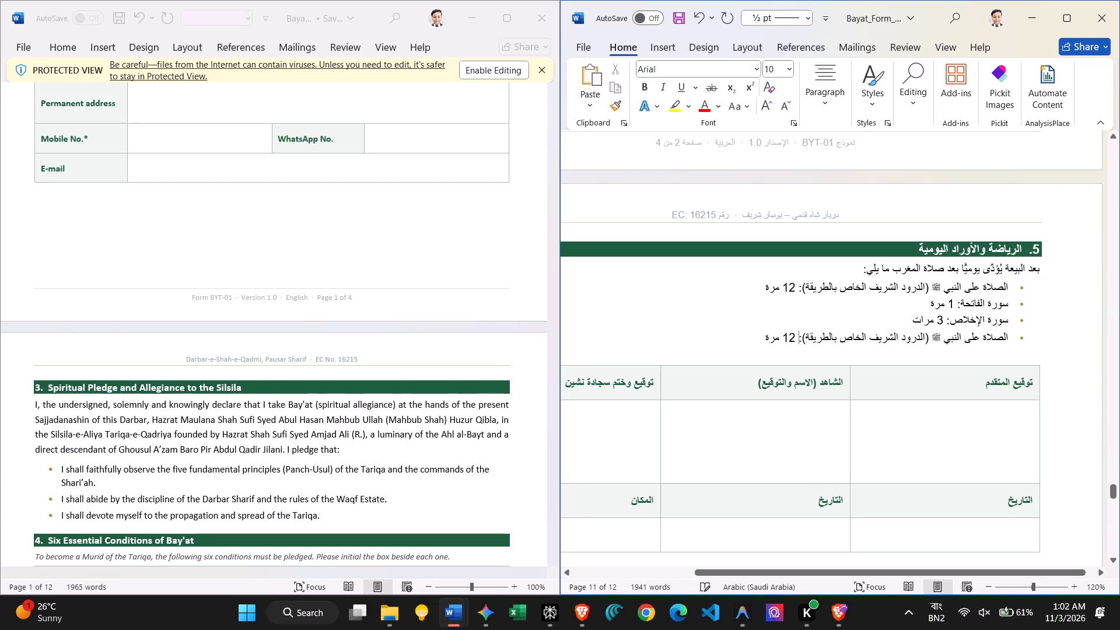
drag(797, 340, 1018, 332)
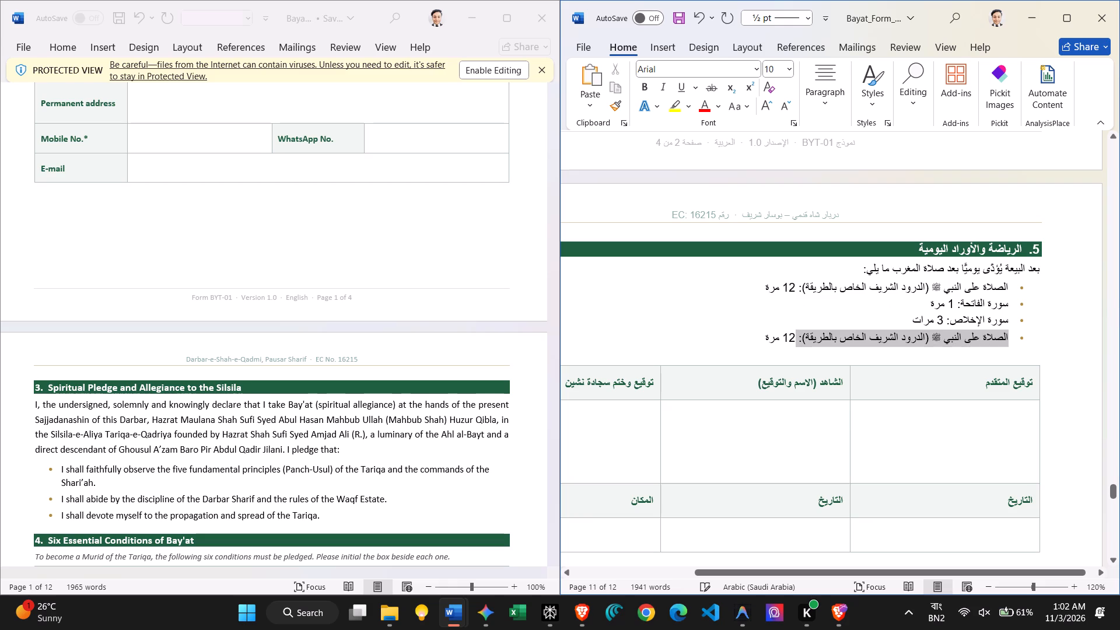
drag(1018, 332, 1019, 332)
key(ctrl+c)
click(1028, 357)
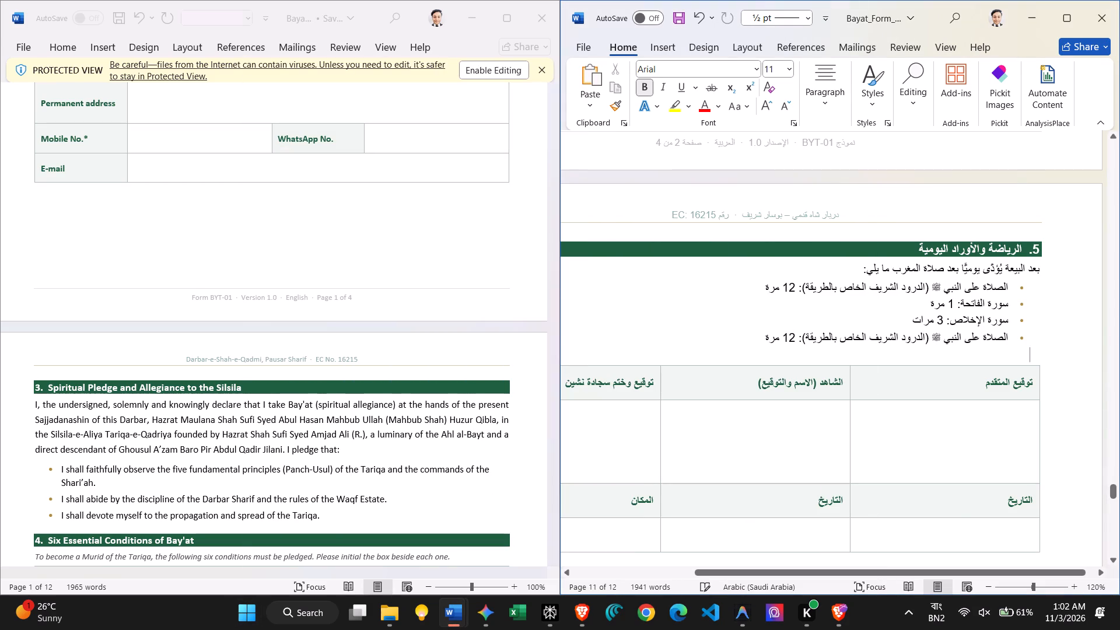
key(ctrl+v)
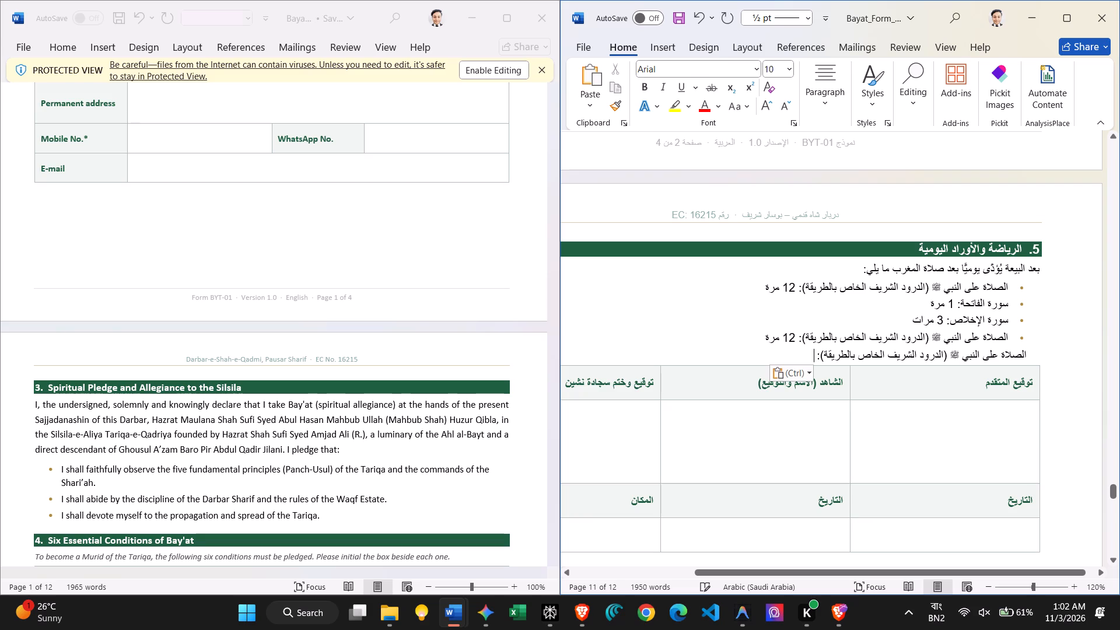
Delete the extra spaces before and after the copied Durood label on the unbulleted line below the Arabic wird list.
click(1035, 355)
key(BackSpace)
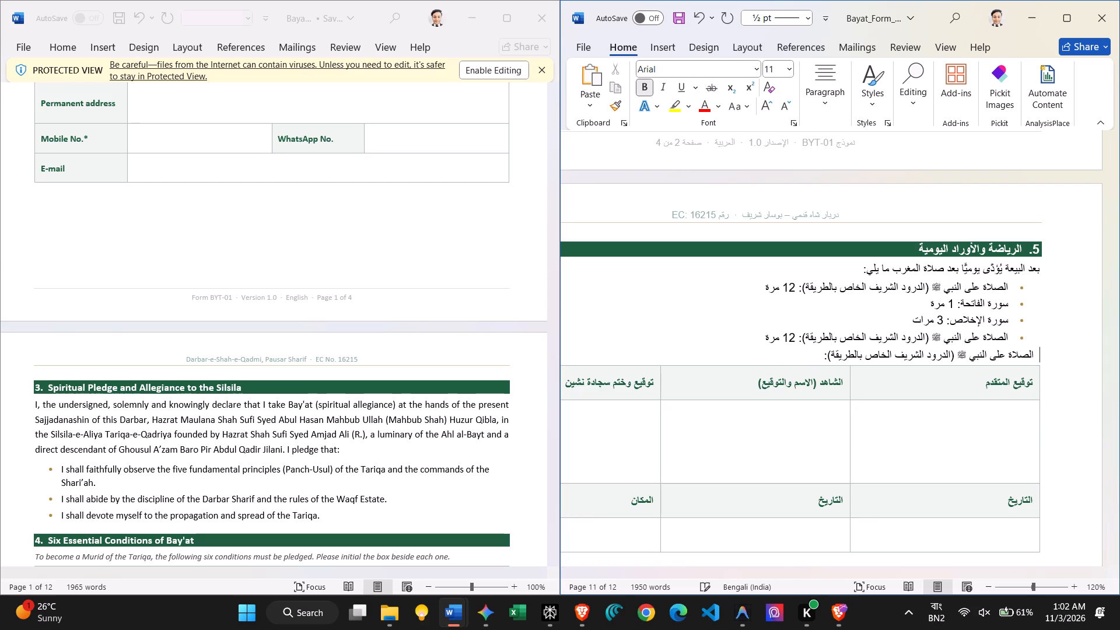
key(Left)
key(Left)
key(BackSpace)
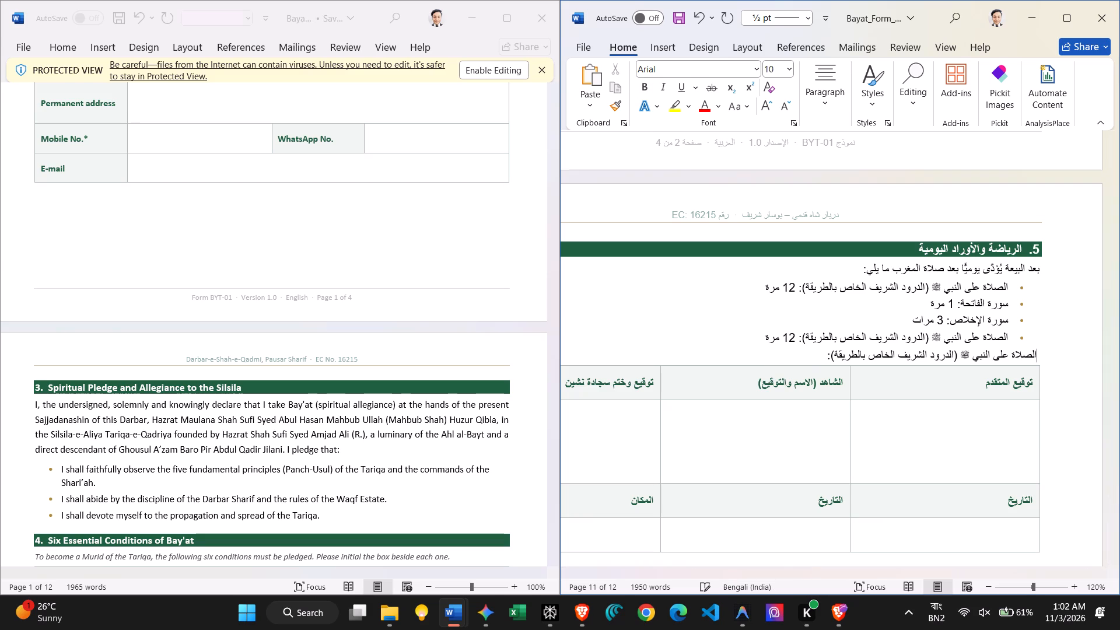
key(BackSpace)
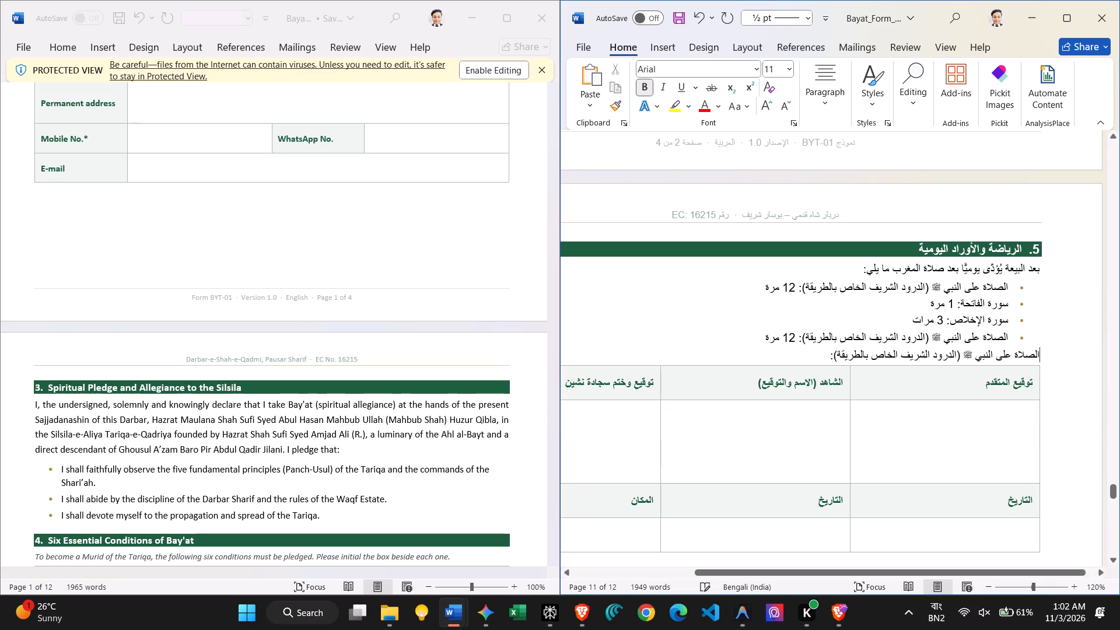
click(810, 354)
key(BackSpace)
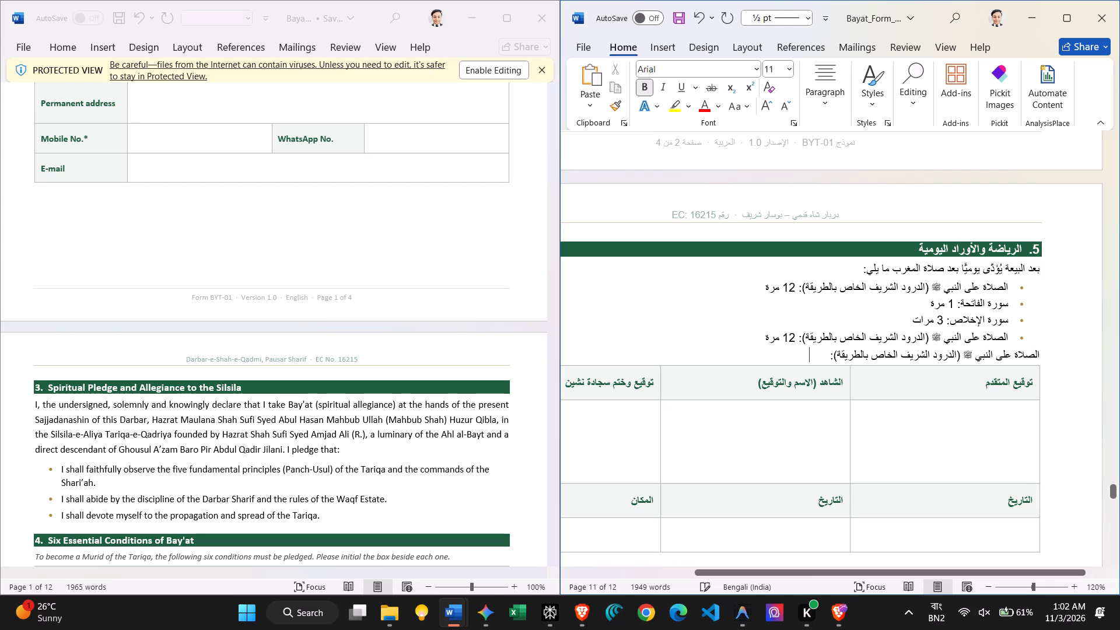
key(BackSpace)
key(BackSpace)
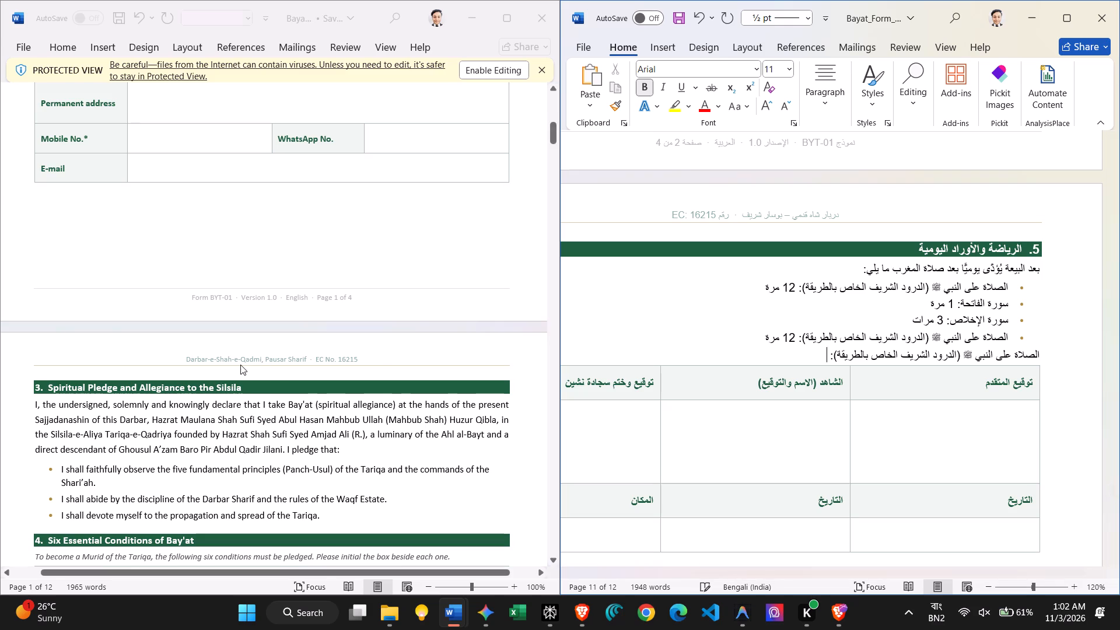
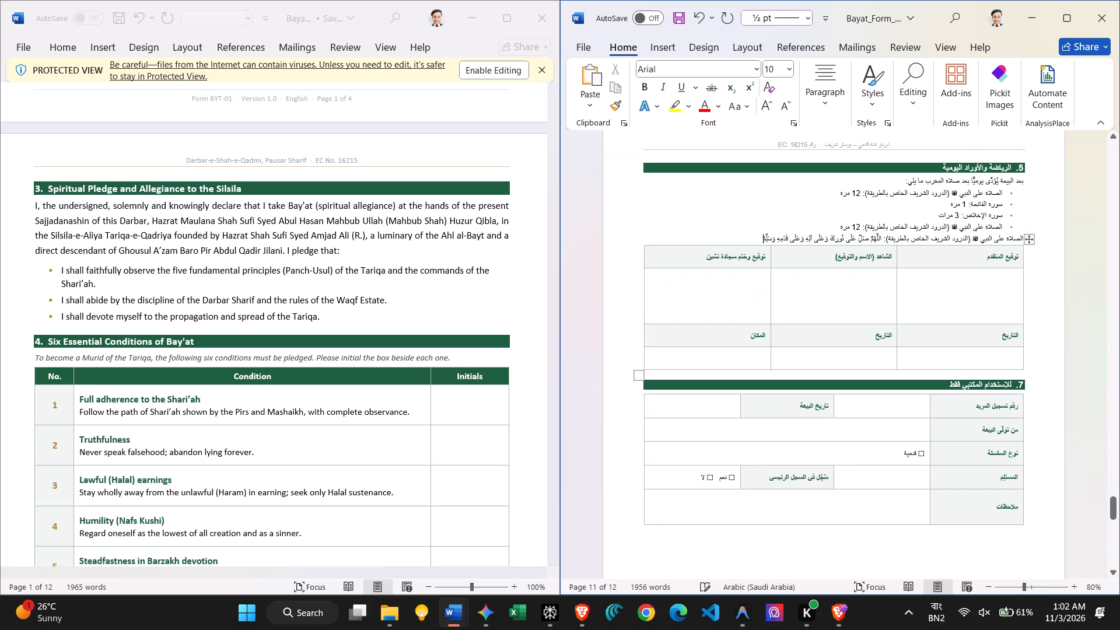
Add an empty line below the Arabic Durood line in section 5 and reduce its font size to 6.
key(Return)
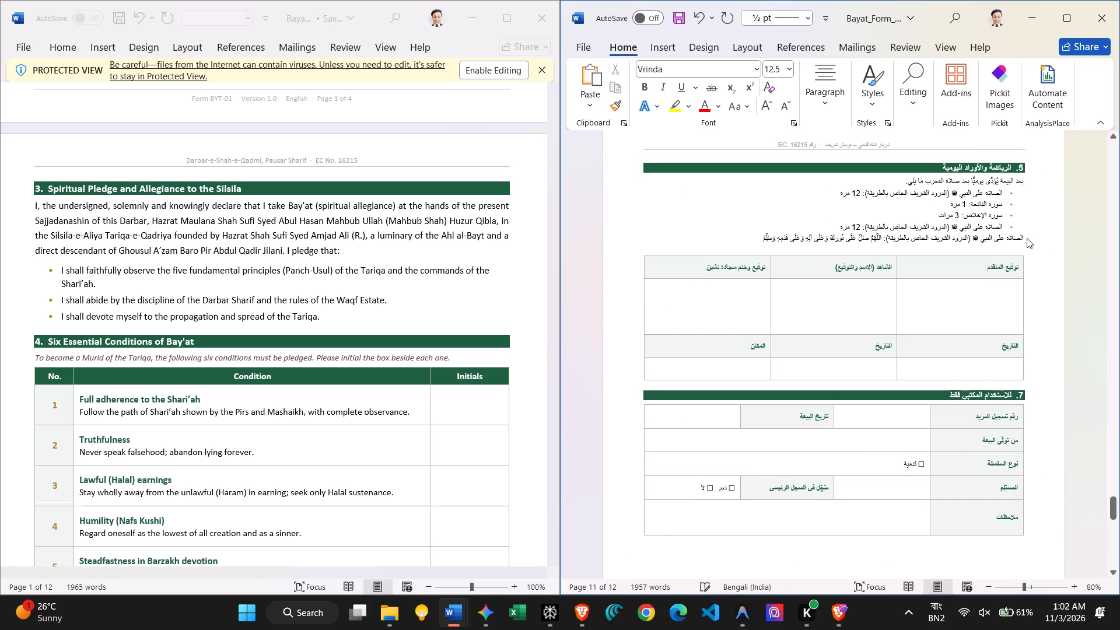
key(ctrl+shift+comma)
key(ctrl+shift+comma)
key(ctrl+shift+comma)
key(ctrl+shift+comma)
key(ctrl+shift+comma)
key(ctrl+shift+period)
key(ctrl+shift+period)
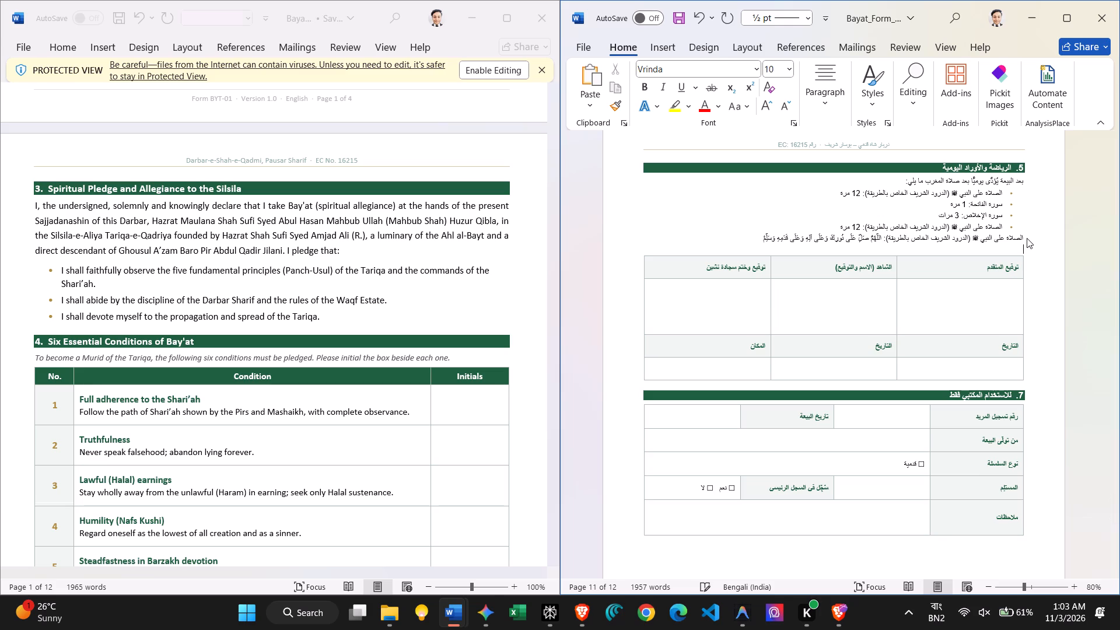
key(ctrl+shift+comma)
key(ctrl+shift+comma)
key(ctrl+shift+comma)
key(ctrl+shift+comma)
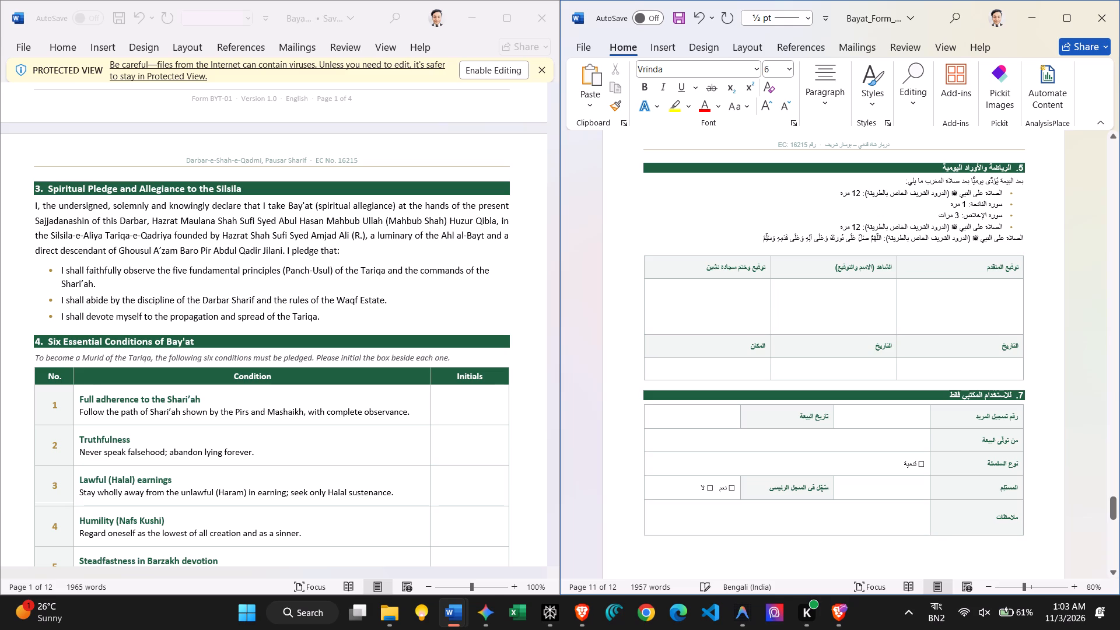
Set the line spacing of the last Arabic wird item and the Durood line below it to 1.15.
drag(1032, 237, 853, 219)
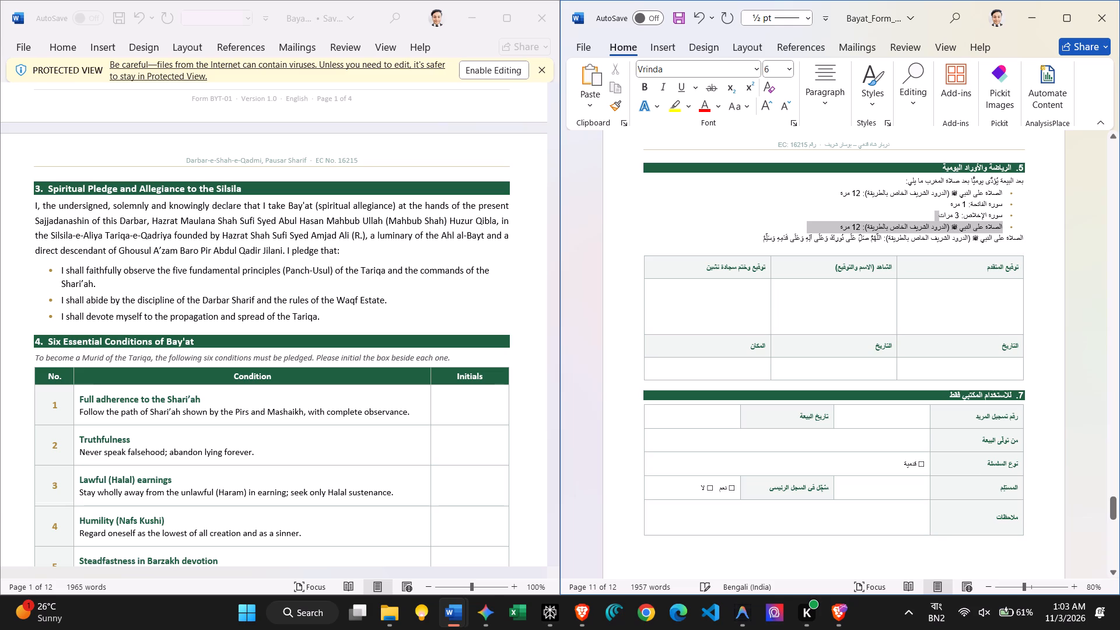
drag(853, 219, 852, 232)
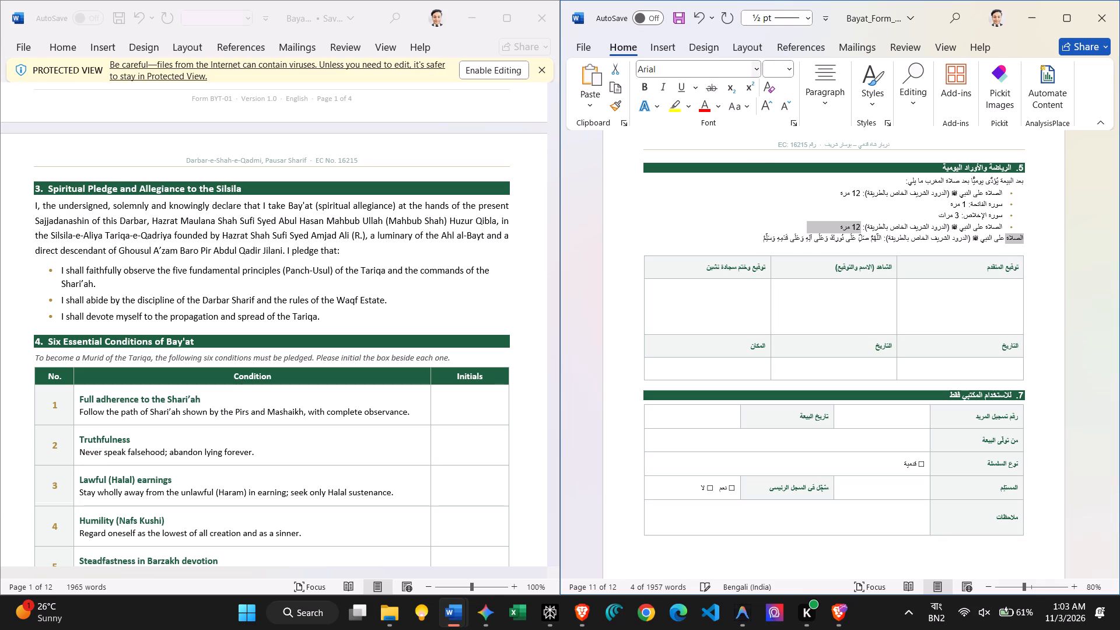
click(828, 103)
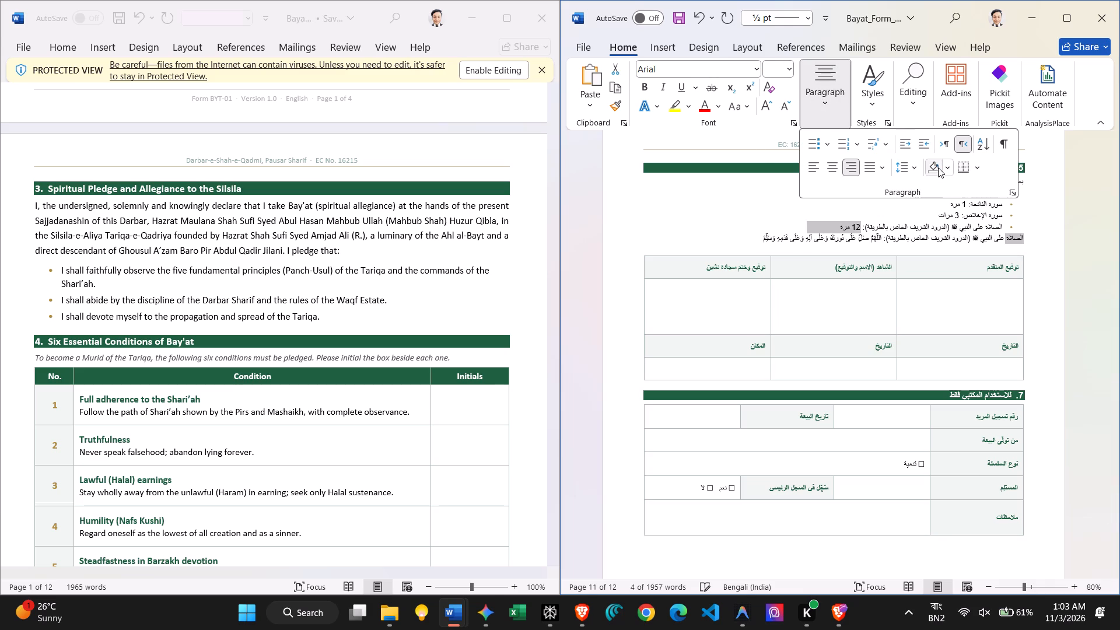
click(914, 169)
click(919, 204)
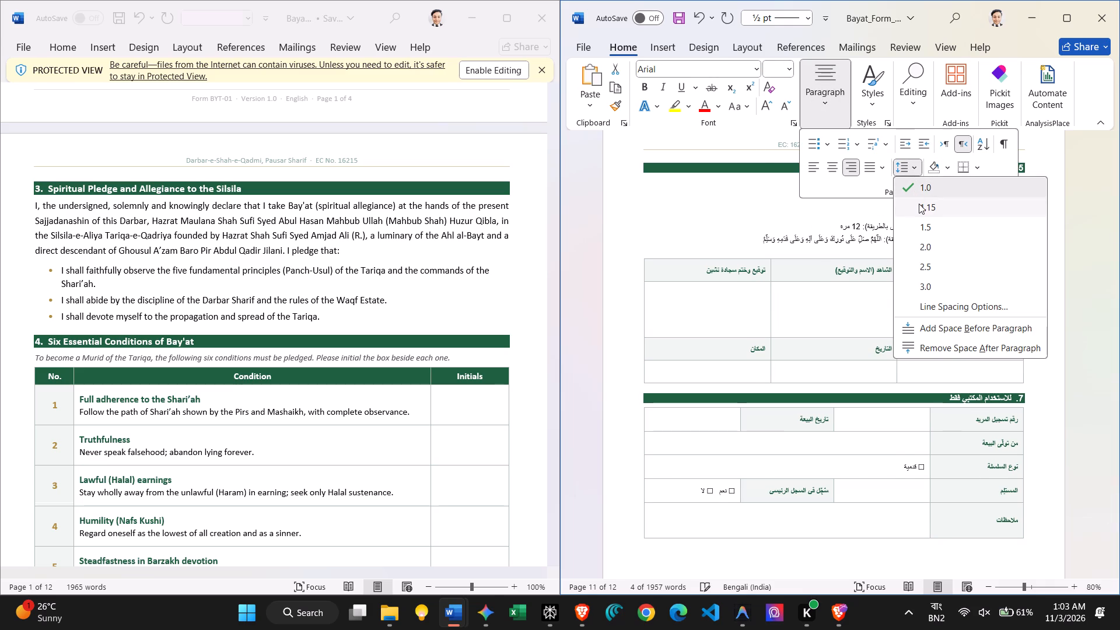
click(753, 219)
click(753, 219)
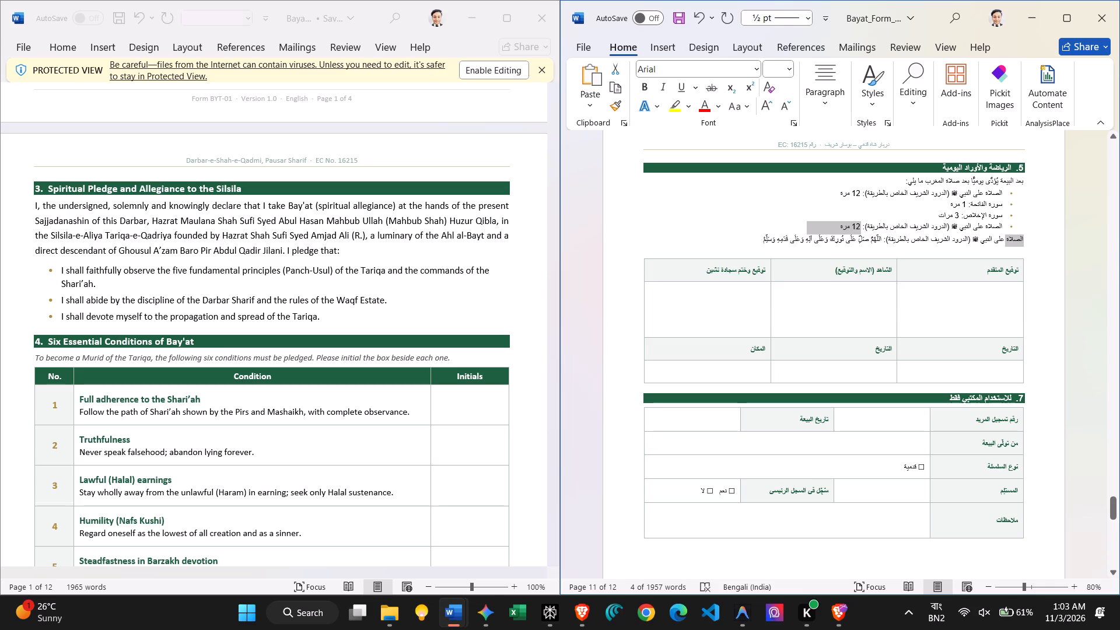
Enlarge all the text in the trilingual form by one font size step overall.
scroll(753, 219, down, 1)
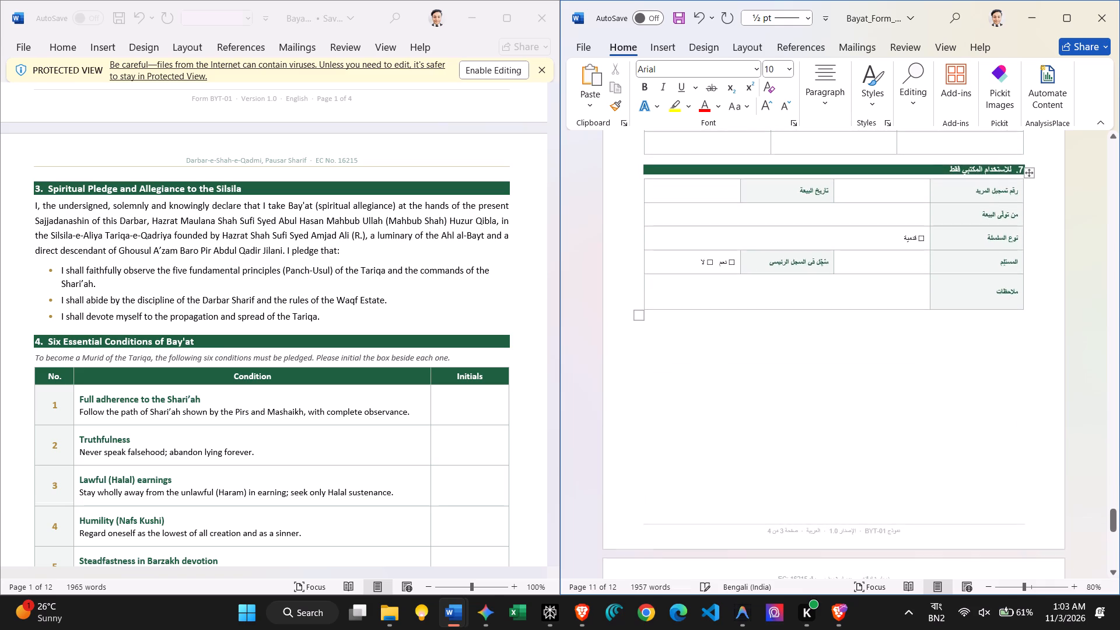
scroll(753, 219, down, 4)
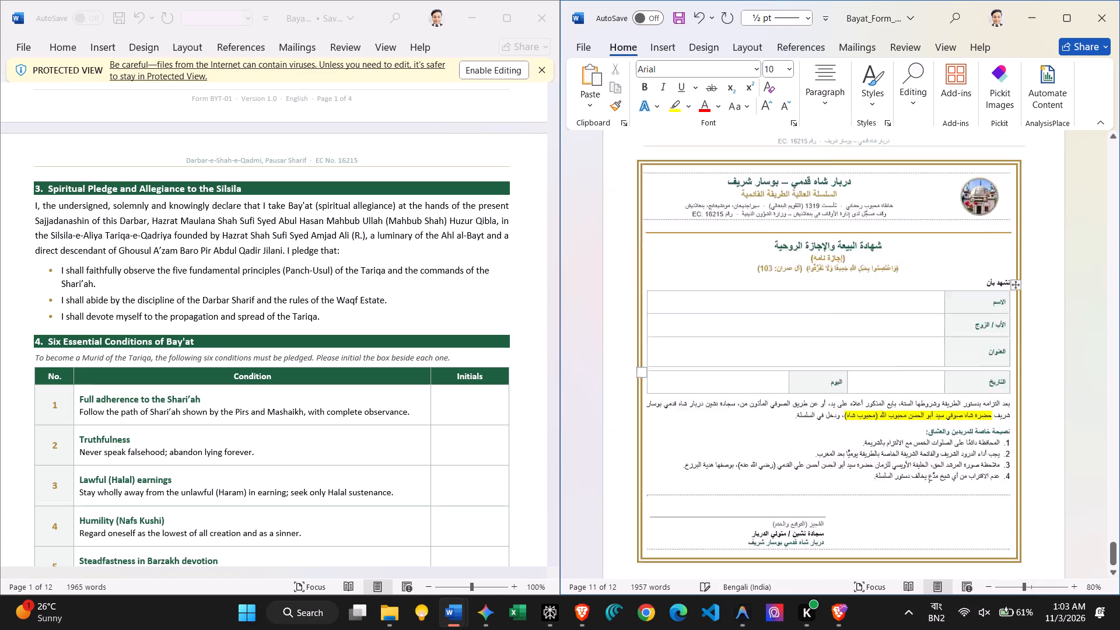
scroll(753, 219, down, 3)
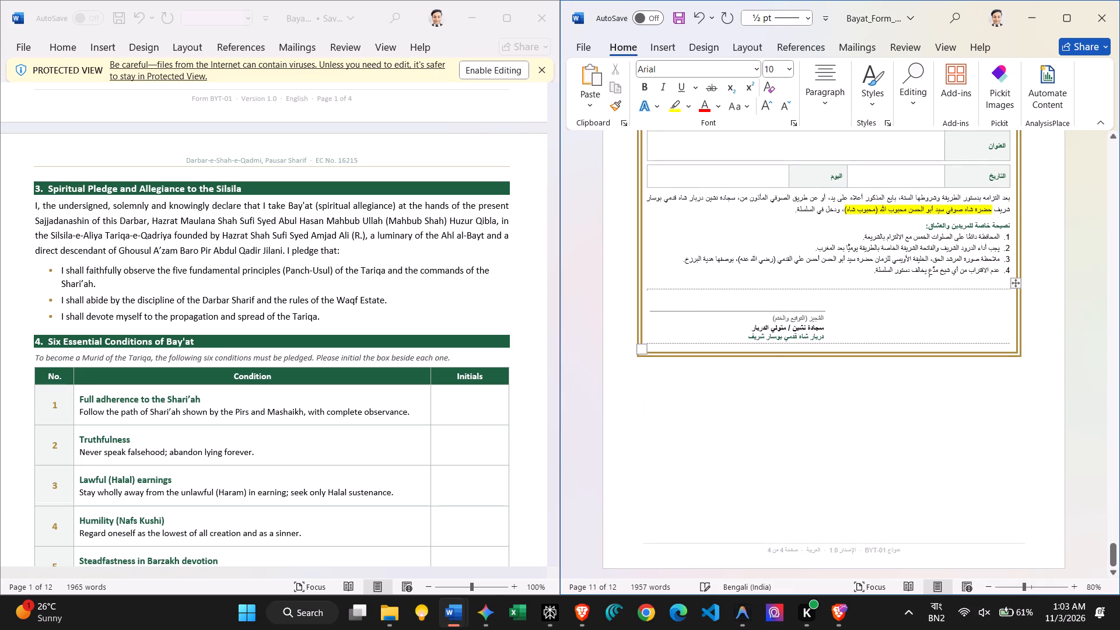
scroll(775, 334, down, 2)
scroll(775, 334, up, 12)
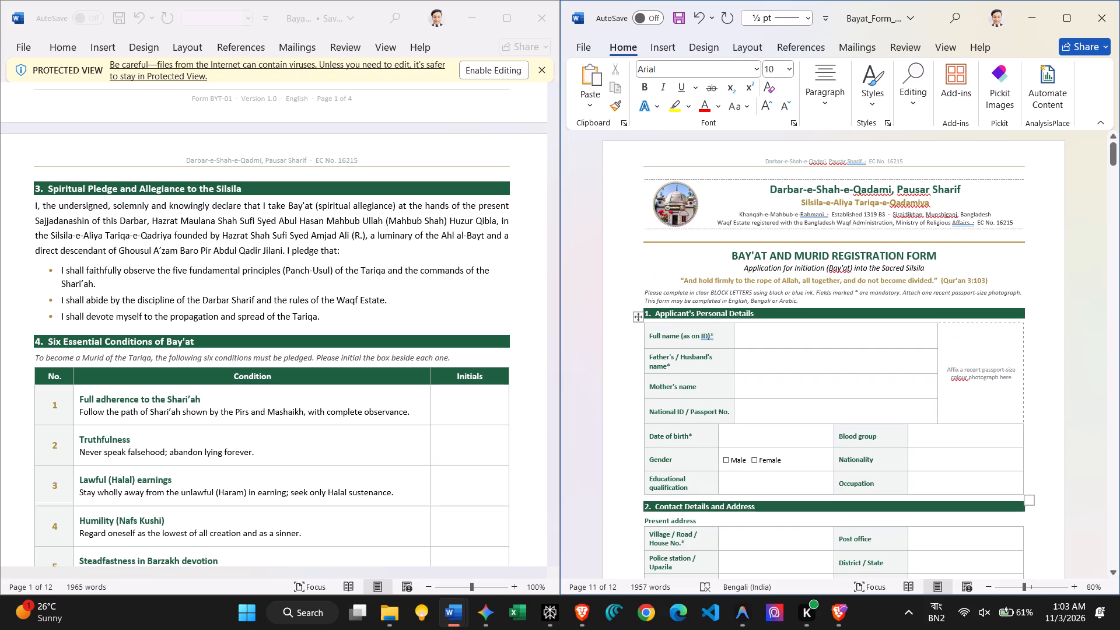
scroll(775, 334, down, 1)
ctrl+scroll(775, 334, down, 2)
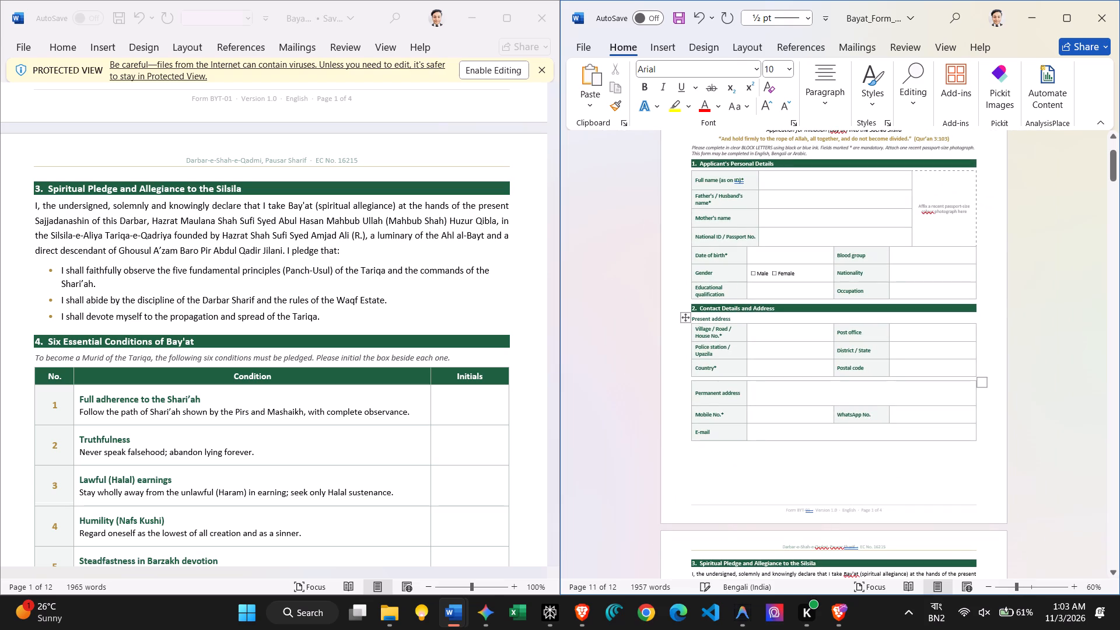
key(ctrl+a)
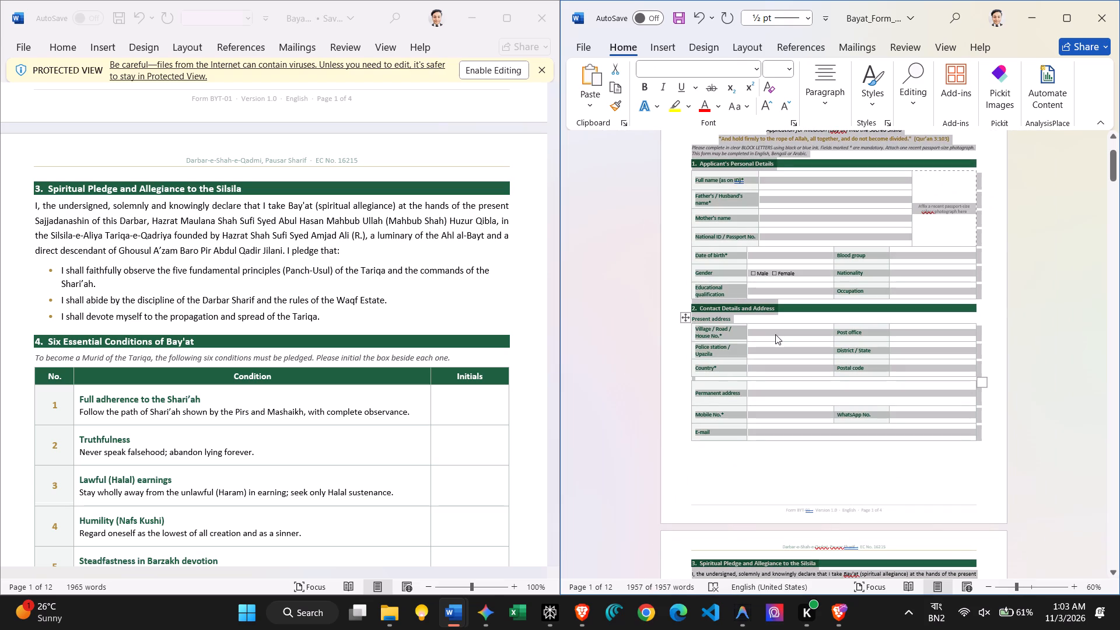
key(ctrl+shift+comma)
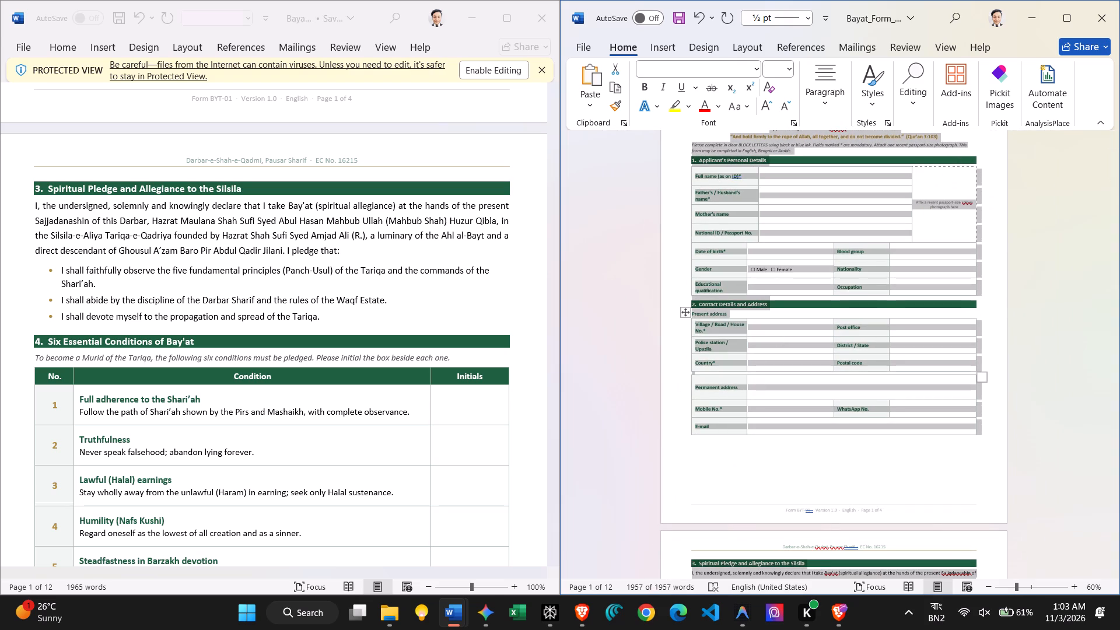
key(ctrl+shift+period)
key(ctrl+shift+period)
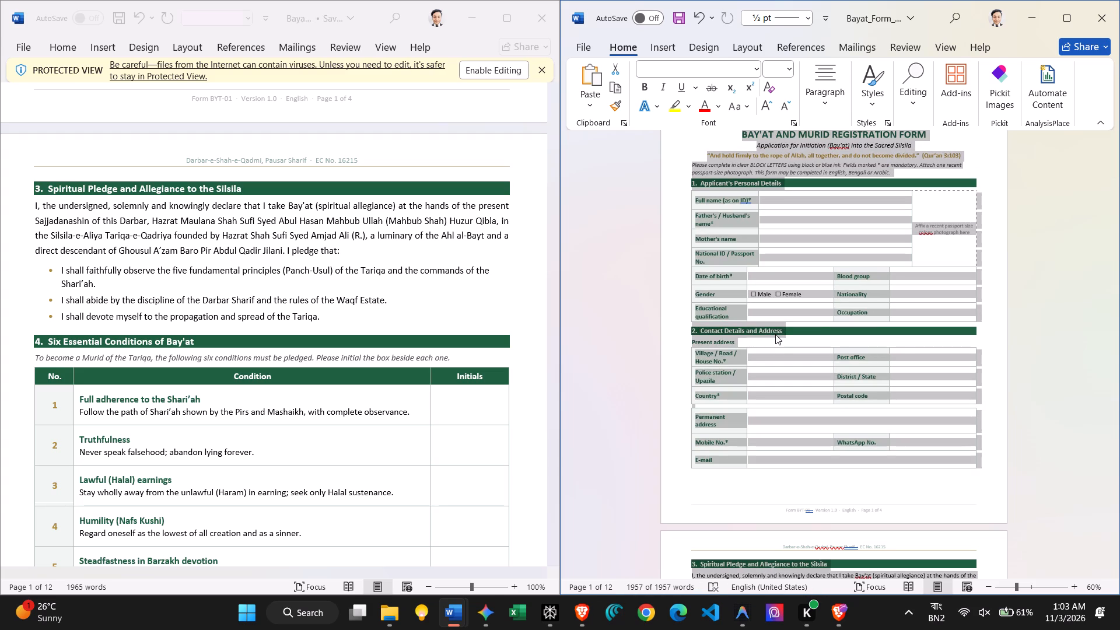
Examine the page layout of the English, Bengali and Arabic forms and certificates with the enlarged text.
scroll(775, 334, up, 1)
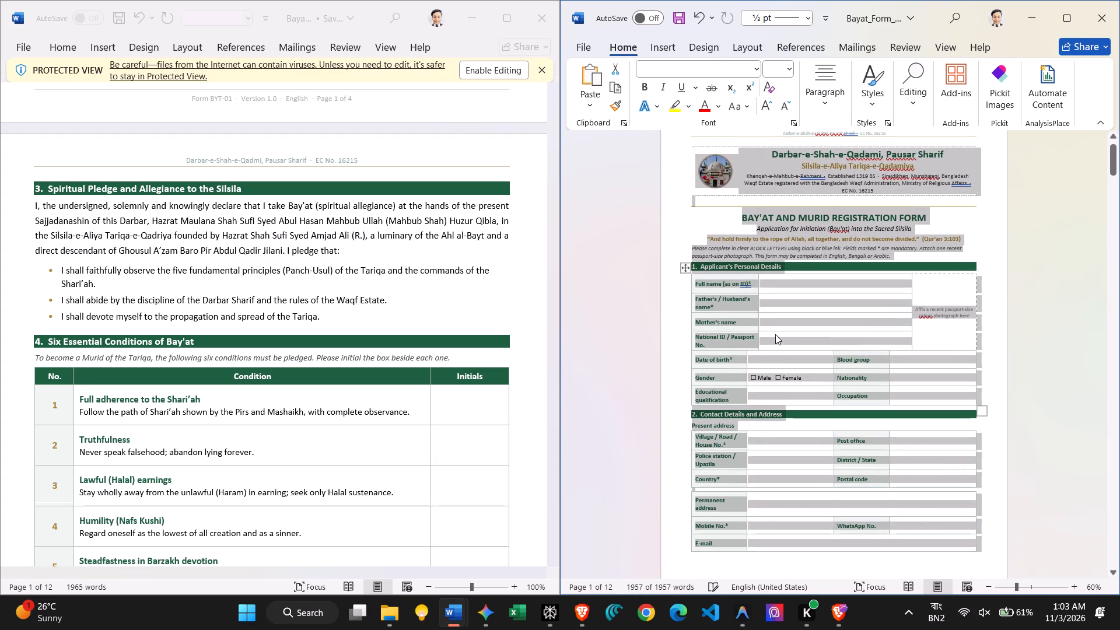
scroll(775, 334, up, 1)
scroll(775, 334, down, 2)
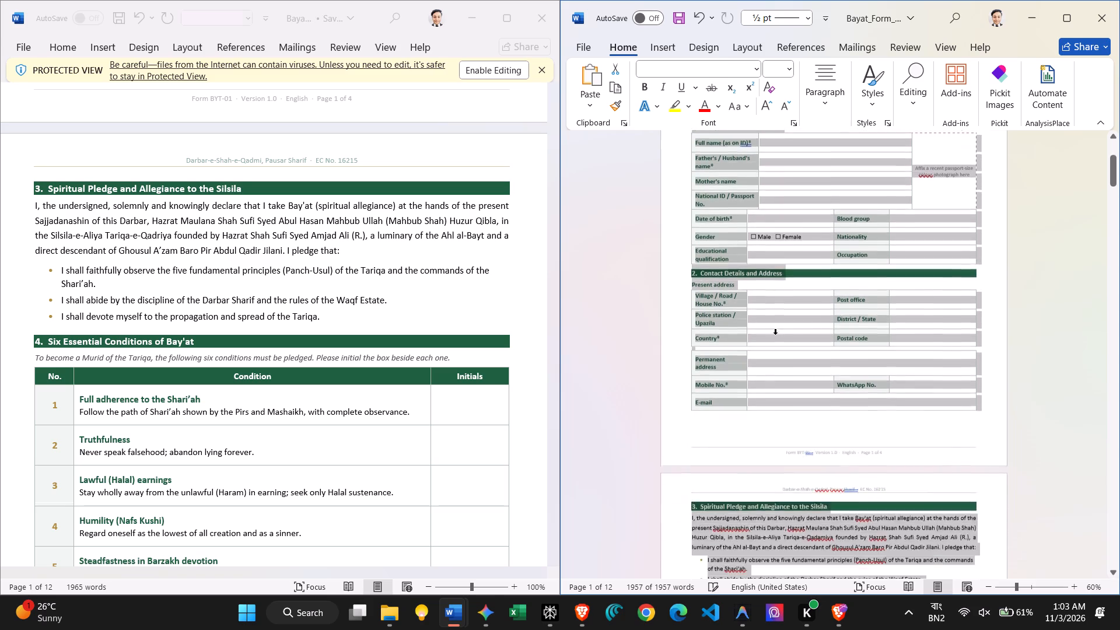
scroll(775, 334, down, 3)
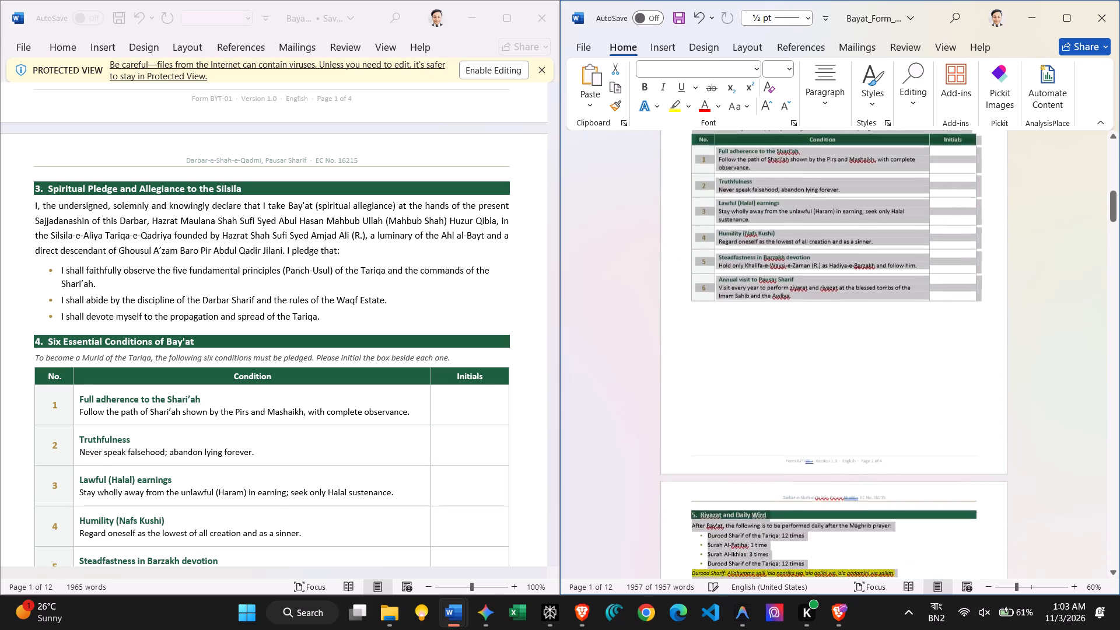
scroll(775, 334, down, 2)
scroll(775, 334, up, 1)
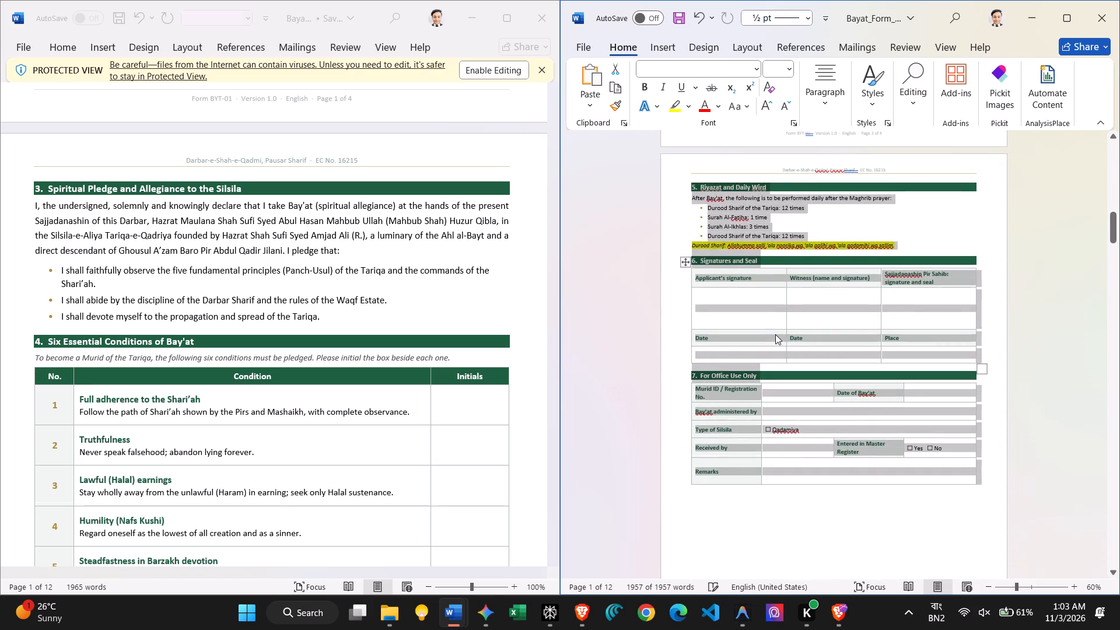
scroll(775, 334, down, 4)
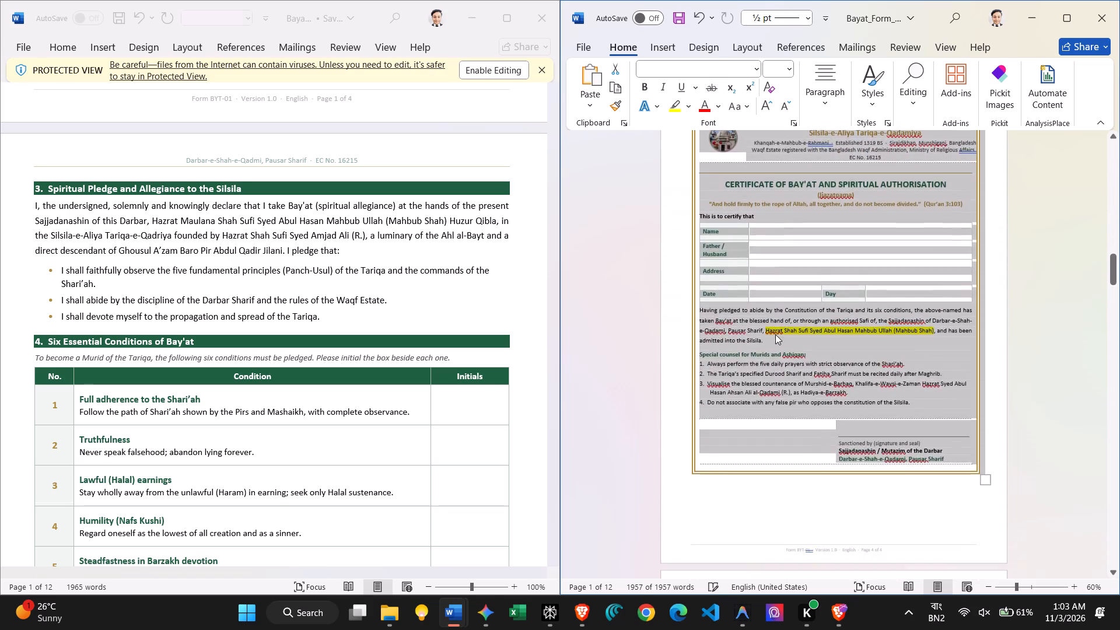
scroll(775, 334, down, 8)
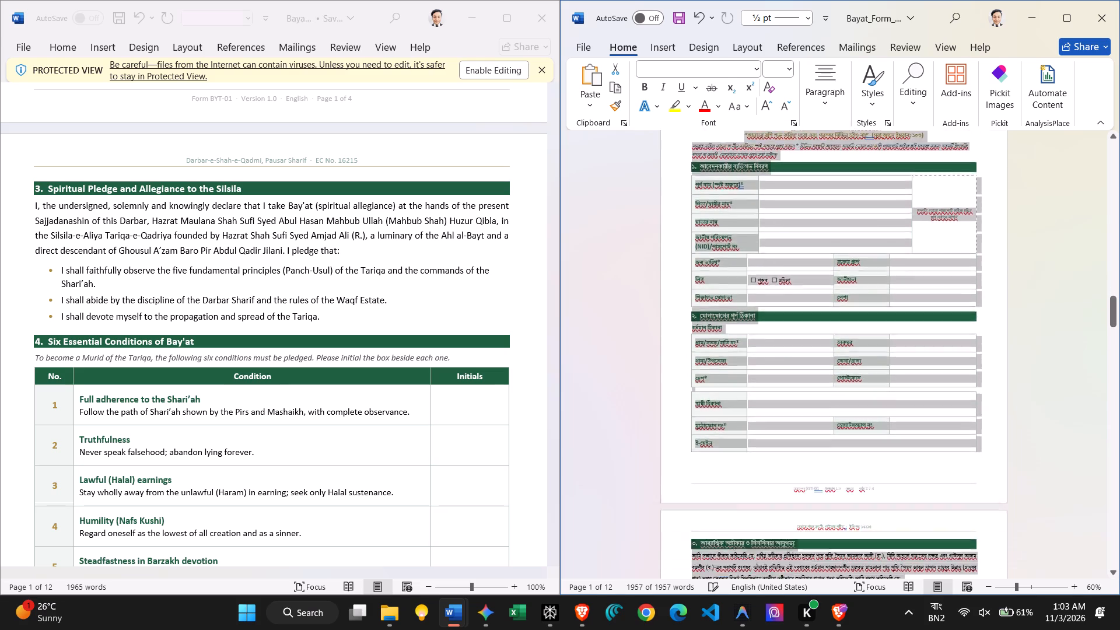
scroll(775, 334, down, 2)
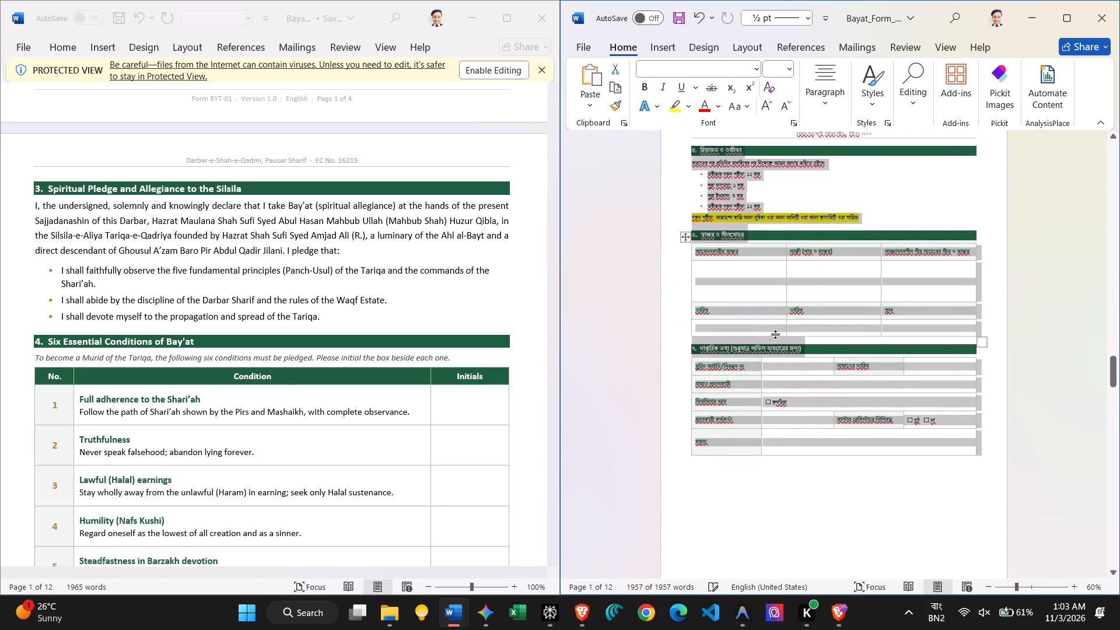
scroll(775, 334, down, 4)
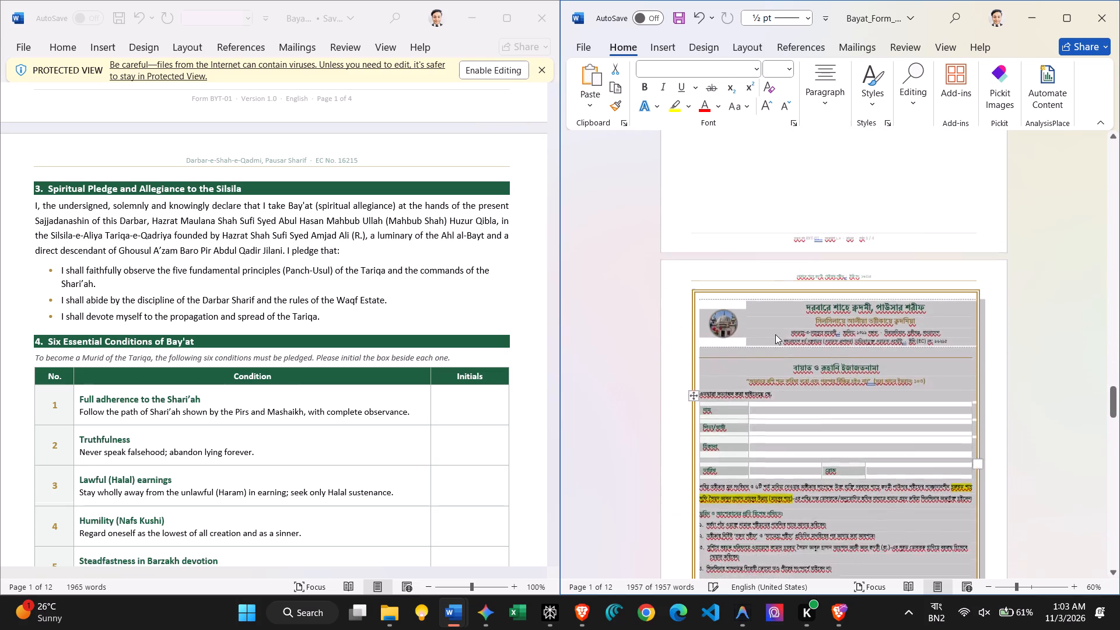
scroll(775, 334, down, 11)
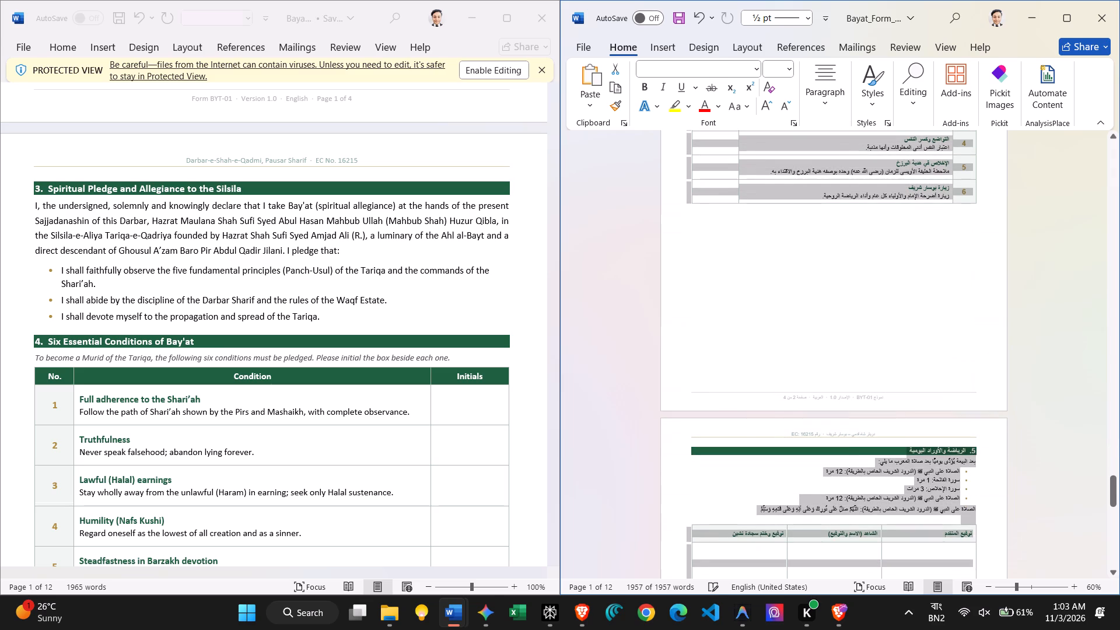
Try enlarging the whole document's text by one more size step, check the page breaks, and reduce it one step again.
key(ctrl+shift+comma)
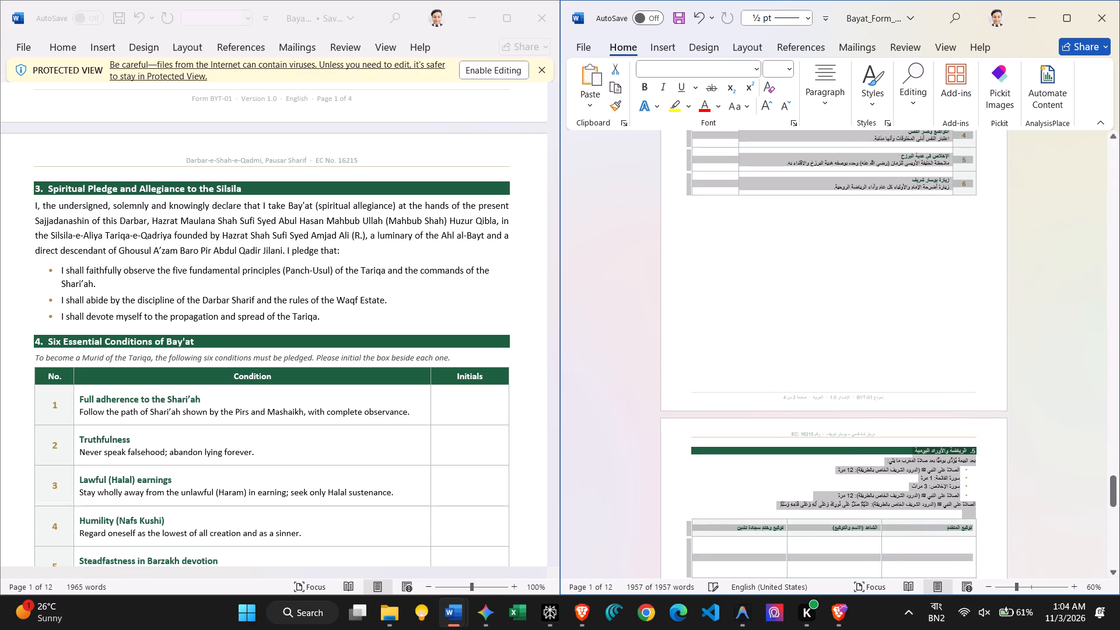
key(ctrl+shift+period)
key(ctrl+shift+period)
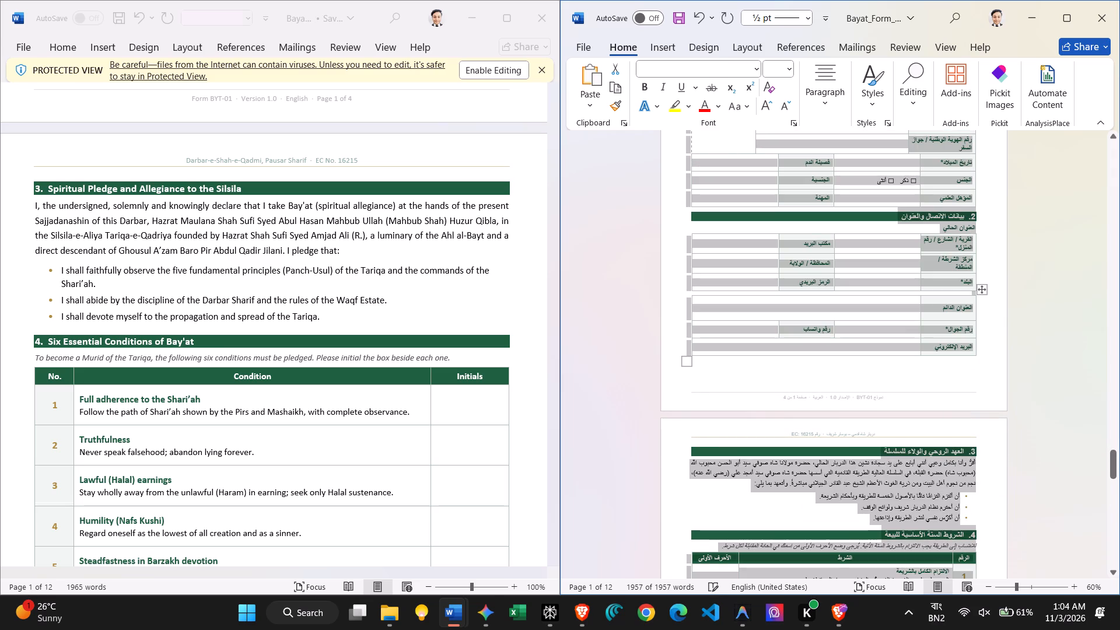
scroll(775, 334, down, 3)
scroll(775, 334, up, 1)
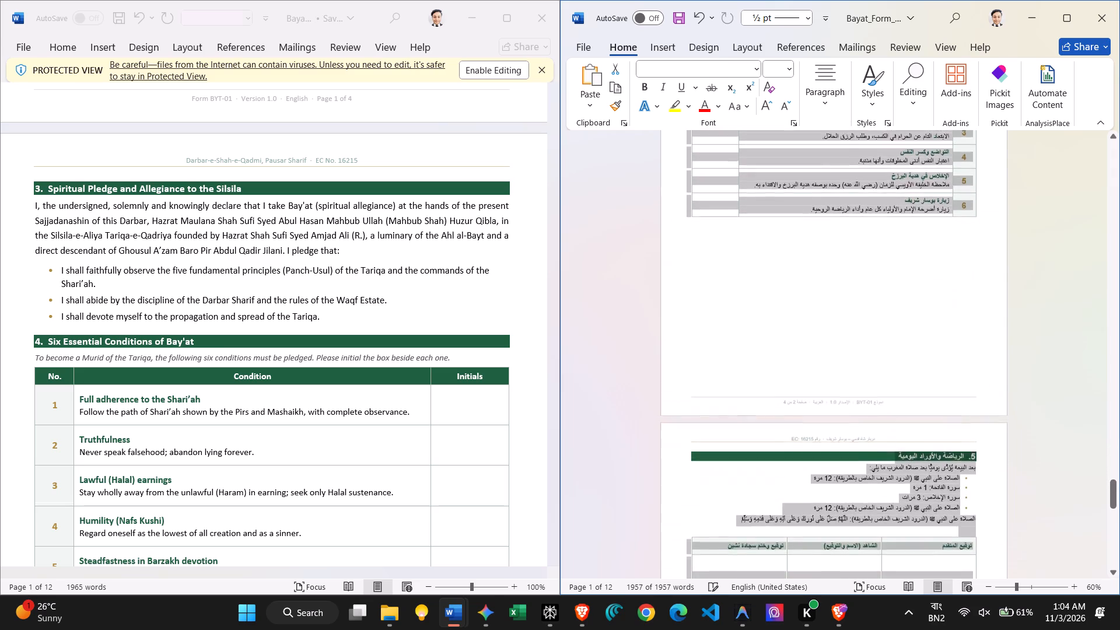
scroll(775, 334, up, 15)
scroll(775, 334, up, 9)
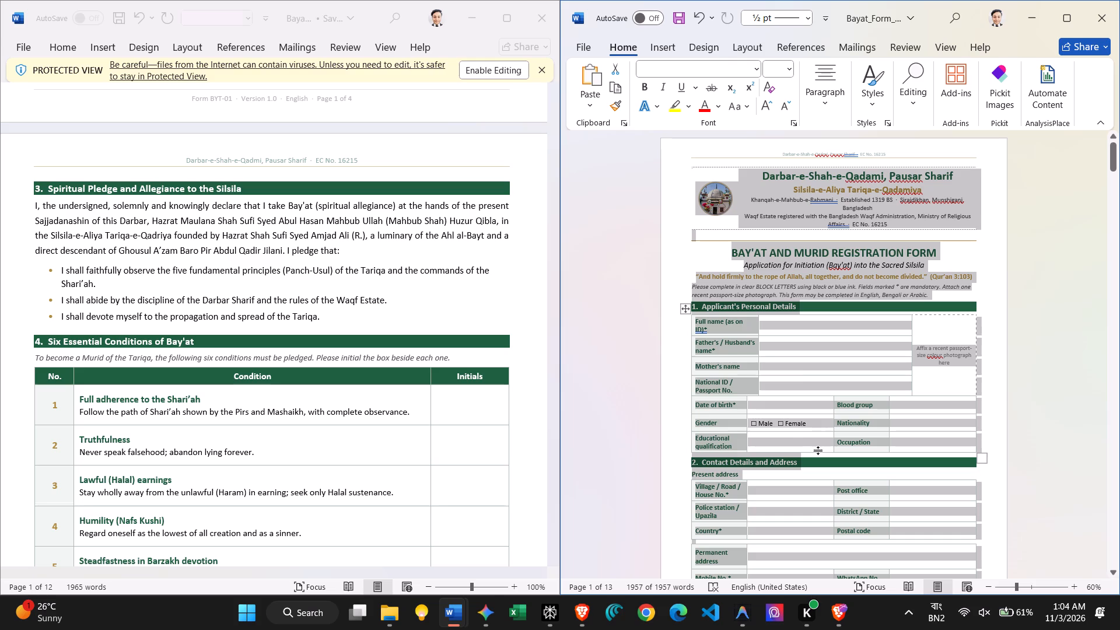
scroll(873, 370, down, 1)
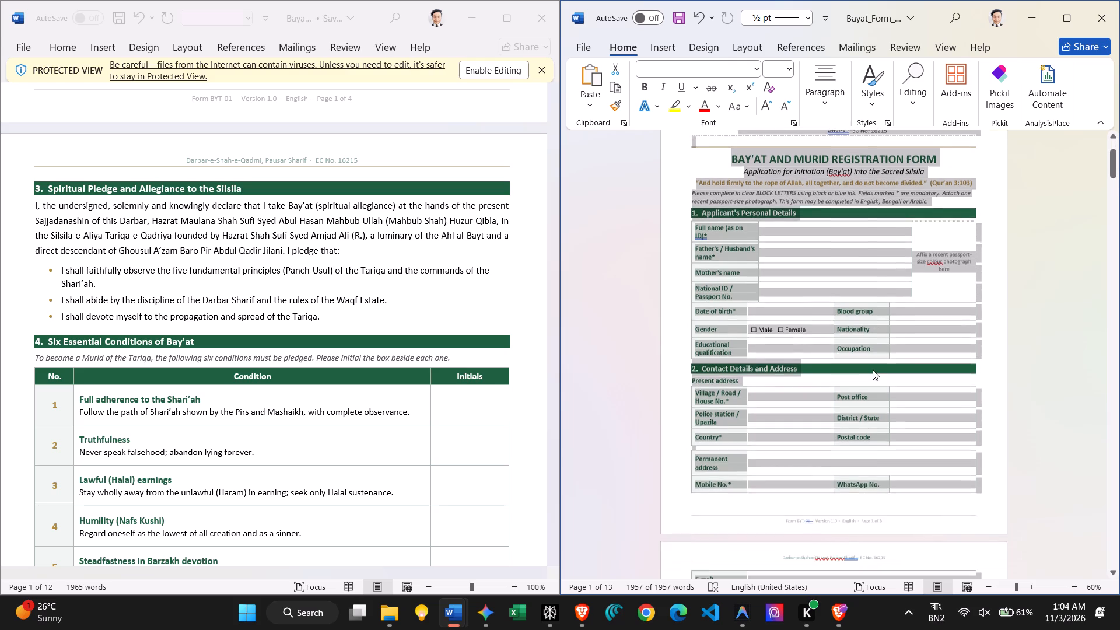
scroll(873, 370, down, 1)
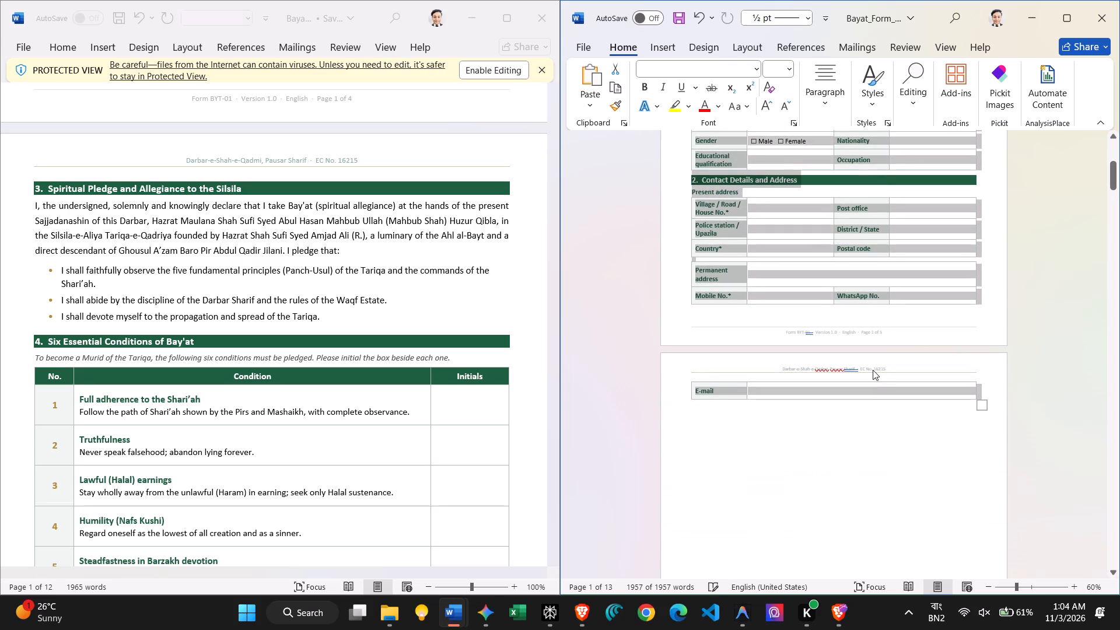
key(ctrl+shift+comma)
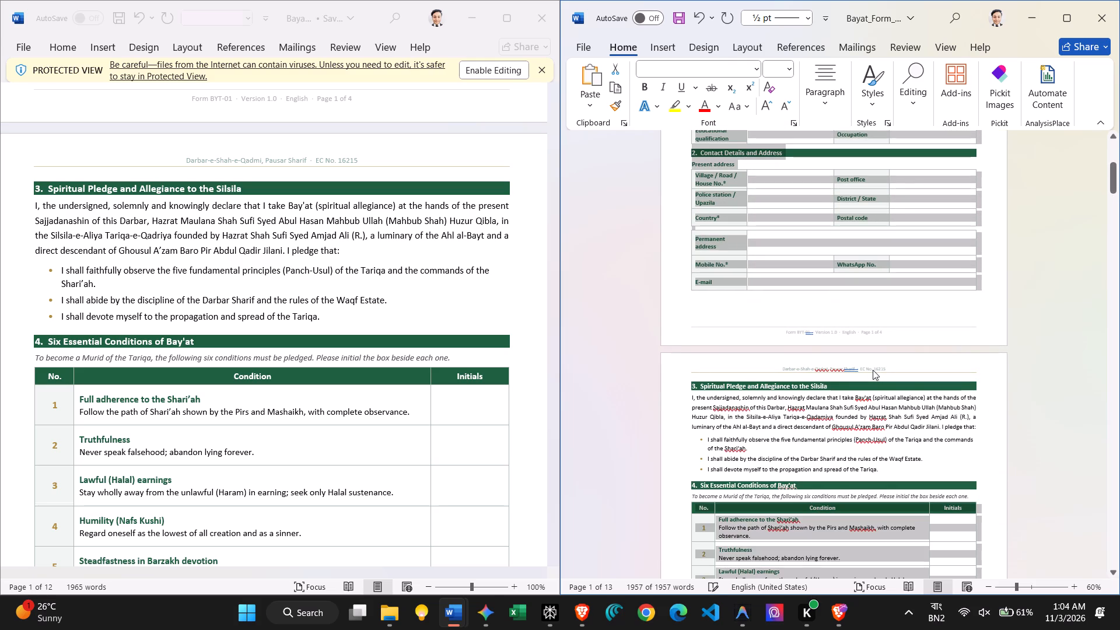
Clear the whole-document selection at the end of the Arabic certificate and save the trilingual form.
scroll(873, 370, down, 14)
scroll(873, 370, down, 20)
scroll(873, 370, down, 9)
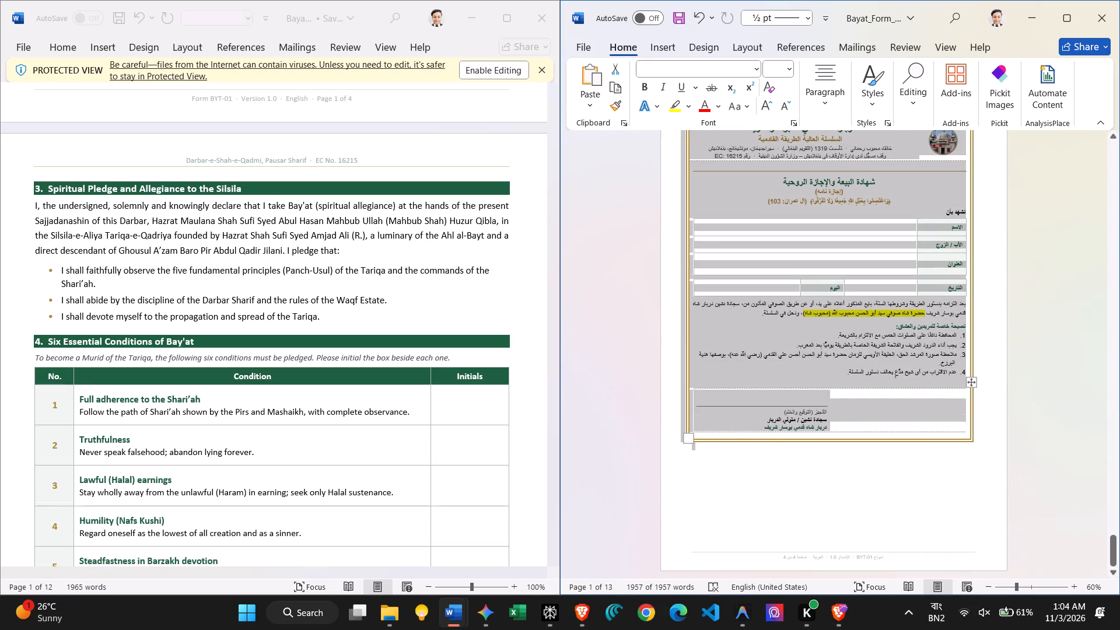
click(821, 486)
key(ctrl+a)
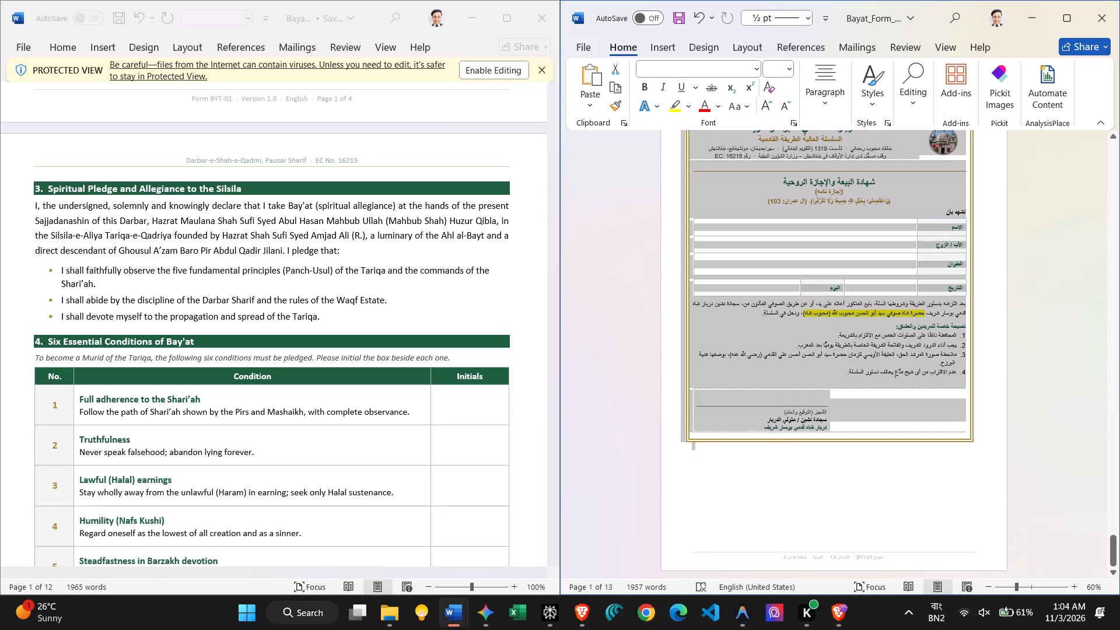
click(798, 489)
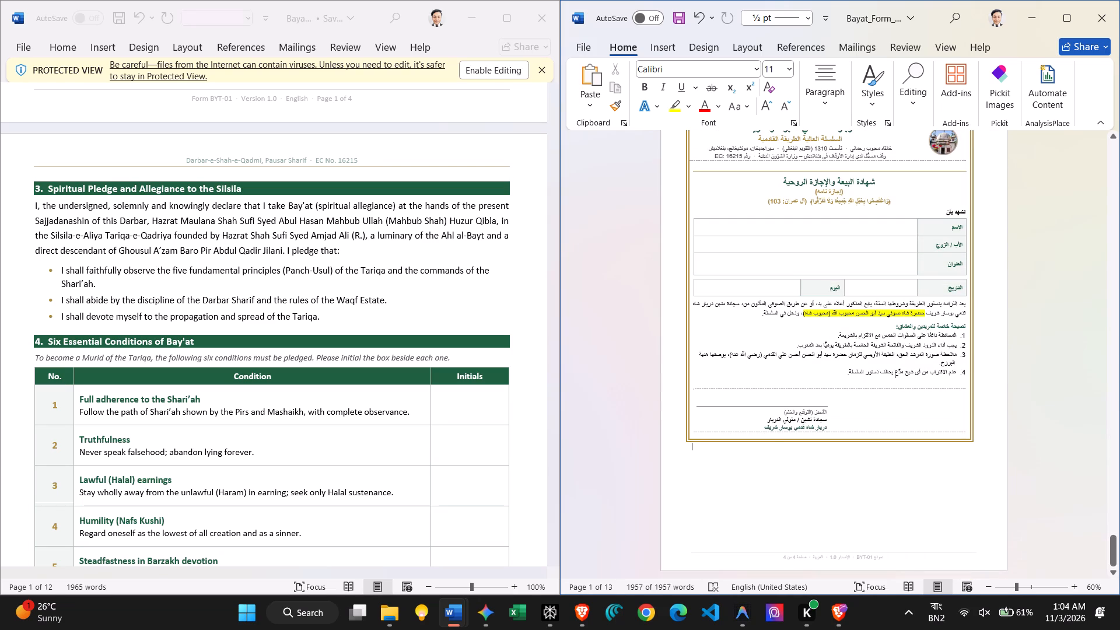
key(ctrl+s)
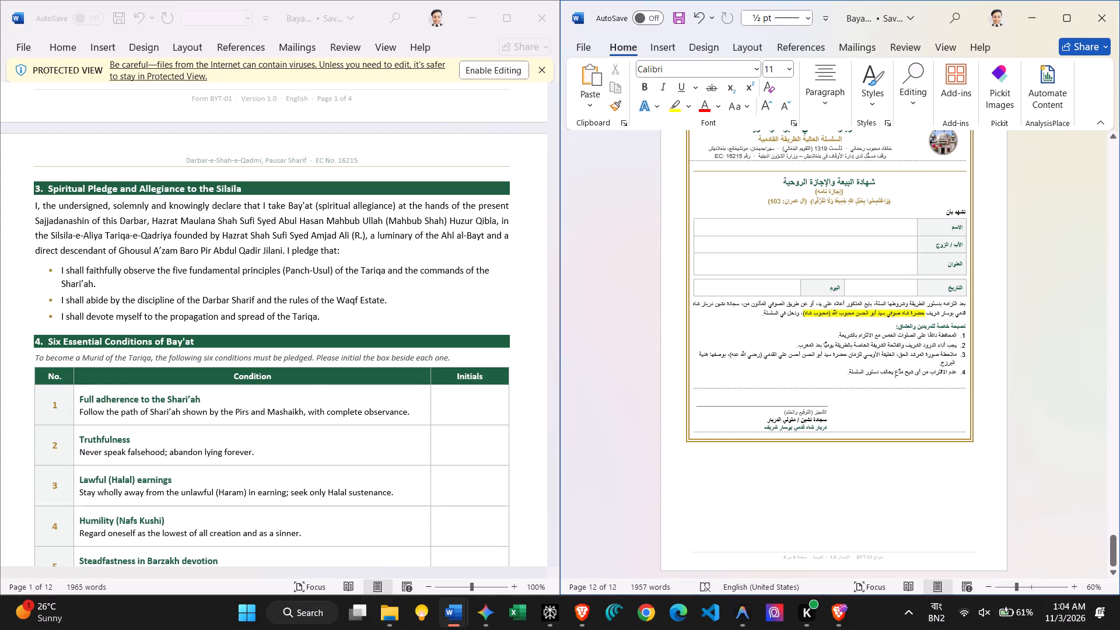
key(ctrl+s)
click(590, 51)
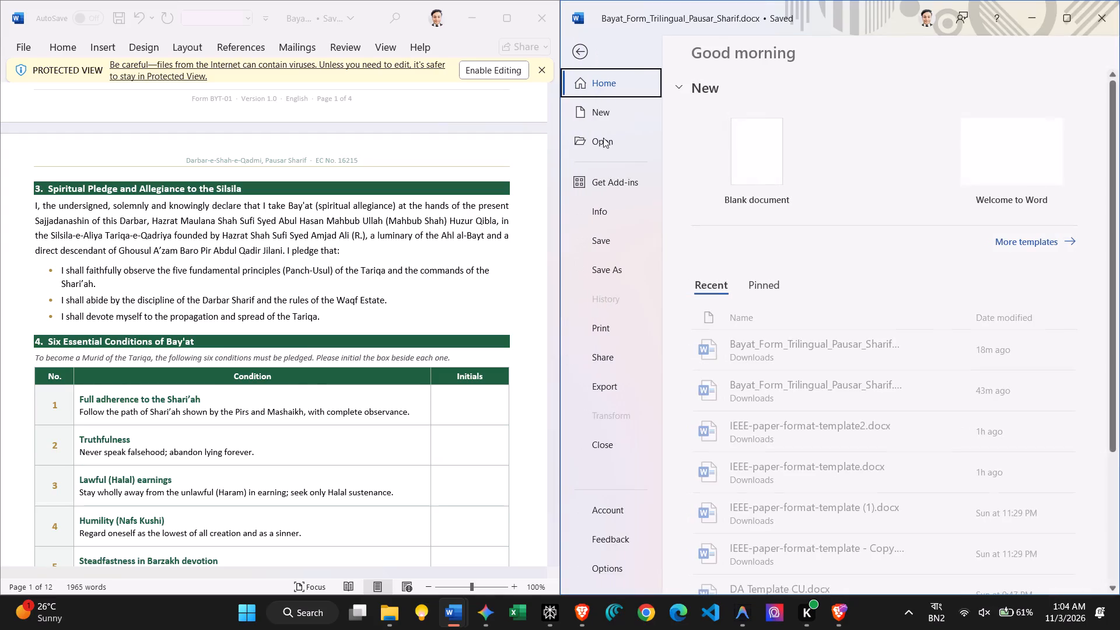
click(605, 271)
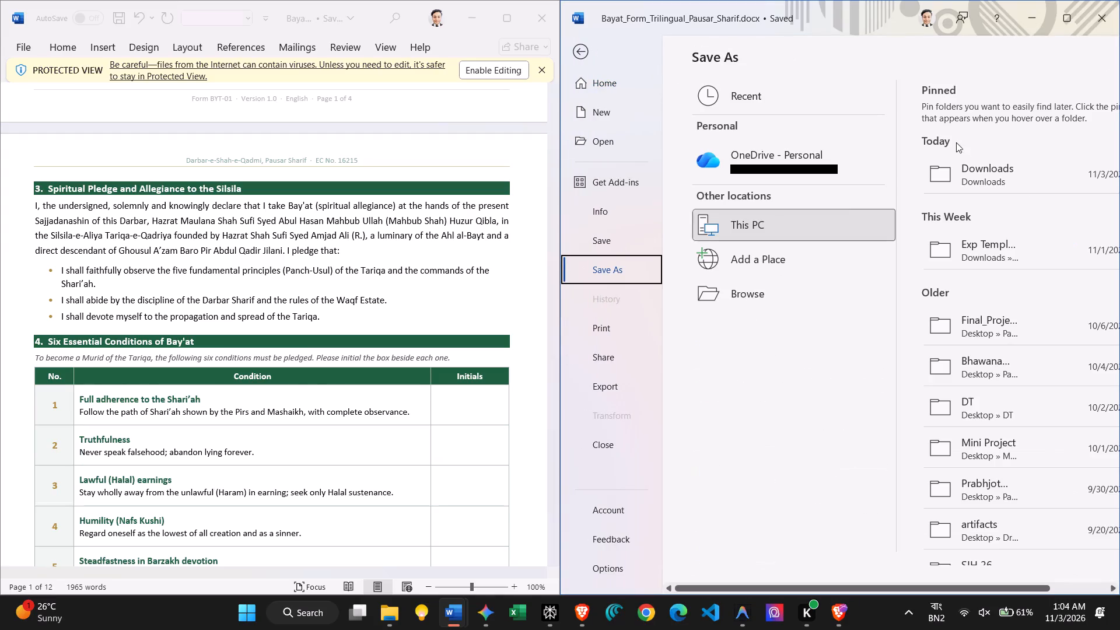
click(978, 169)
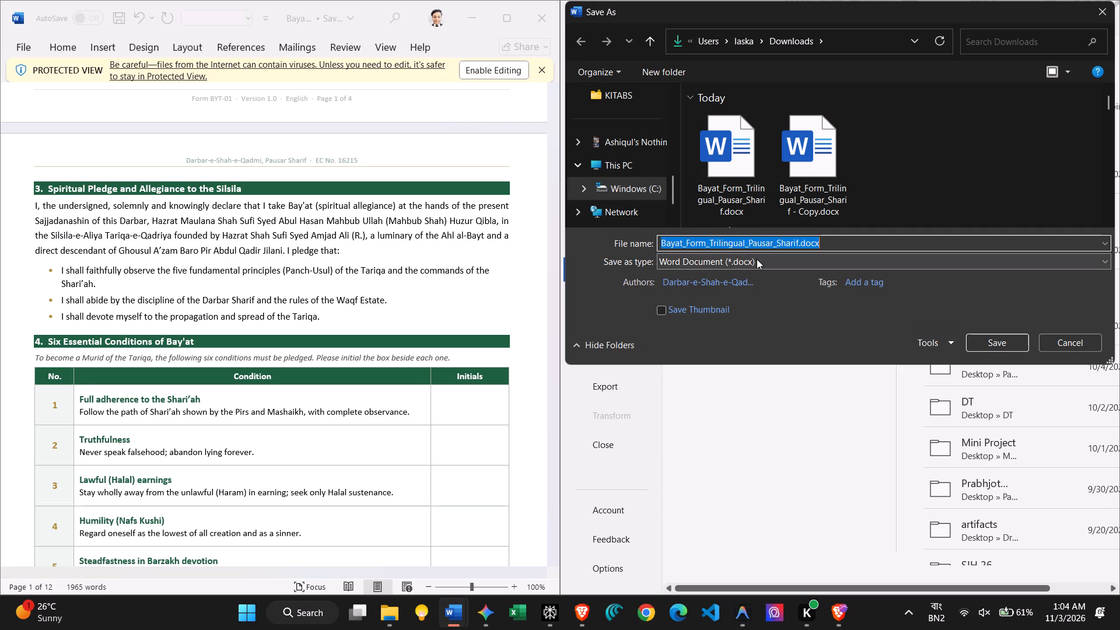
click(757, 259)
click(695, 351)
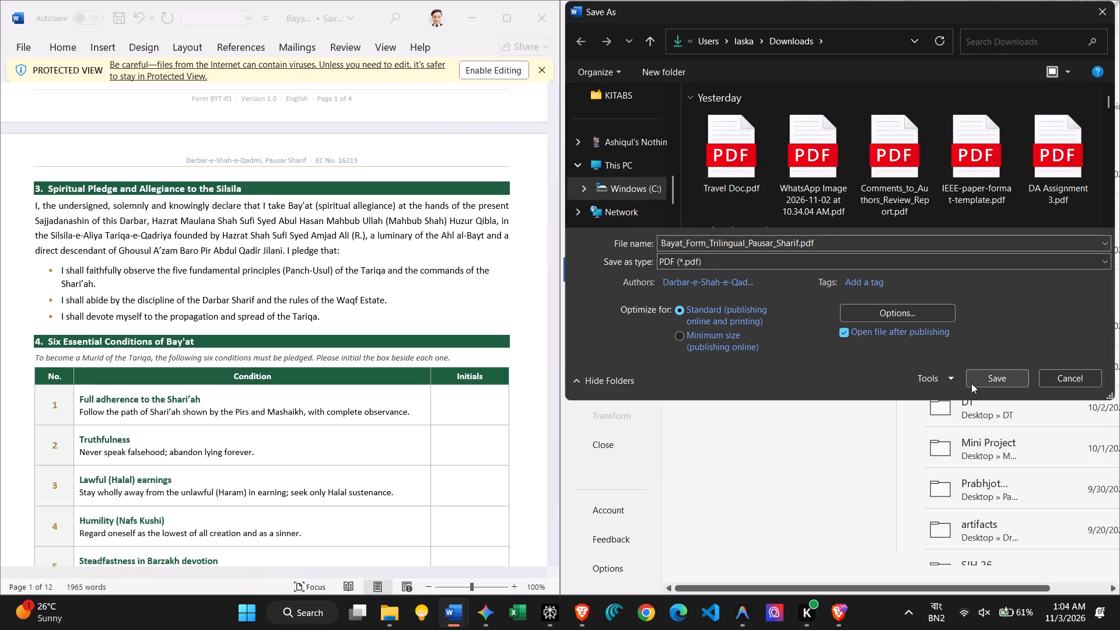
scroll(645, 176, up, 4)
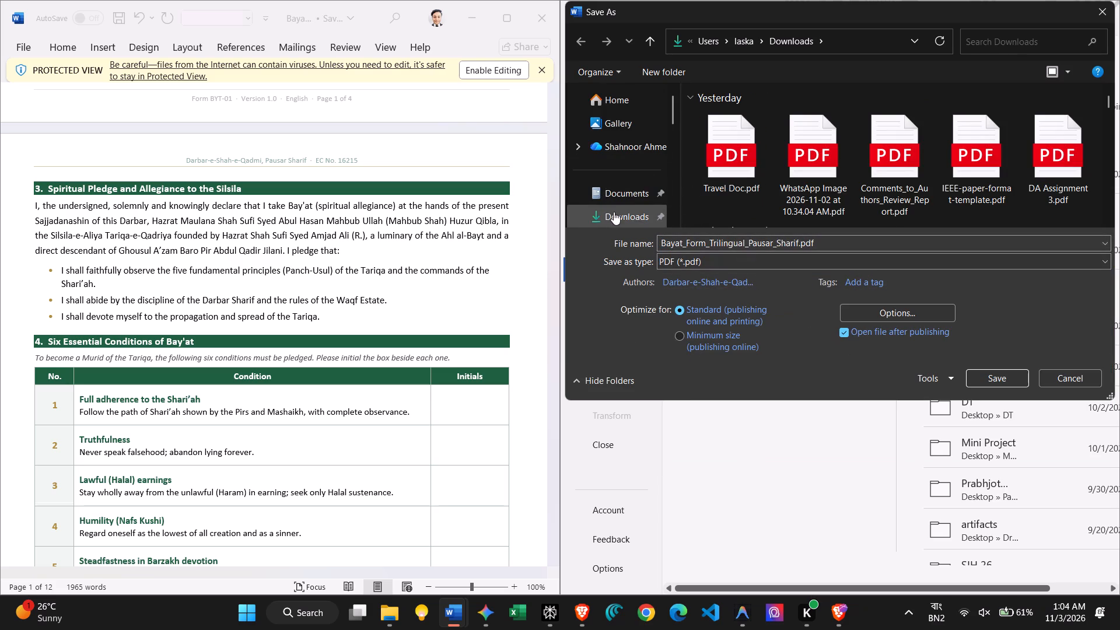
double_click(614, 212)
click(981, 384)
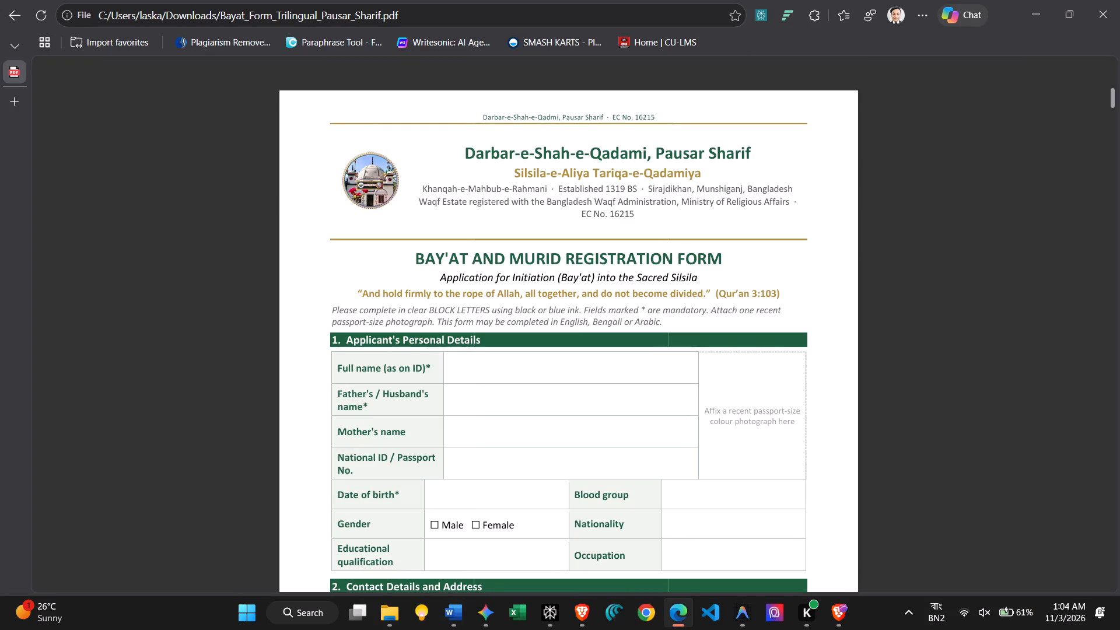
click(1118, 0)
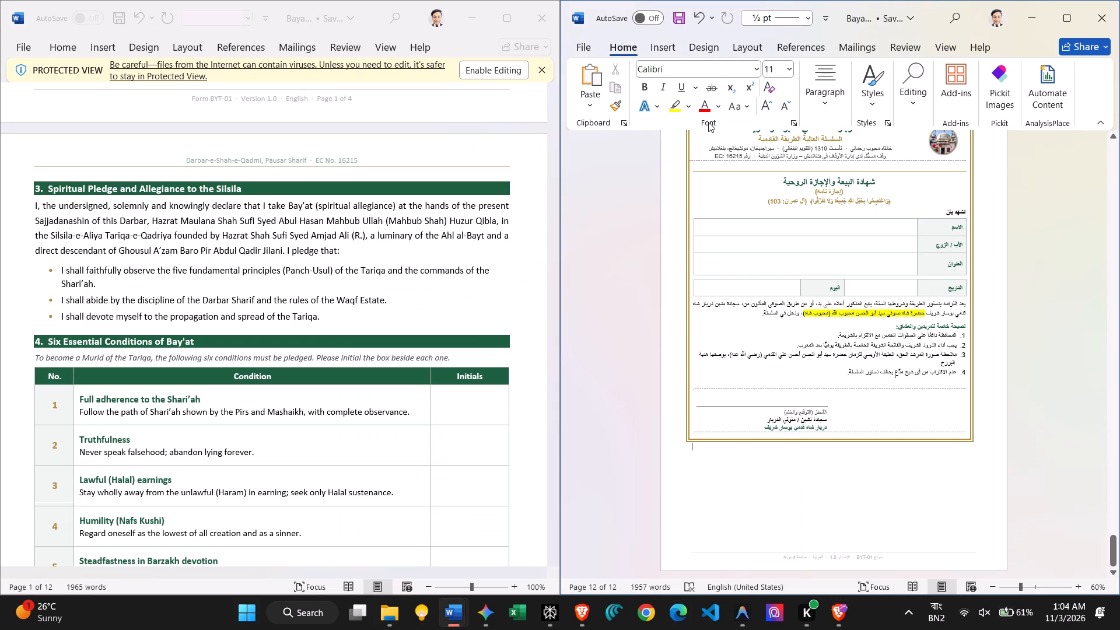
Return to the first page of the English form and save the Word document again.
scroll(713, 201, up, 13)
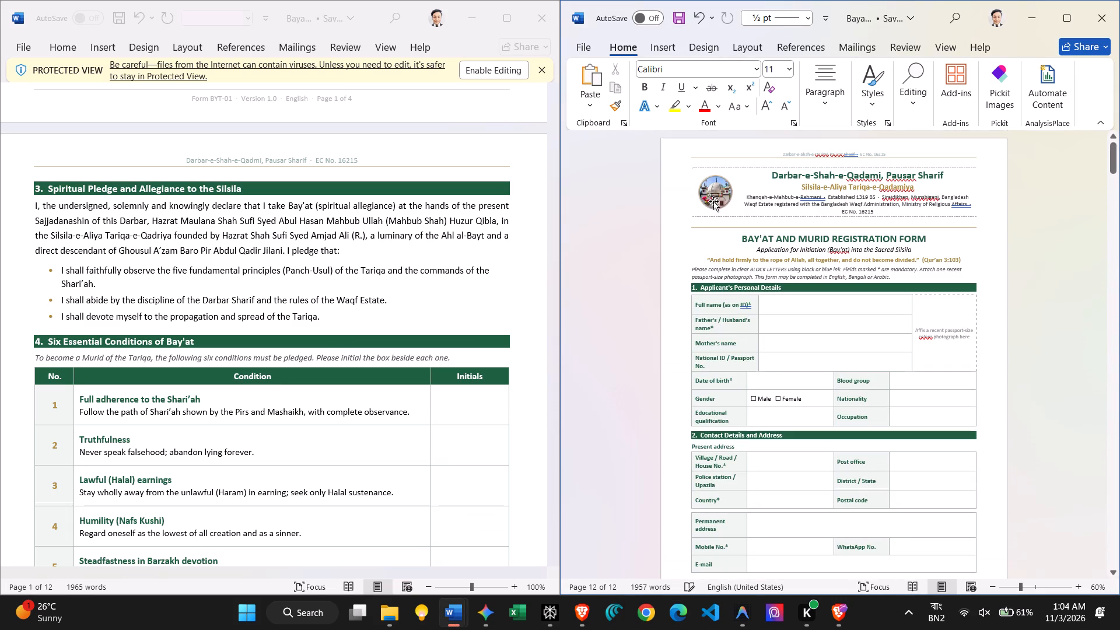
key(ctrl+s)
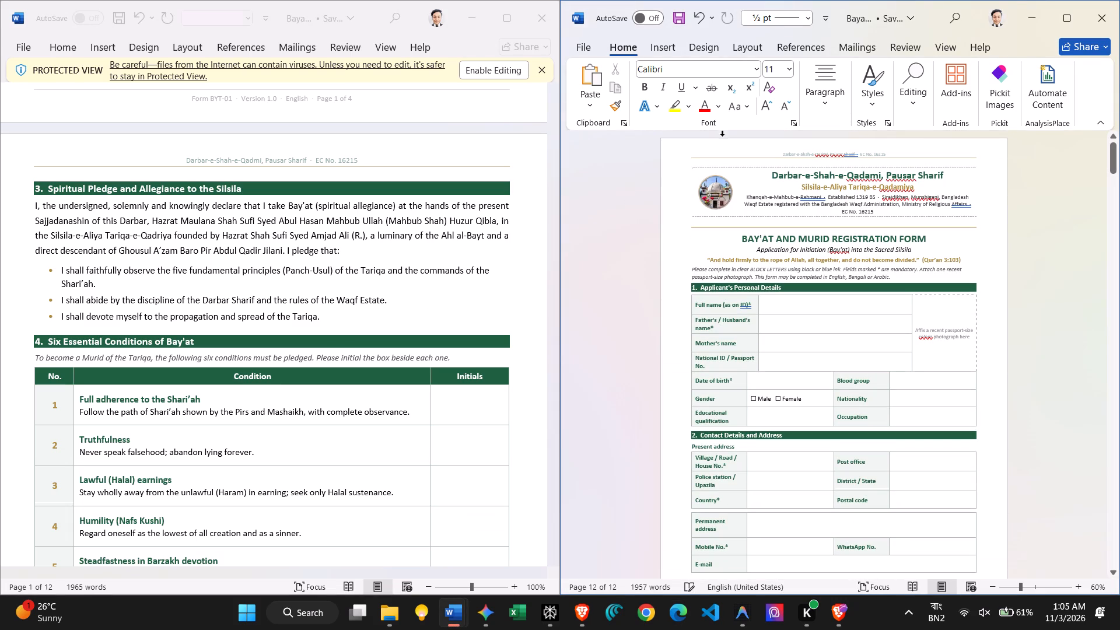
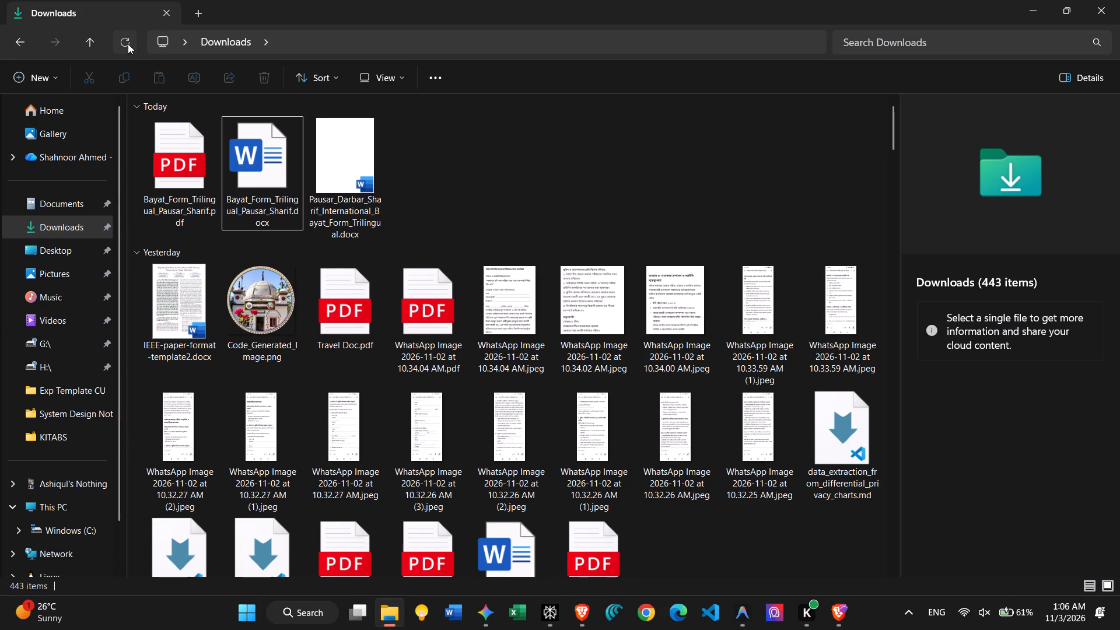
double_click(193, 180)
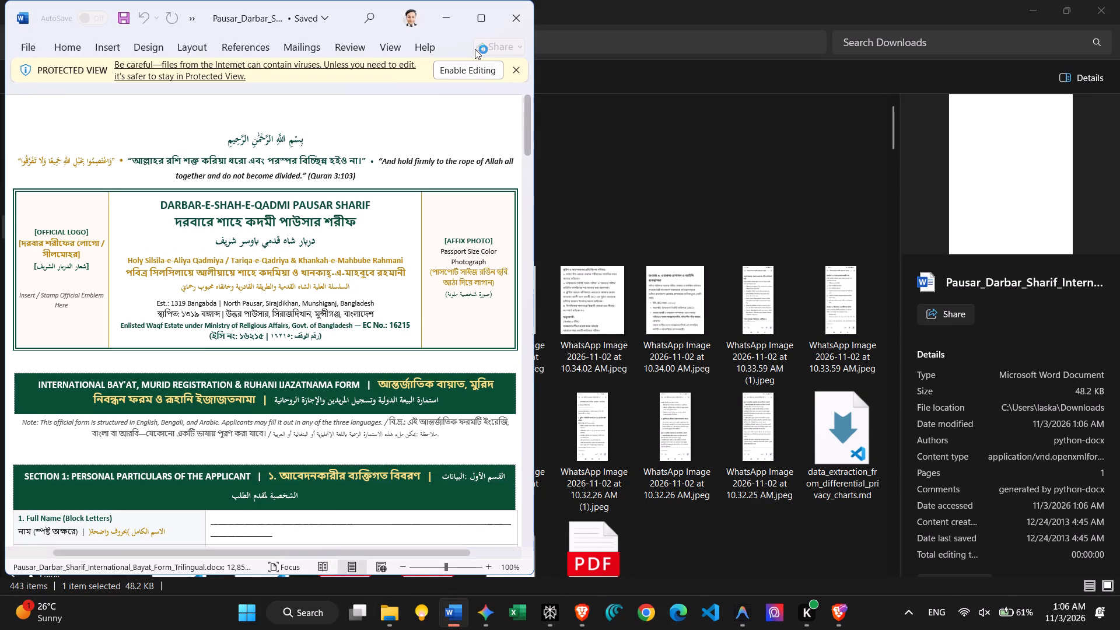
scroll(450, 240, down, 2)
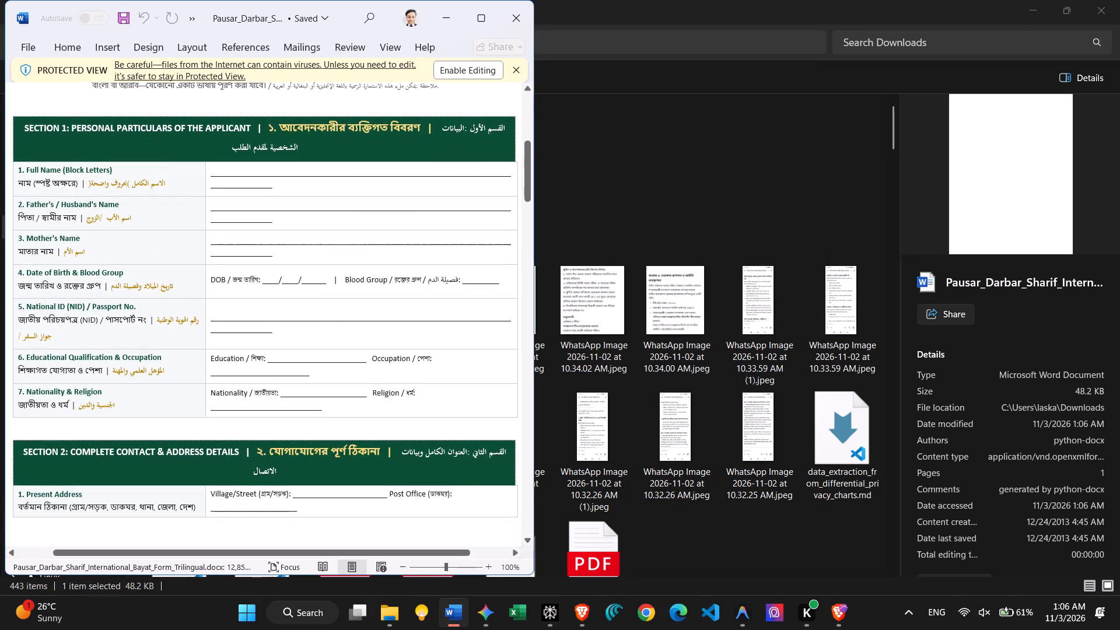
click(474, 11)
scroll(486, 362, down, 1)
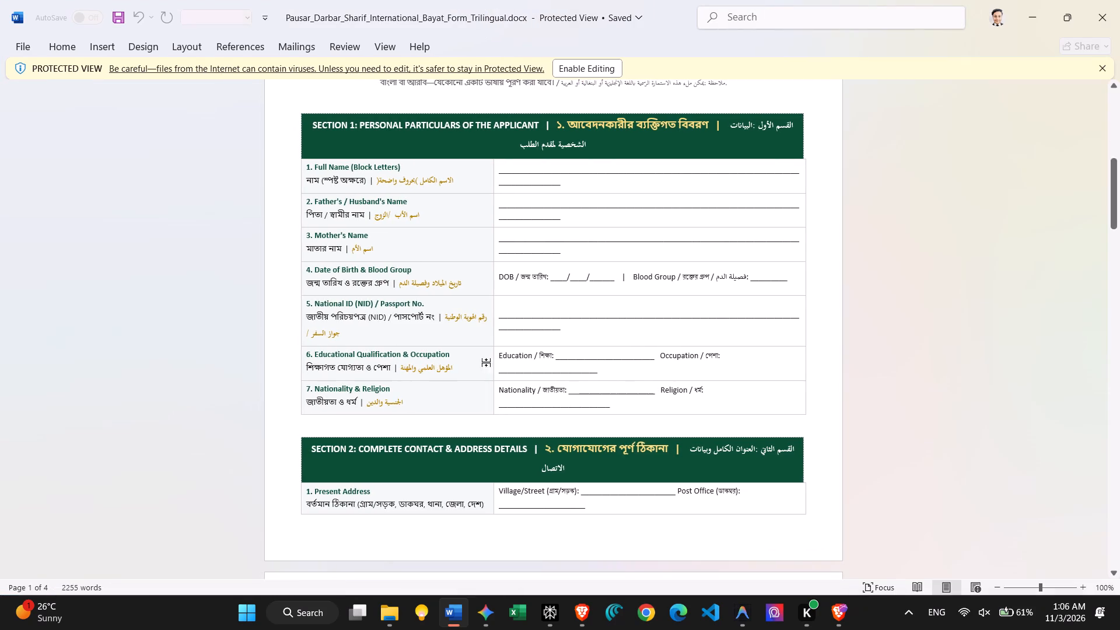
scroll(486, 362, down, 1)
scroll(486, 362, up, 9)
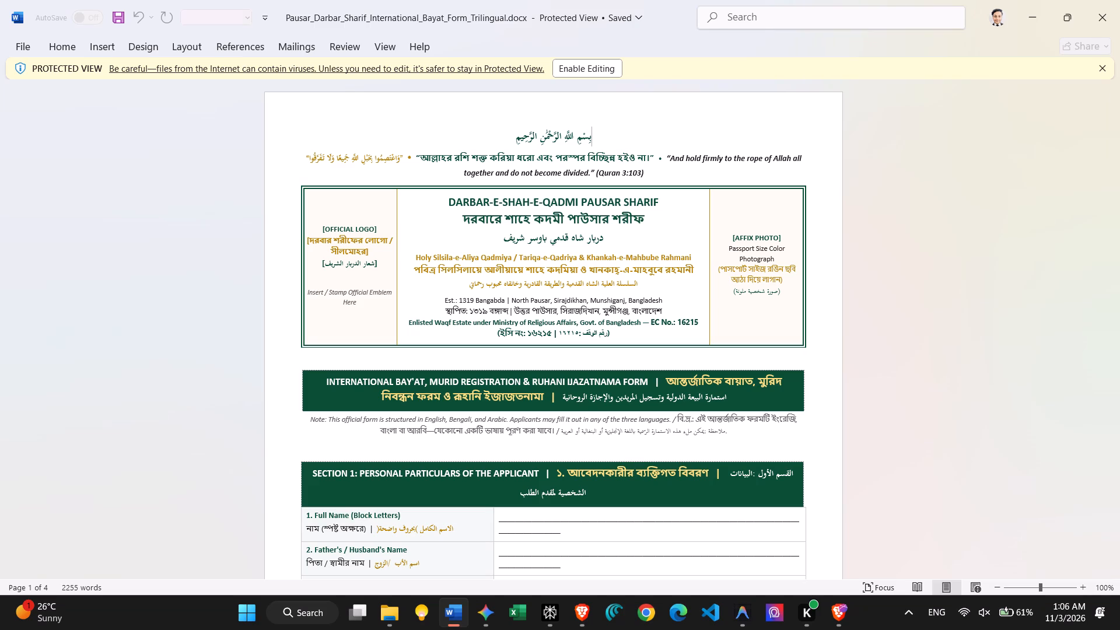
Enable editing and delete the [OFFICIAL LOGO] placeholder text in English, Bengali and Arabic from the header table's logo cell.
drag(365, 306, 326, 260)
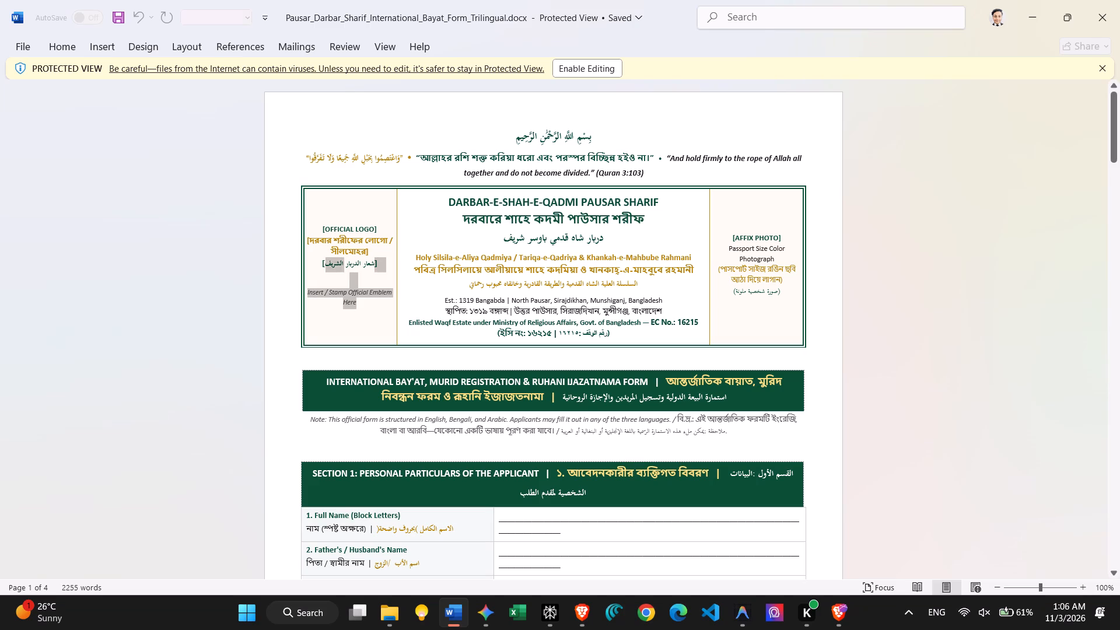
drag(326, 260, 319, 230)
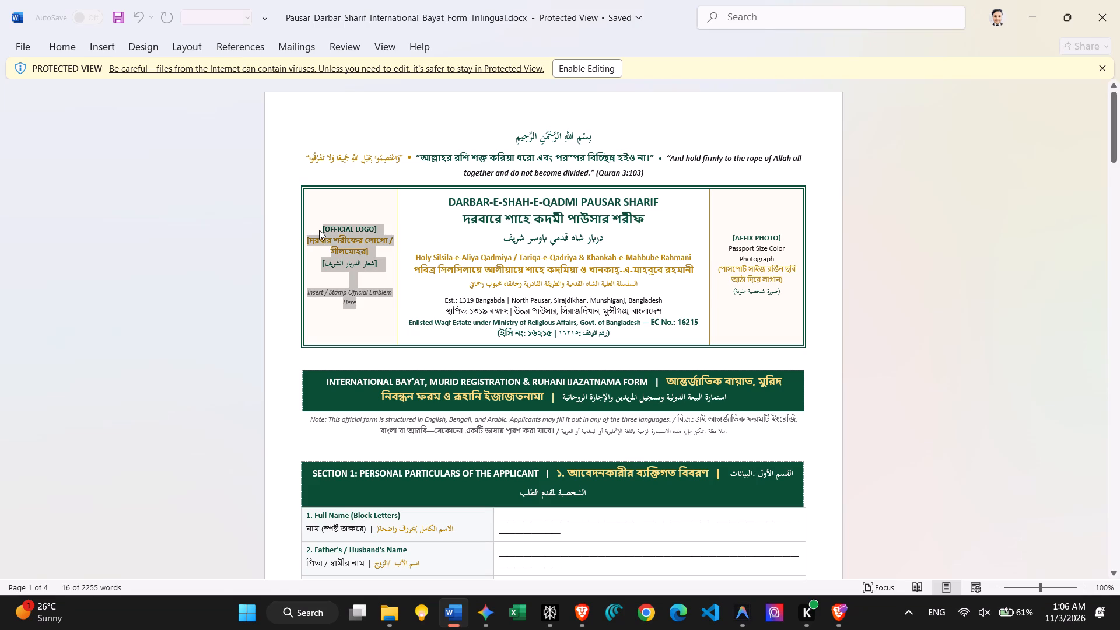
key(BackSpace)
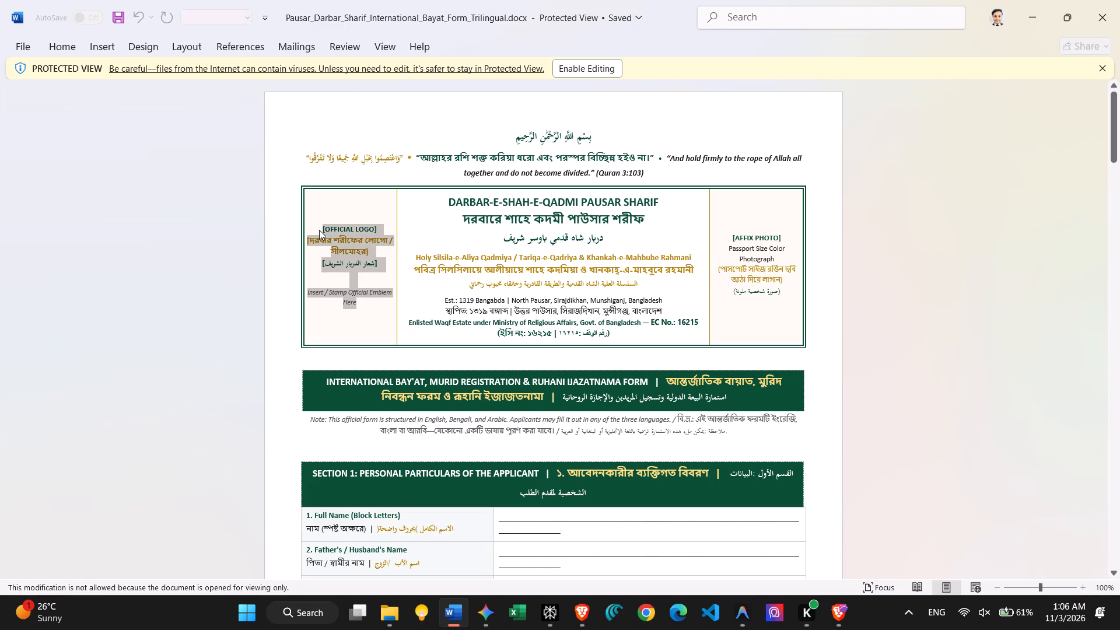
click(583, 62)
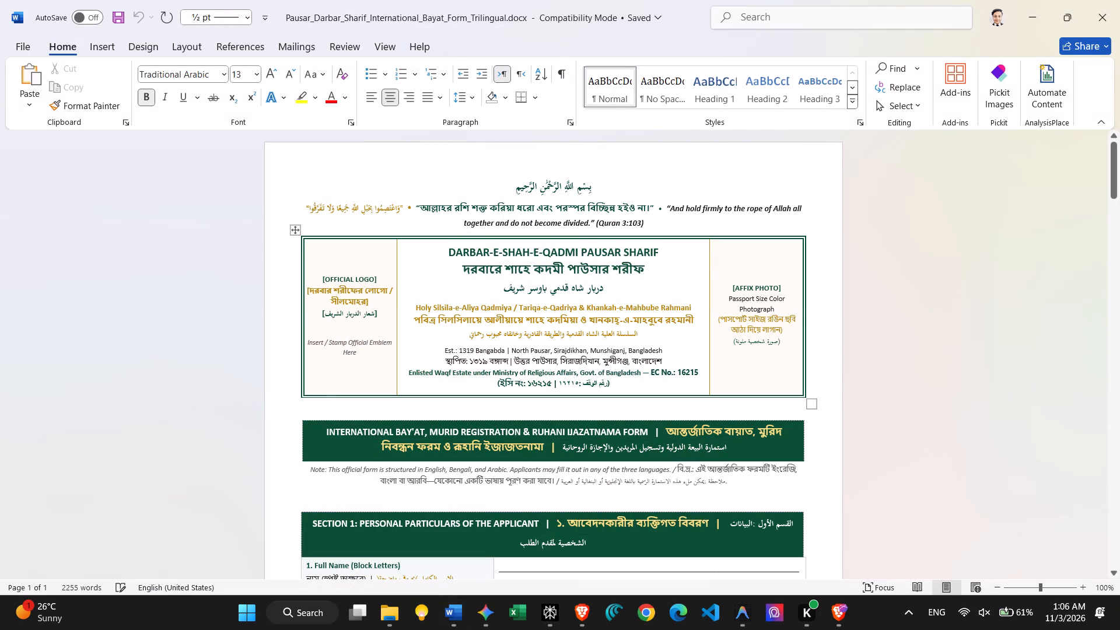
drag(368, 350, 321, 279)
key(BackSpace)
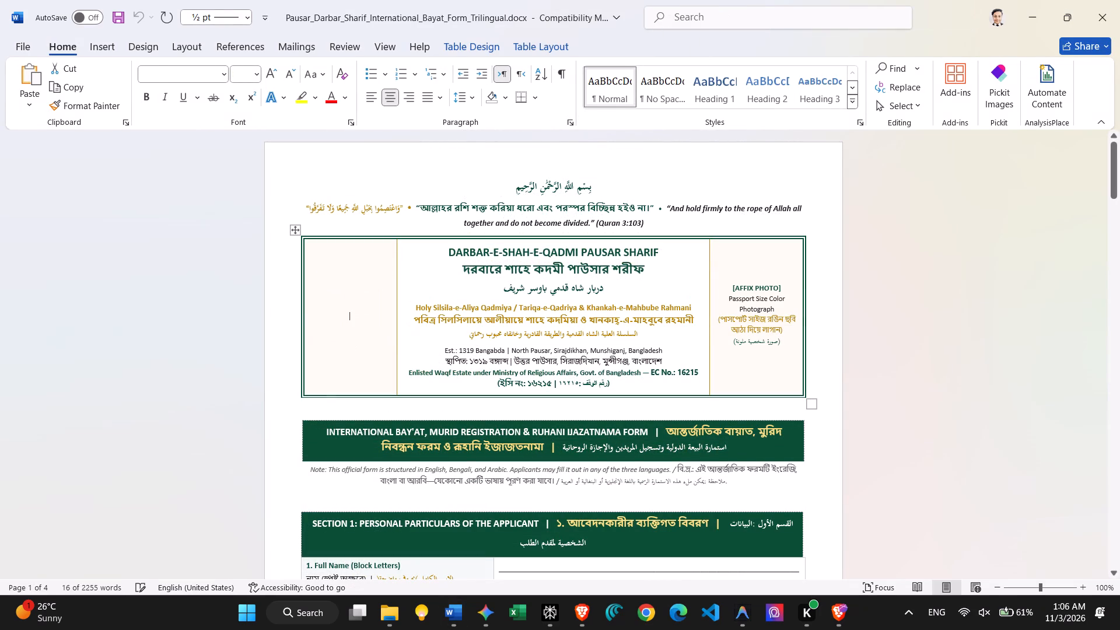
scroll(321, 279, left, 7)
key(ctrl+z)
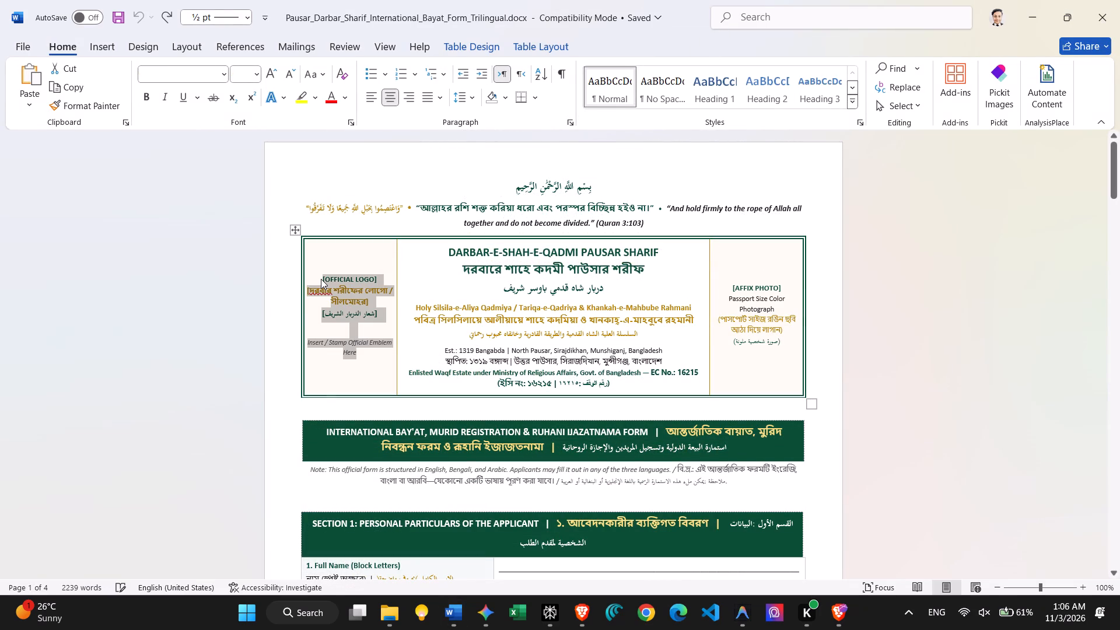
key(ctrl+y)
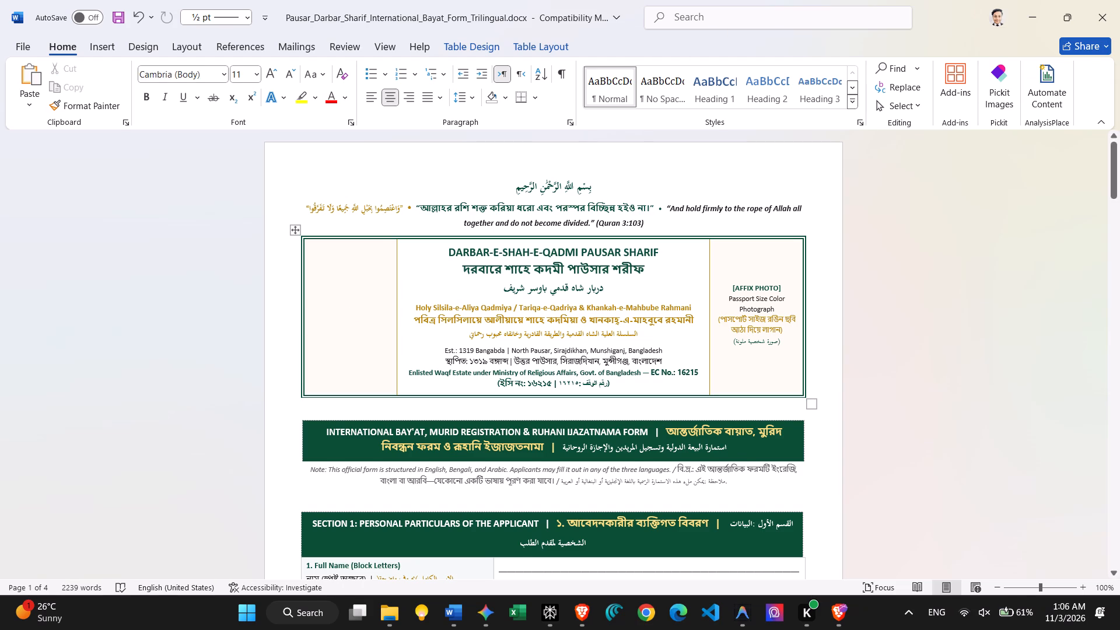
Review the header, Section 1 personal particulars and Section 2 contact details of the form for layout and page breaks.
ctrl+scroll(468, 313, up, 2)
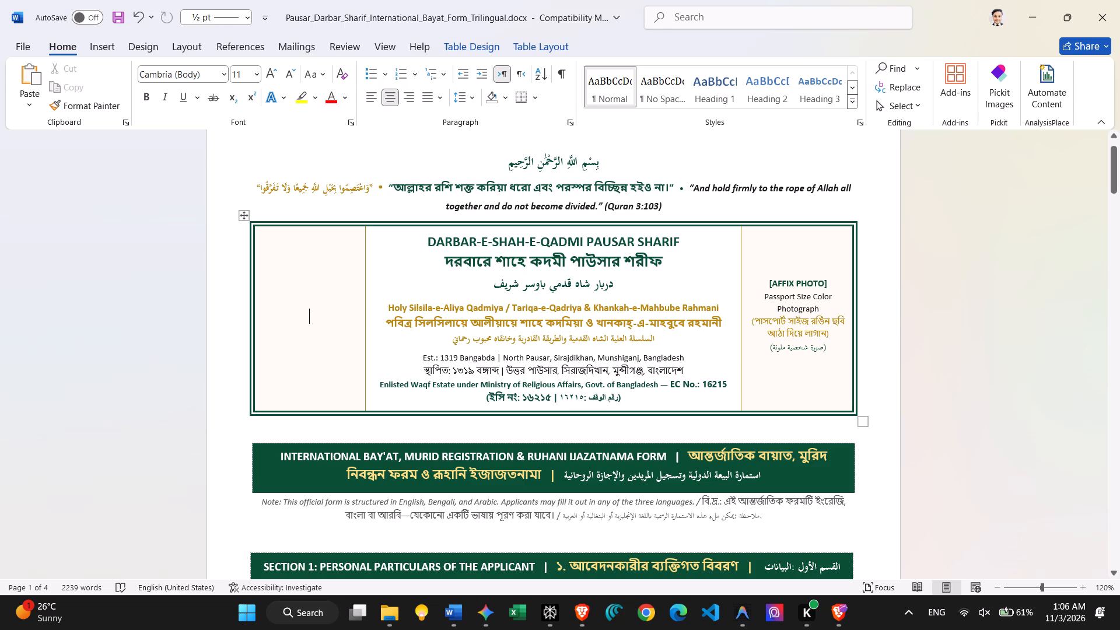
scroll(468, 313, down, 1)
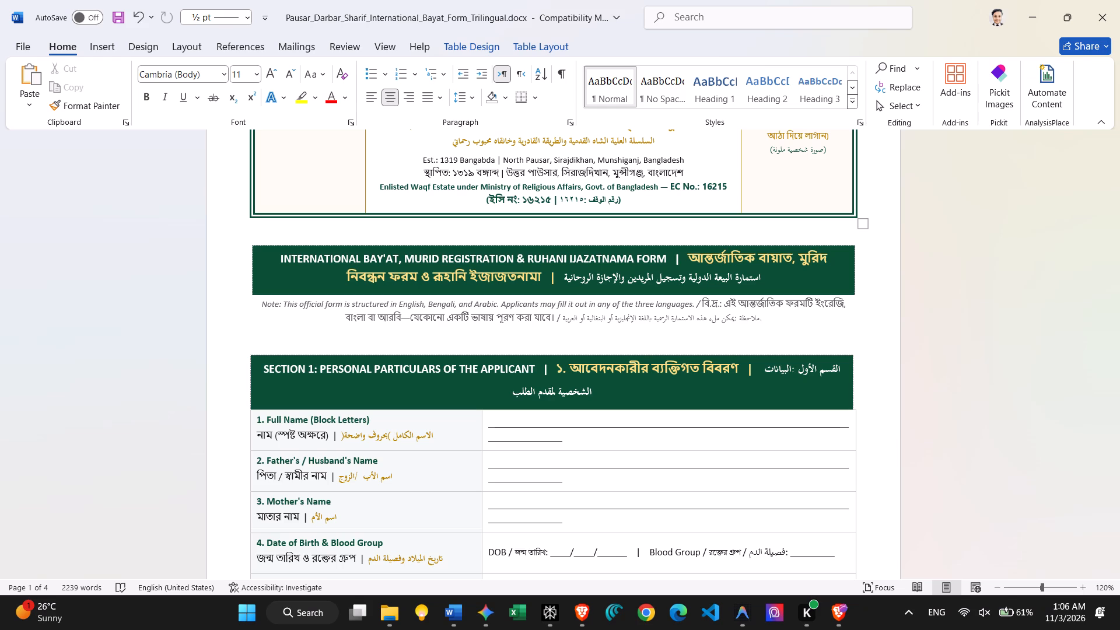
scroll(468, 313, down, 2)
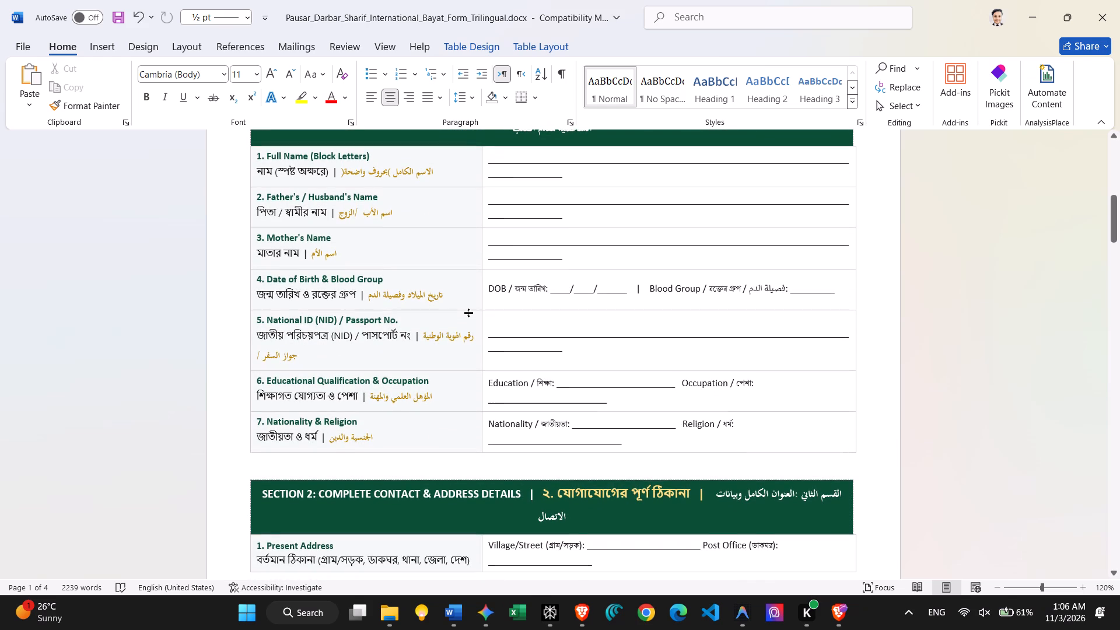
scroll(468, 313, down, 1)
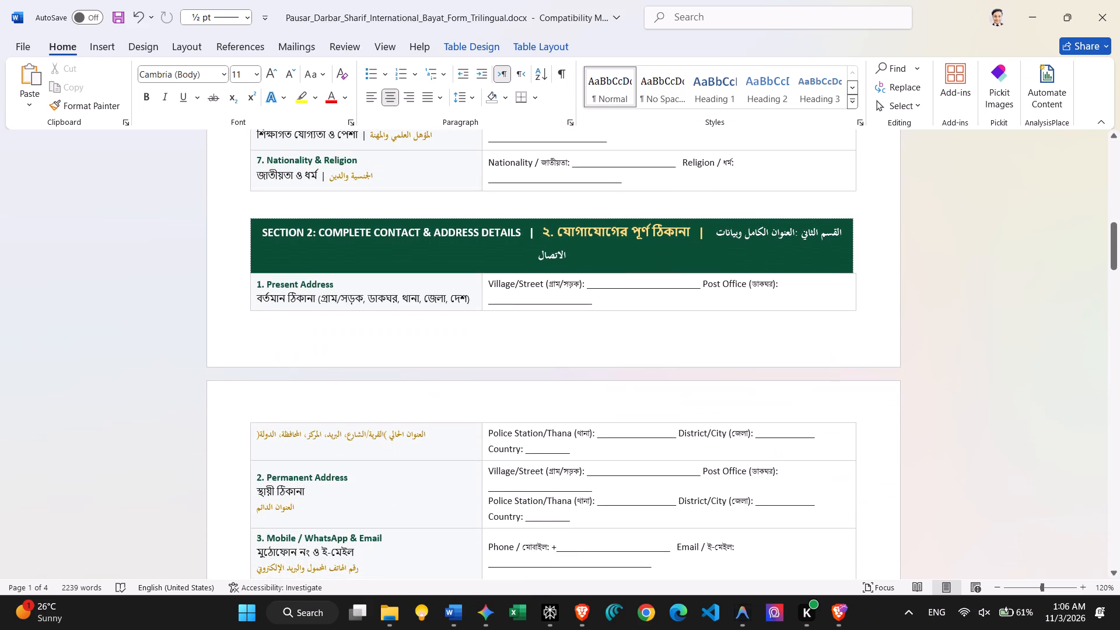
click(382, 204)
key(backslash)
key(BackSpace)
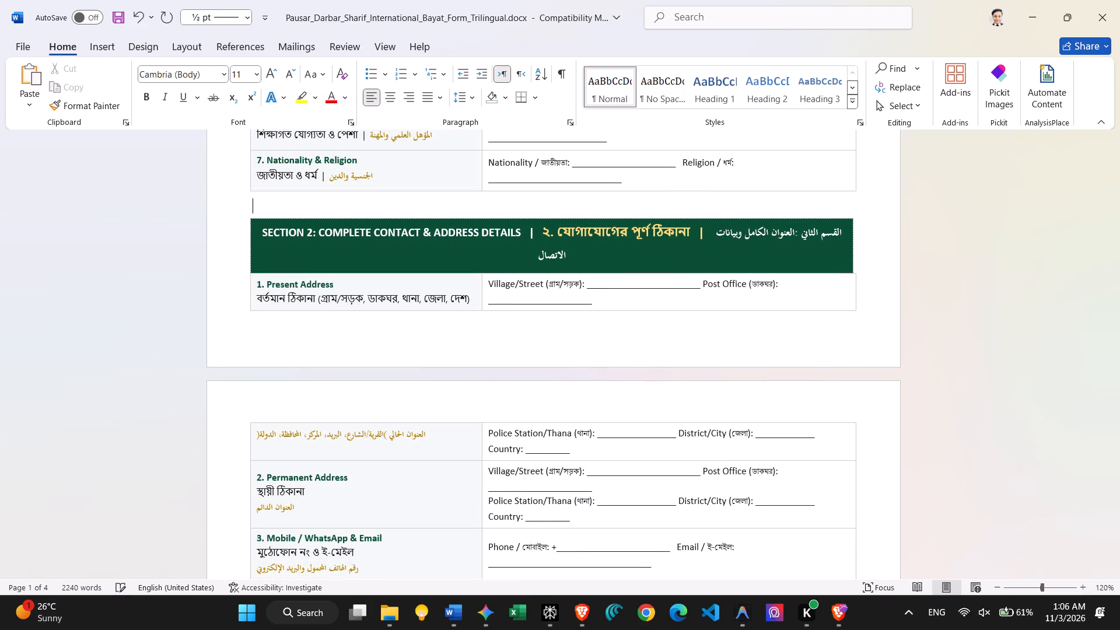
Enlarge the whole document's text by two size steps, reduce it by one, and check how the pages fit.
key(ctrl+a)
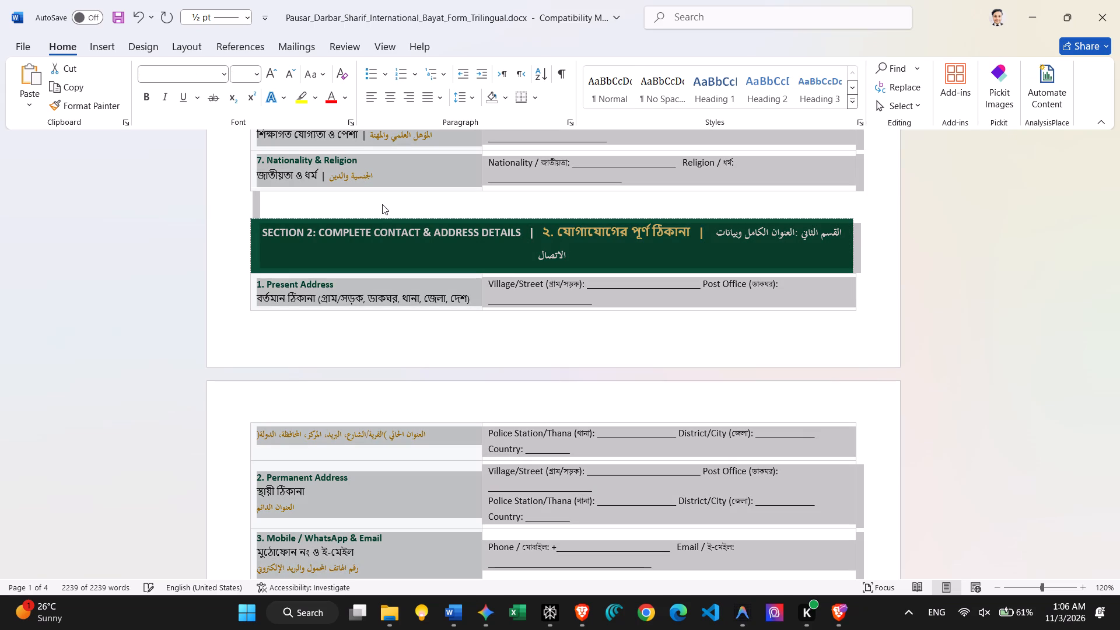
key(ctrl+shift+period)
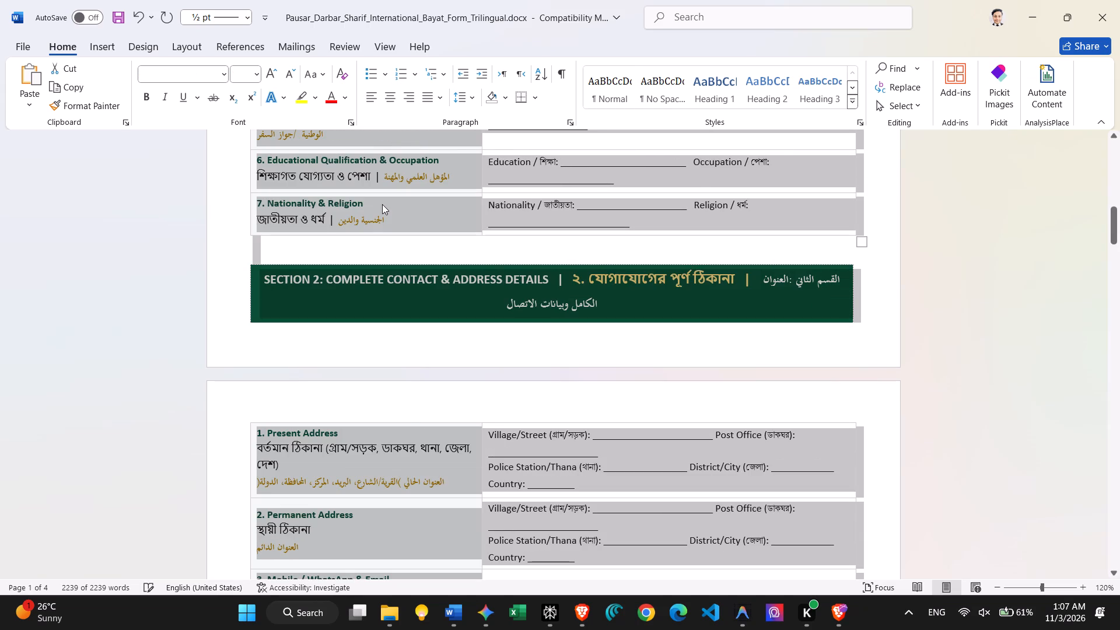
key(ctrl+shift+period)
scroll(382, 204, up, 1)
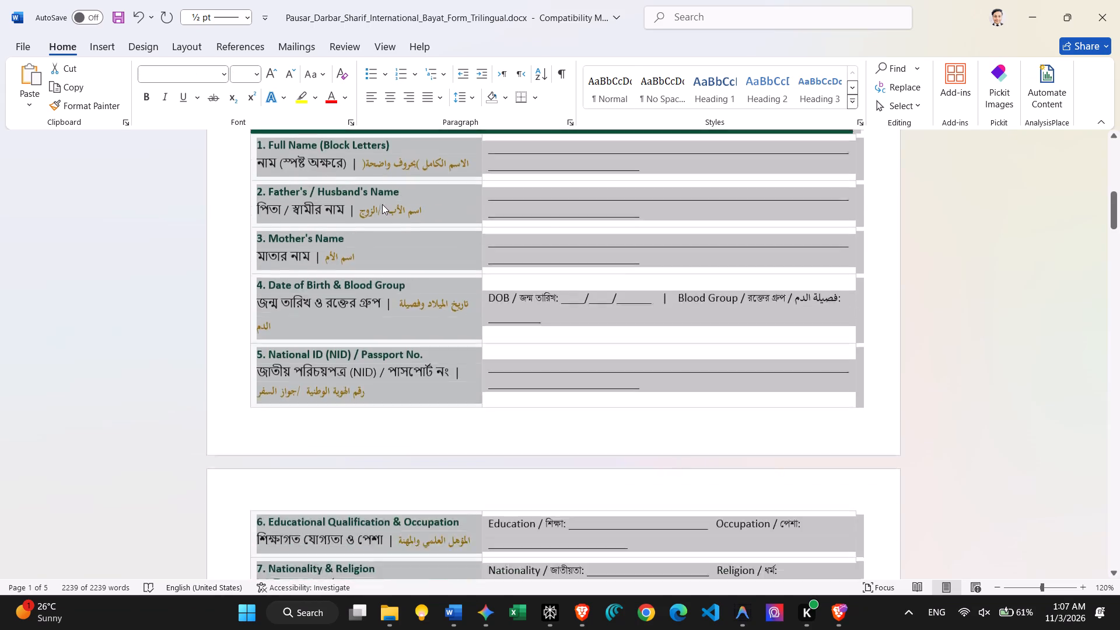
scroll(382, 204, up, 2)
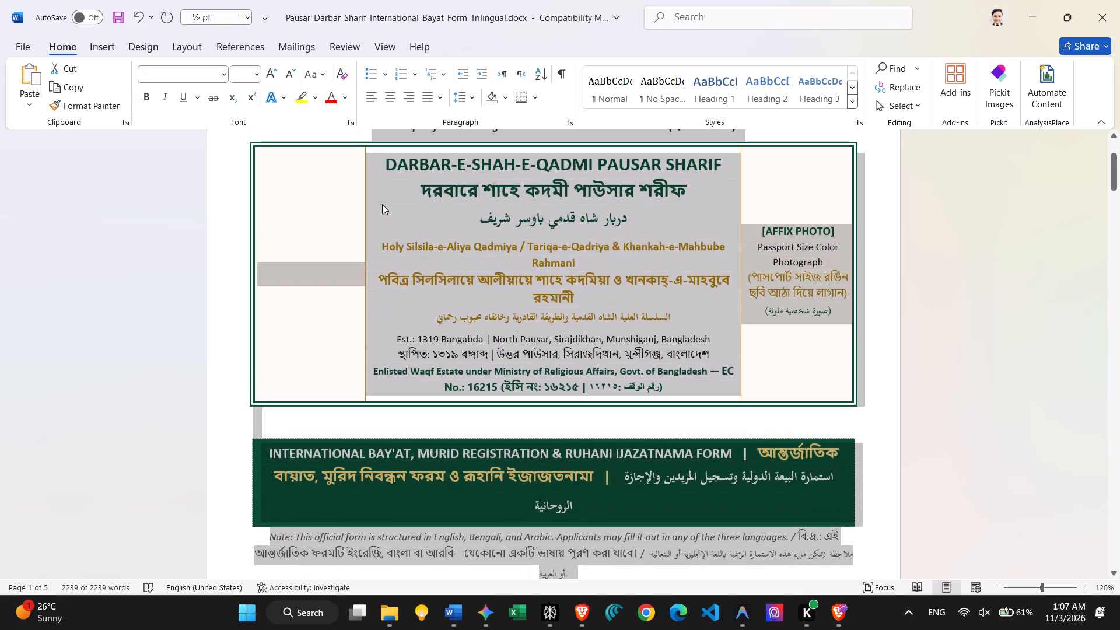
key(ctrl+shift+comma)
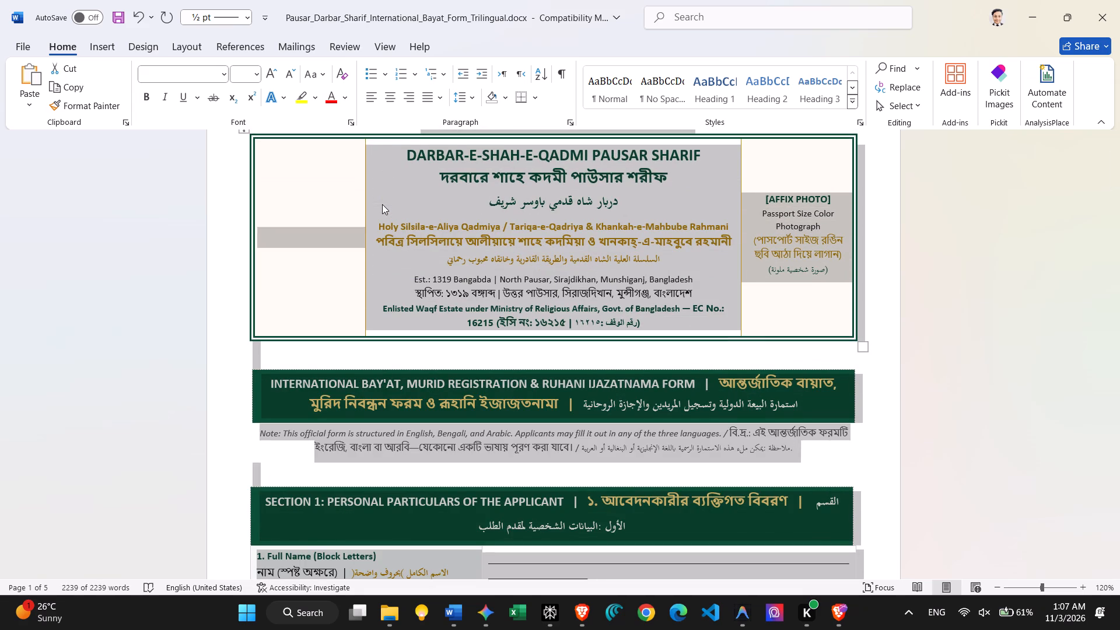
ctrl+scroll(382, 204, down, 4)
scroll(382, 204, up, 1)
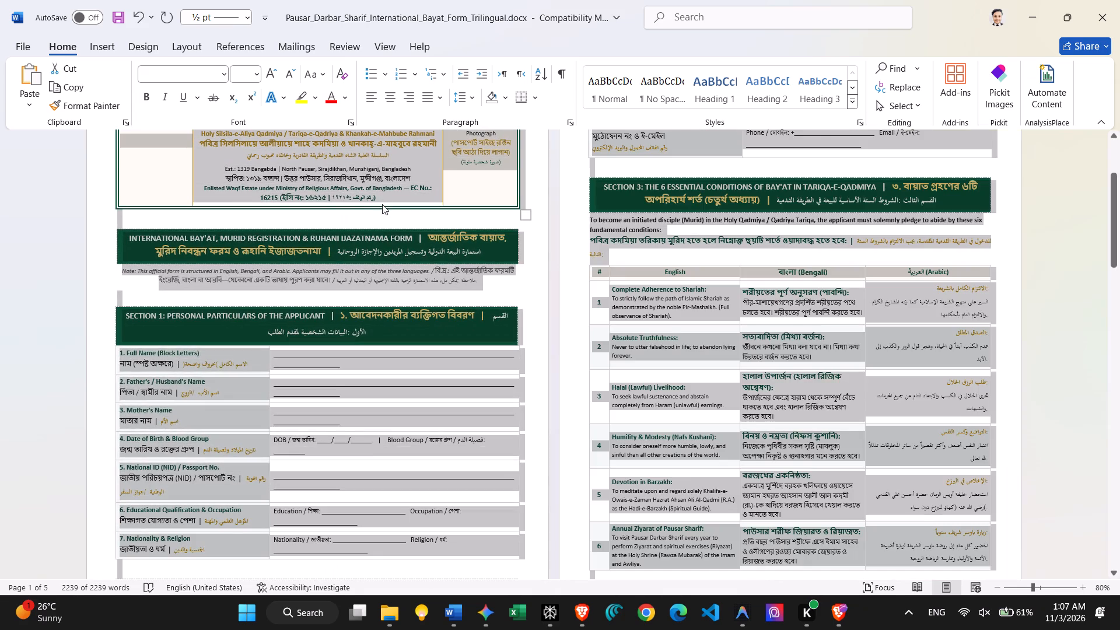
Insert two blank lines between the Section 1 table and the Section 2 heading to push Section 2 onto the second page.
scroll(382, 204, up, 3)
click(419, 306)
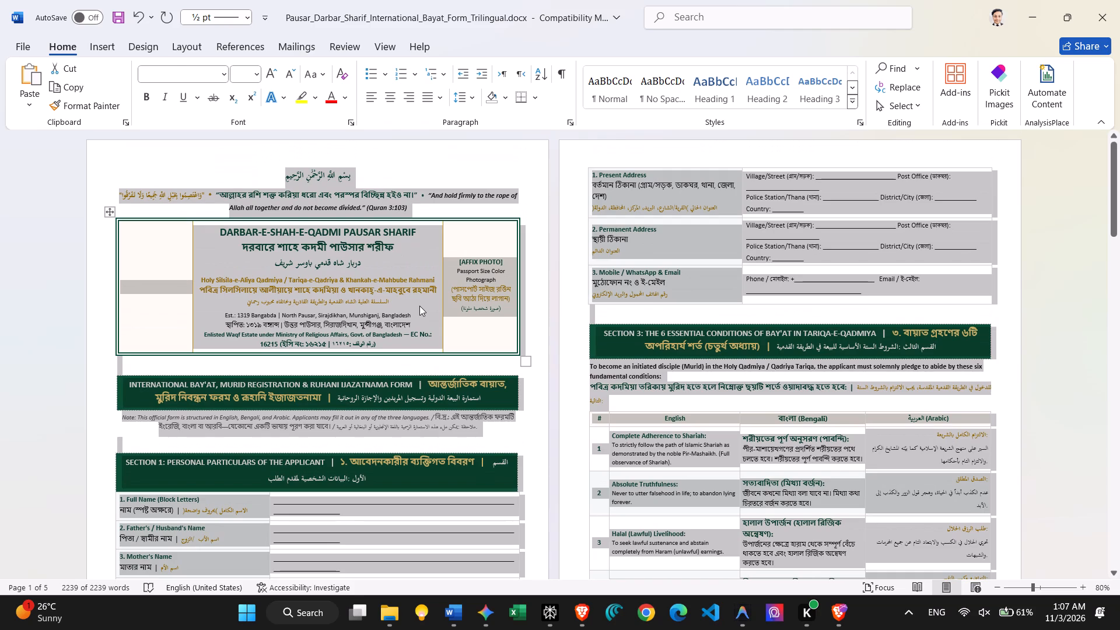
scroll(419, 306, down, 2)
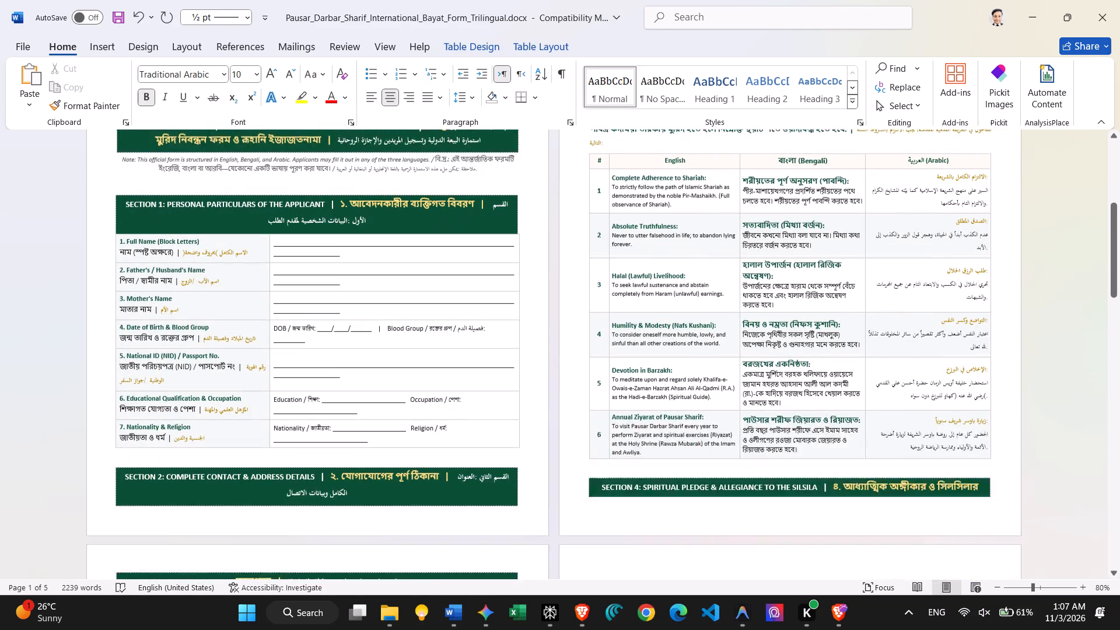
click(259, 436)
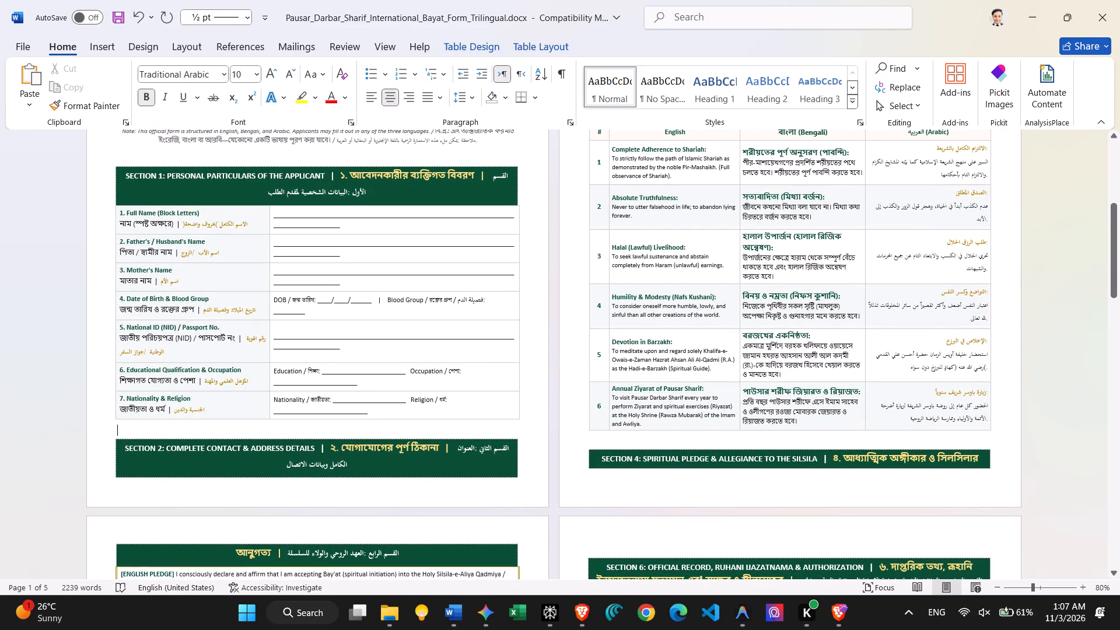
key(Return)
key(Return)
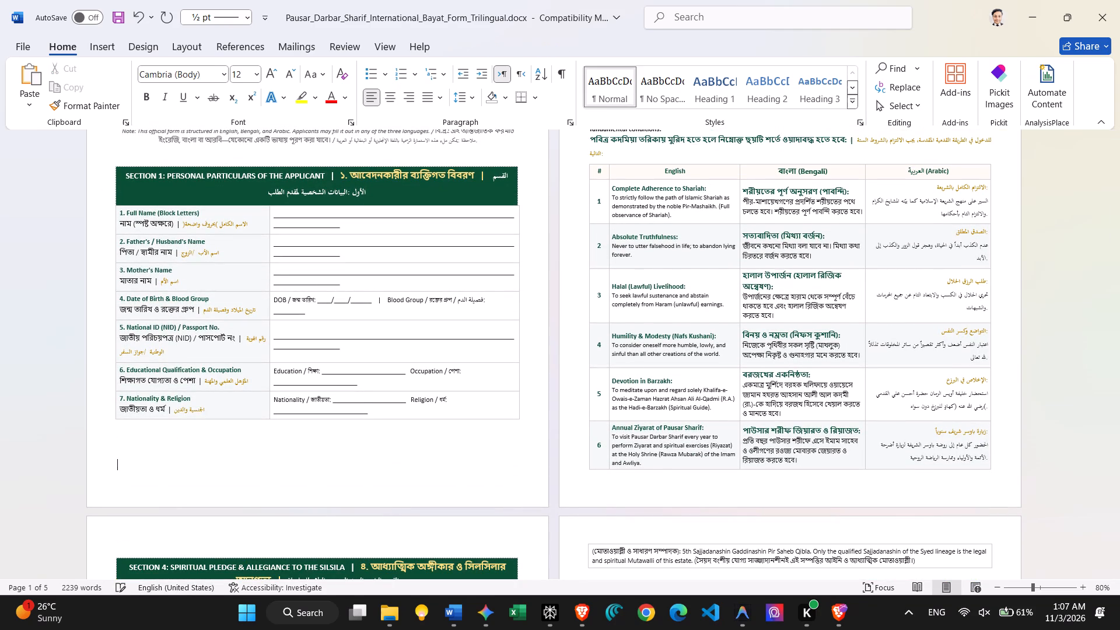
scroll(259, 436, up, 1)
scroll(636, 286, up, 1)
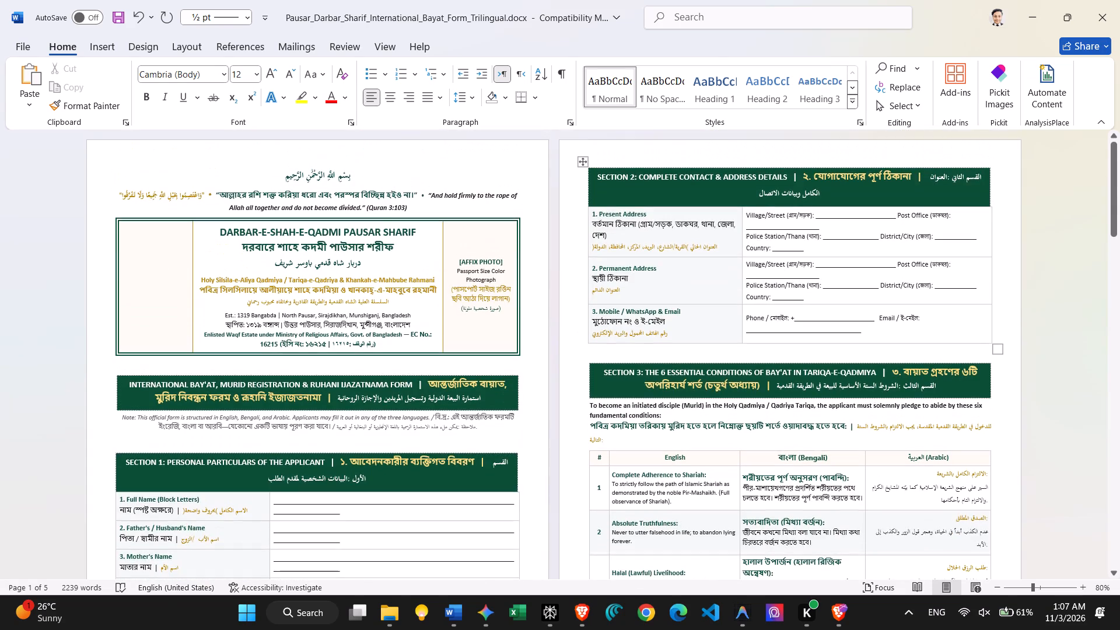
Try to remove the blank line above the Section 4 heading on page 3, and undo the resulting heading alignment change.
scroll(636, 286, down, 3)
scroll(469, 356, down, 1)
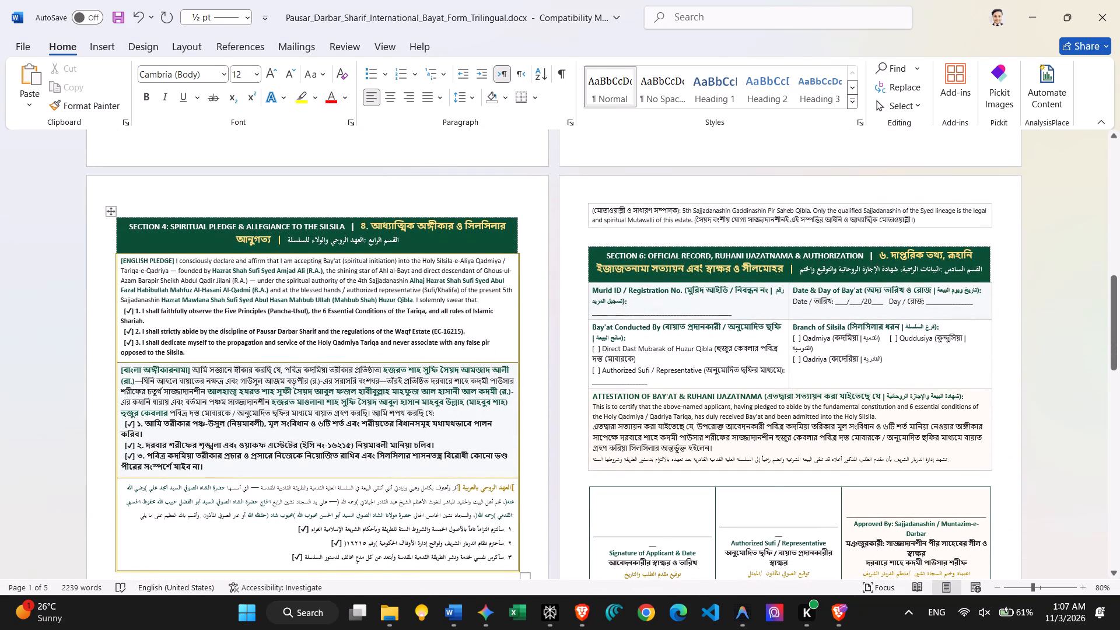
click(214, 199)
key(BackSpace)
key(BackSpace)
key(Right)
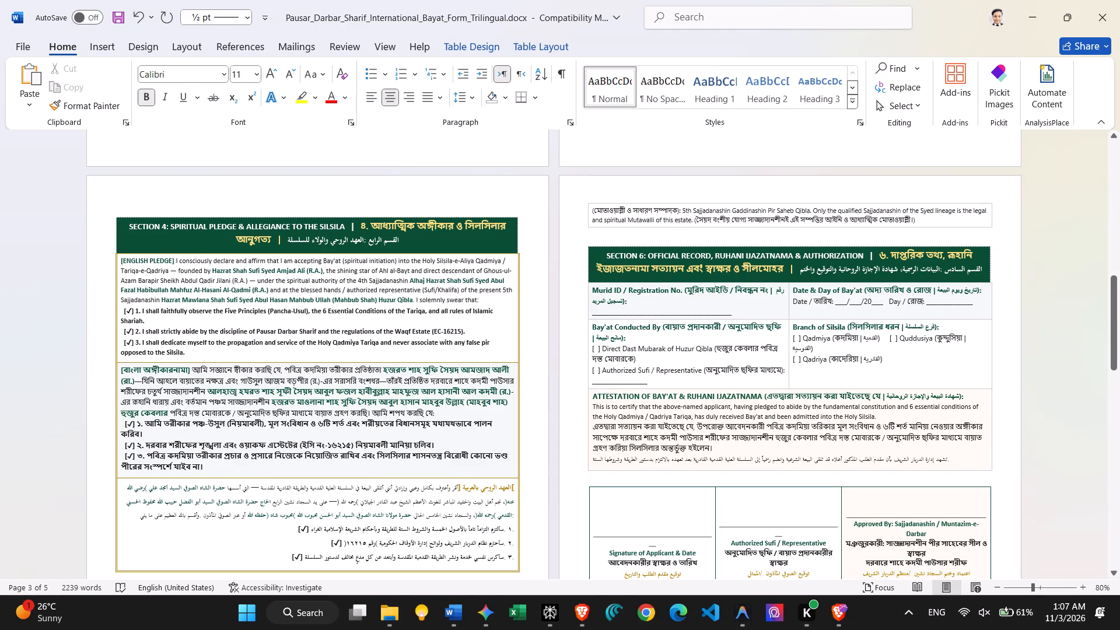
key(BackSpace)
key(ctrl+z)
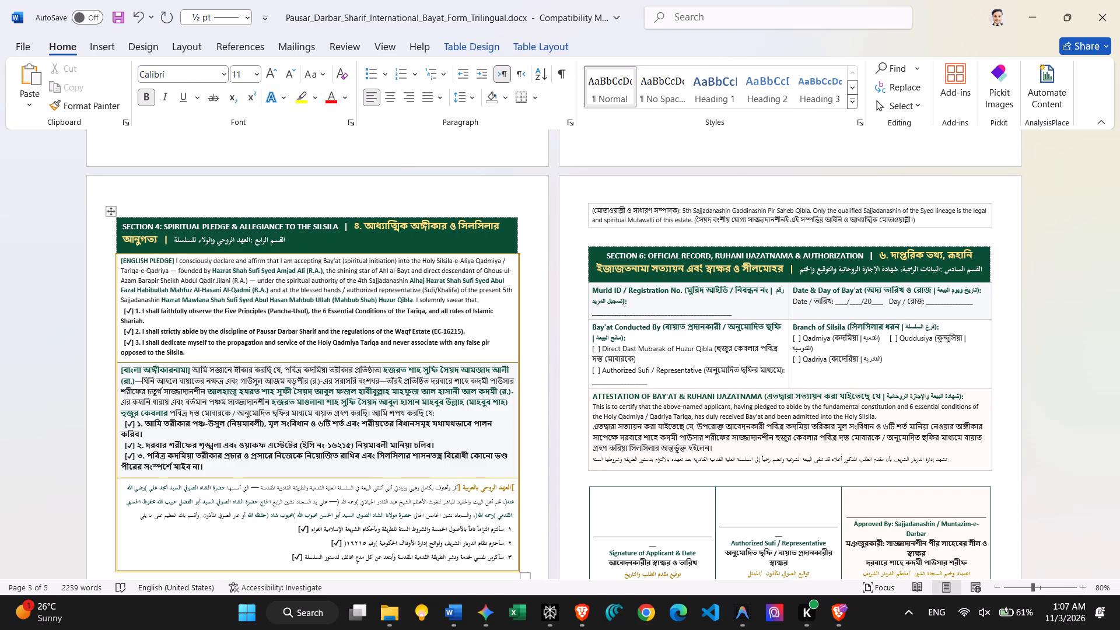
Review the layout and page breaks of Sections 3 to 6, the ID card template and the closing guidelines, returning to the header.
scroll(503, 156, up, 1)
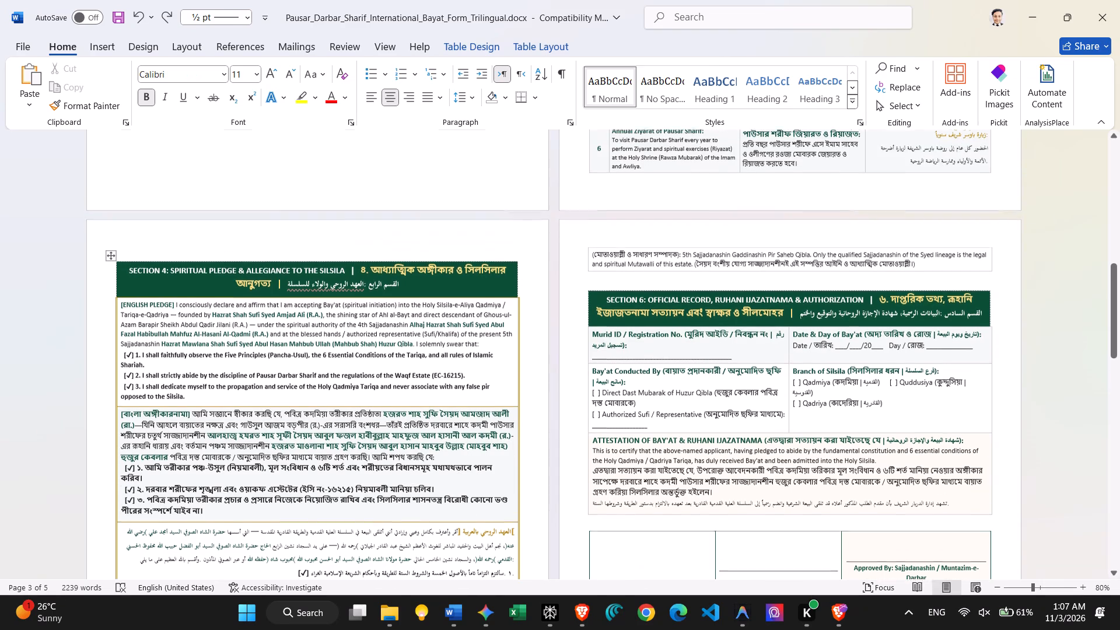
click(606, 209)
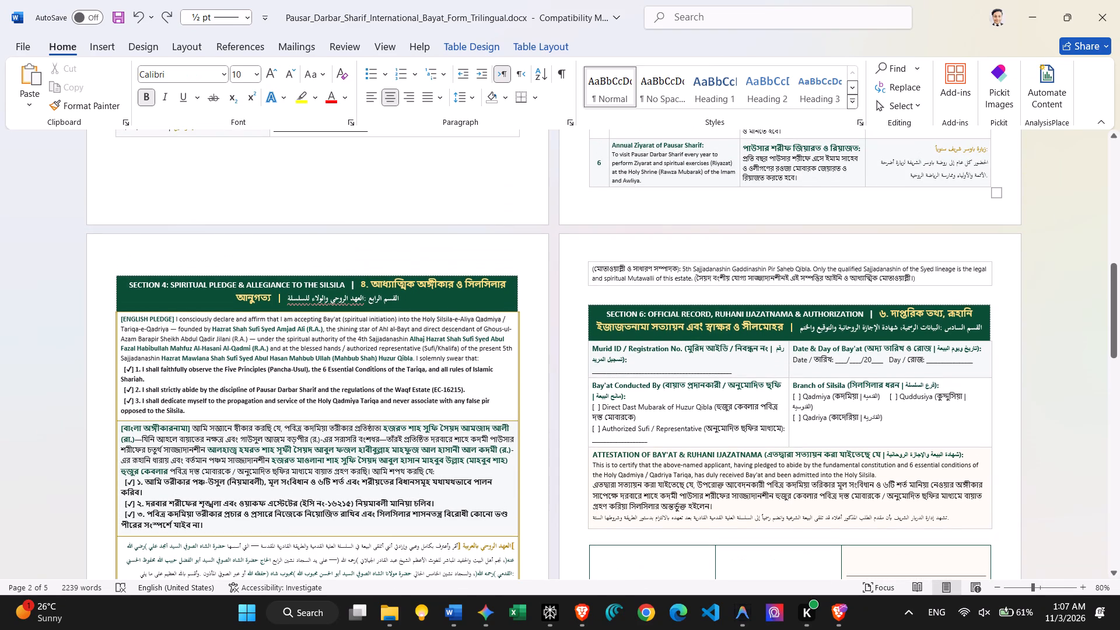
scroll(639, 210, up, 1)
scroll(639, 210, down, 1)
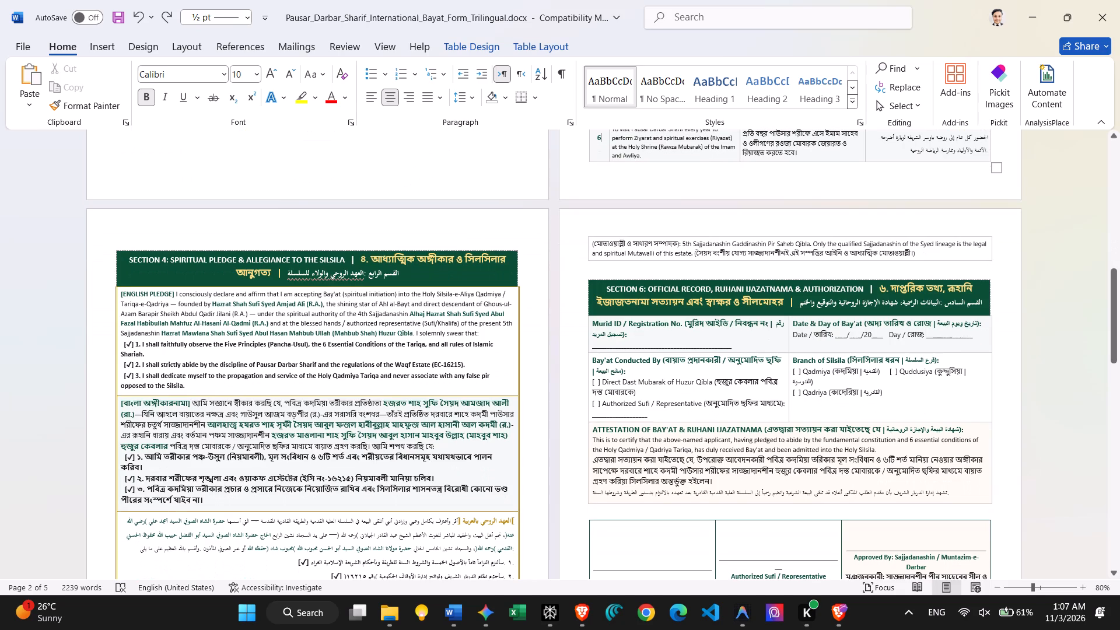
scroll(639, 210, down, 2)
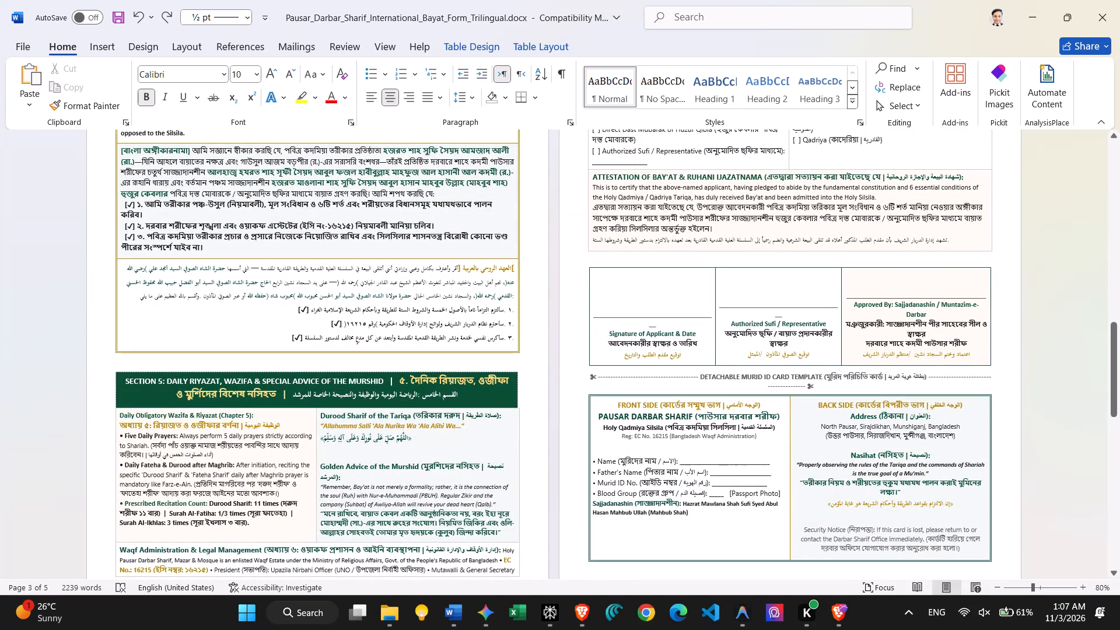
scroll(408, 344, down, 1)
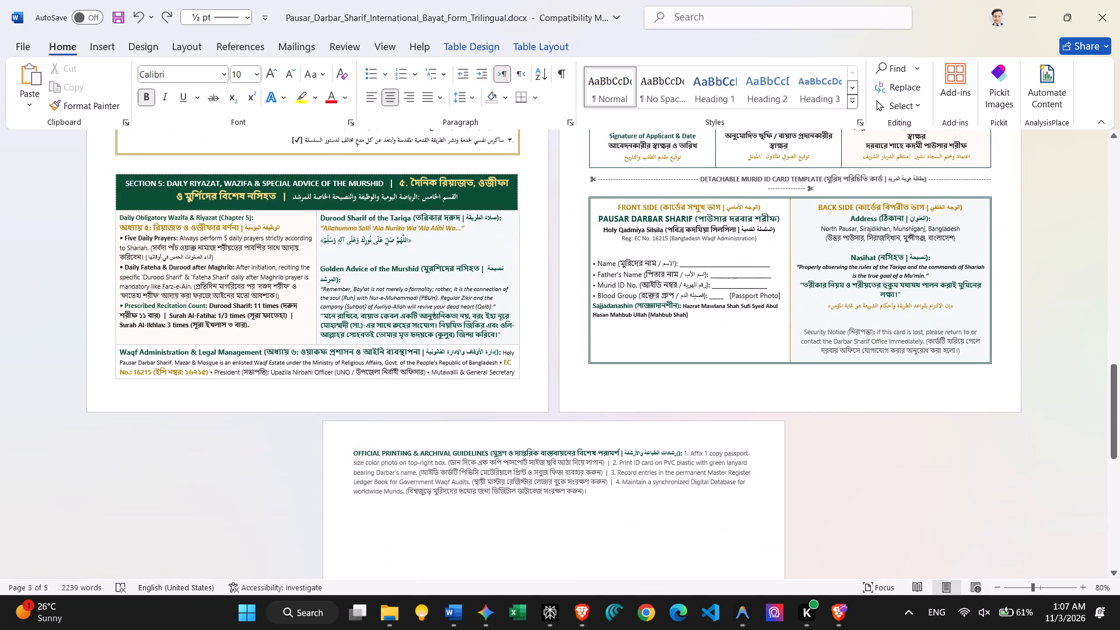
scroll(408, 344, up, 1)
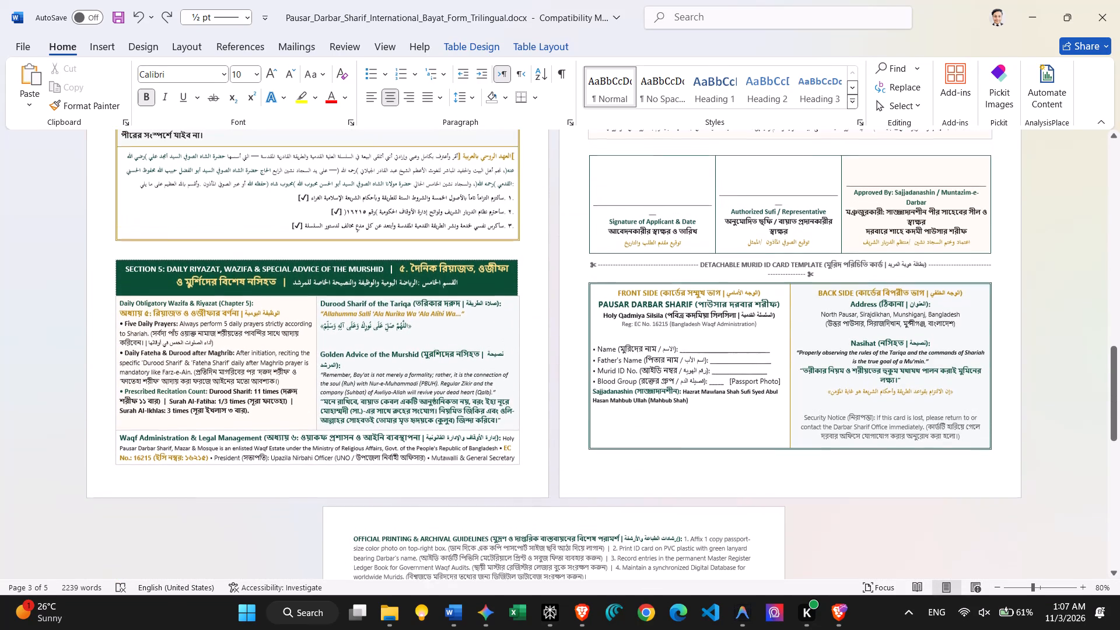
scroll(408, 344, up, 1)
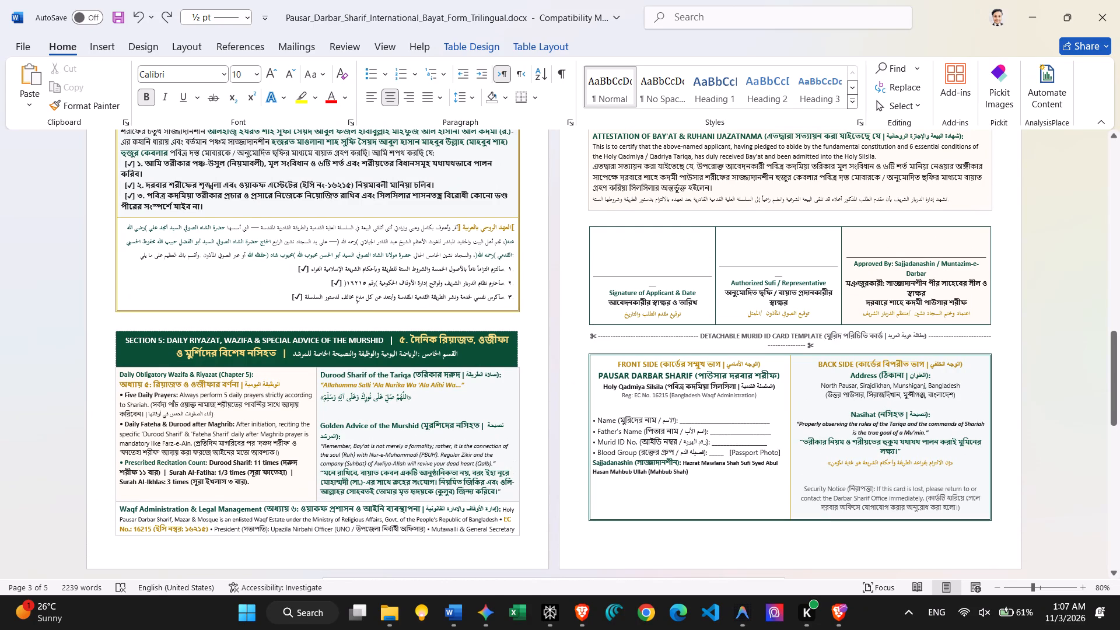
scroll(383, 386, up, 2)
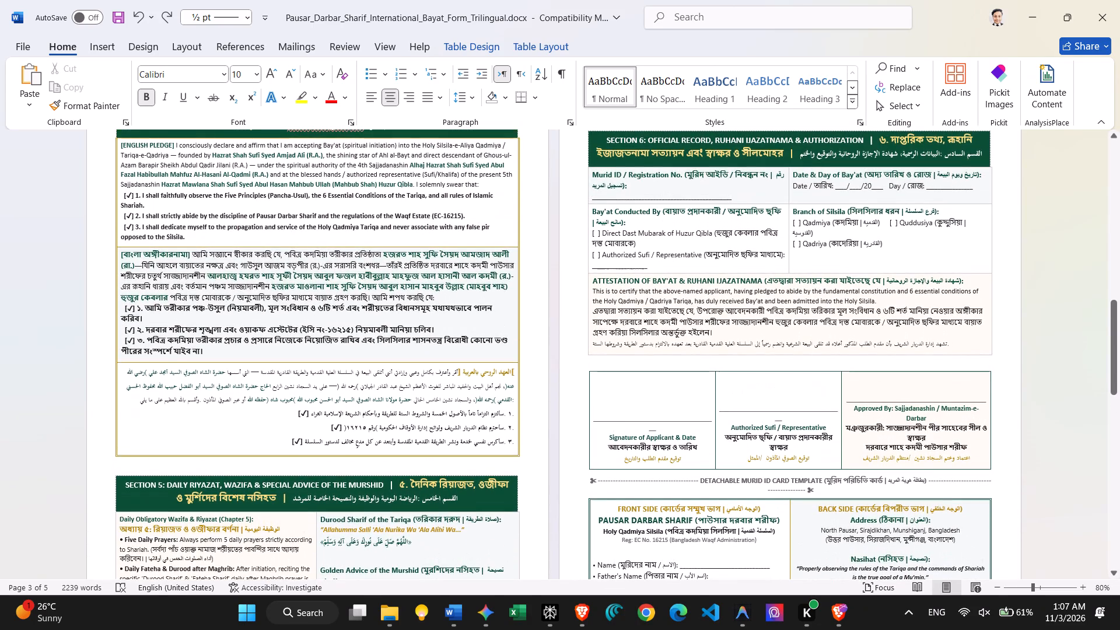
scroll(383, 386, up, 1)
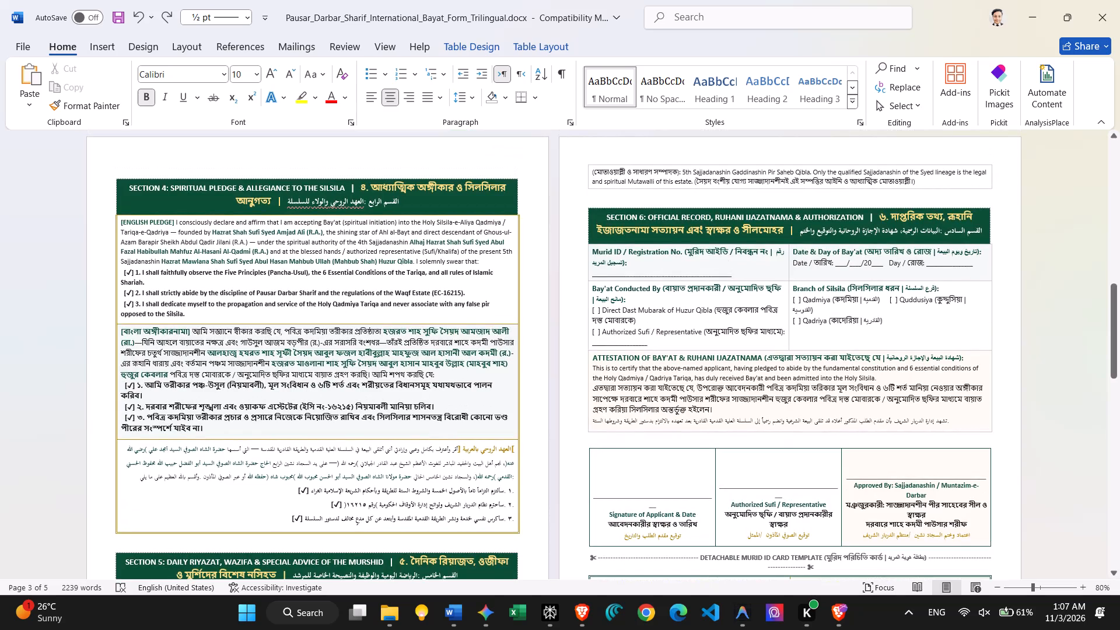
scroll(383, 386, up, 3)
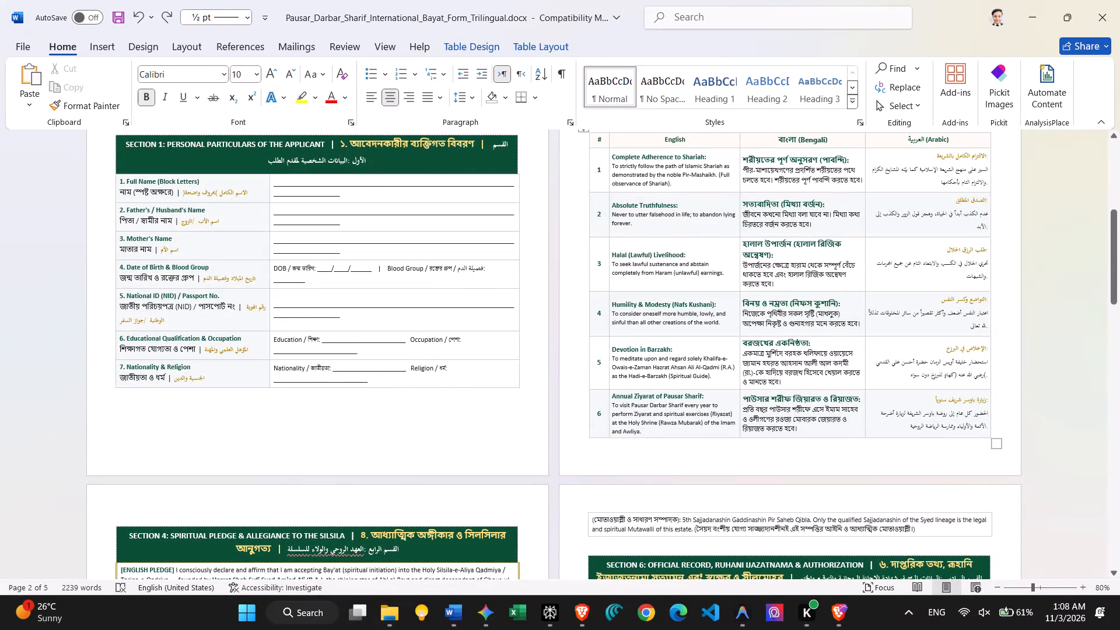
scroll(283, 348, up, 3)
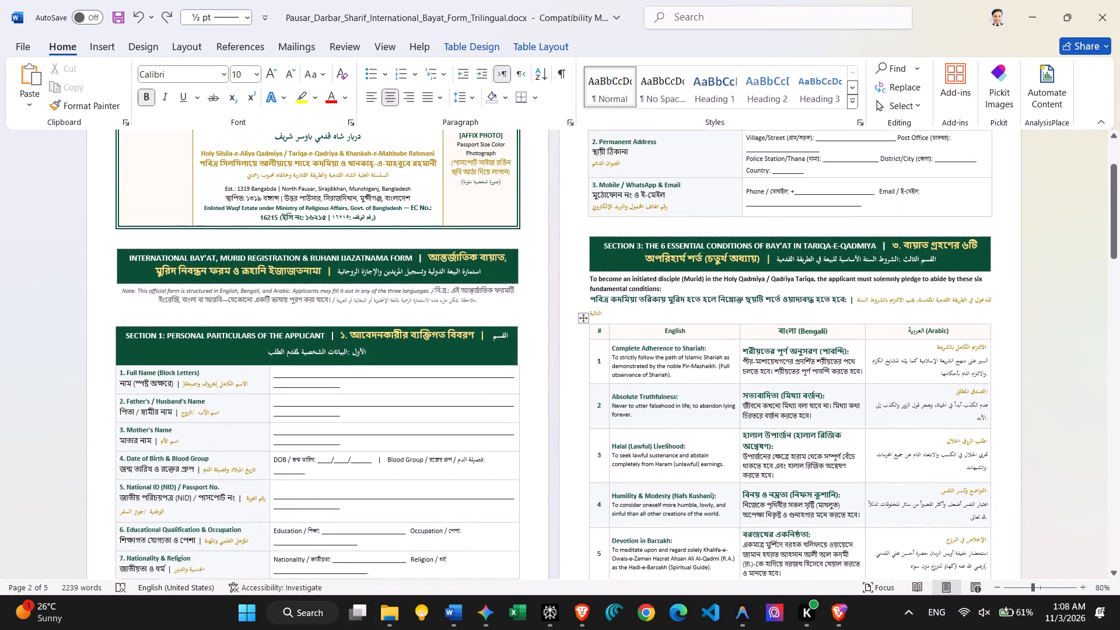
scroll(283, 348, up, 2)
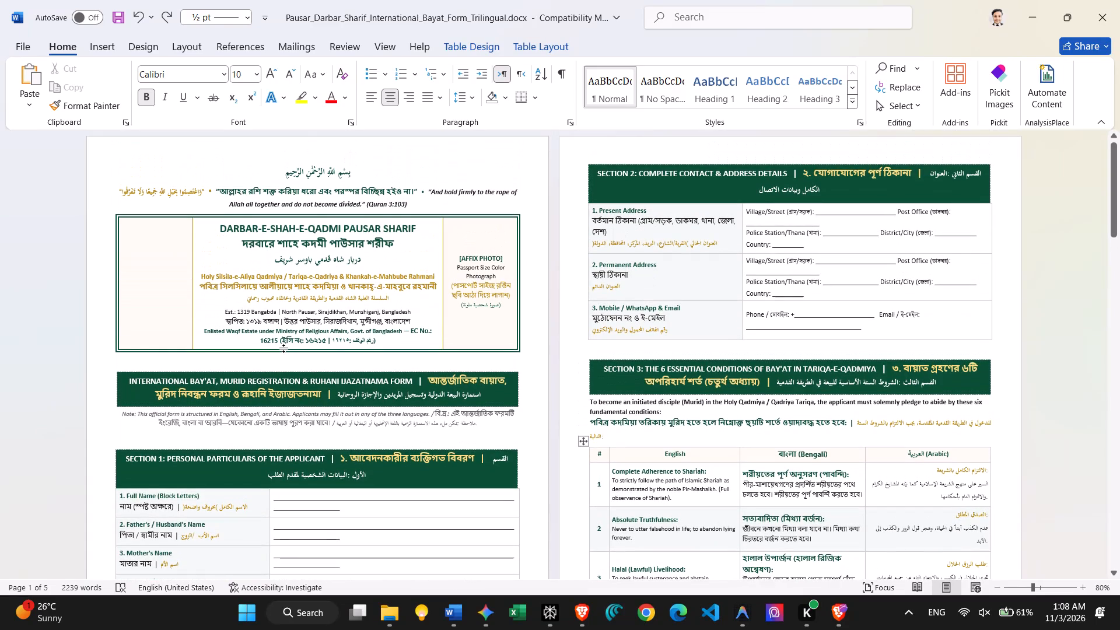
Check the spacing and page fit once more from the form header through Section 5 and the detachable ID card.
scroll(283, 348, down, 1)
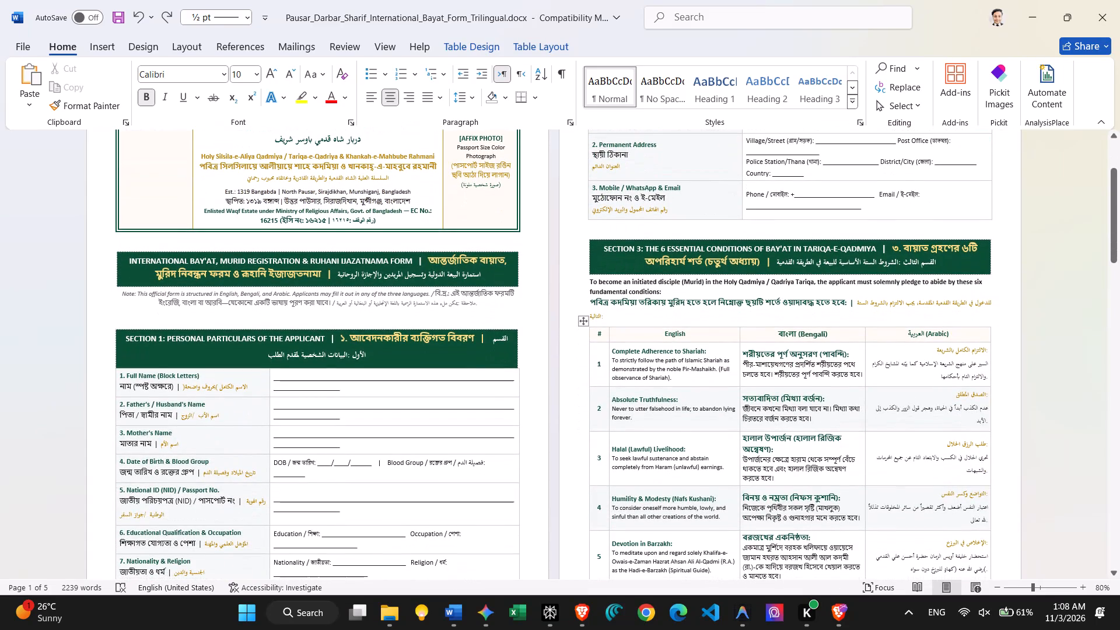
scroll(283, 348, down, 2)
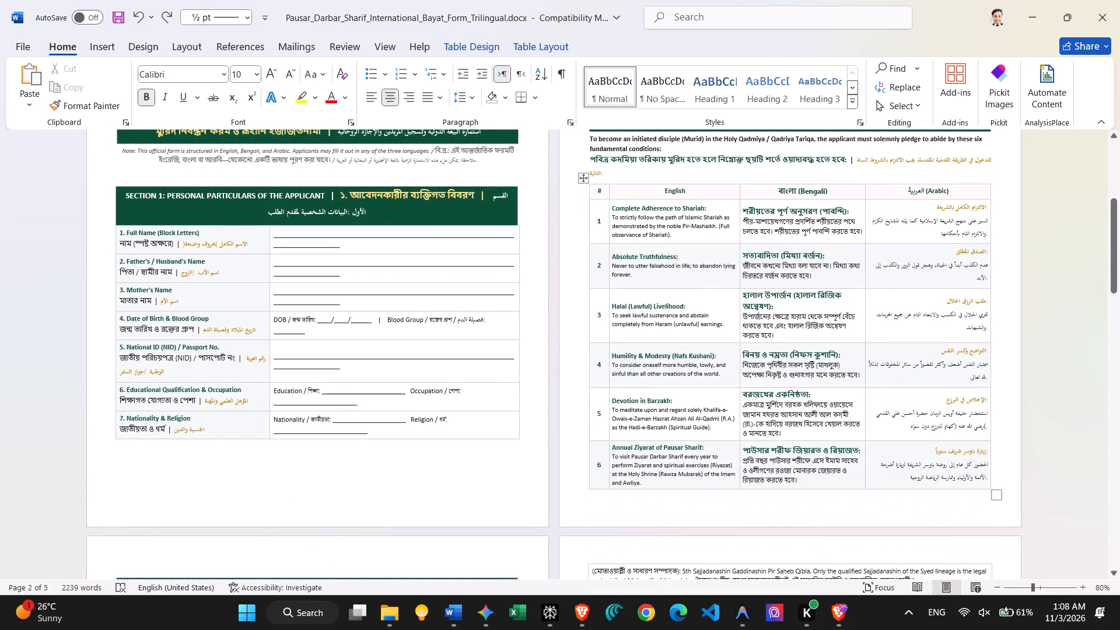
scroll(283, 348, down, 1)
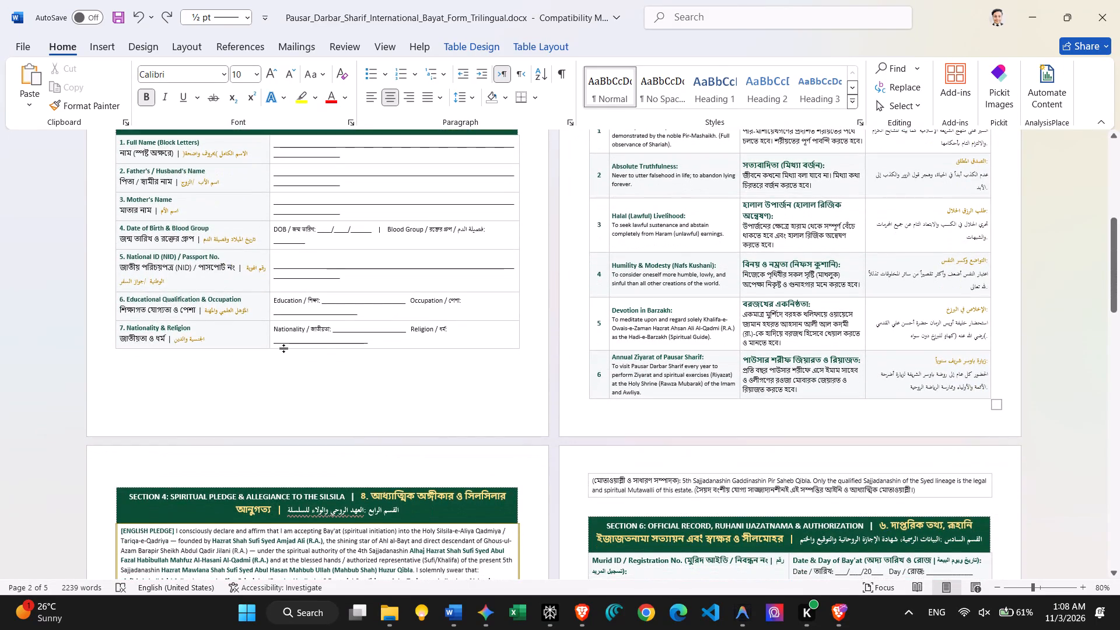
scroll(283, 348, down, 2)
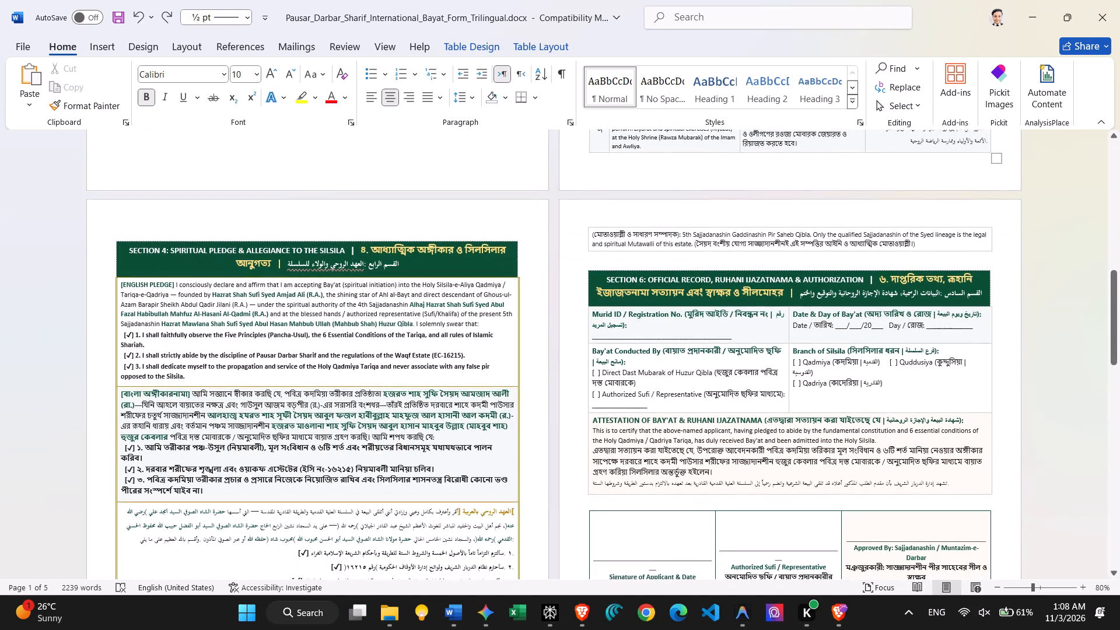
scroll(283, 348, down, 1)
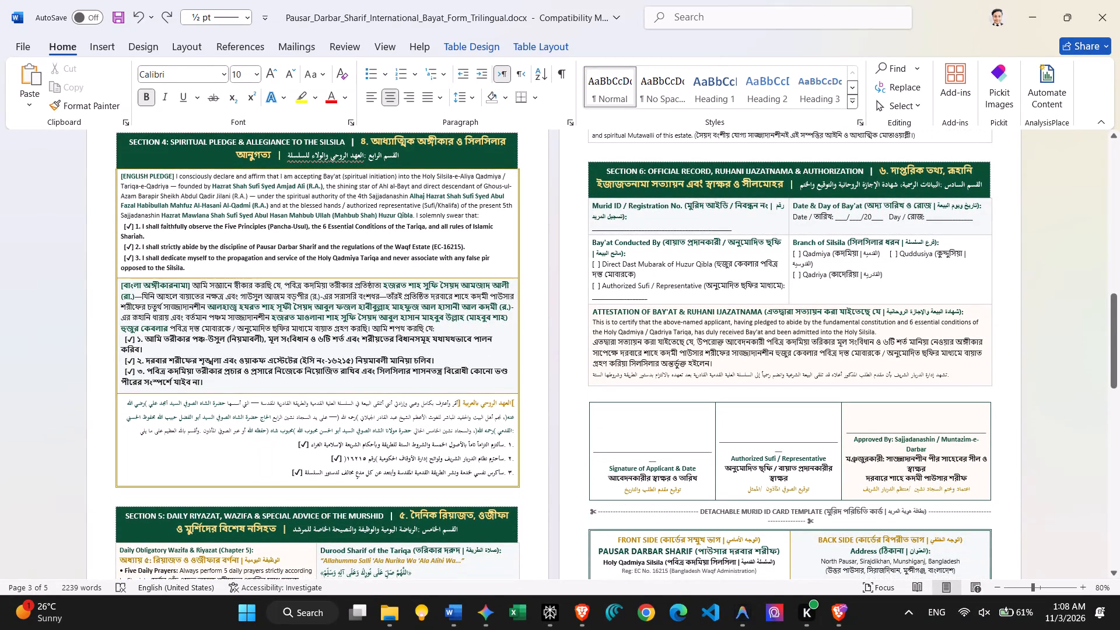
scroll(283, 348, down, 1)
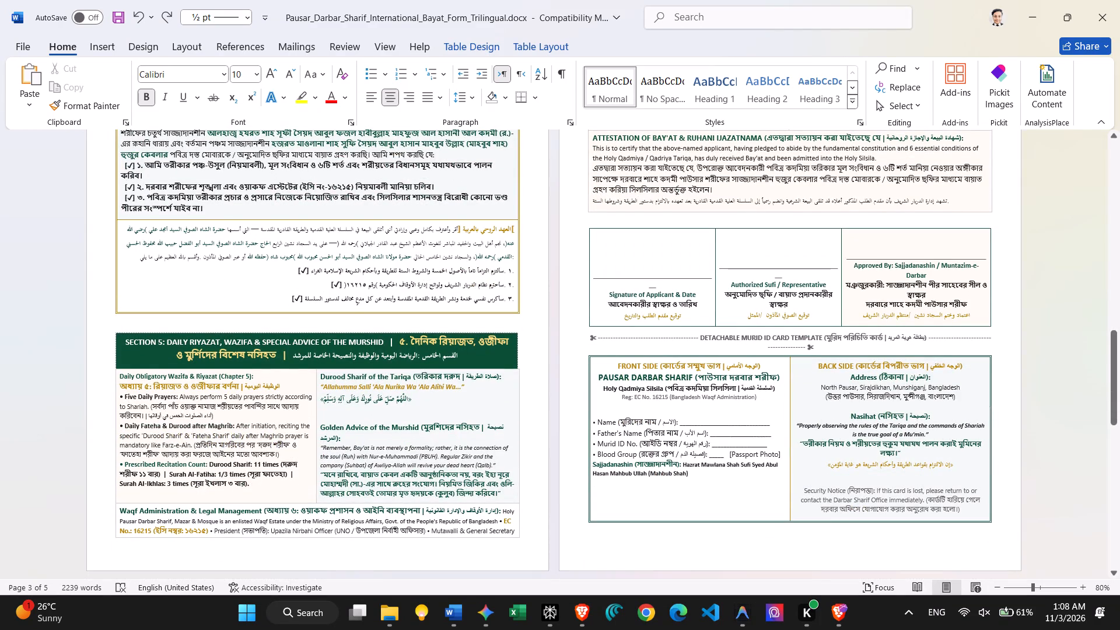
scroll(283, 348, down, 1)
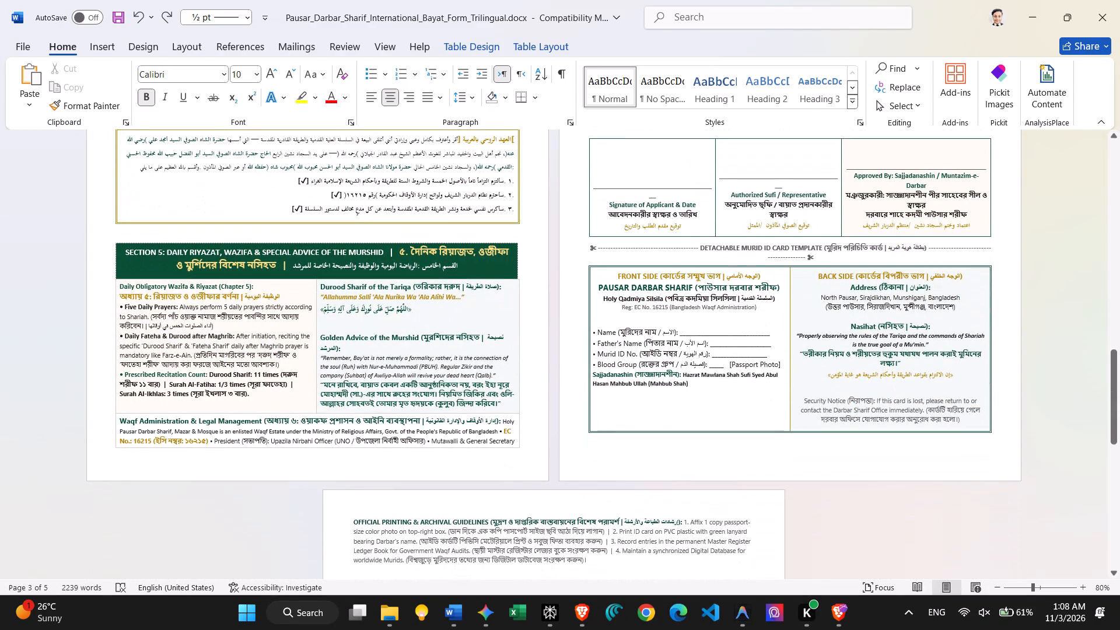
Delete the Official Printing & Archival Guidelines paragraph from the last page.
scroll(283, 348, down, 3)
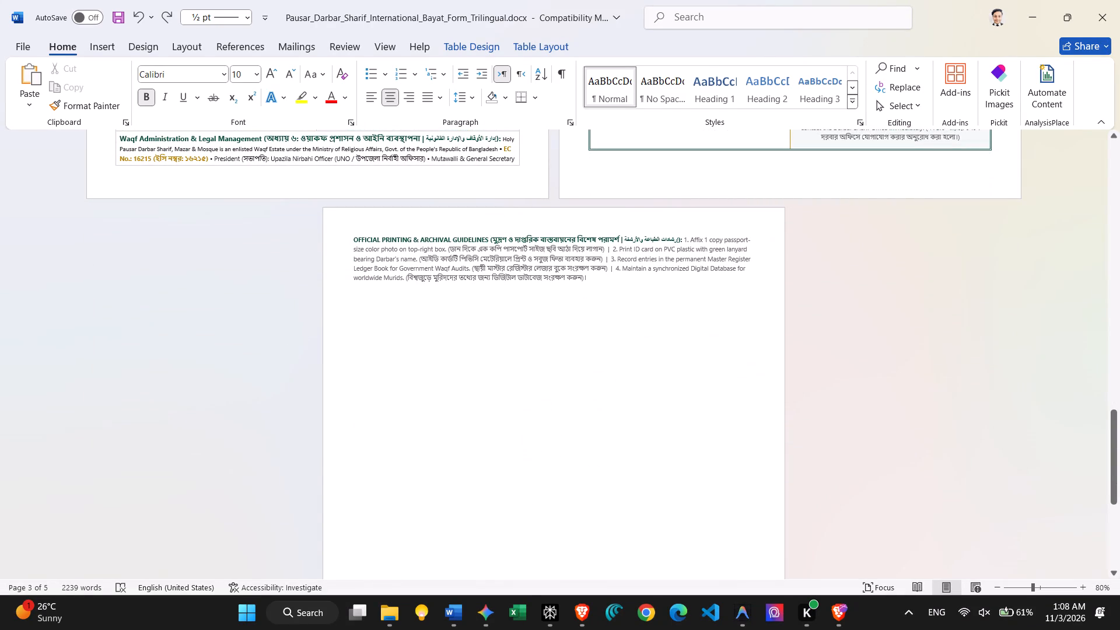
drag(621, 283, 372, 247)
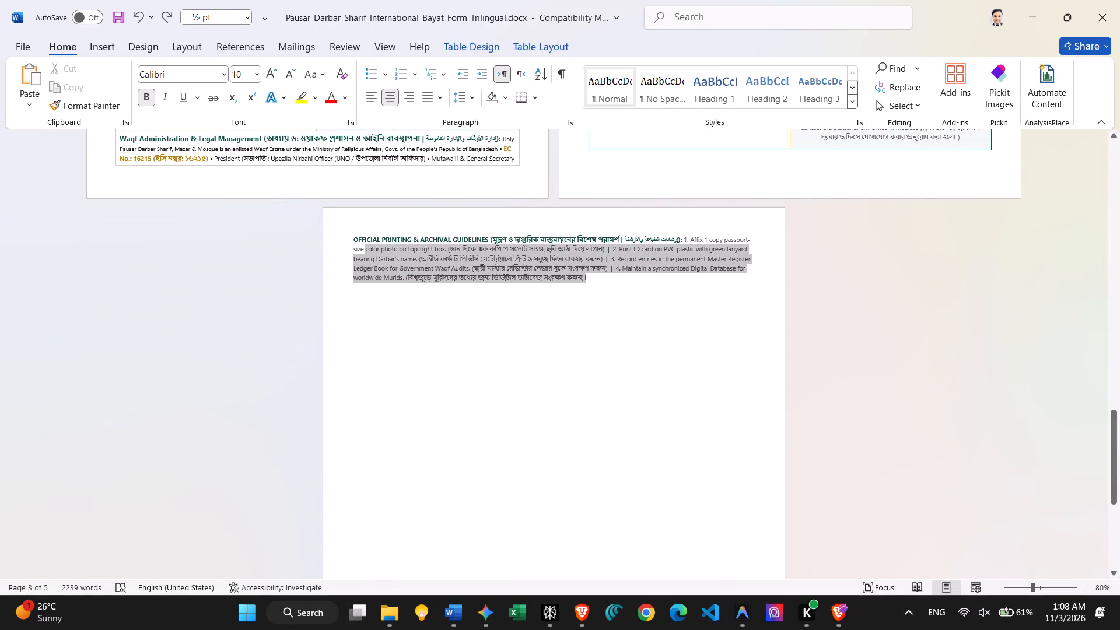
drag(372, 247, 363, 238)
key(BackSpace)
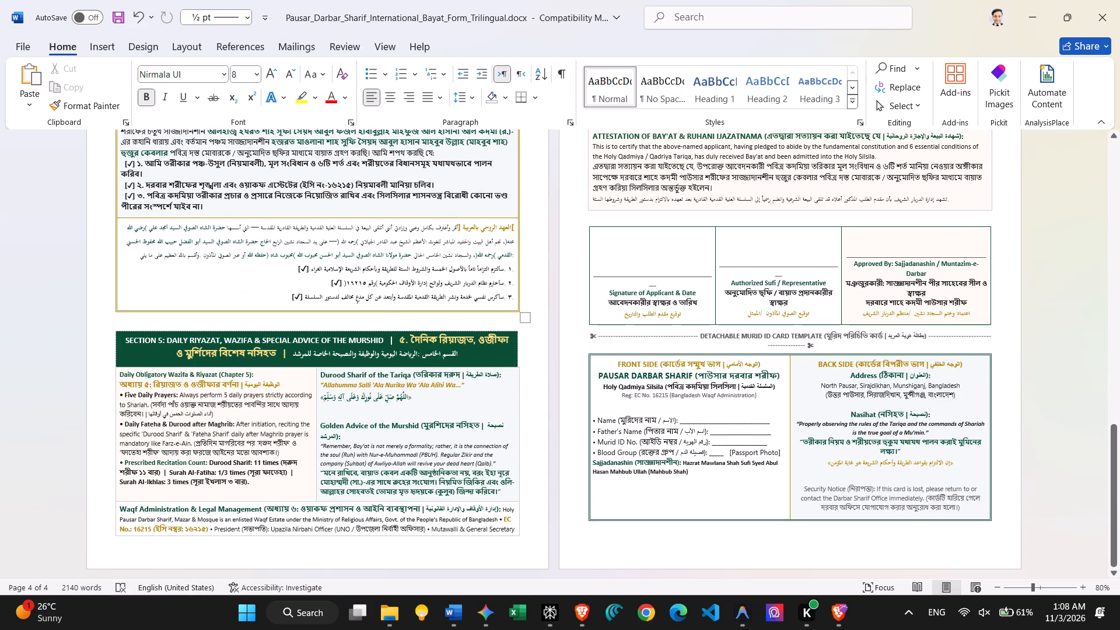
Examine the text at 110% zoom from the detachable ID card back through Section 5 to the Section 4 pledge.
ctrl+scroll(200, 433, up, 3)
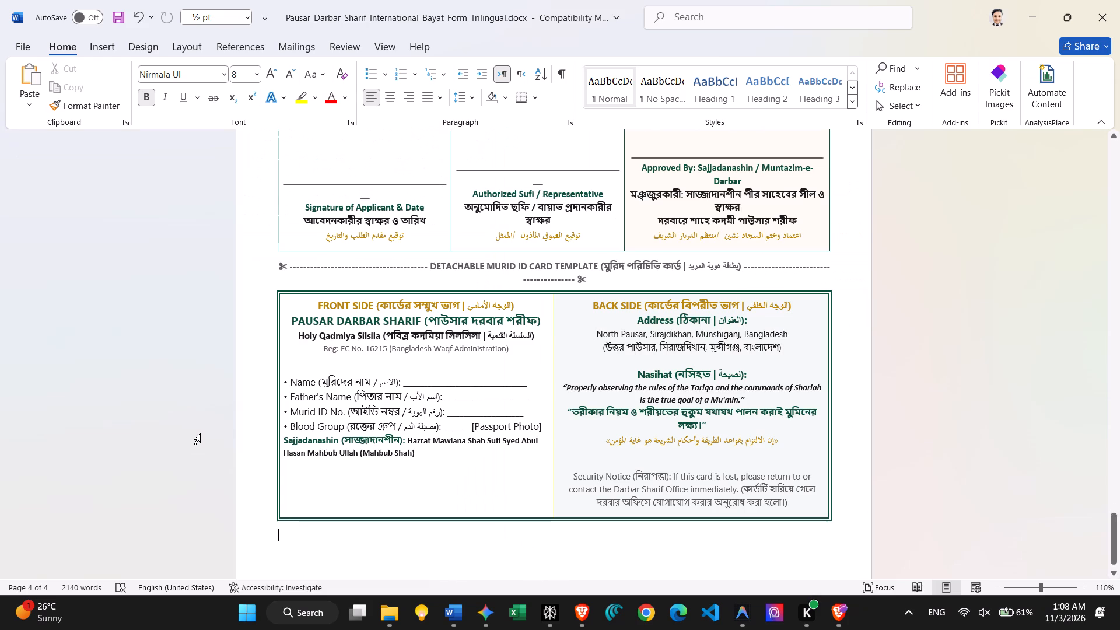
scroll(200, 433, up, 3)
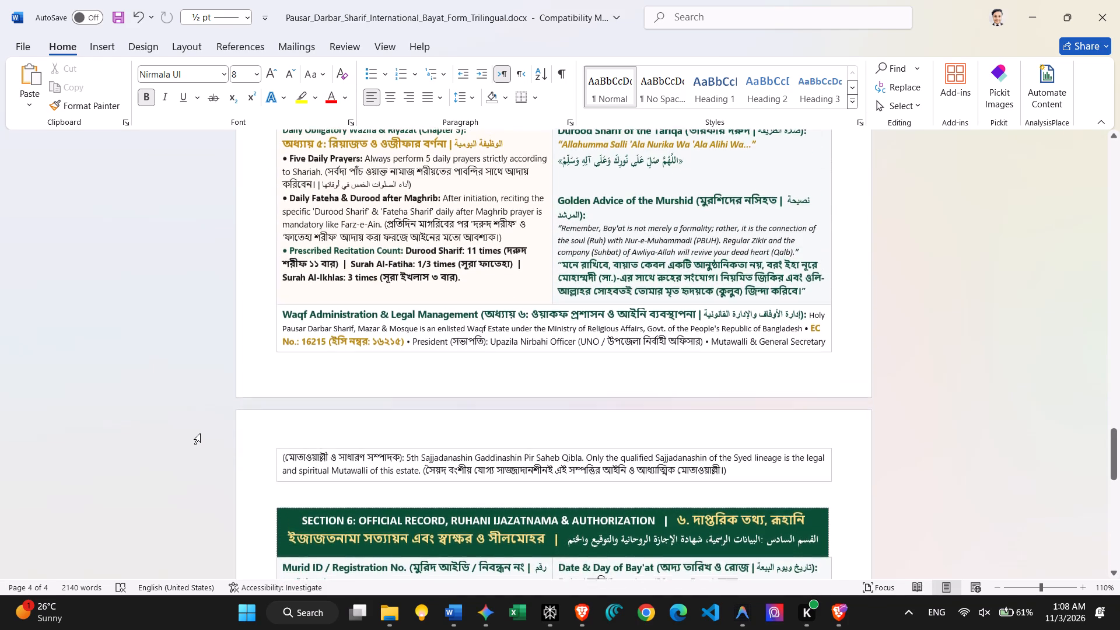
scroll(200, 433, up, 1)
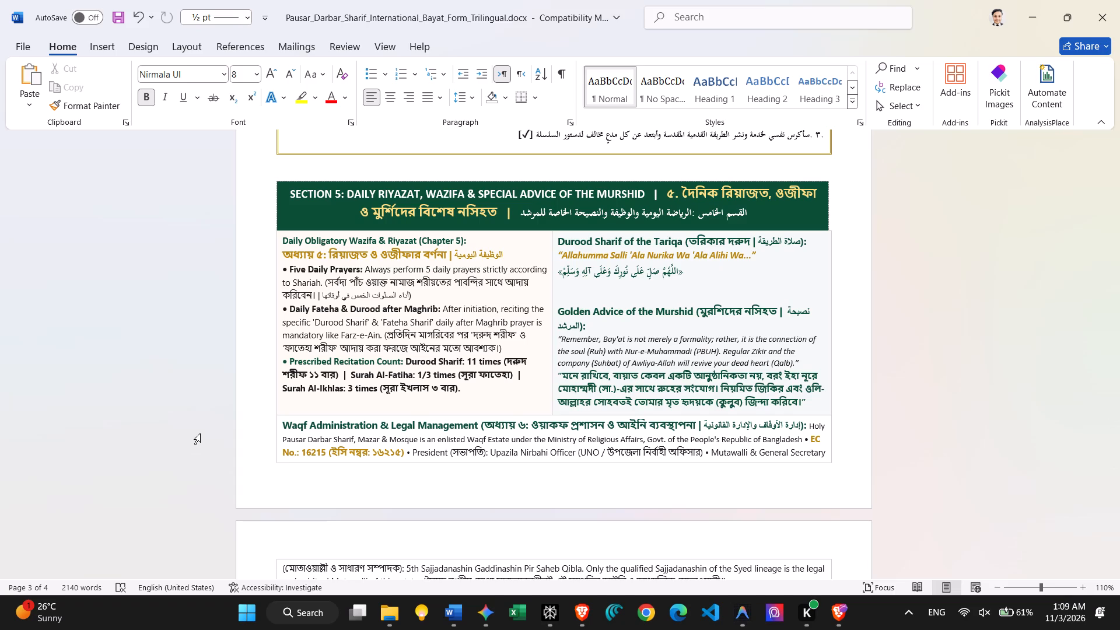
scroll(200, 433, up, 2)
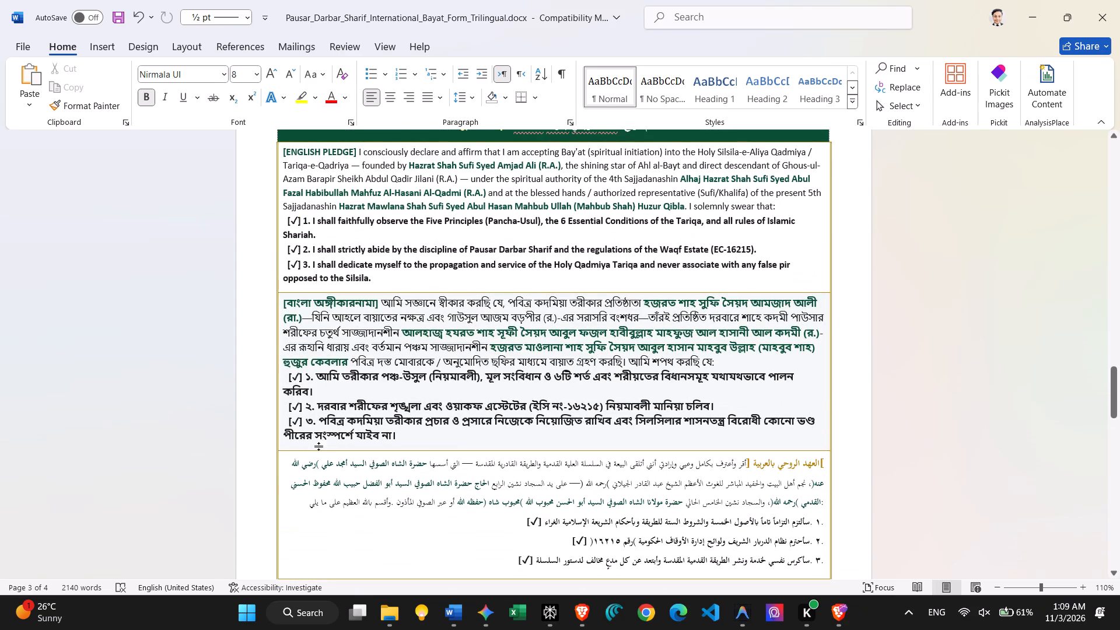
Select the Bengali text in the form header: the Quran verse translation, the Darbar name and the Silsila line.
ctrl+scroll(382, 430, down, 2)
scroll(382, 430, up, 3)
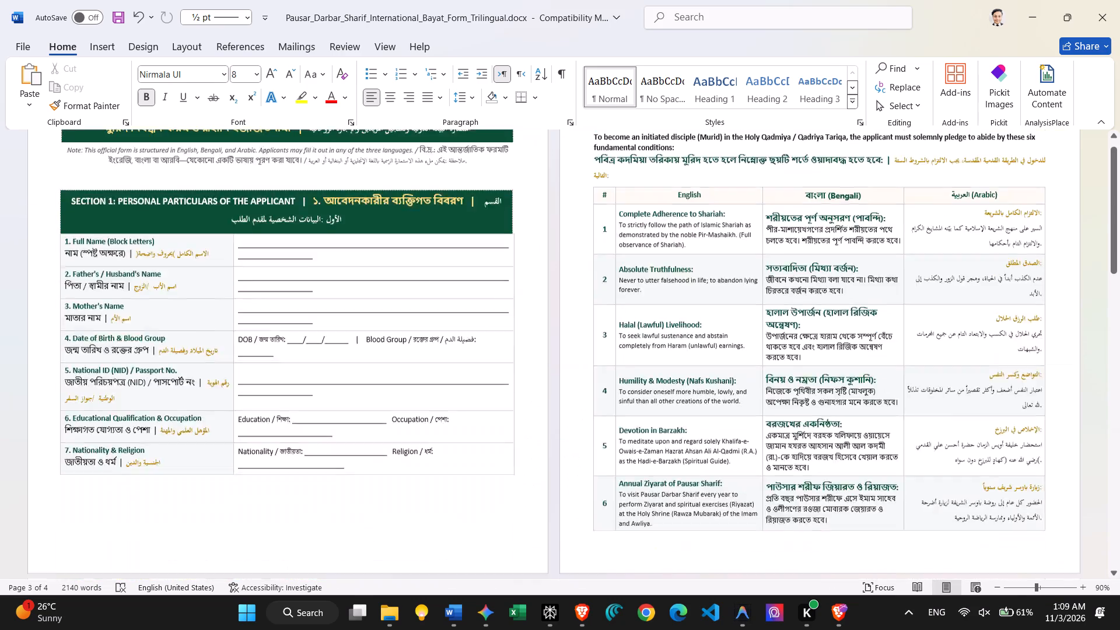
scroll(382, 430, up, 5)
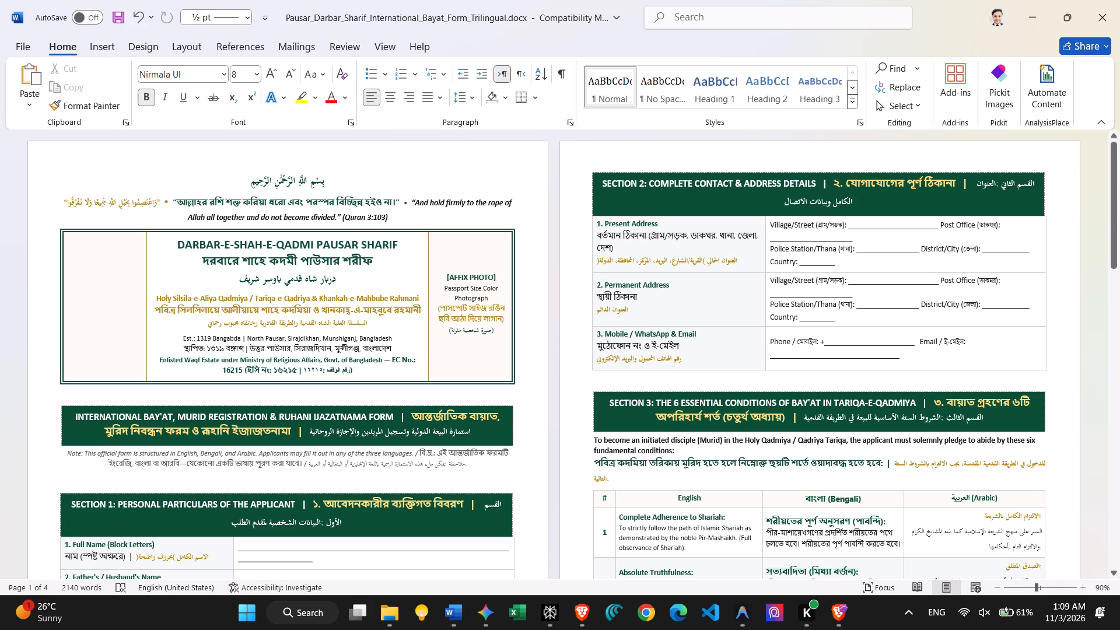
ctrl+drag(177, 204, 391, 204)
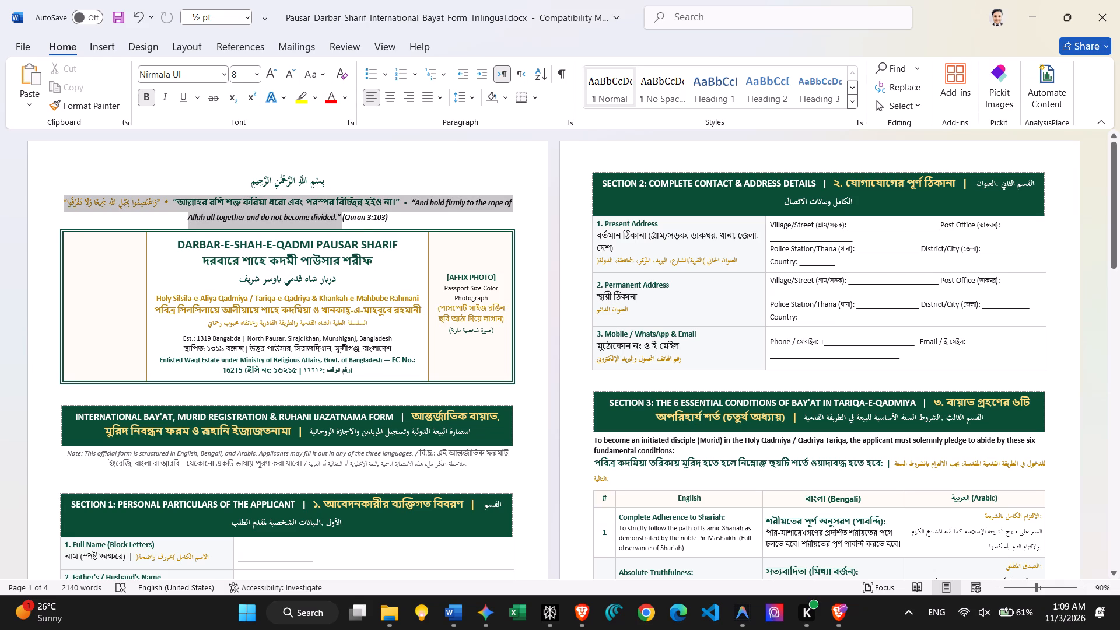
click(391, 204)
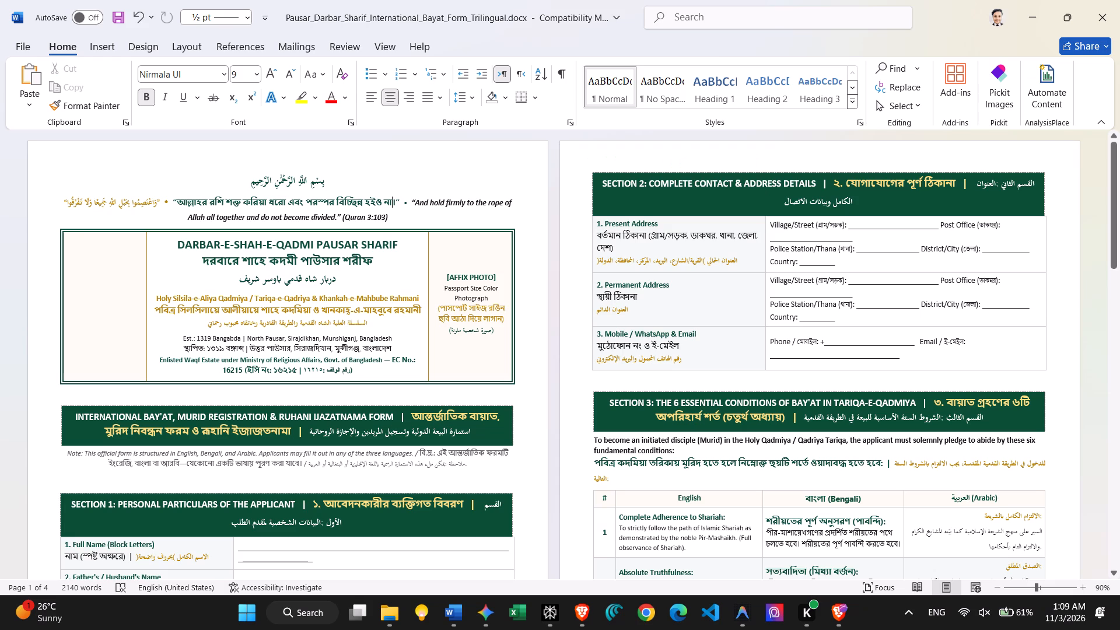
drag(395, 202, 211, 206)
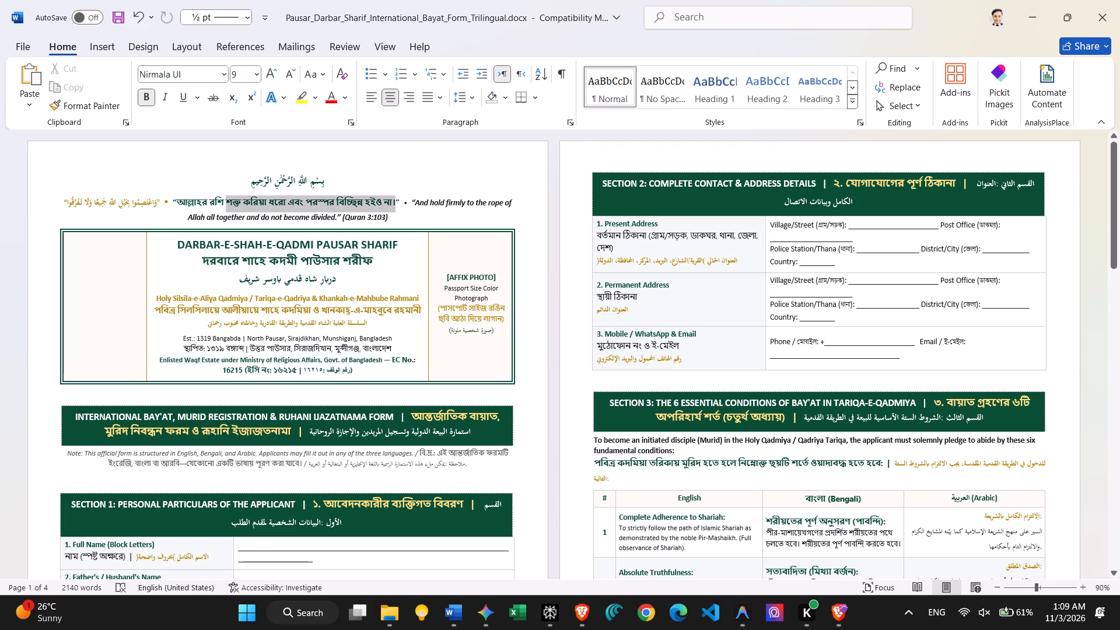
drag(211, 206, 187, 206)
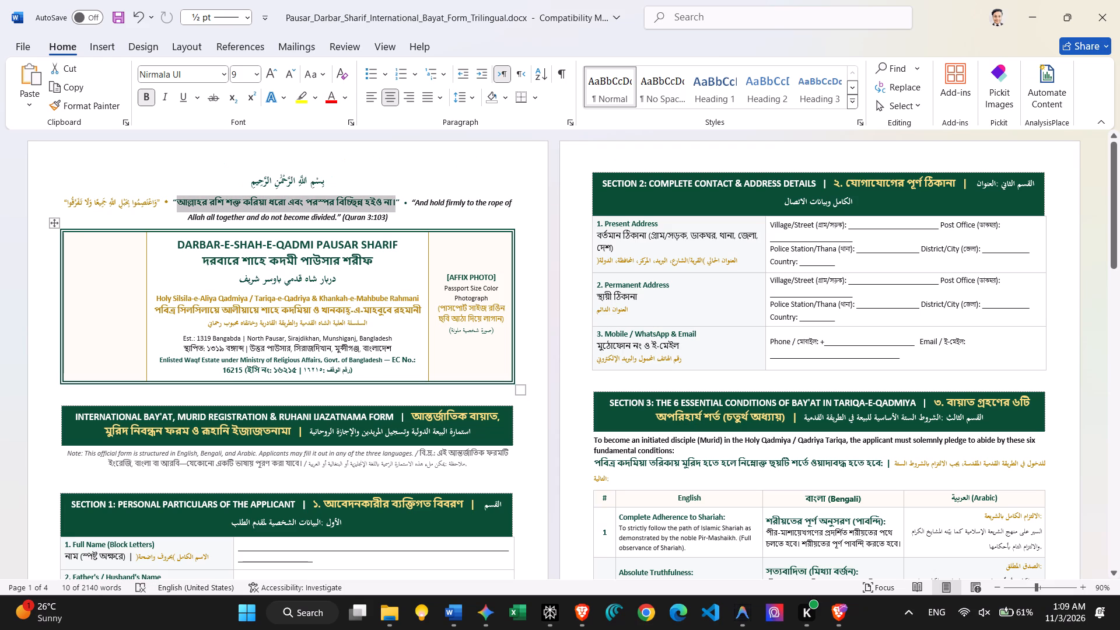
ctrl+drag(378, 261, 202, 264)
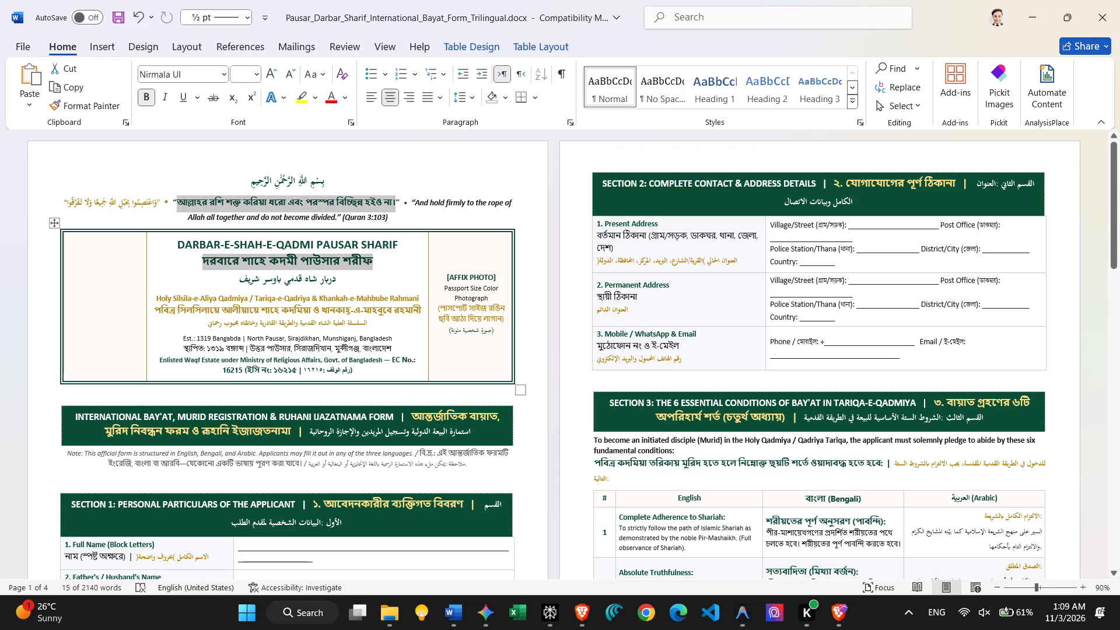
ctrl+drag(421, 307, 167, 314)
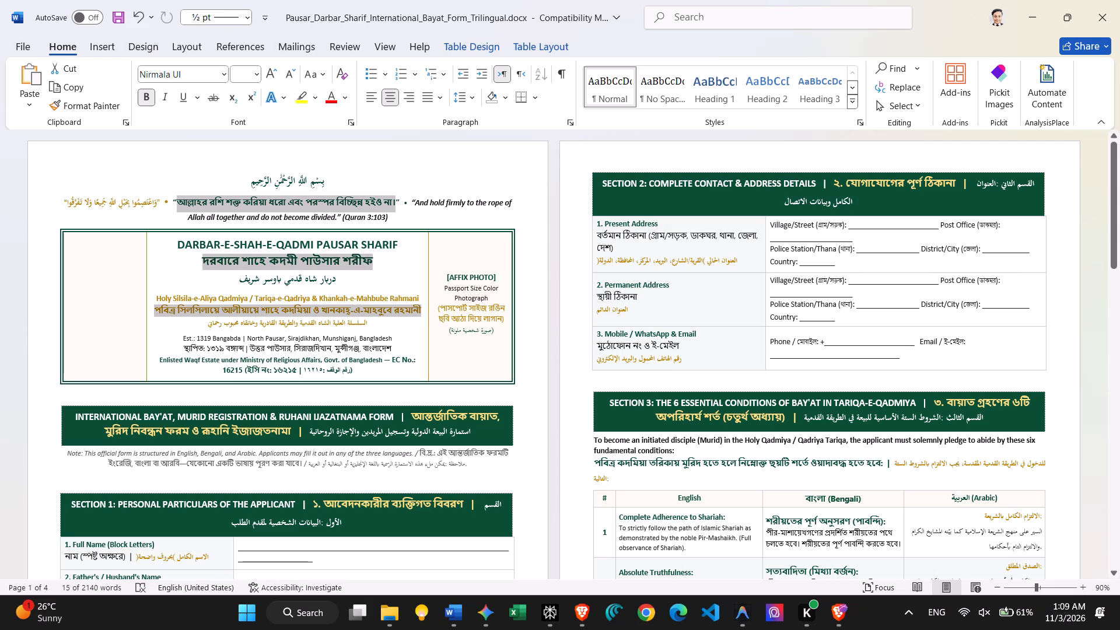
ctrl+drag(167, 314, 166, 314)
Add the header's Bengali establishment and address line, EC number and photo-box note to the multi-part text selection.
ctrl+drag(393, 346, 191, 349)
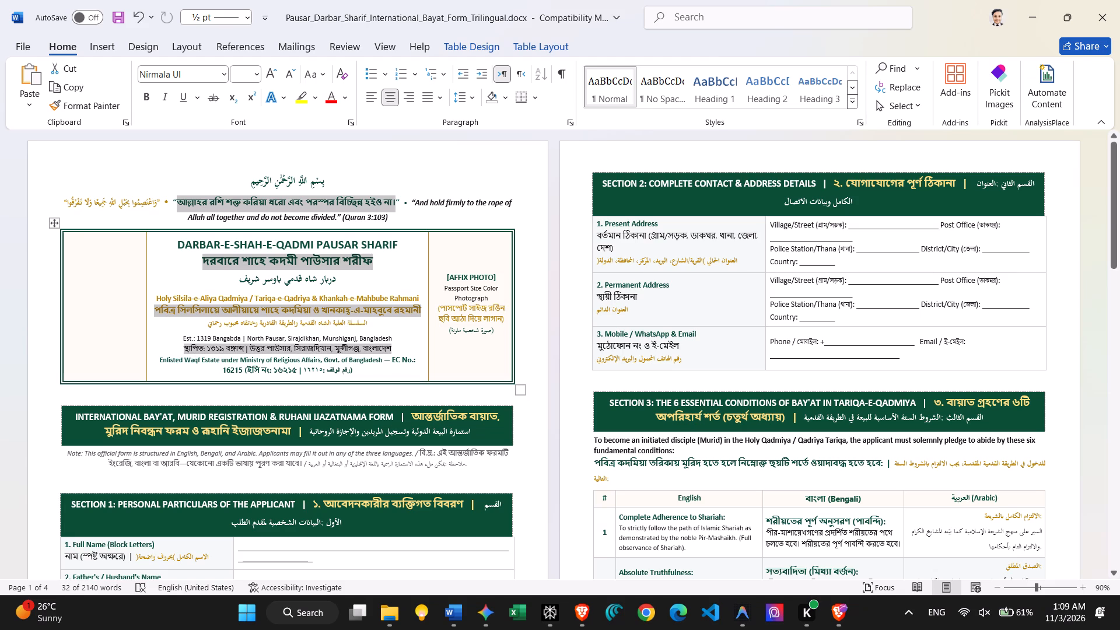
ctrl+drag(244, 373, 287, 371)
ctrl+drag(287, 371, 297, 371)
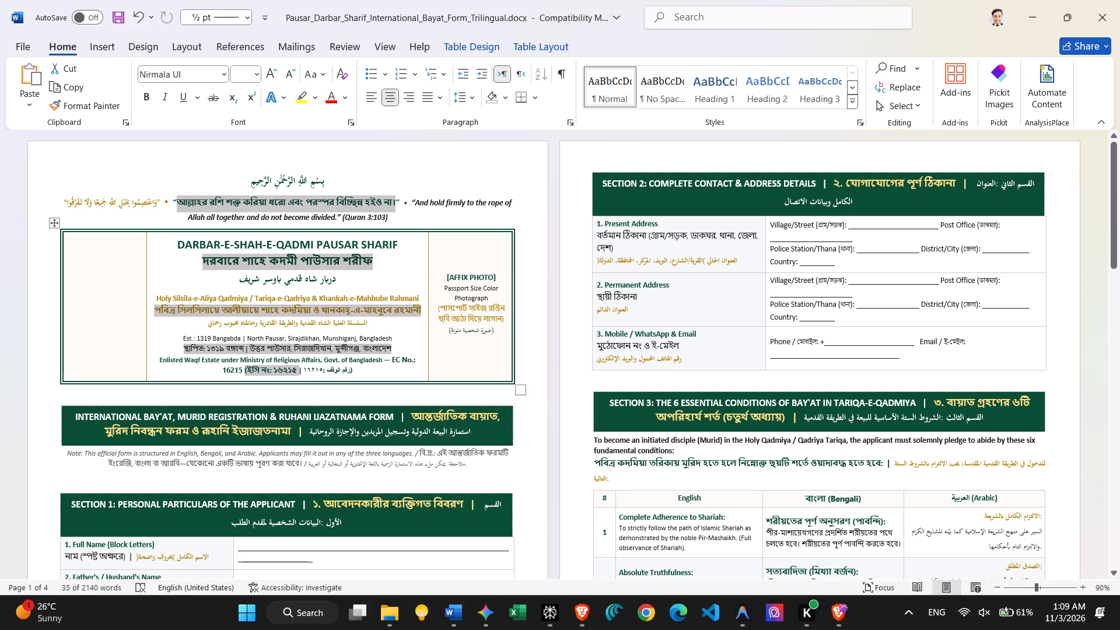
ctrl+drag(507, 318, 438, 311)
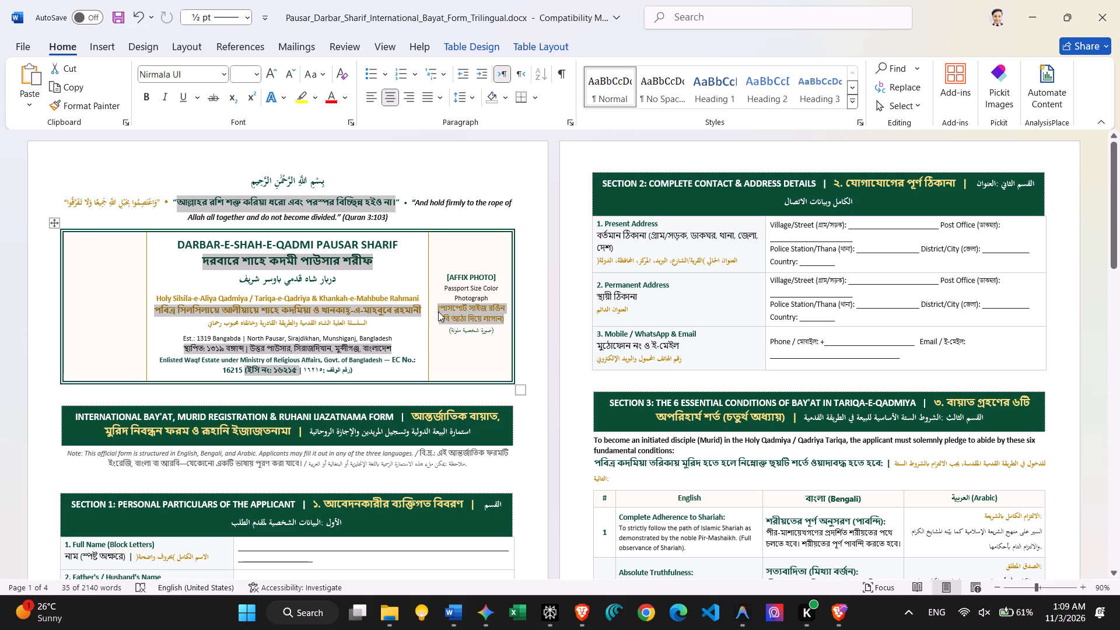
Add the Bengali row labels for Present Address, Permanent Address and Mobile / WhatsApp & Email in Section 2 to the selection.
ctrl+drag(628, 248, 607, 247)
ctrl+drag(607, 247, 596, 239)
ctrl+drag(643, 297, 641, 297)
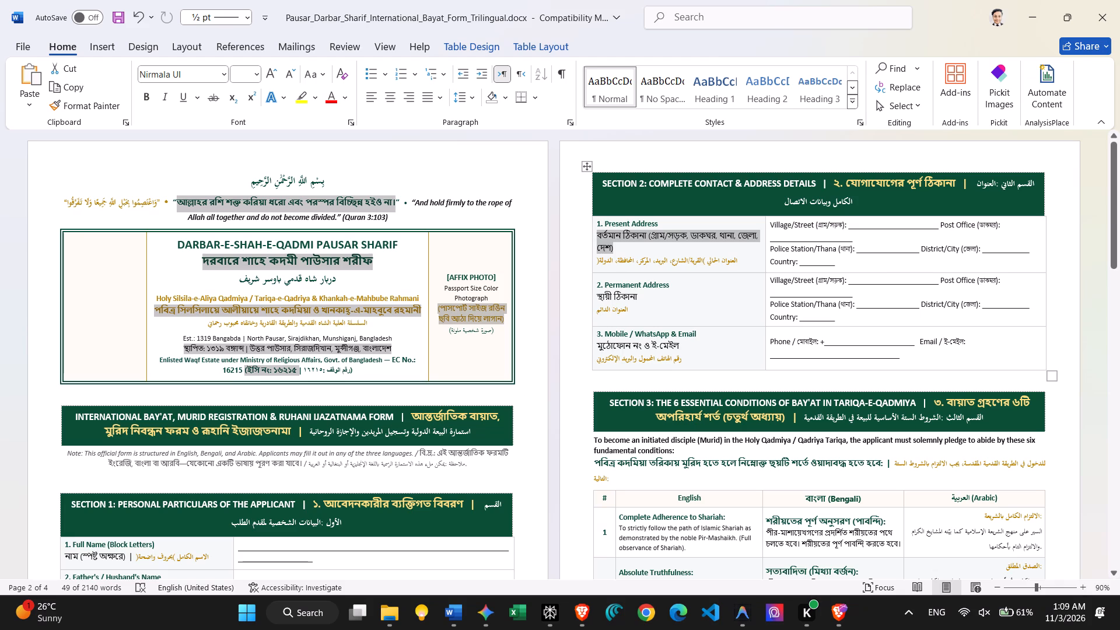
ctrl+drag(641, 297, 601, 297)
ctrl+drag(684, 345, 629, 346)
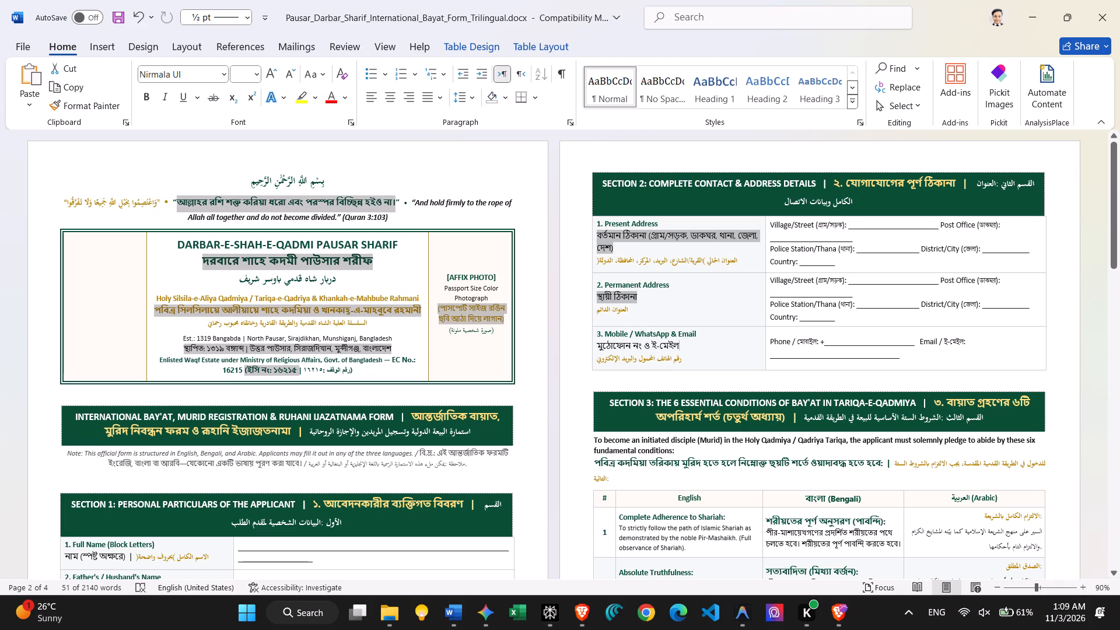
ctrl+drag(629, 346, 600, 346)
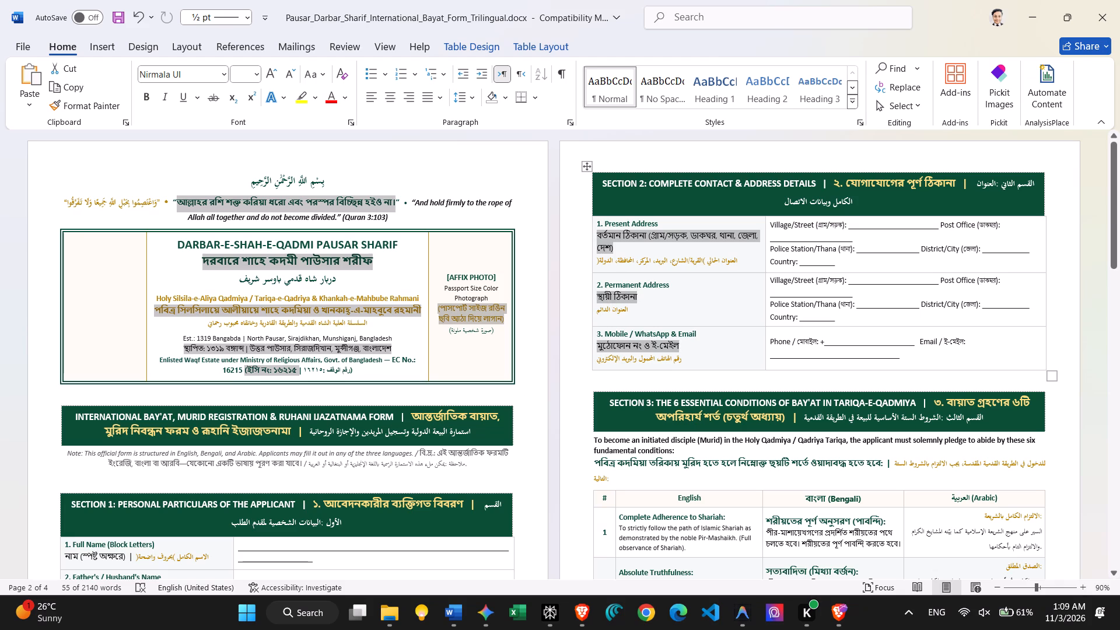
Add the Bengali captions for village, thana, post office and district in the Present Address fields to the selection.
ctrl+drag(846, 223, 817, 223)
ctrl+drag(855, 253, 845, 253)
ctrl+drag(845, 253, 843, 253)
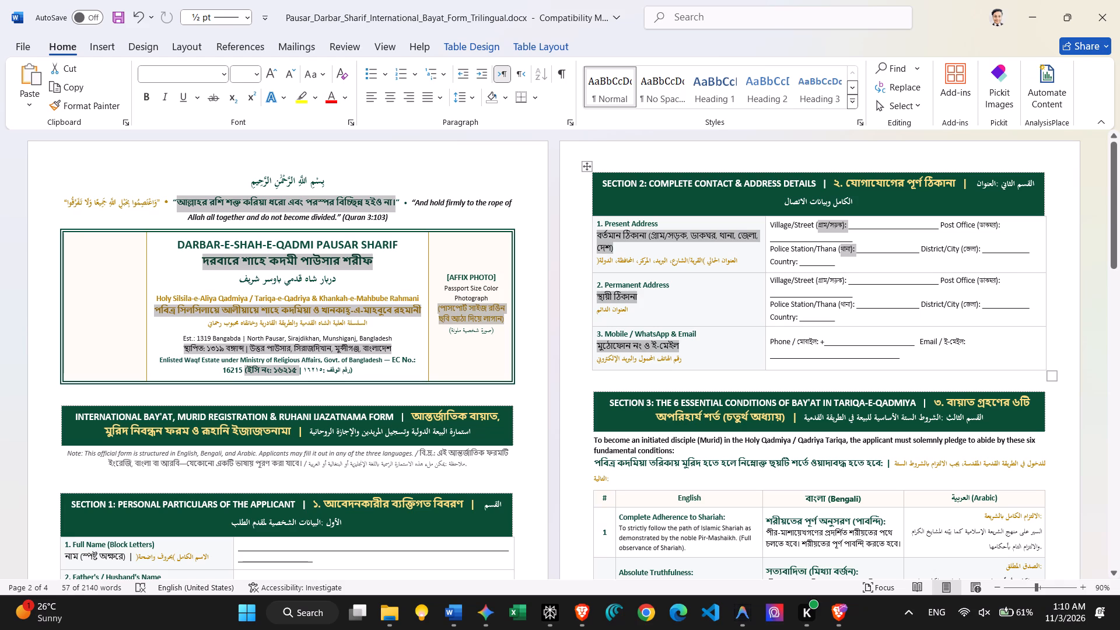
ctrl+click(999, 225)
ctrl+drag(1003, 225, 978, 228)
ctrl+drag(981, 247, 963, 250)
Add the Bengali captions in the Permanent Address fields and the phone and e-mail fields of Section 2 to the selection.
ctrl+drag(1000, 281, 982, 281)
ctrl+drag(982, 281, 982, 281)
ctrl+drag(981, 306, 966, 306)
ctrl+drag(966, 306, 963, 306)
ctrl+drag(967, 342, 946, 345)
ctrl+drag(946, 345, 943, 346)
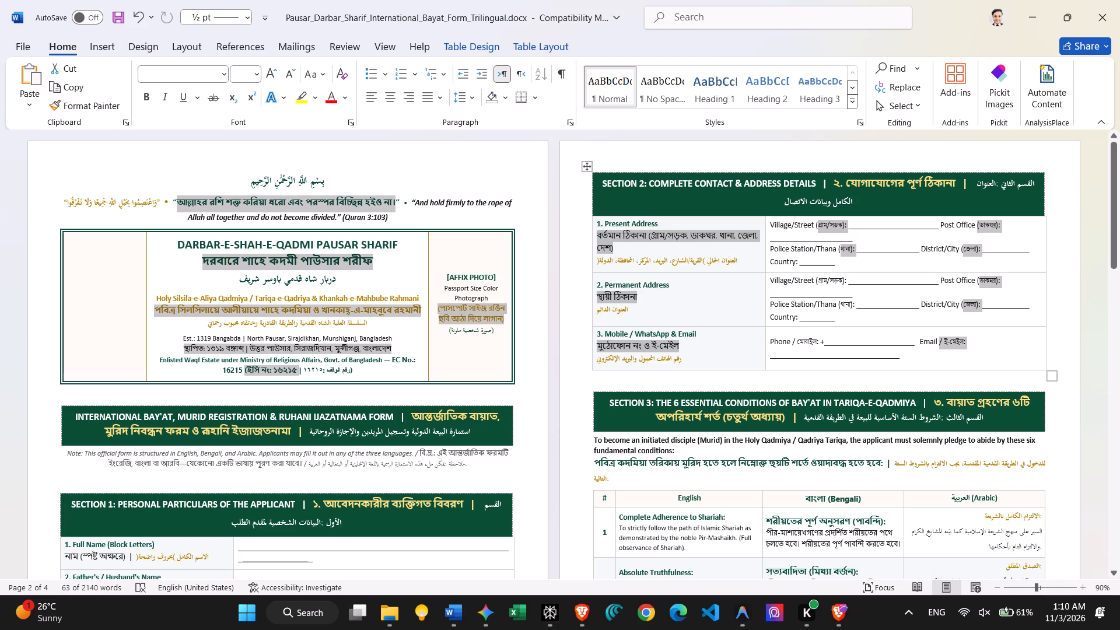
ctrl+drag(817, 344, 801, 345)
ctrl+drag(801, 345, 798, 345)
ctrl+drag(853, 300, 838, 304)
ctrl+drag(845, 275, 818, 276)
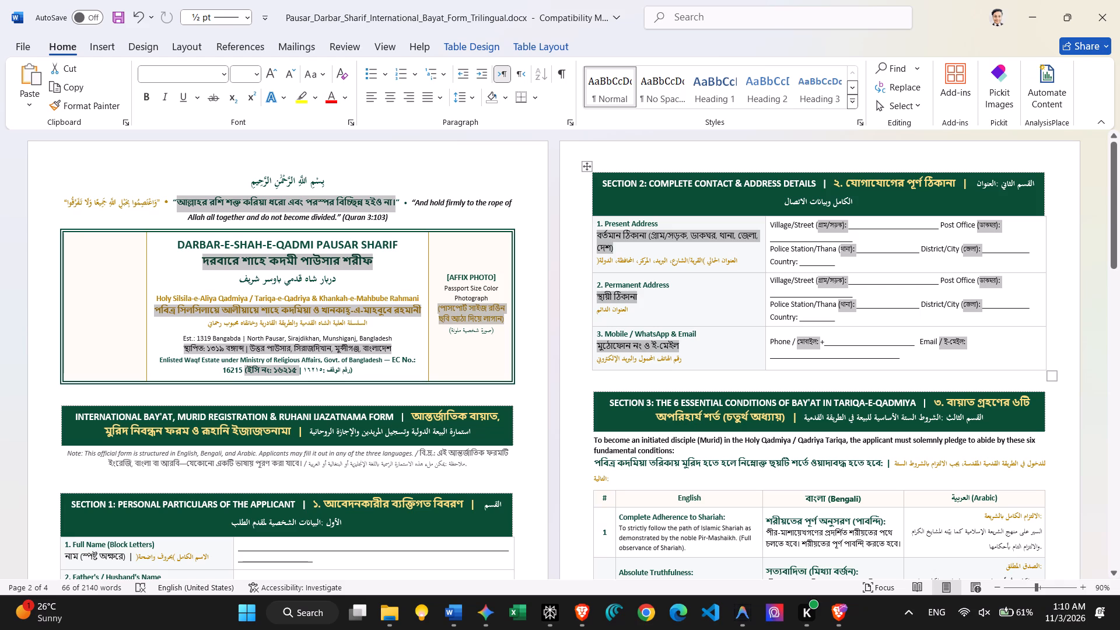
Add the Bengali part of the Section 2 heading to the selection.
ctrl+drag(955, 188, 855, 188)
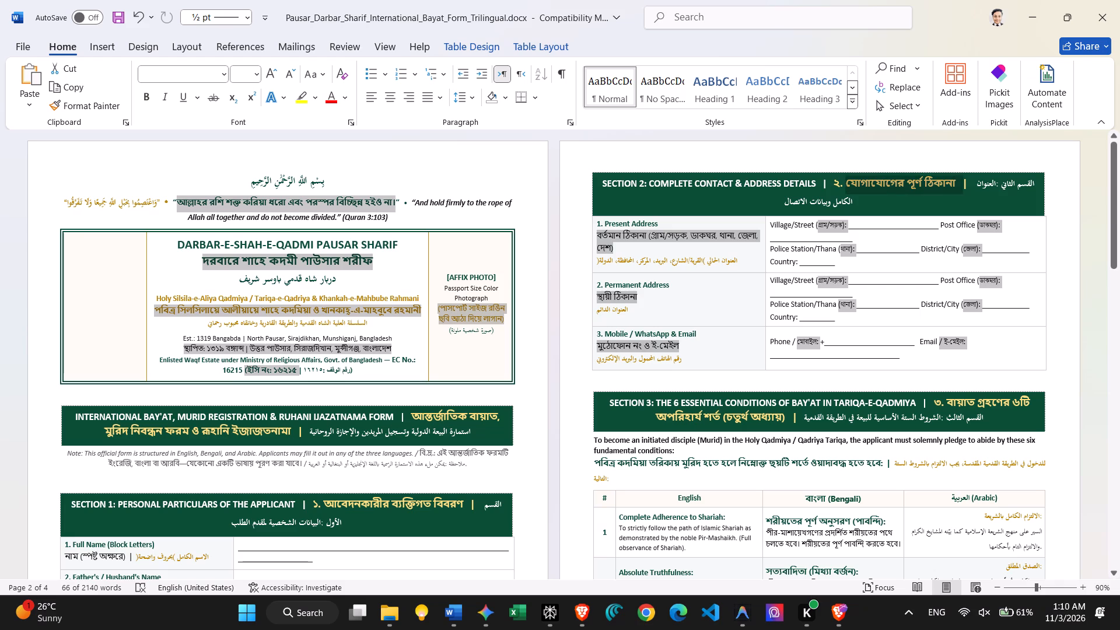
ctrl+drag(855, 188, 851, 185)
ctrl+drag(851, 185, 851, 185)
Add the Bengali form title in the green banner and the Bengali part of the note beneath it to the selection.
scroll(470, 352, down, 1)
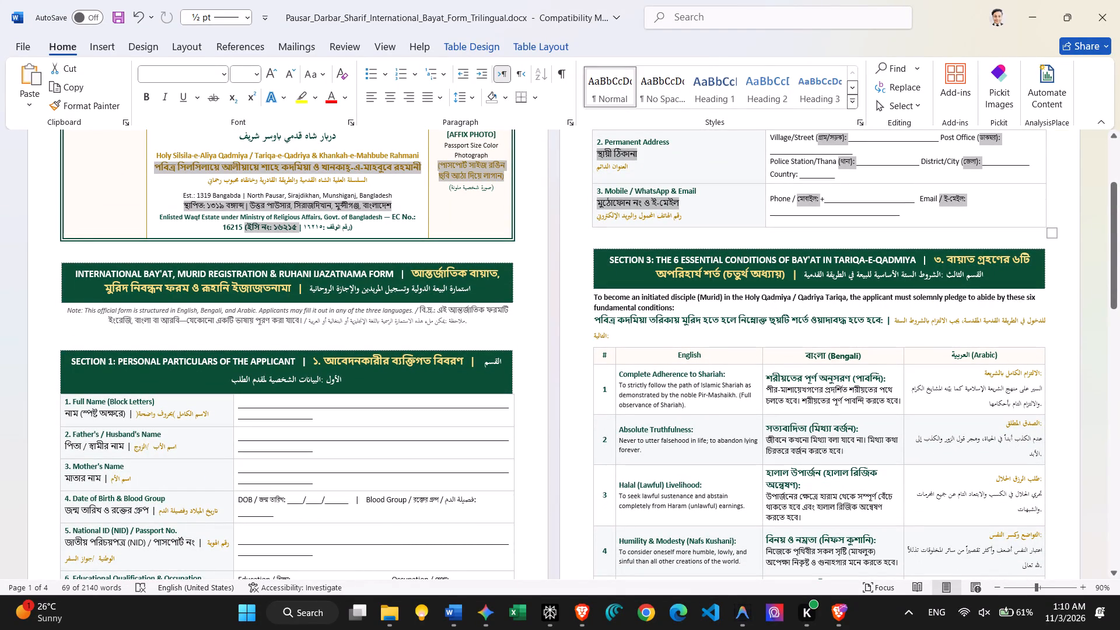
ctrl+drag(293, 289, 416, 274)
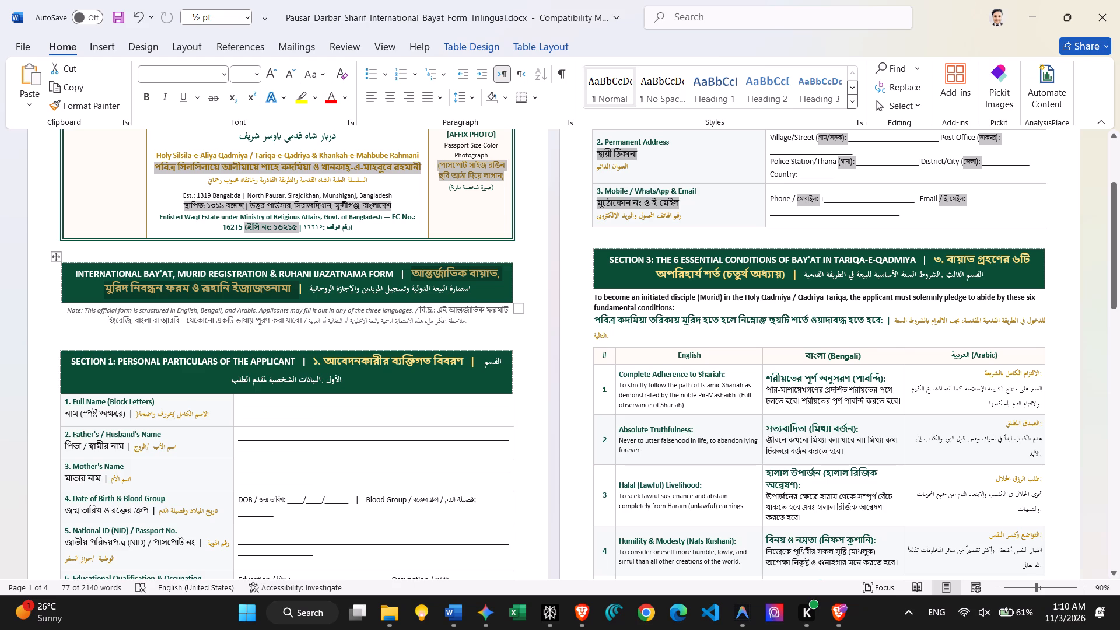
ctrl+drag(421, 312, 305, 324)
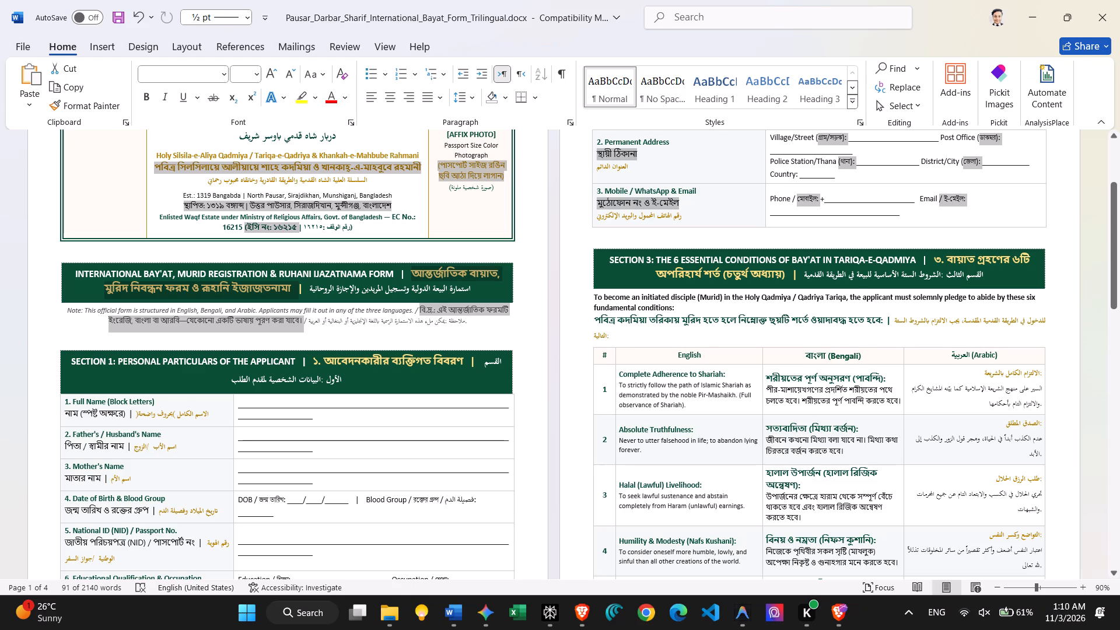
Add to the selection the Bengali text in the Section 1 heading and rows 1 to 4, including the date-of-birth and blood-group labels.
ctrl+drag(324, 359, 453, 363)
ctrl+drag(128, 411, 128, 411)
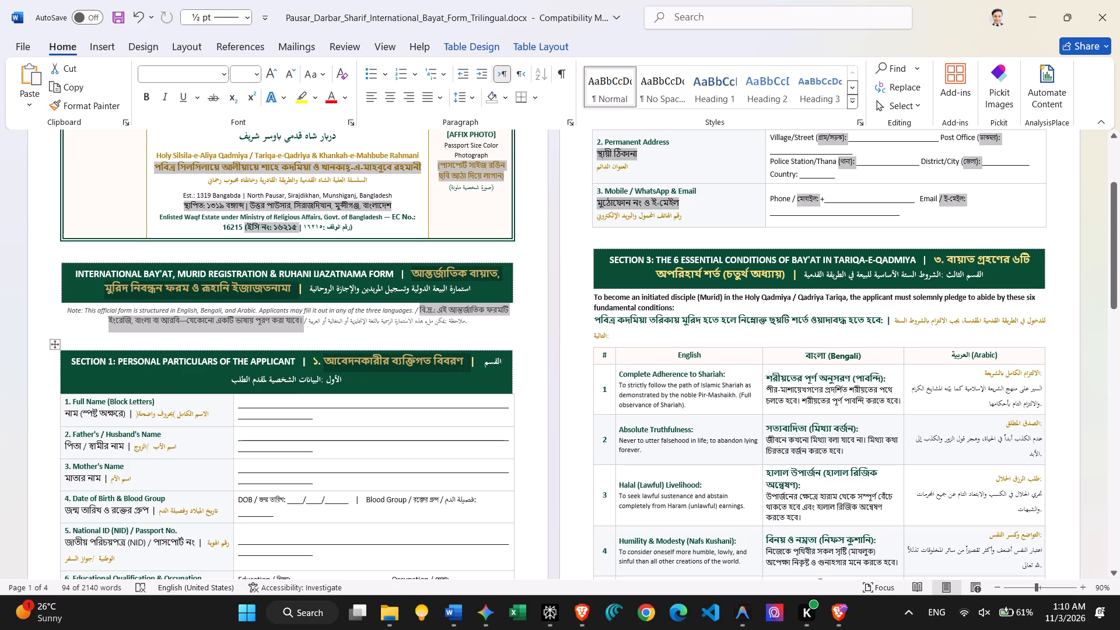
ctrl+drag(128, 411, 60, 418)
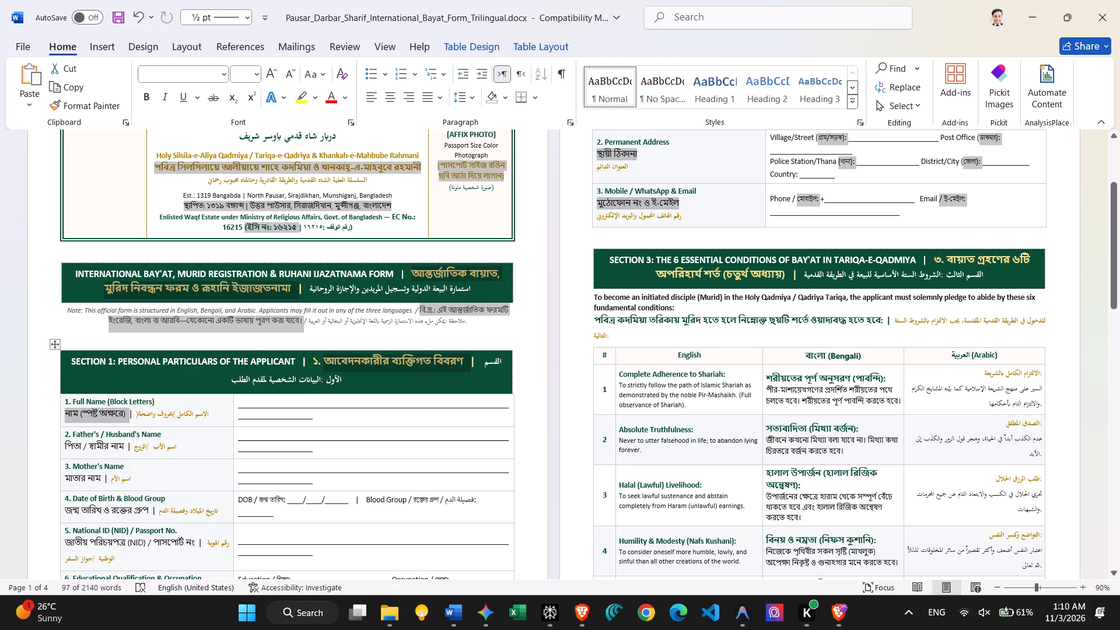
ctrl+drag(124, 449, 69, 449)
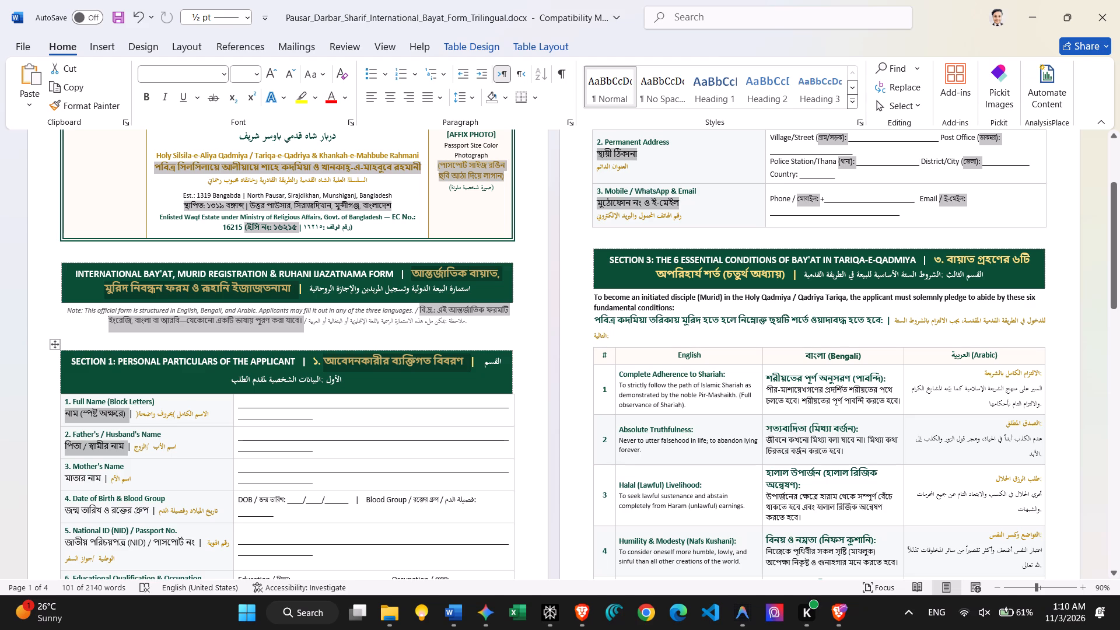
ctrl+drag(150, 509, 70, 512)
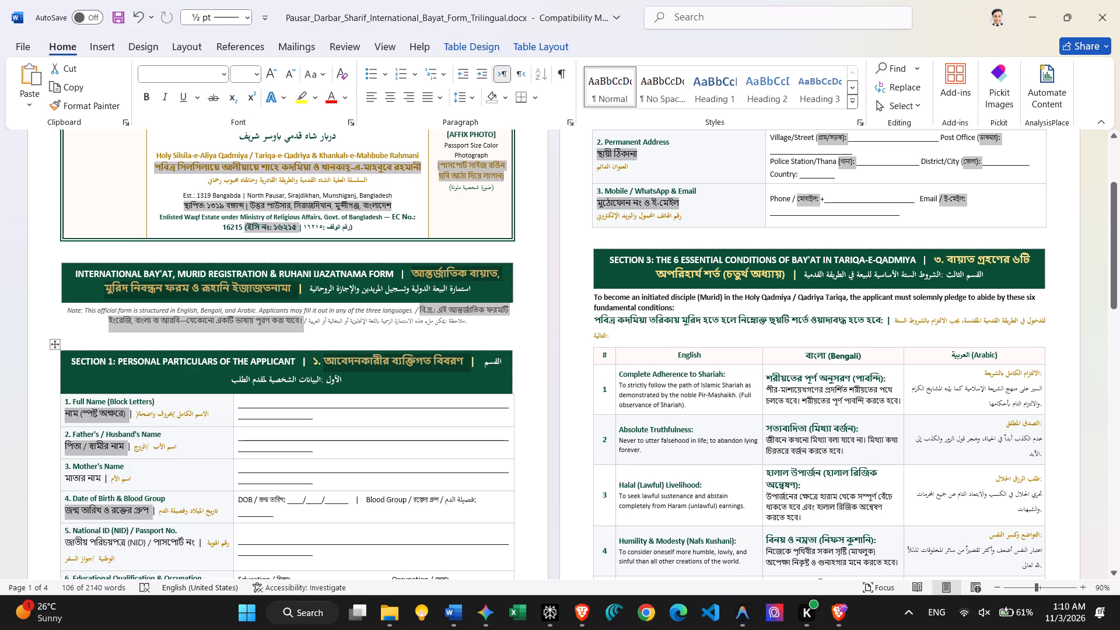
ctrl+drag(100, 478, 68, 478)
ctrl+drag(289, 499, 265, 499)
ctrl+drag(265, 499, 261, 499)
ctrl+drag(439, 499, 413, 499)
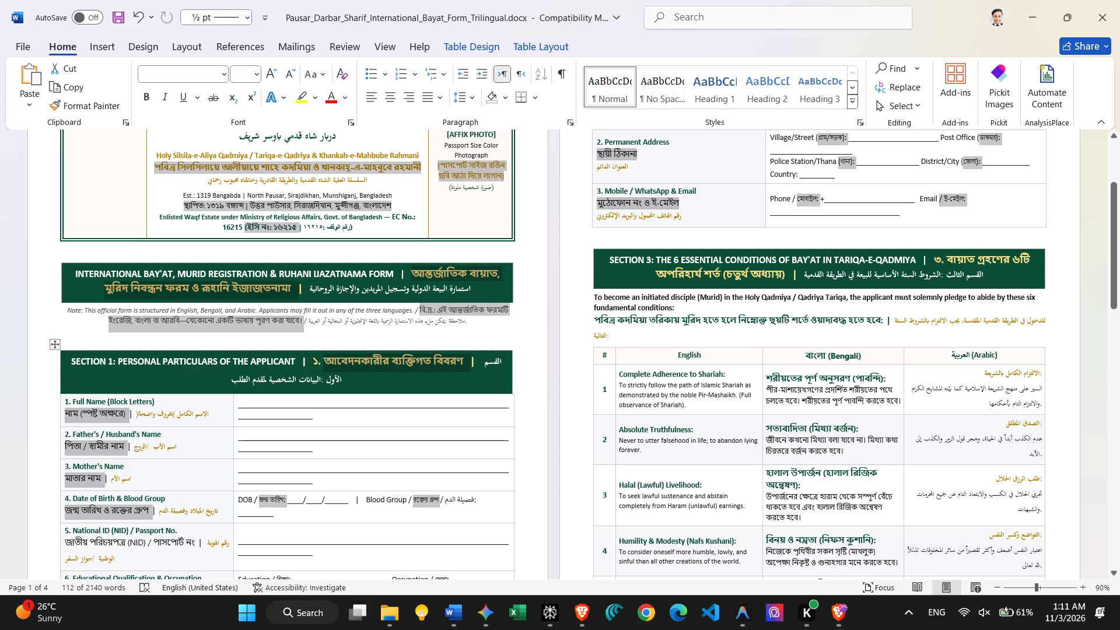
Add to the selection Section 3's Bengali intro line, the entire Bengali column of the conditions table, and the heading's Bengali title.
ctrl+click(887, 321)
ctrl+drag(885, 321, 746, 317)
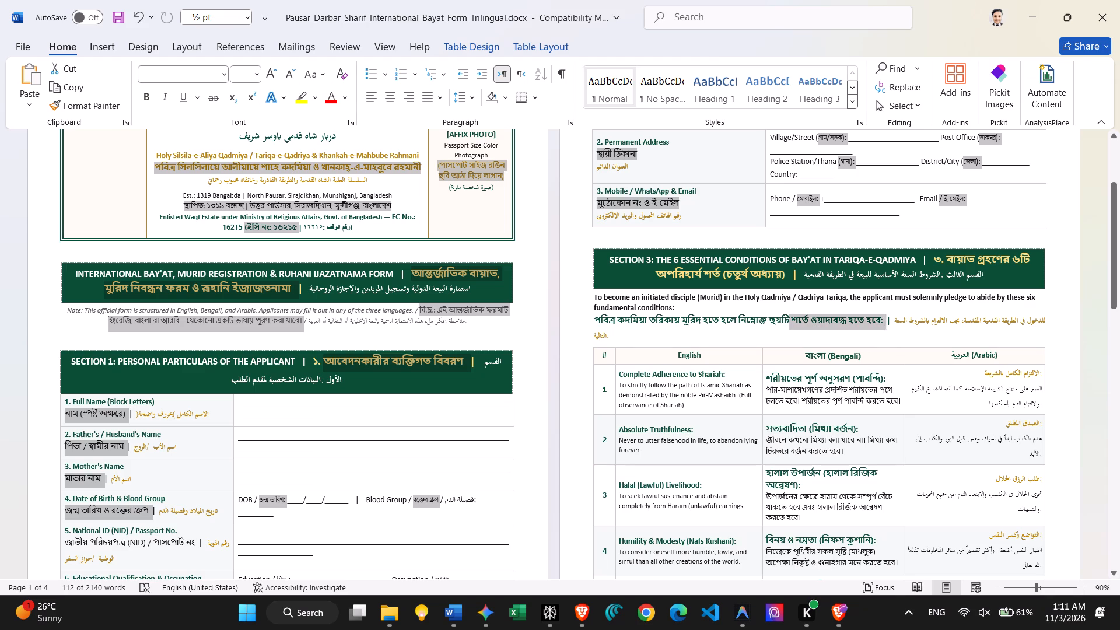
ctrl+drag(746, 317, 593, 323)
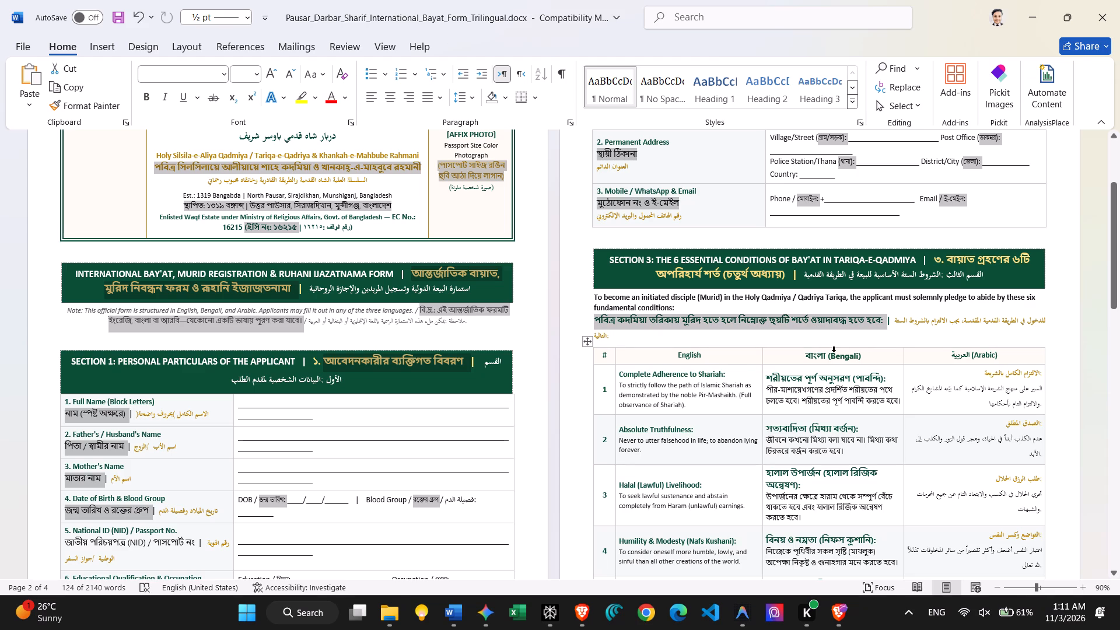
ctrl+click(834, 352)
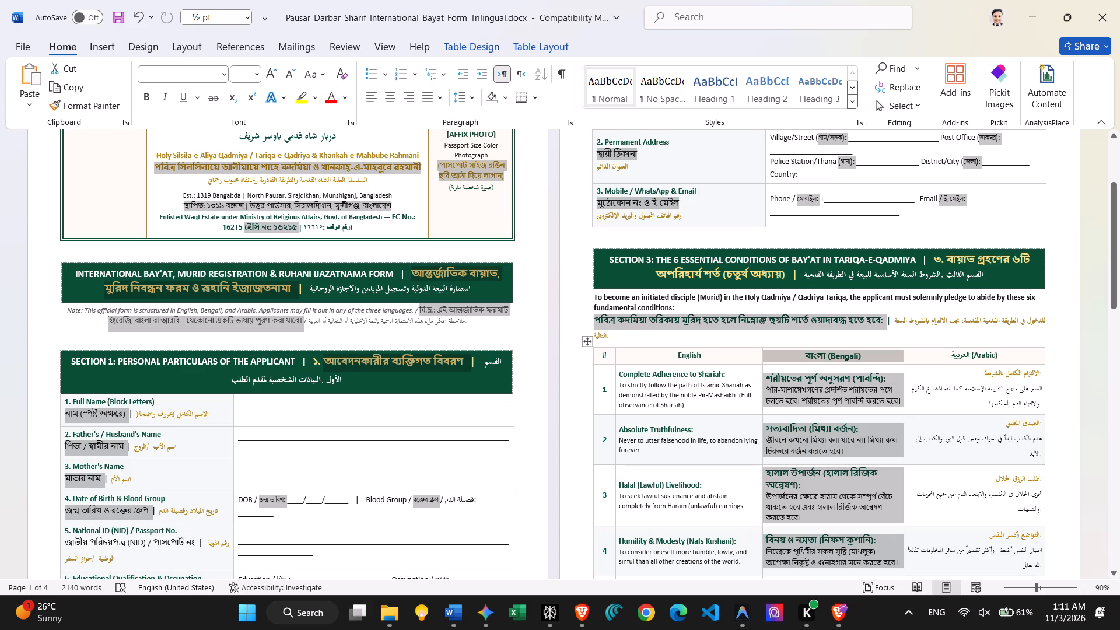
ctrl+drag(787, 271, 936, 257)
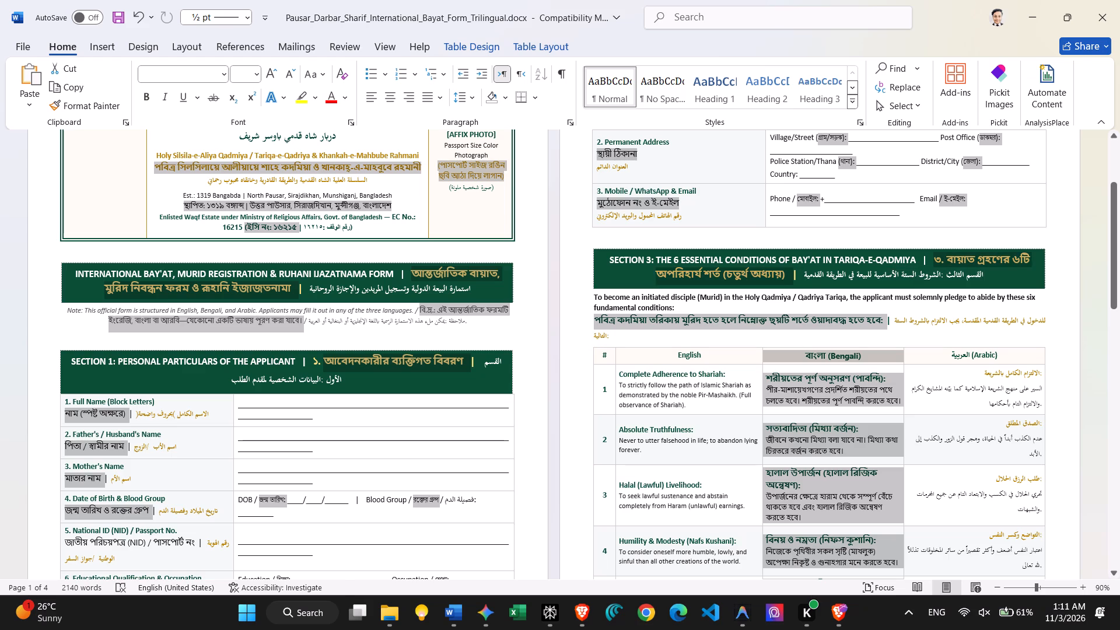
ctrl+drag(936, 257, 936, 255)
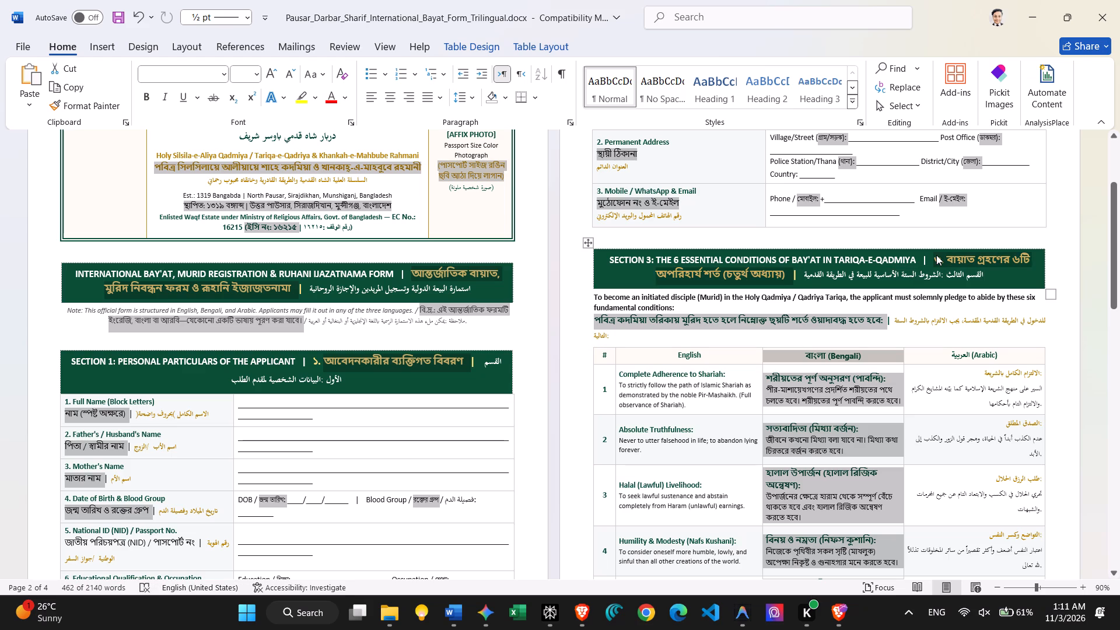
Add to the selection the Bengali labels in Section 1 rows 5 to 7, including the education, occupation, nationality and religion fields.
scroll(936, 255, down, 1)
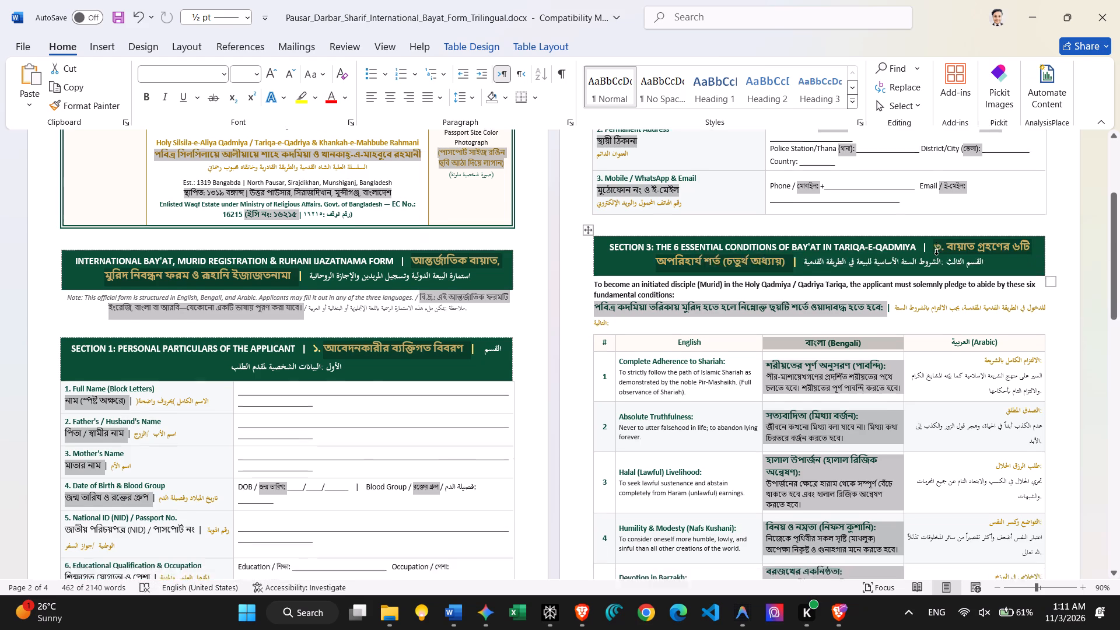
scroll(936, 255, down, 1)
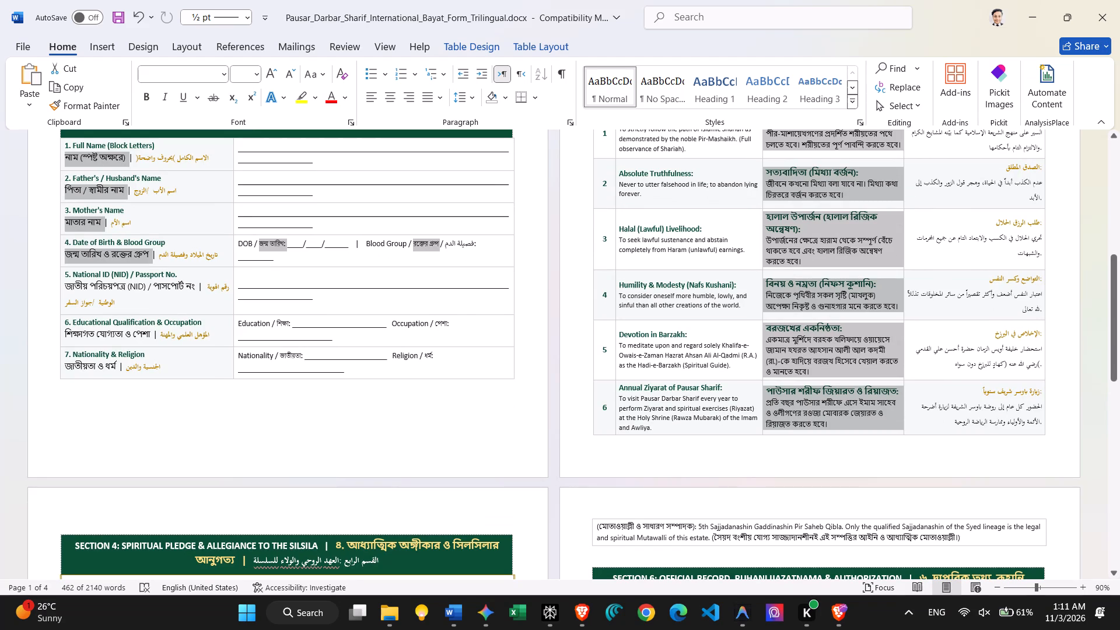
ctrl+drag(463, 320, 436, 322)
ctrl+drag(433, 356, 428, 357)
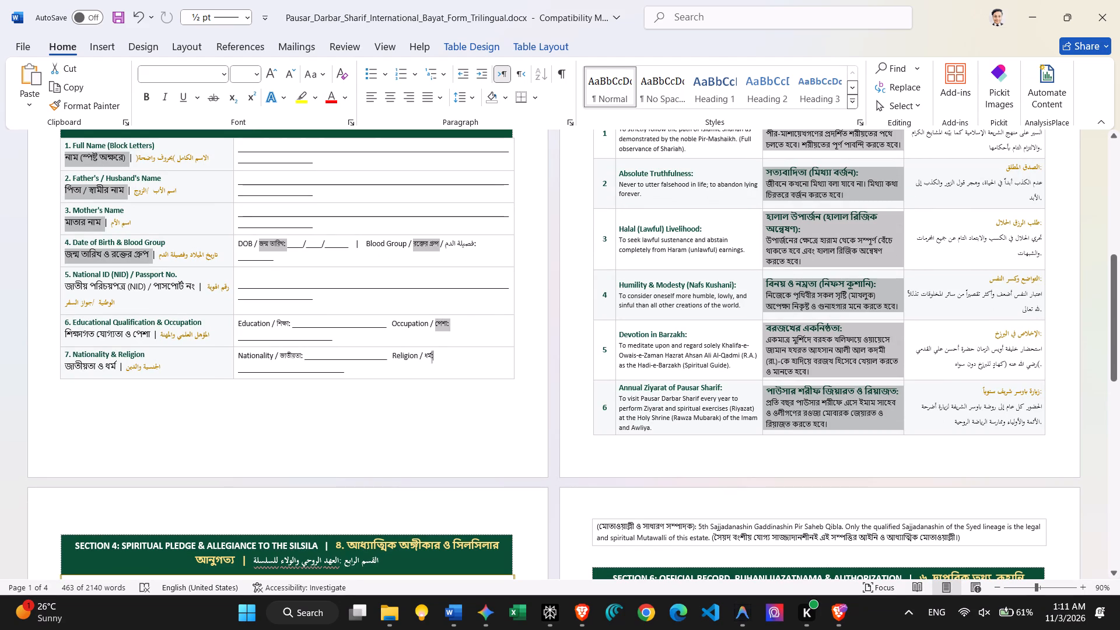
ctrl+drag(428, 357, 425, 357)
ctrl+drag(304, 356, 290, 356)
ctrl+drag(290, 356, 282, 356)
ctrl+drag(290, 325, 277, 325)
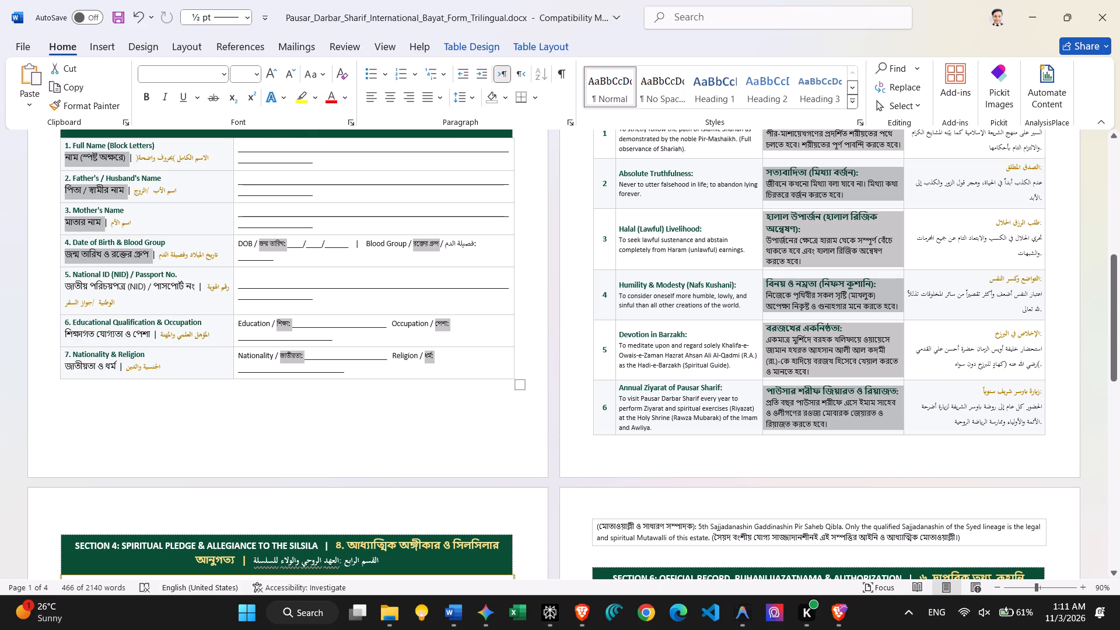
ctrl+drag(116, 366, 65, 367)
ctrl+drag(65, 367, 63, 367)
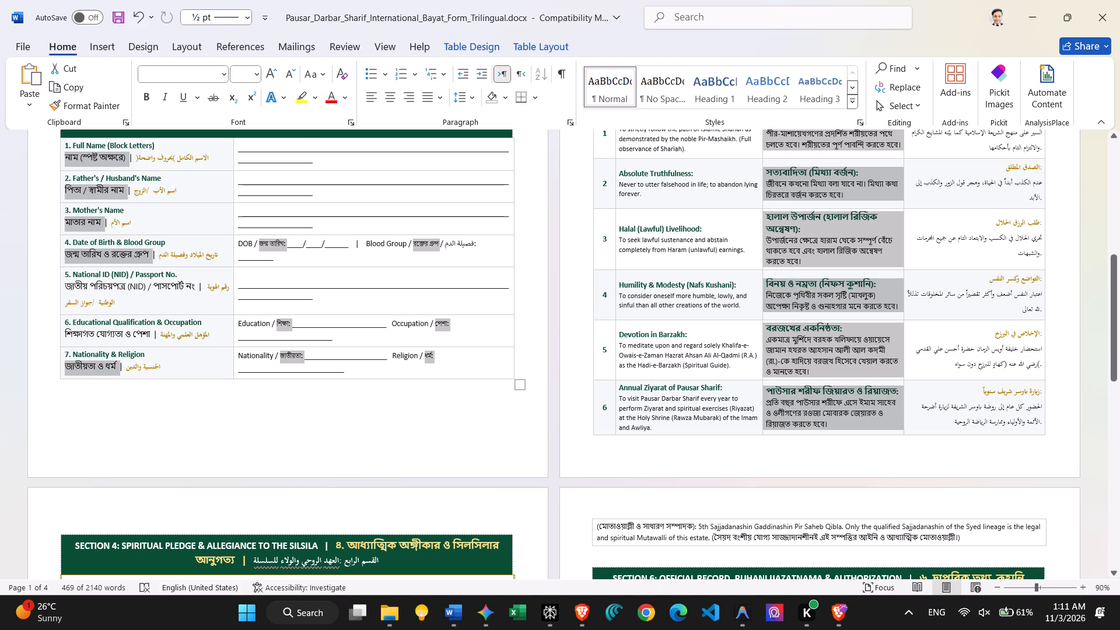
ctrl+drag(153, 333, 69, 333)
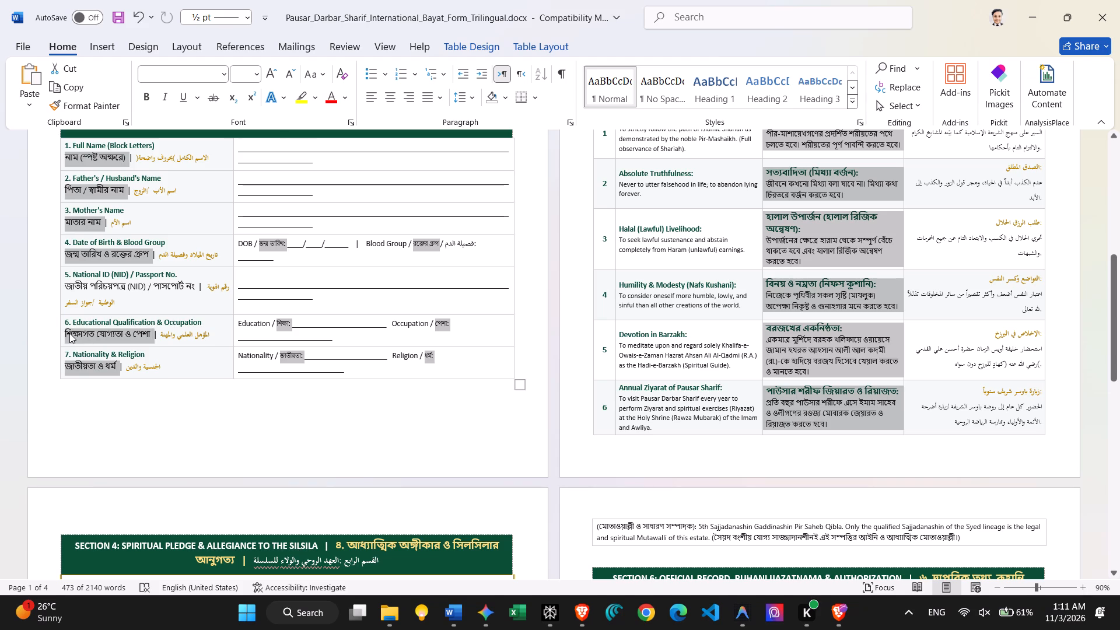
ctrl+drag(197, 286, 86, 288)
ctrl+drag(86, 288, 72, 288)
scroll(72, 288, down, 2)
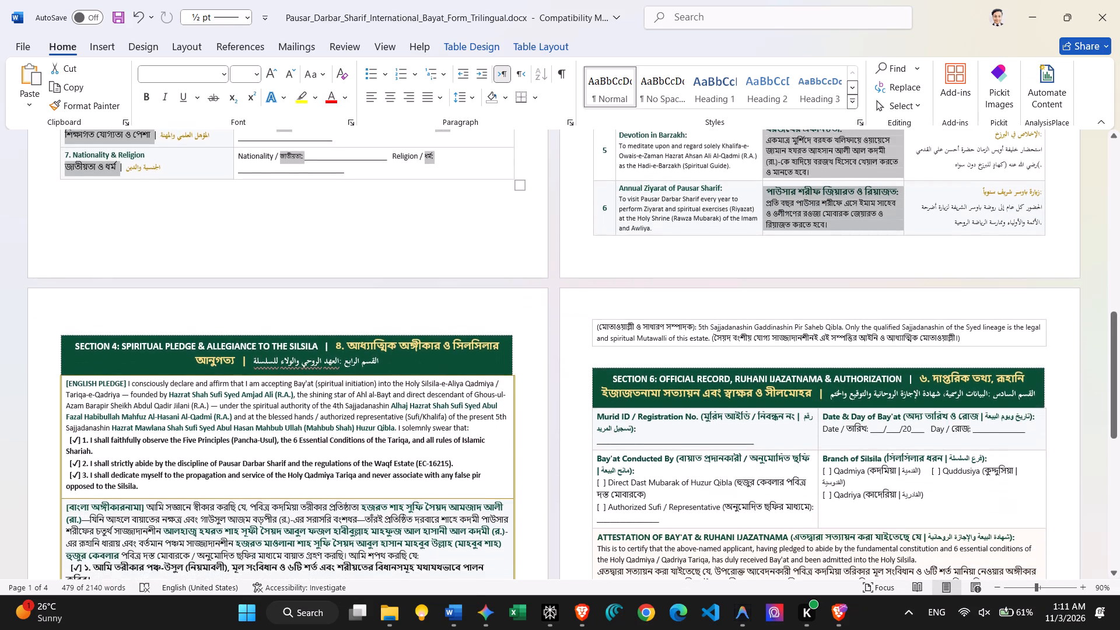
scroll(72, 288, down, 1)
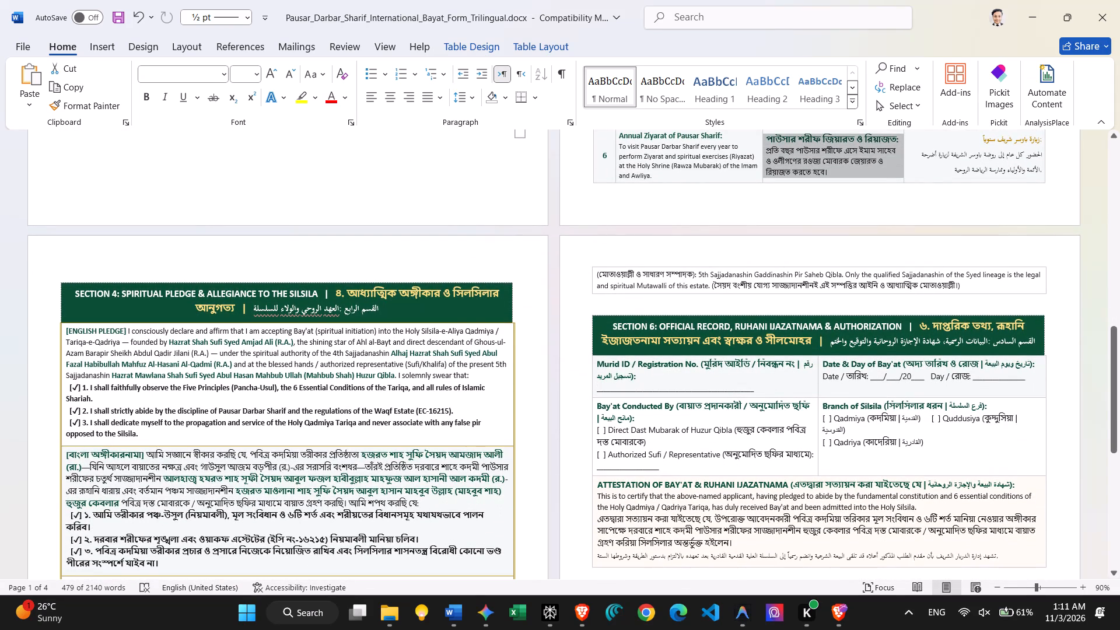
Add to the selection the Bengali title in the Section 4 heading and the whole Bengali pledge with its three oath points.
ctrl+drag(346, 293, 235, 311)
scroll(205, 471, down, 1)
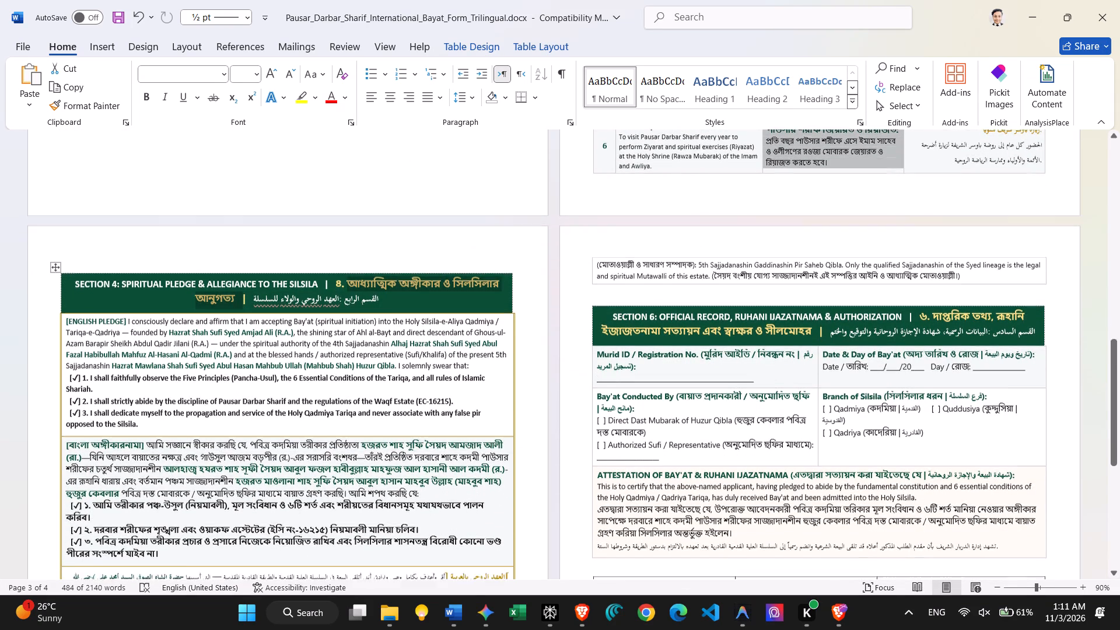
scroll(205, 471, down, 1)
ctrl+drag(162, 407, 65, 296)
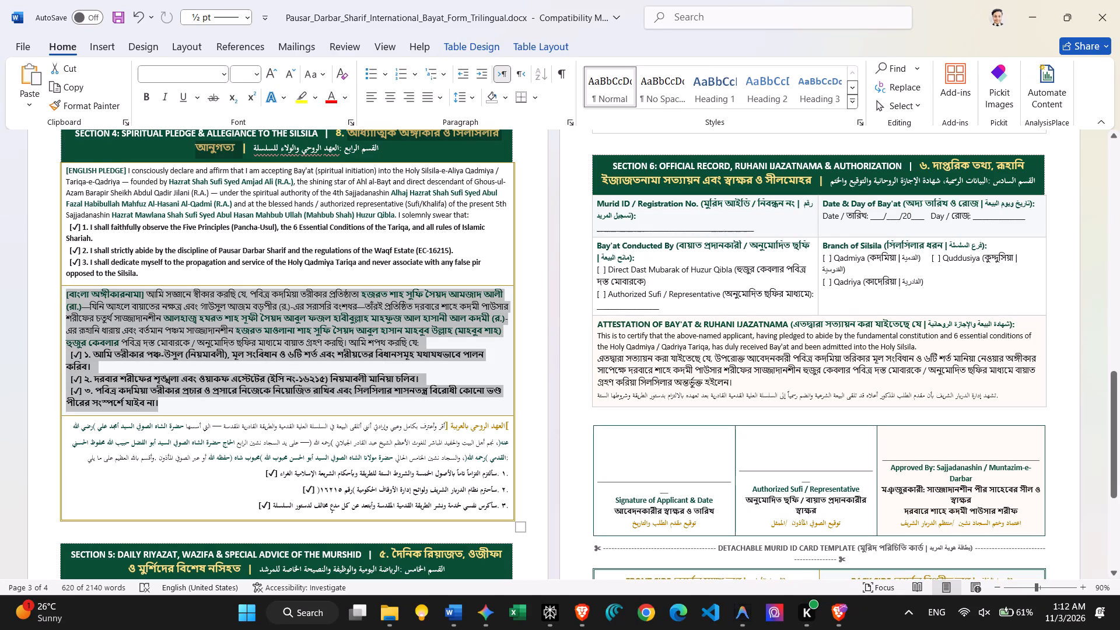
Apply the Shonar Bangla font to all the selected Bengali text in the header and Sections 1 to 4.
scroll(428, 349, down, 2)
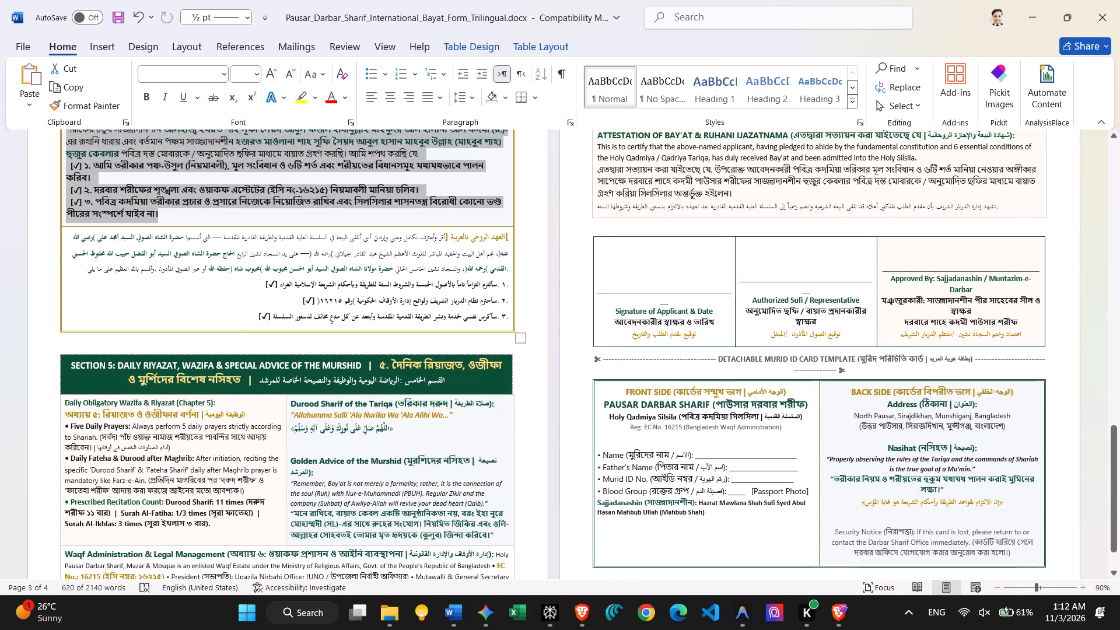
scroll(428, 349, down, 1)
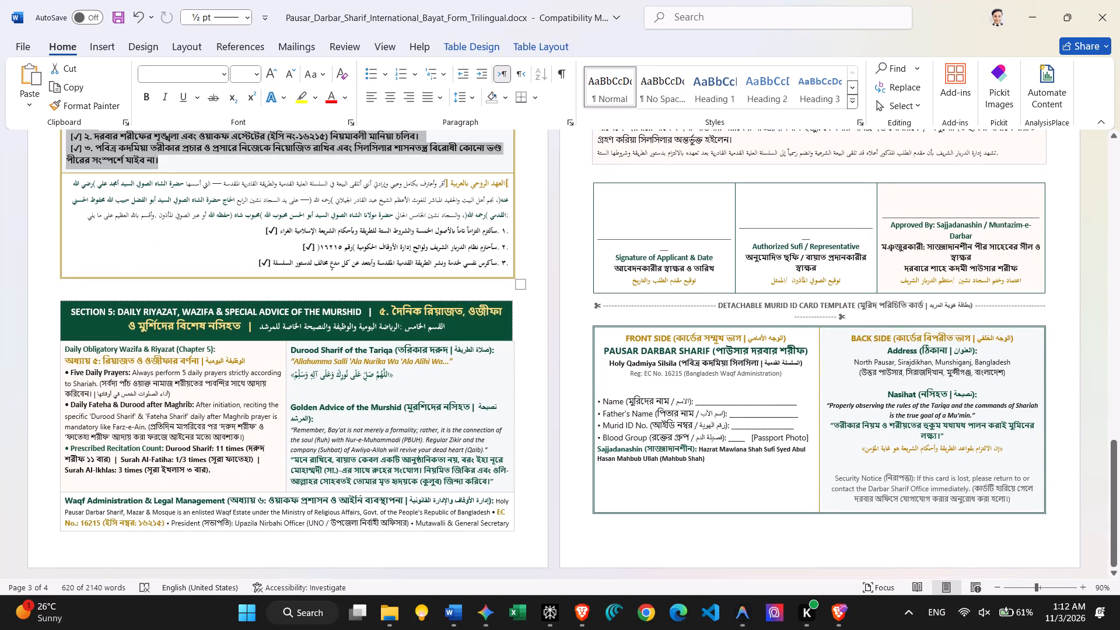
scroll(428, 349, up, 2)
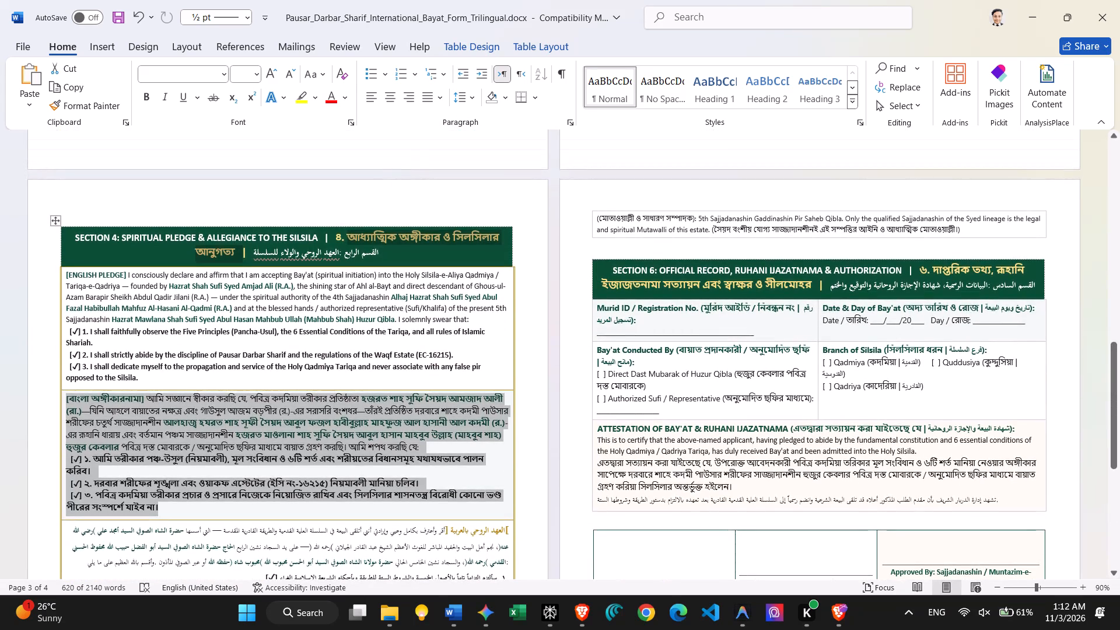
click(225, 74)
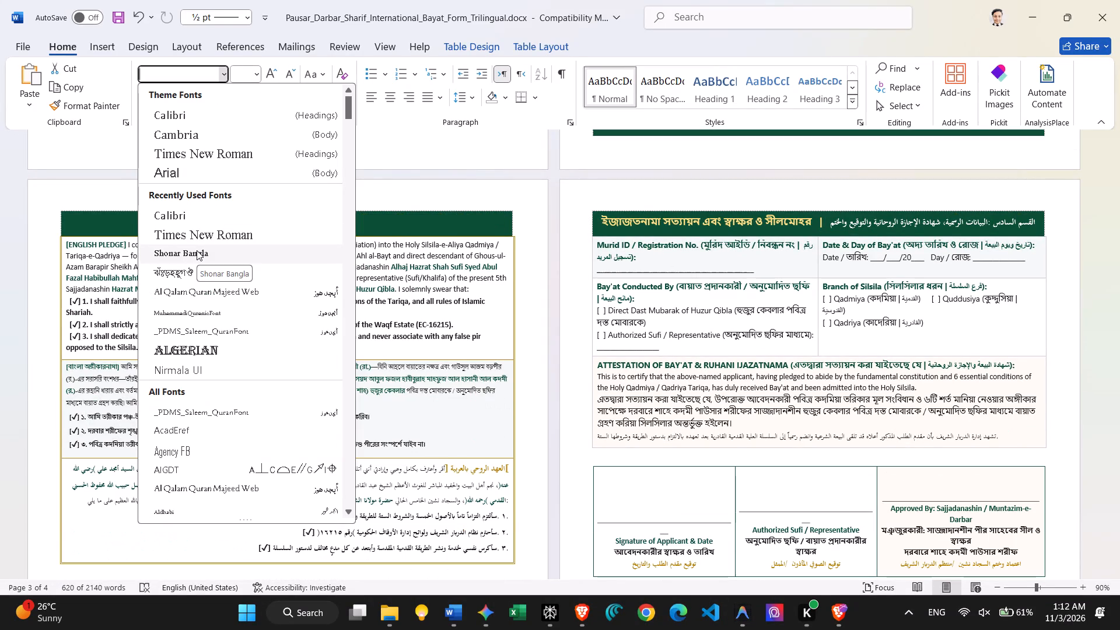
click(197, 250)
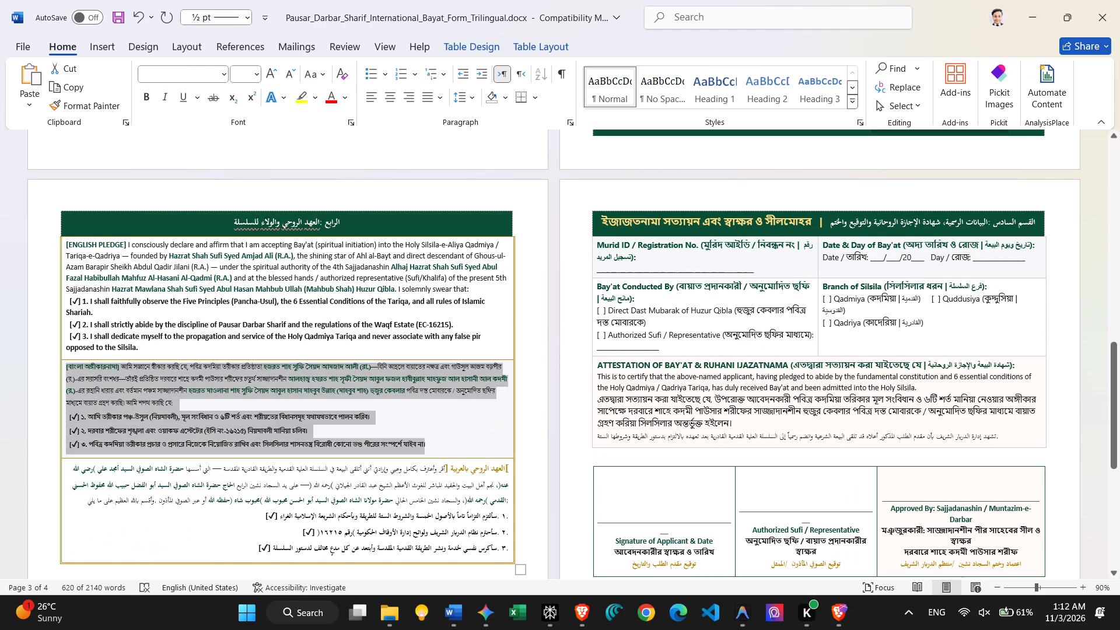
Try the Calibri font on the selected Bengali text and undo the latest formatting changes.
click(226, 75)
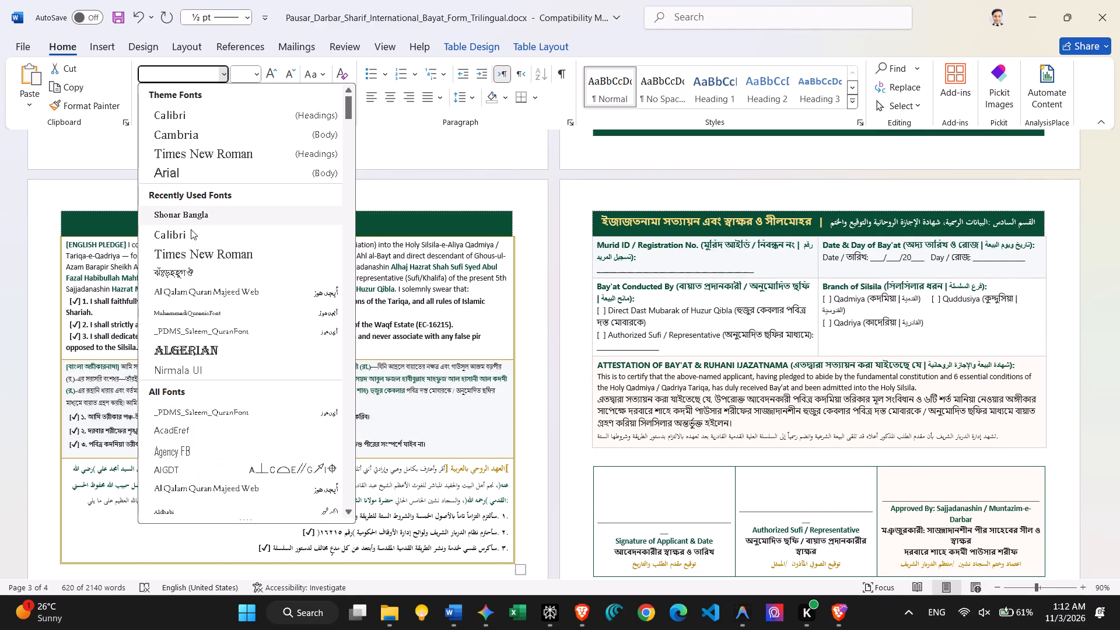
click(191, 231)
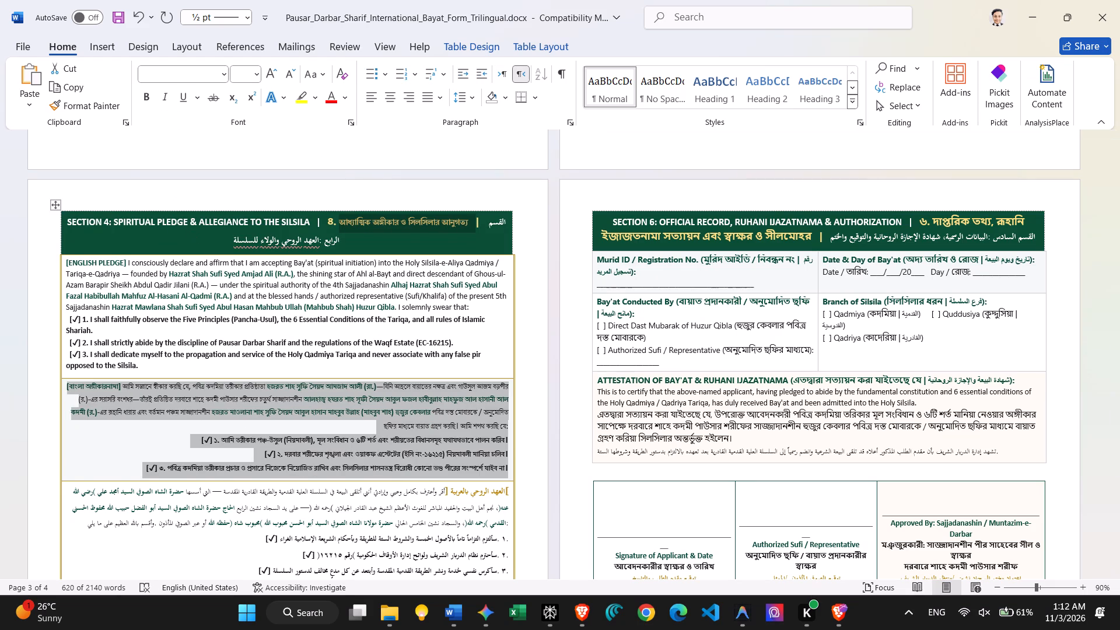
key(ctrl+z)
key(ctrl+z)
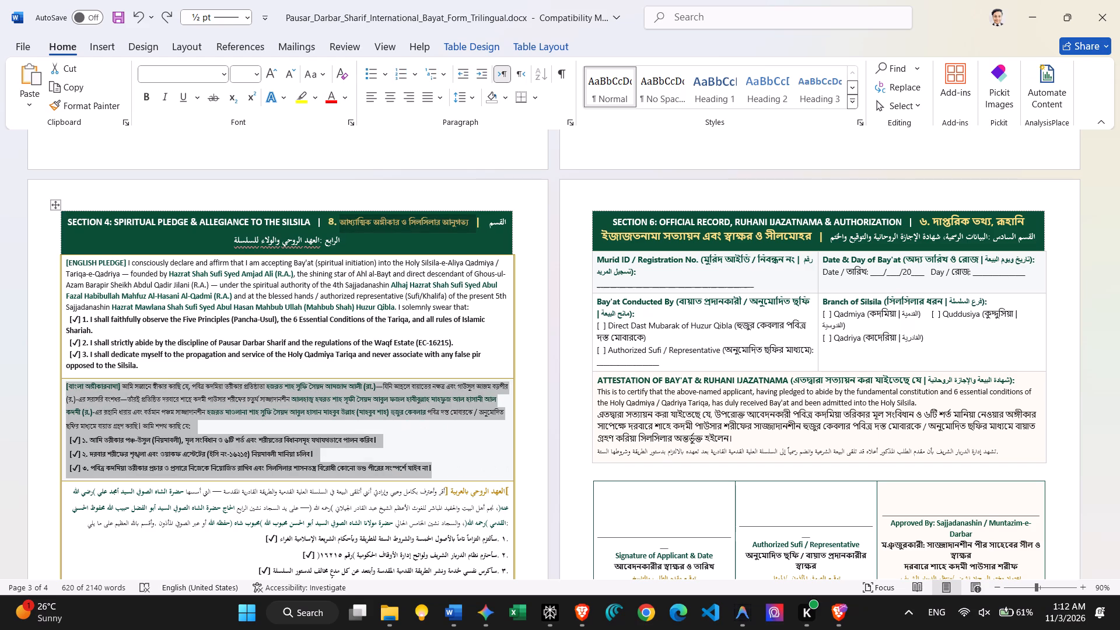
Increase the font size of the selected Bengali text by two steps.
key(ctrl+shift+period)
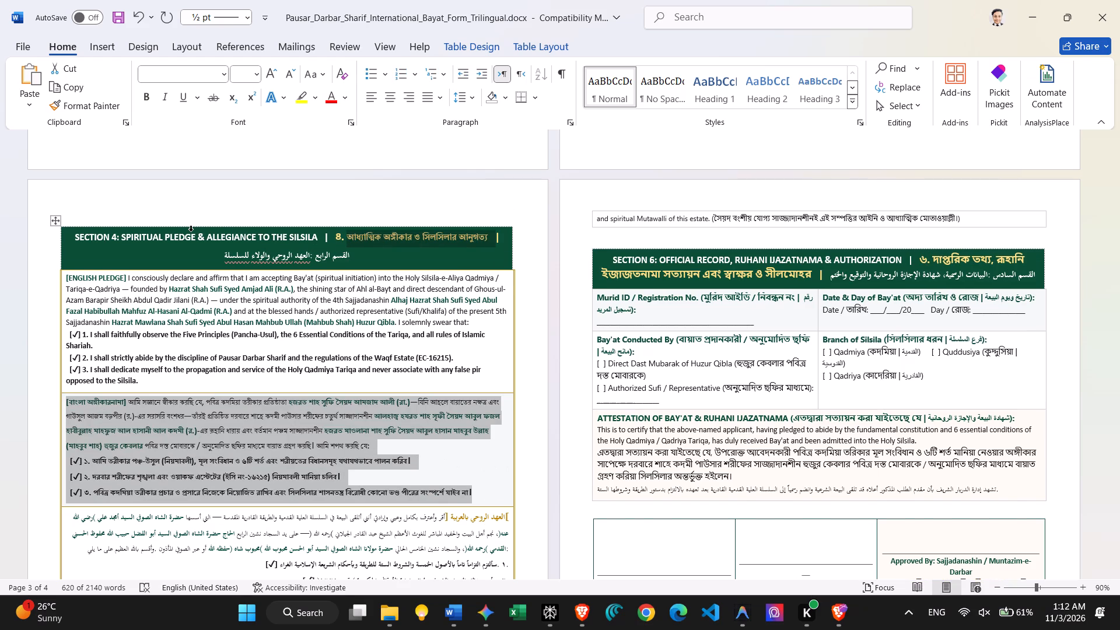
key(ctrl+shift+period)
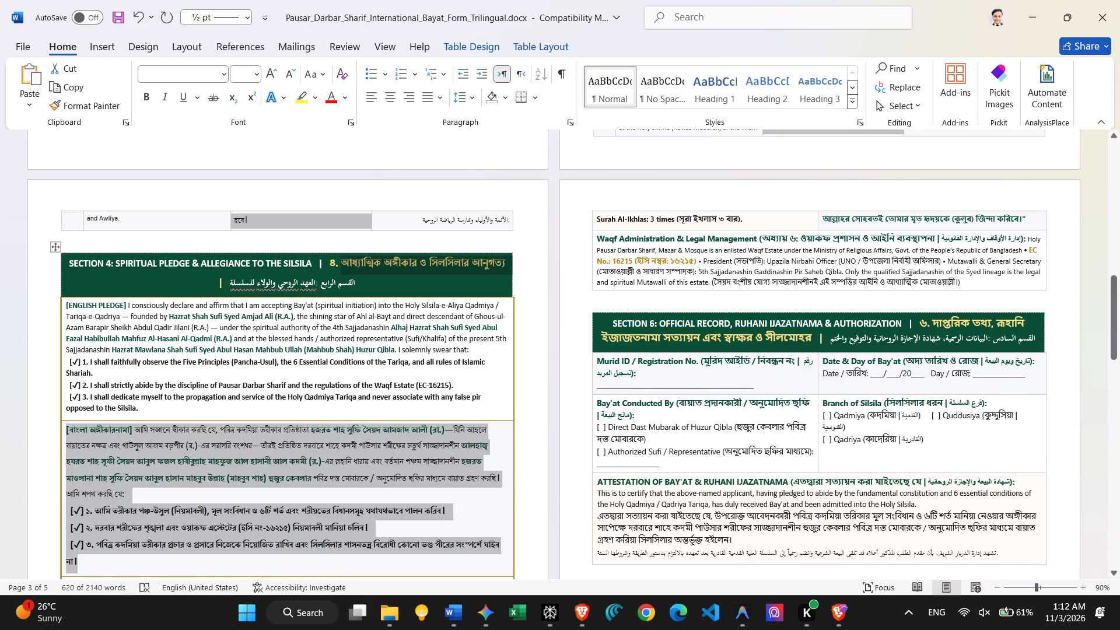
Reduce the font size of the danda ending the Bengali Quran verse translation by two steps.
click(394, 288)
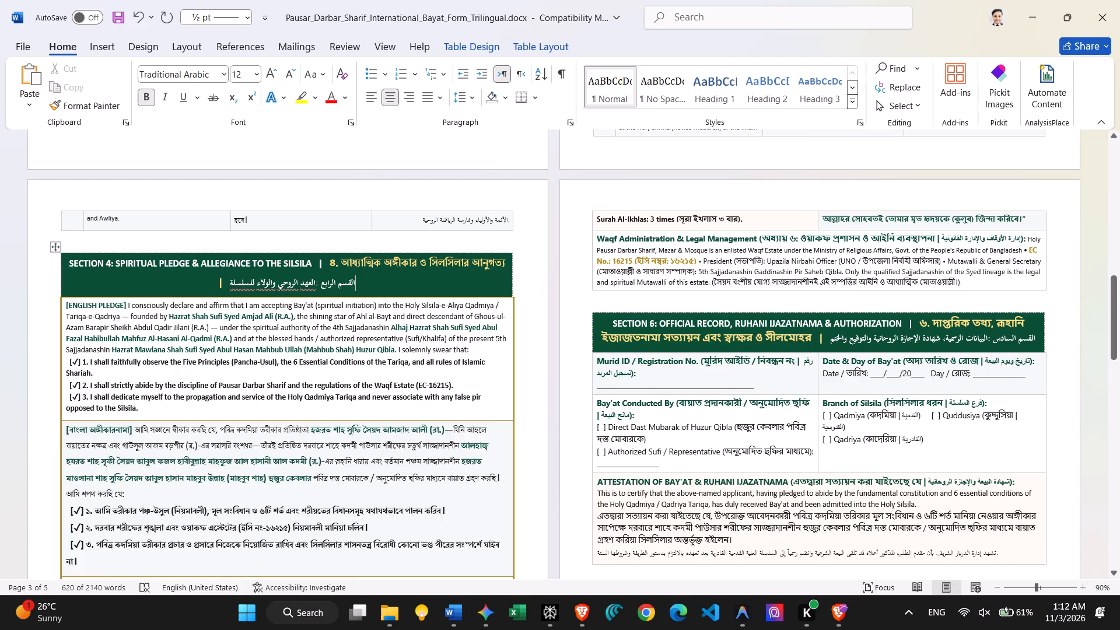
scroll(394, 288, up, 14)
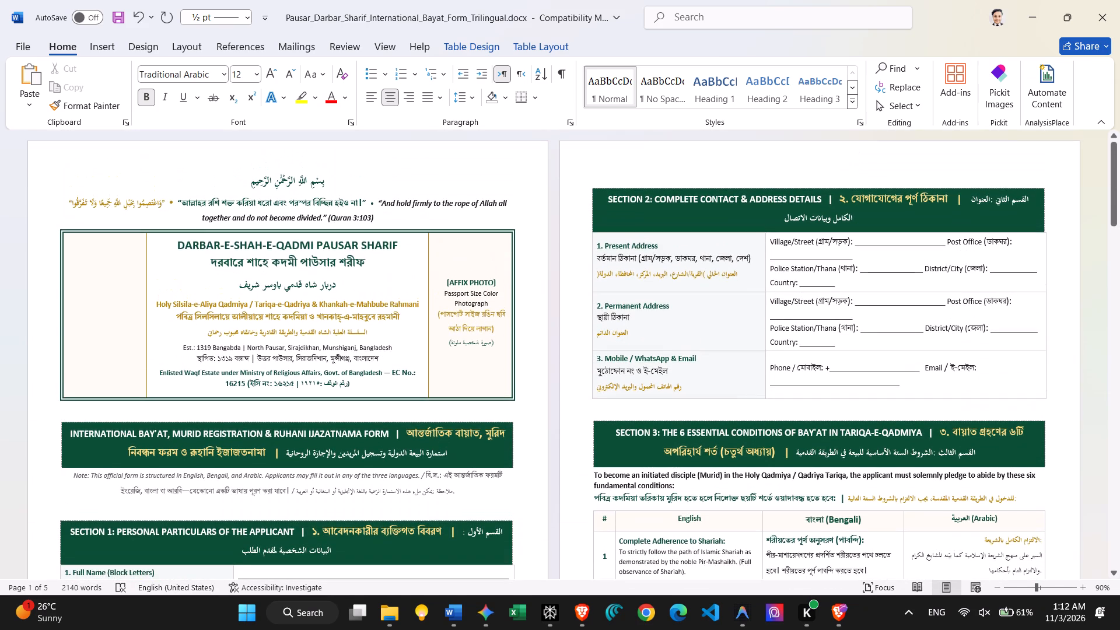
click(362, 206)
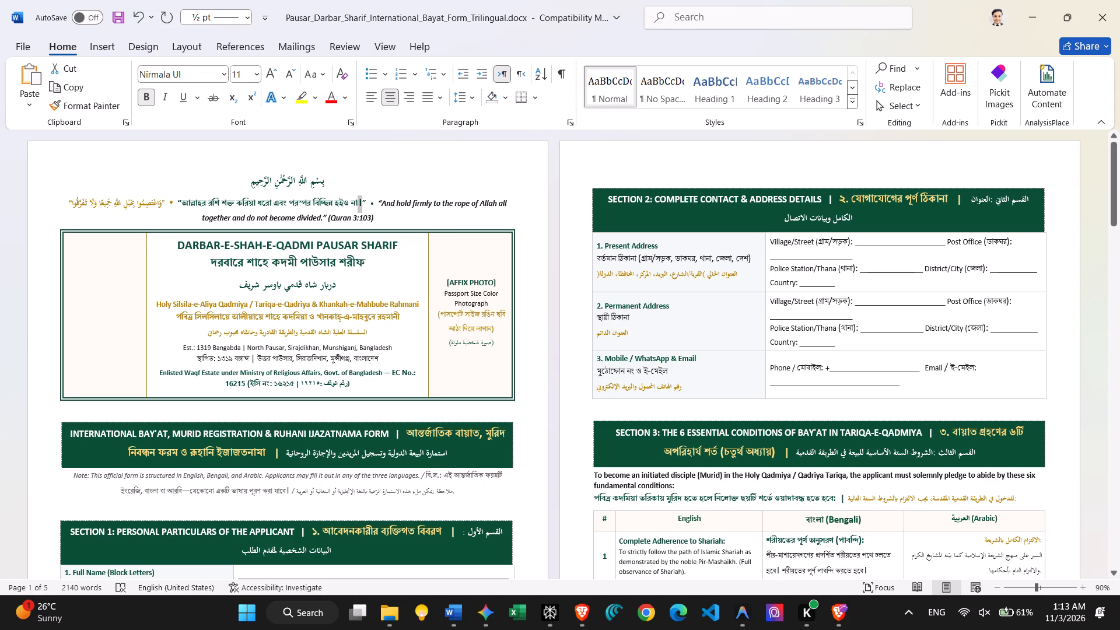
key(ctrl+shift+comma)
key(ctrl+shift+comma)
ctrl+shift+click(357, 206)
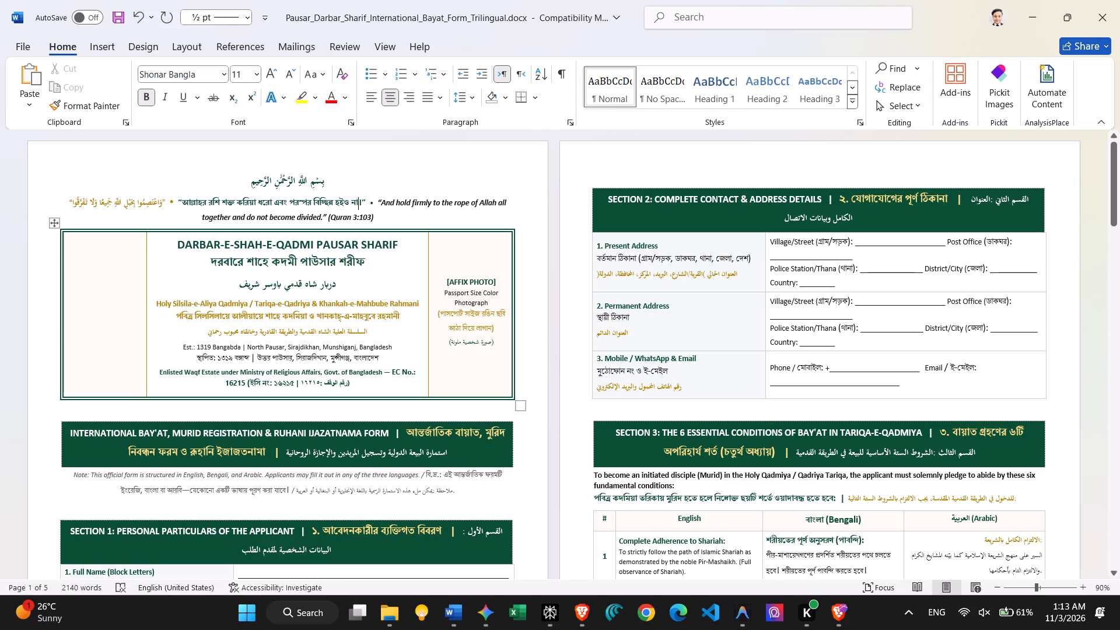
Review the reformatted Bengali text through Sections 1 to 5 and check how the pages now flow.
scroll(466, 323, down, 2)
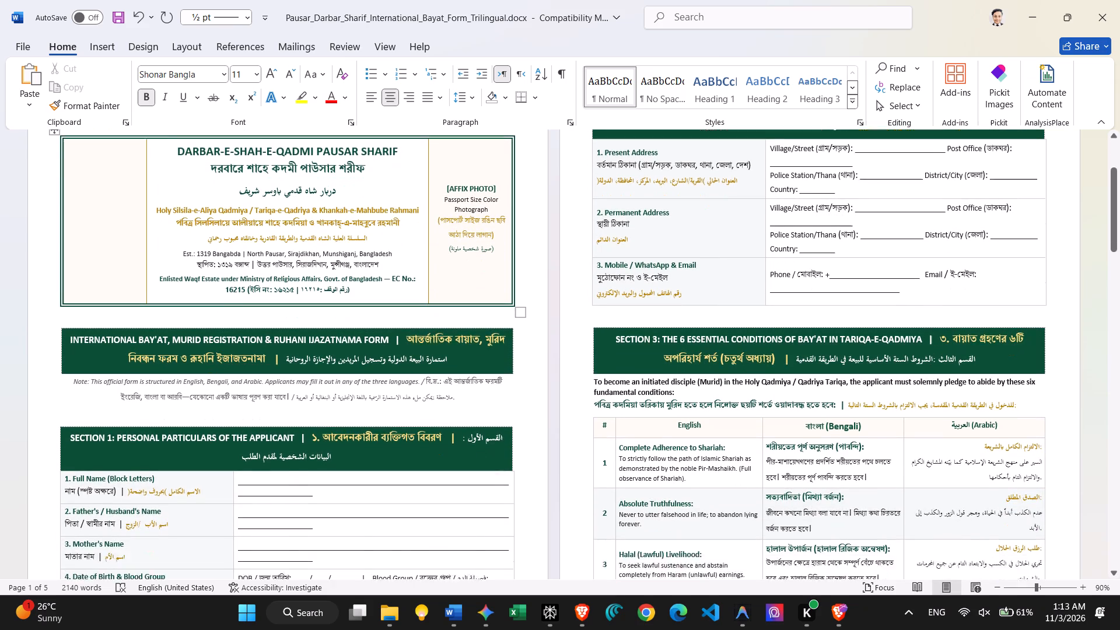
scroll(466, 323, down, 4)
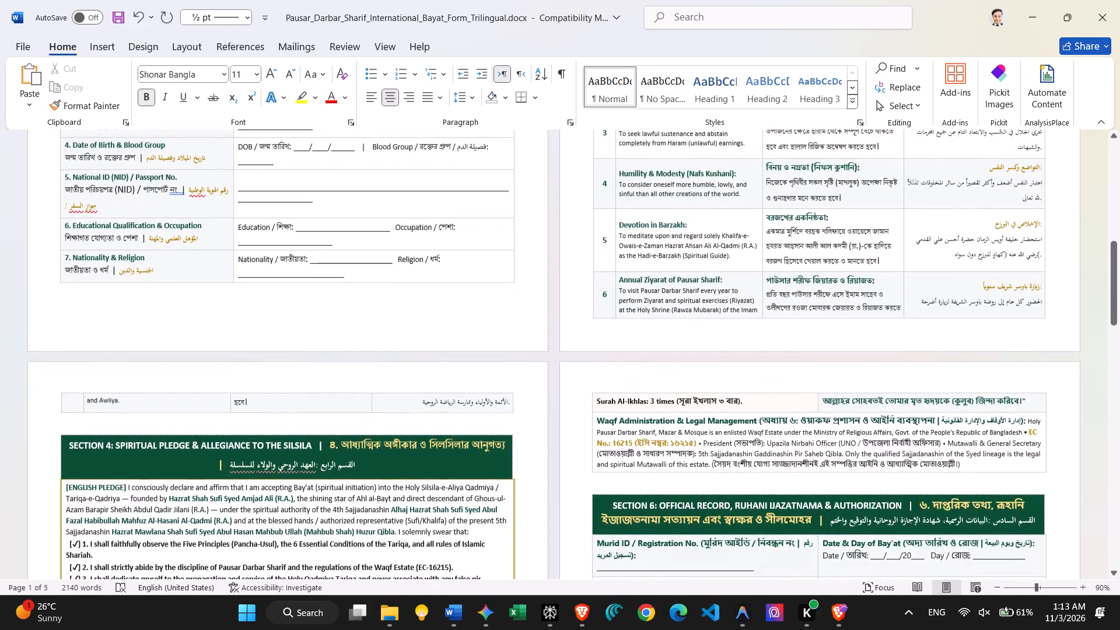
scroll(466, 323, down, 3)
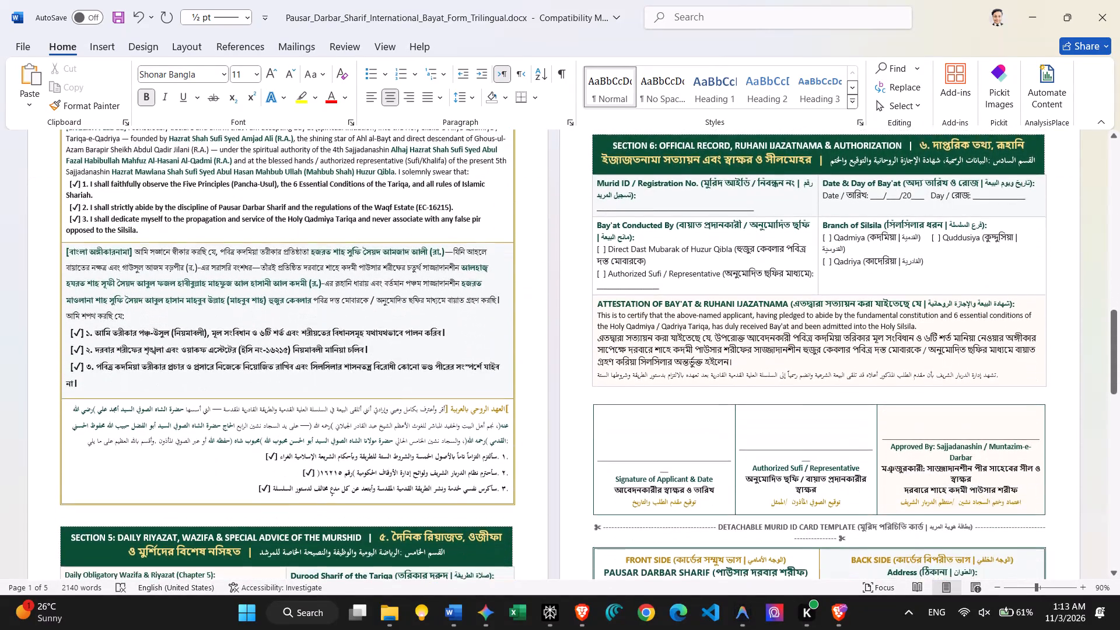
scroll(466, 323, down, 2)
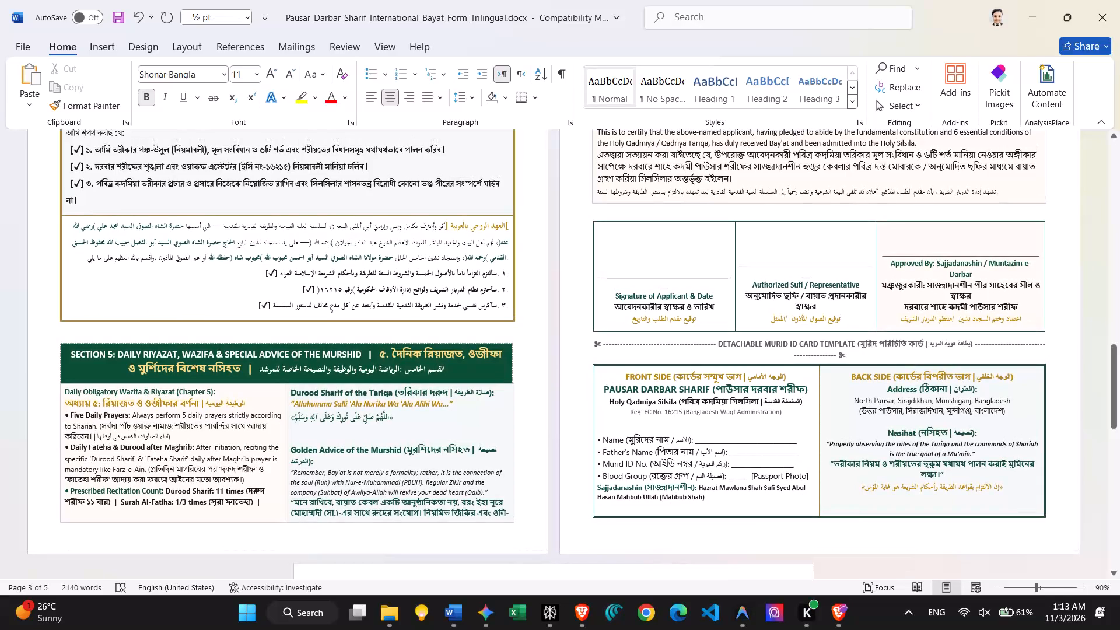
scroll(257, 374, up, 1)
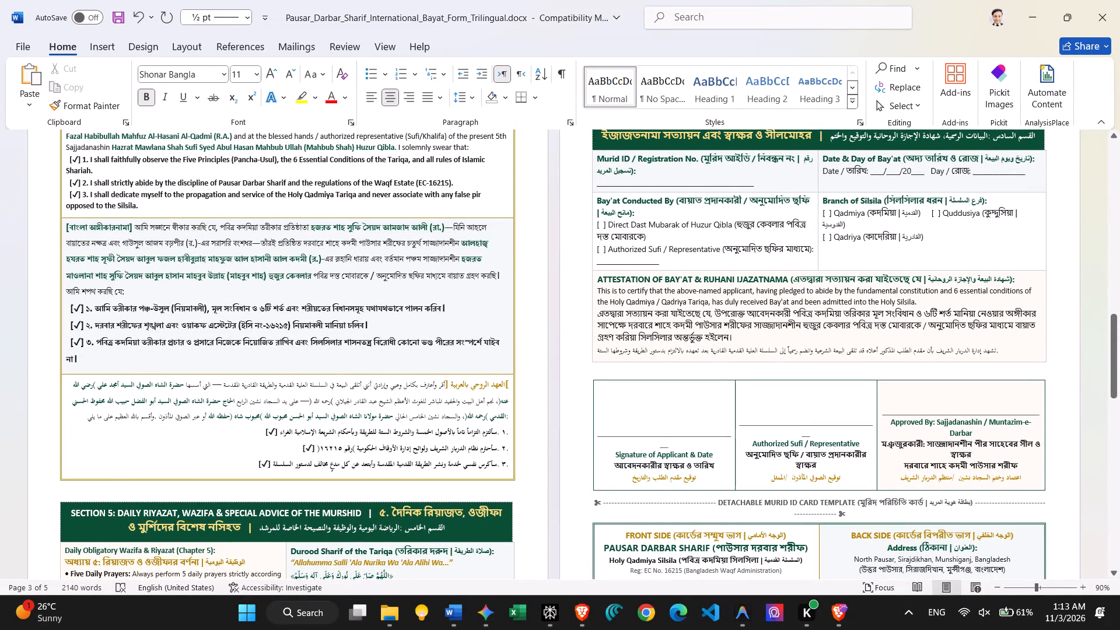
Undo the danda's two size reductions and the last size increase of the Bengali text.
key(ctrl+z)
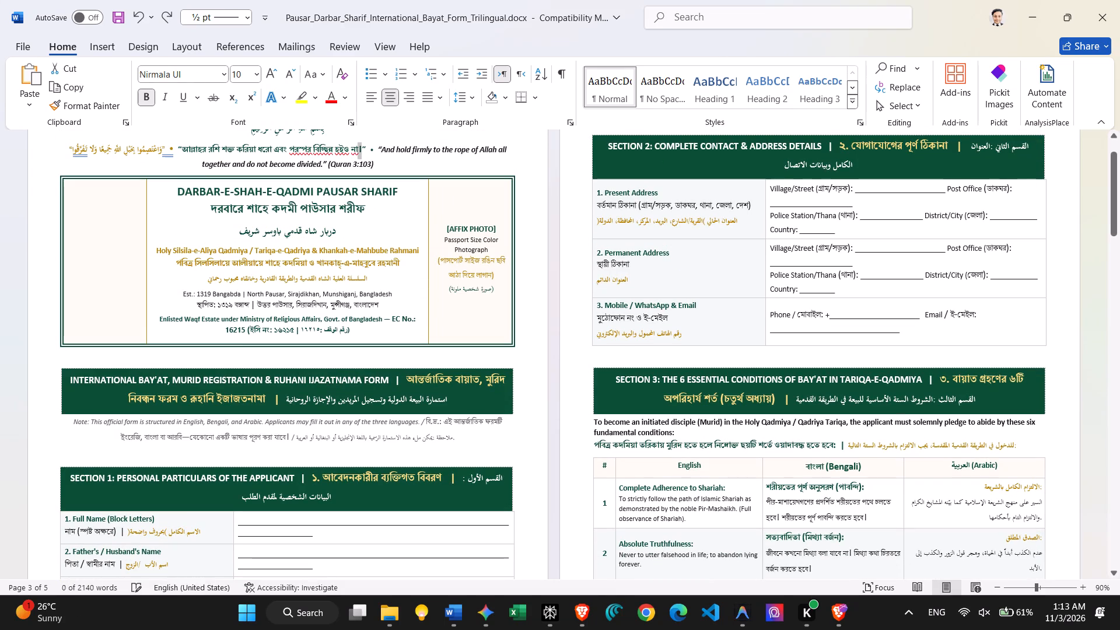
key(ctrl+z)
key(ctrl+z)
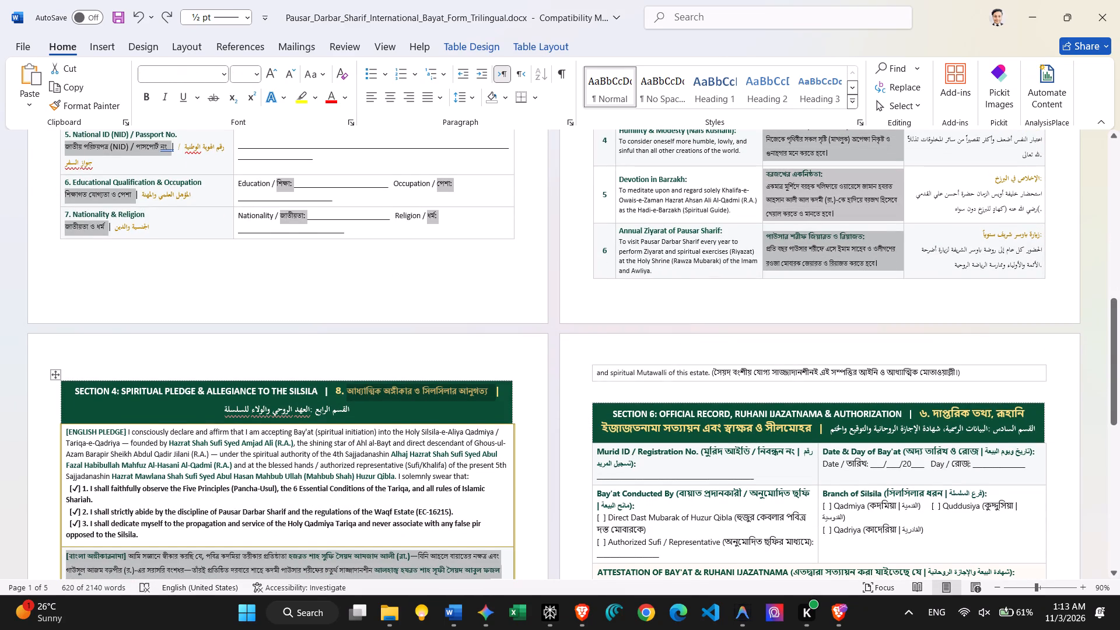
Apply the Calibri font to the still-selected Bengali text and repeat that formatting several times.
scroll(92, 360, down, 1)
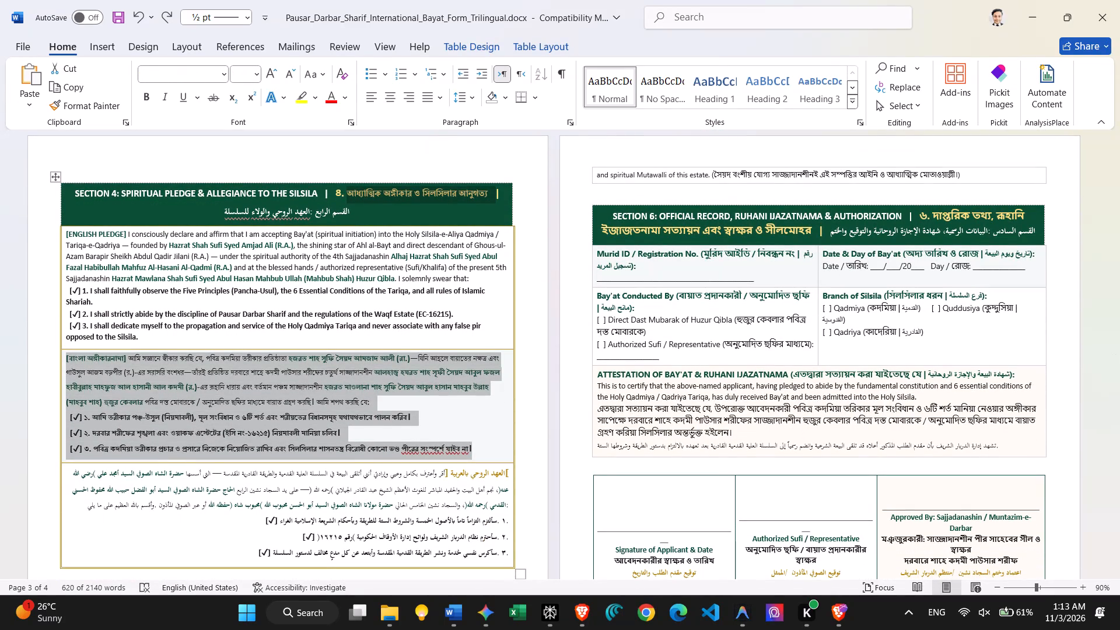
click(225, 77)
click(177, 212)
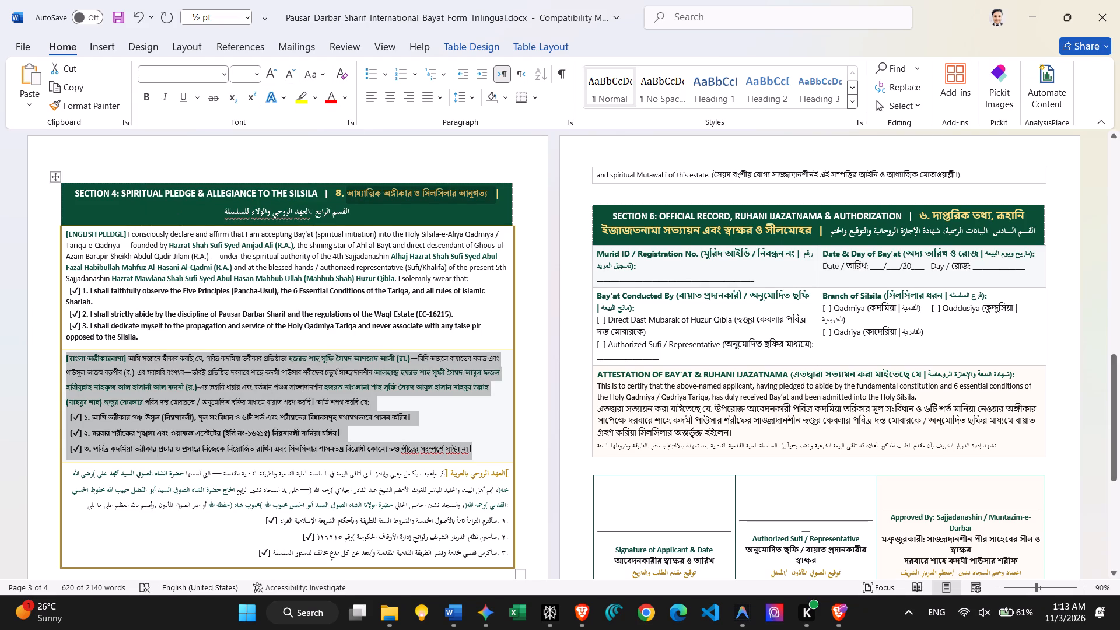
click(222, 77)
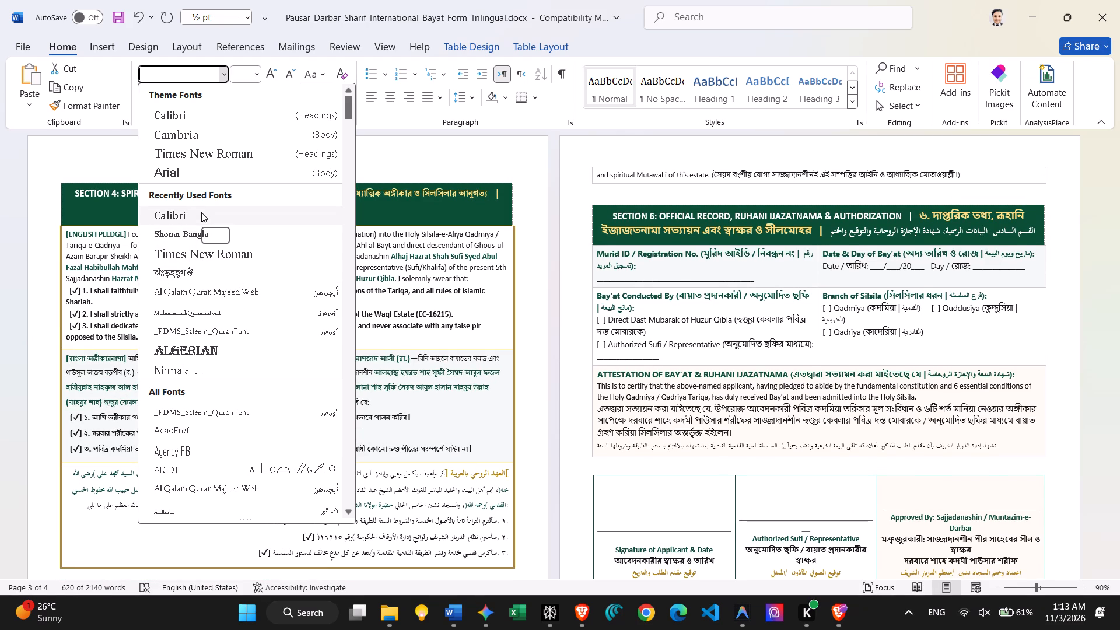
click(421, 210)
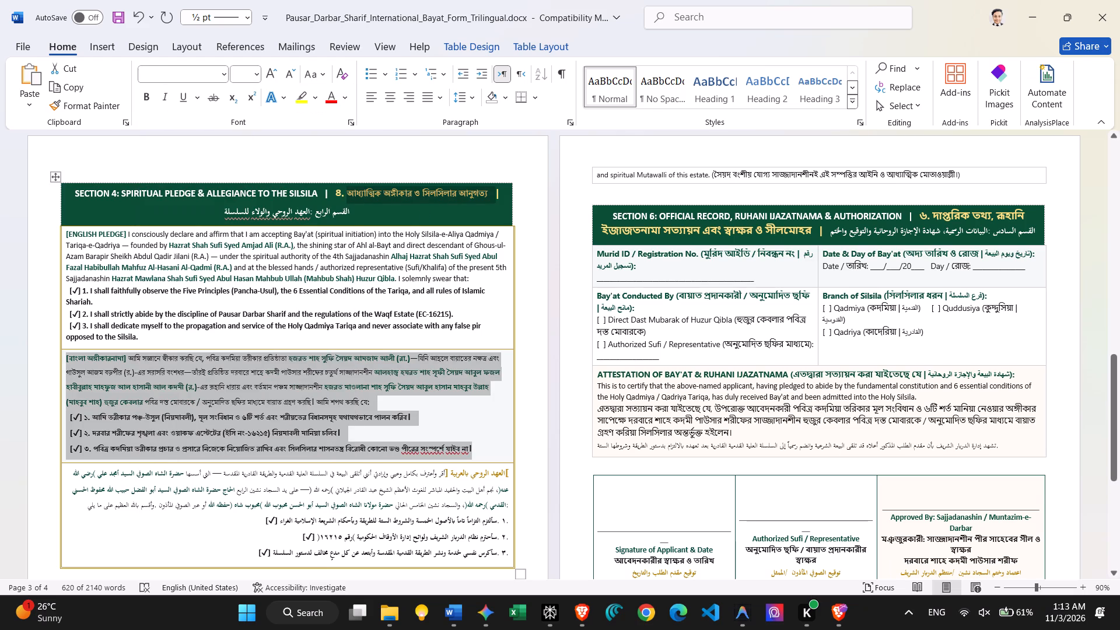
key(ctrl+y)
key(ctrl+y)
key(ctrl+y)
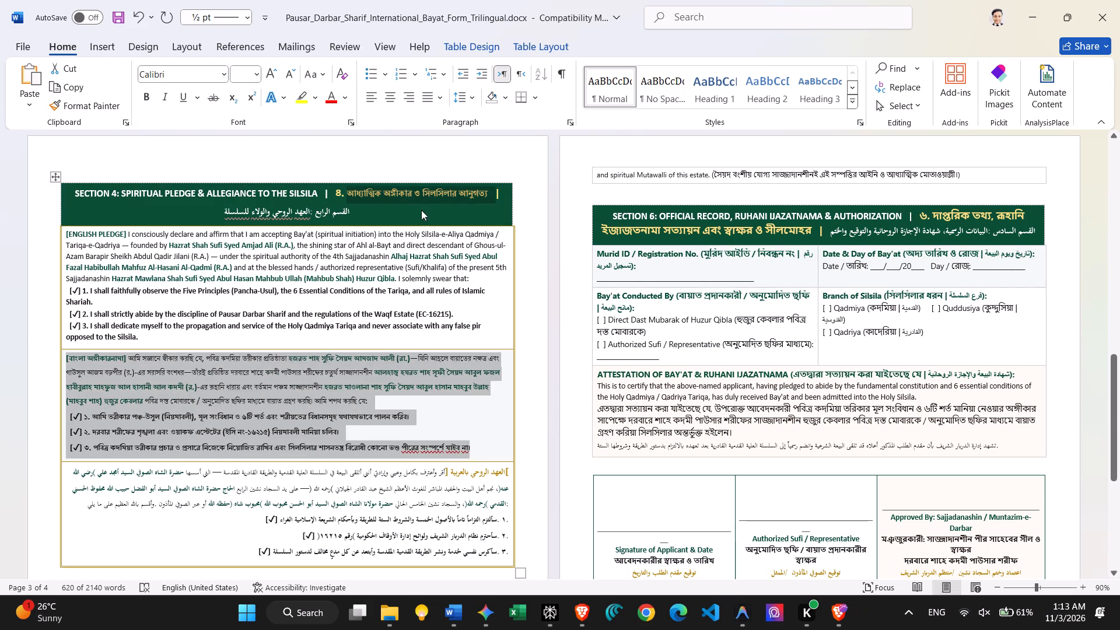
key(ctrl+y)
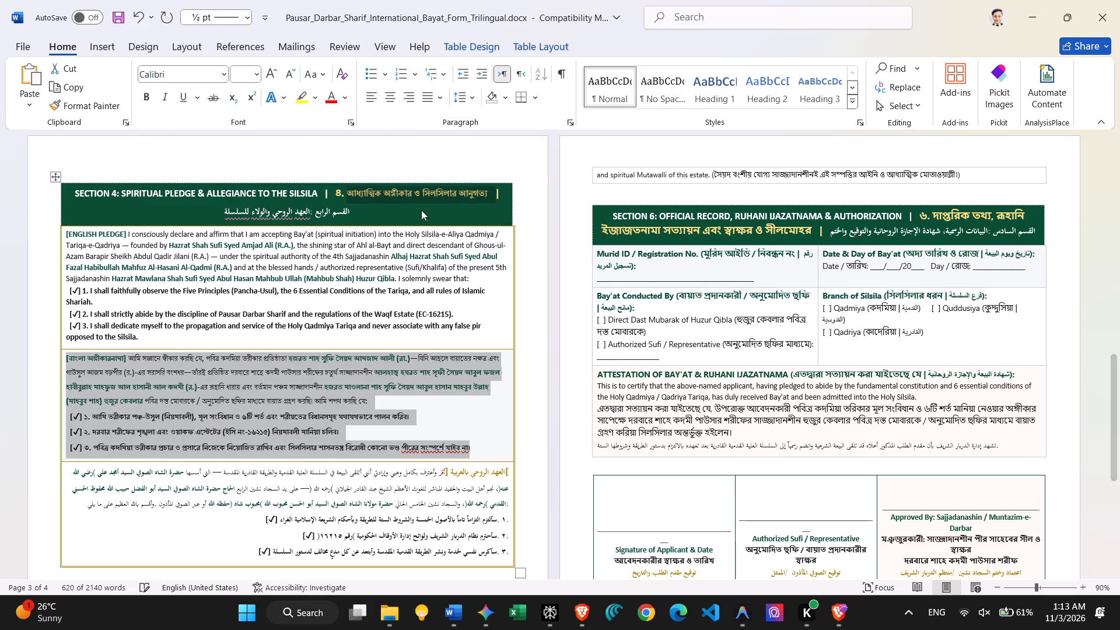
key(ctrl+y)
key(ctrl+y)
key(ctrl+y)
key(ctrl+y)
key(ctrl+y)
key(ctrl+y)
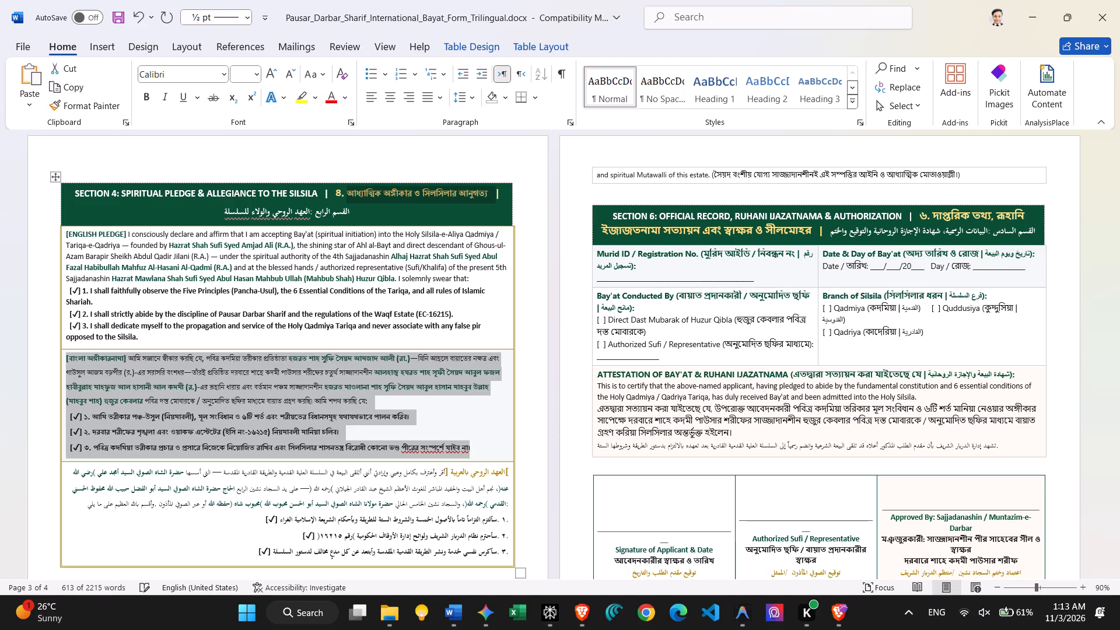
key(ctrl+y)
key(ctrl+y)
key(ctrl+y)
Increase the font size of the selected Bengali text by one step.
scroll(475, 337, up, 2)
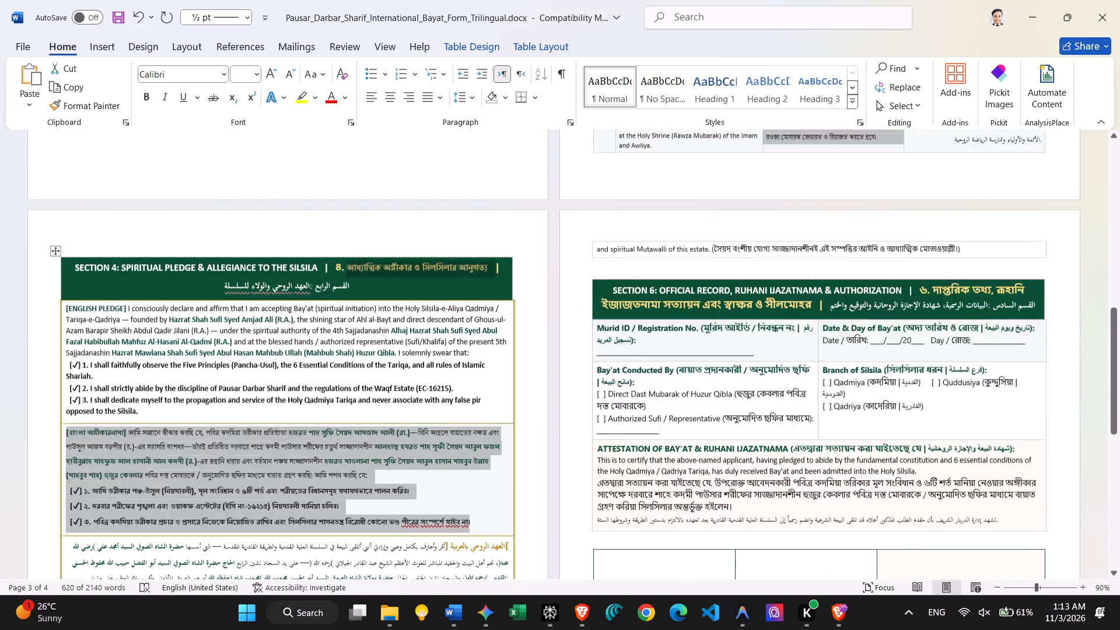
scroll(475, 337, up, 2)
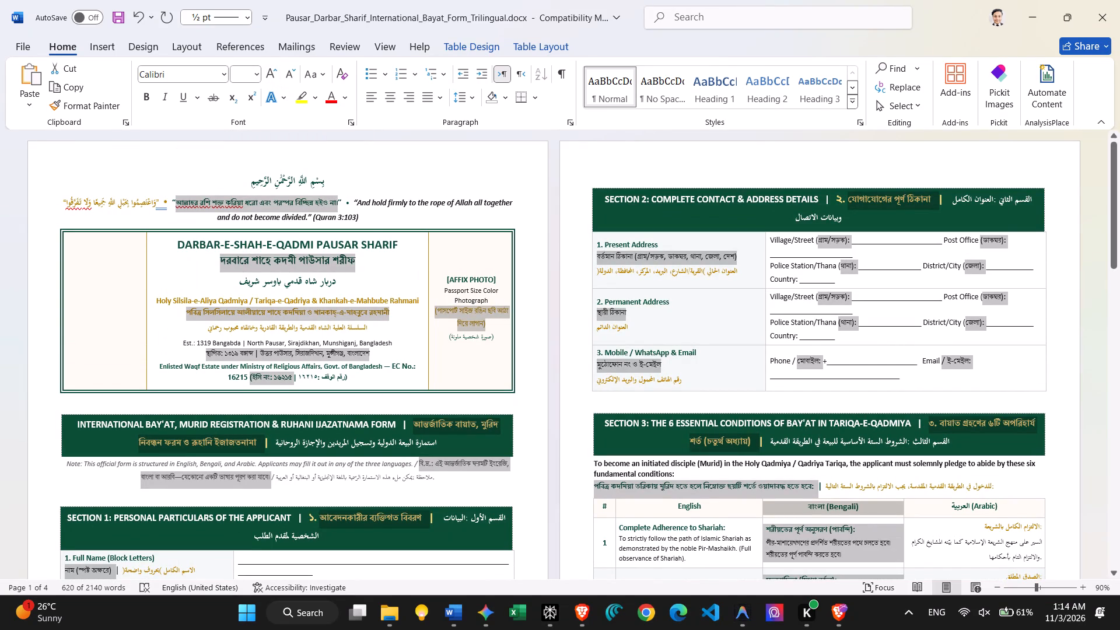
key(ctrl+shift+period)
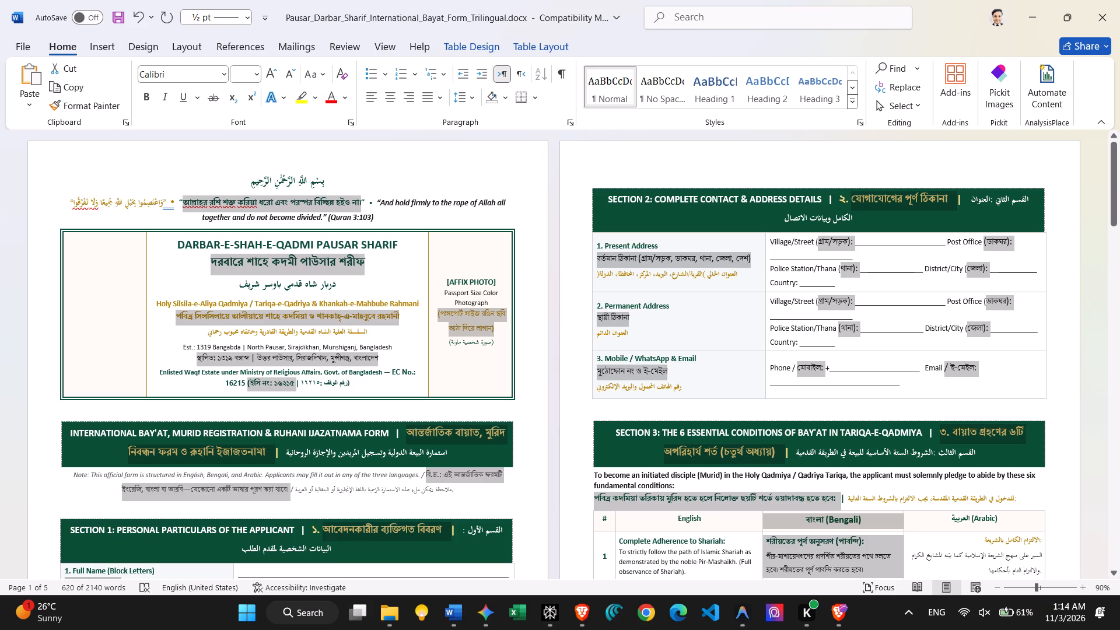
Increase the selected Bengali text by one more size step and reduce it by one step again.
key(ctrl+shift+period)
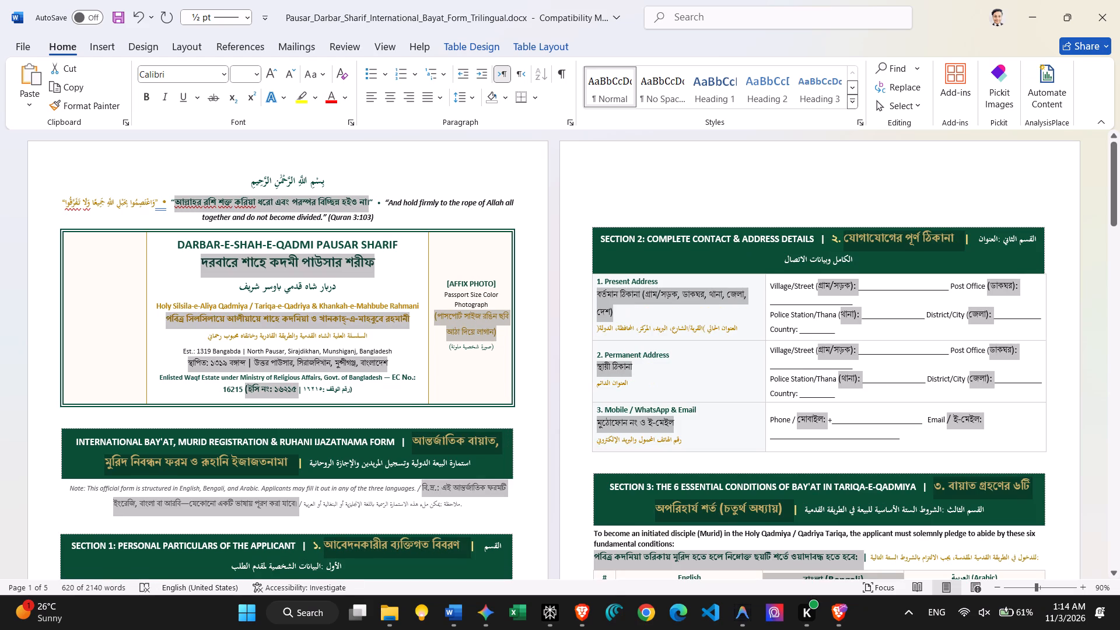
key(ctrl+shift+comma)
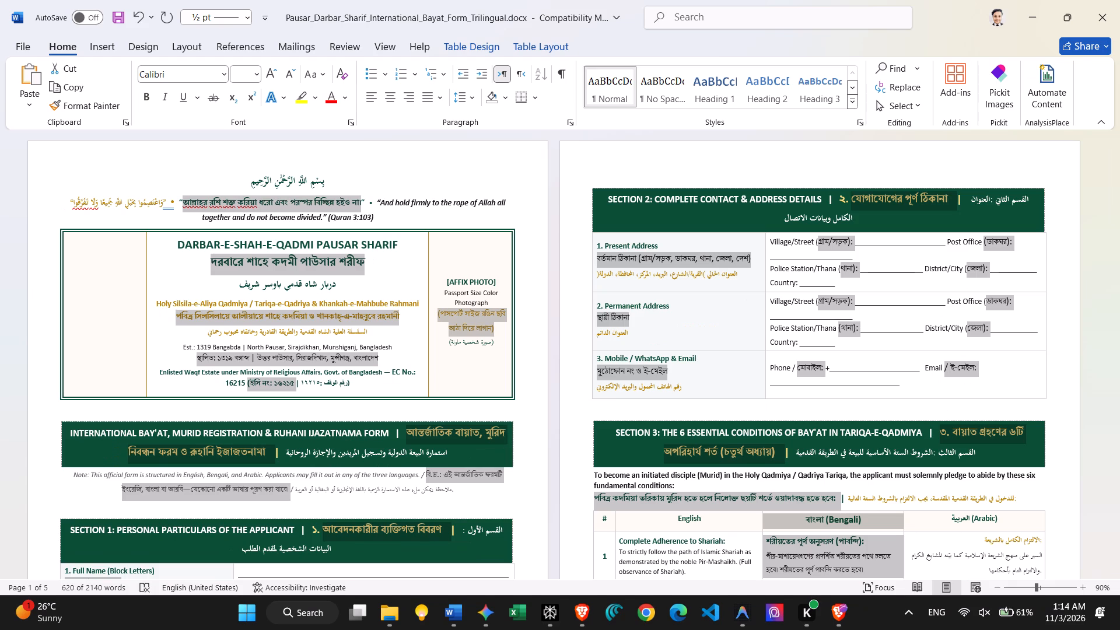
Delete the empty paragraph between the italic form note and the Section 1 heading table.
click(474, 502)
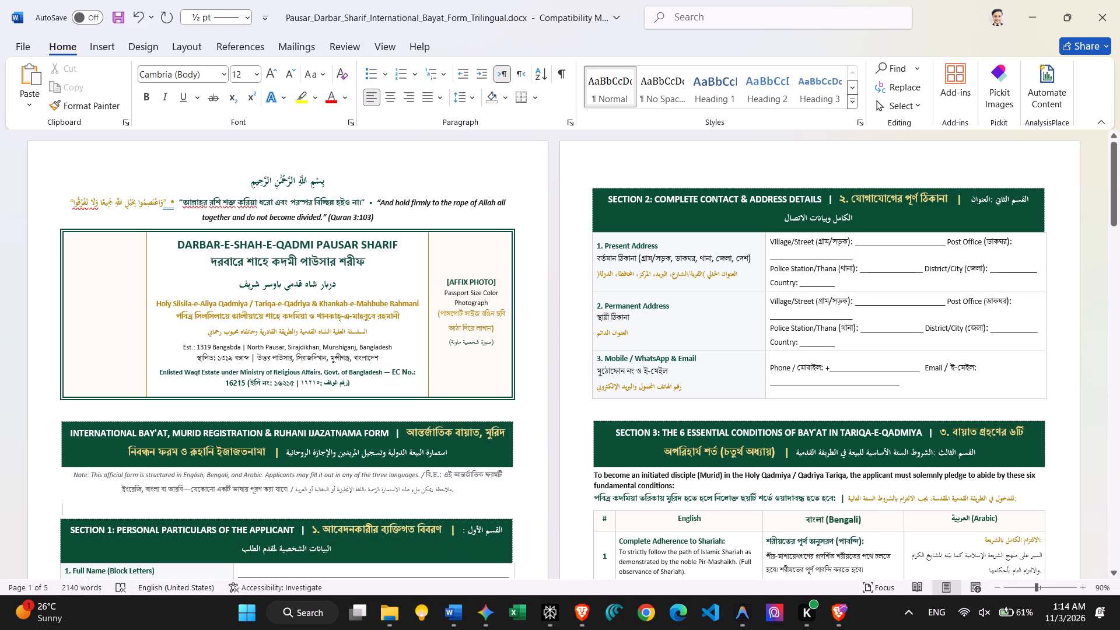
scroll(474, 502, down, 1)
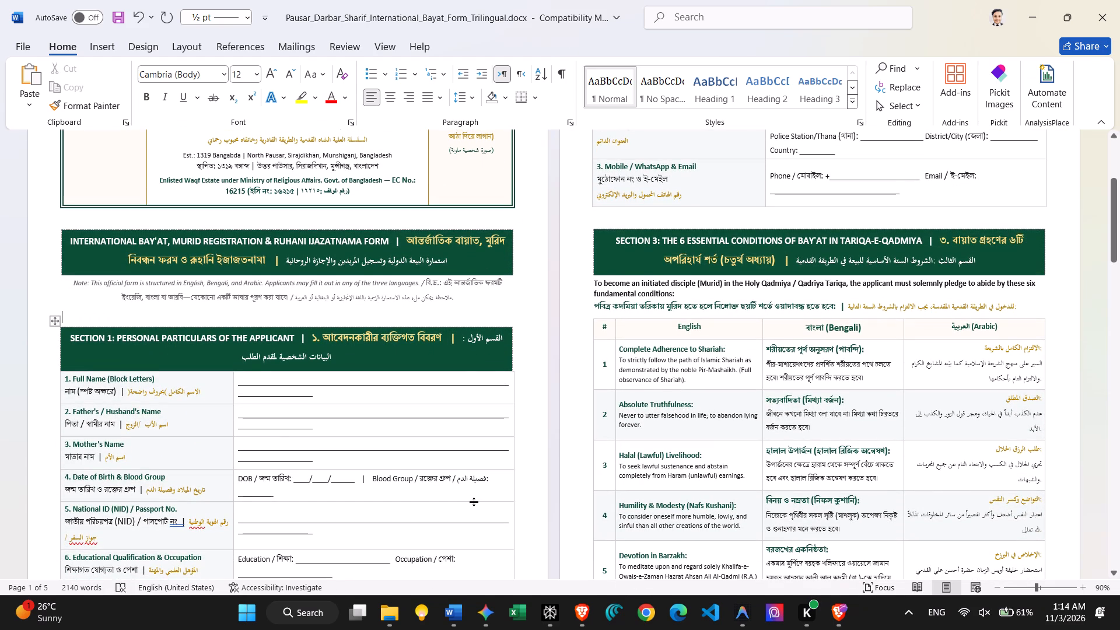
scroll(474, 502, down, 3)
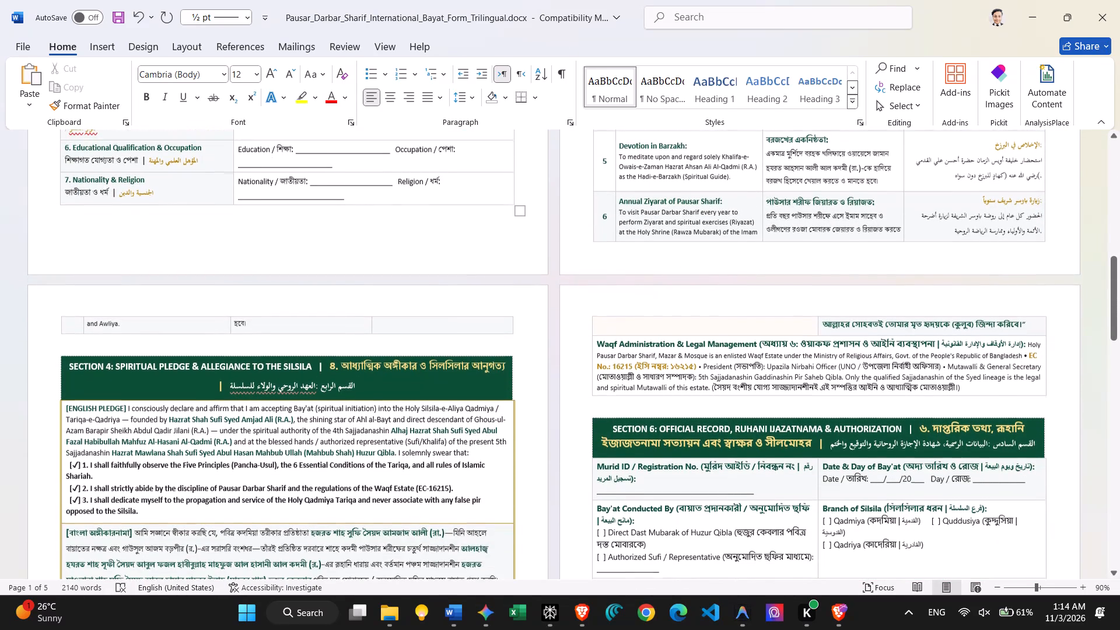
scroll(474, 502, down, 1)
scroll(474, 502, up, 1)
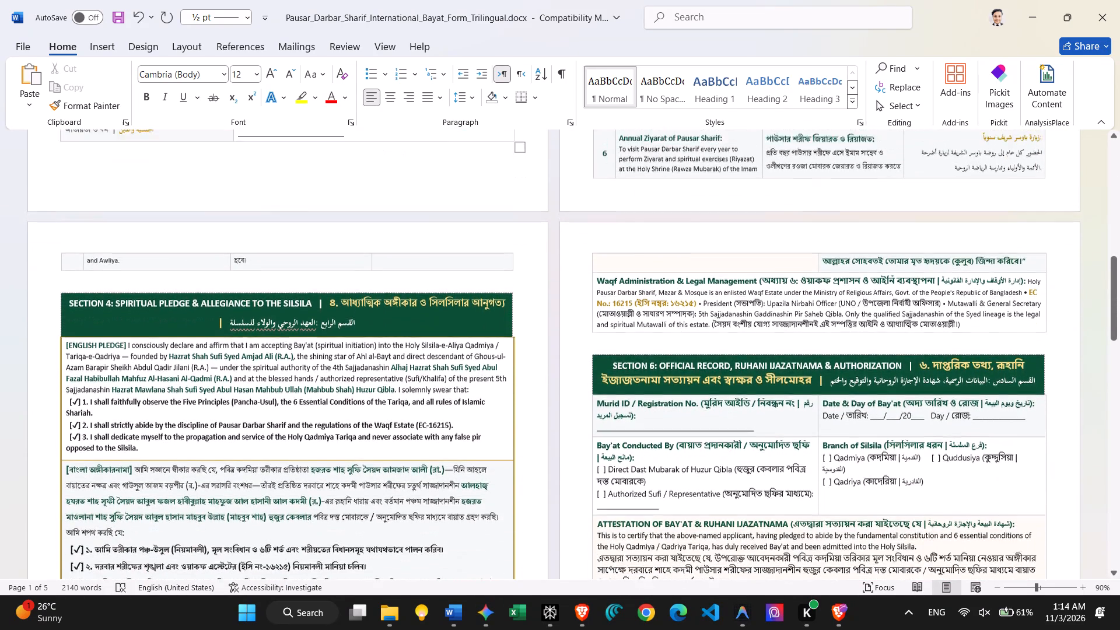
scroll(474, 502, up, 3)
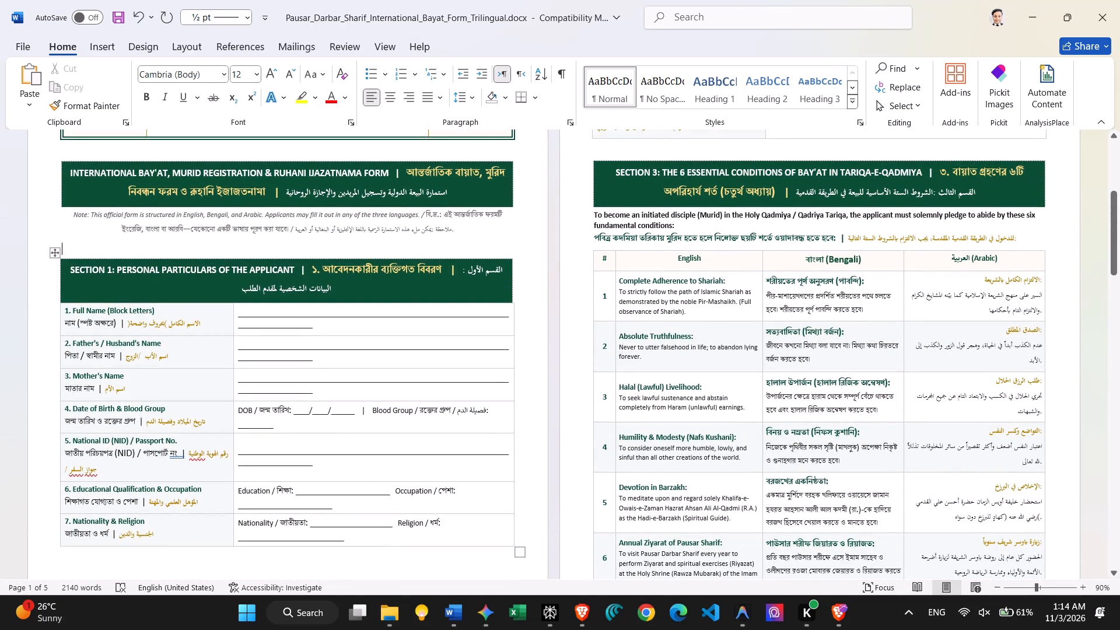
key(BackSpace)
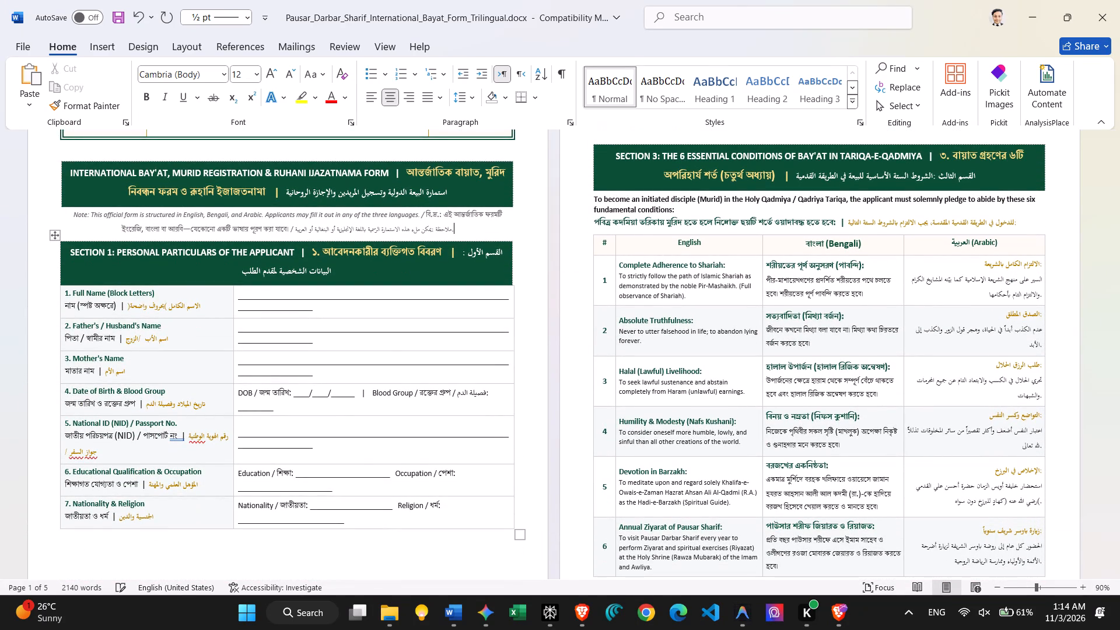
Select the Bengali text of the Section 5 heading together with the Bengali Chapter 5 subheading below it.
scroll(133, 253, down, 3)
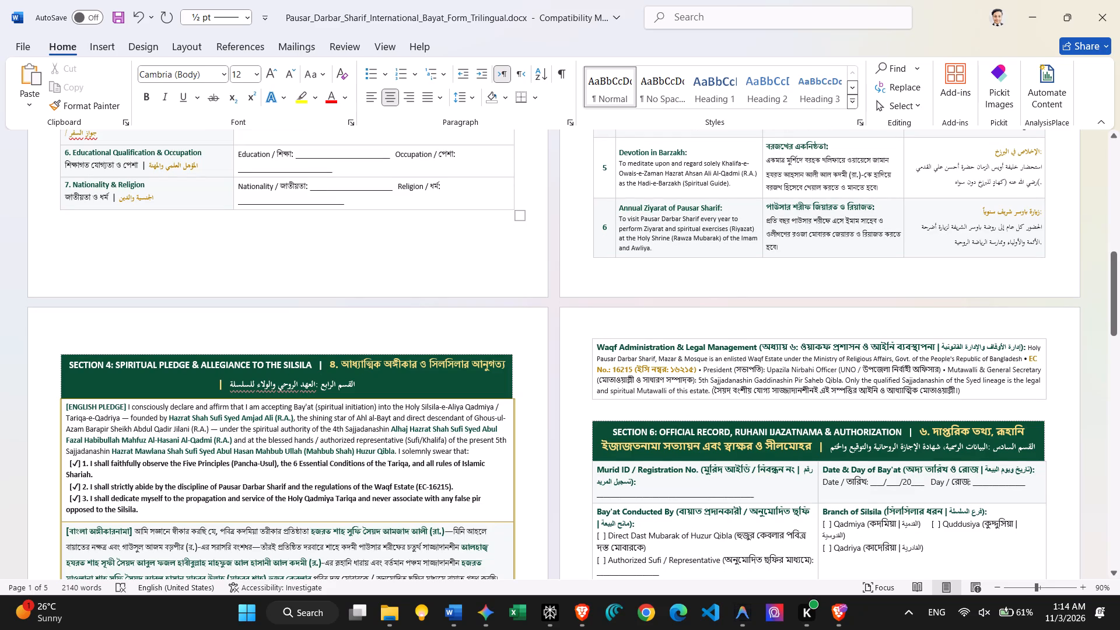
scroll(135, 244, down, 4)
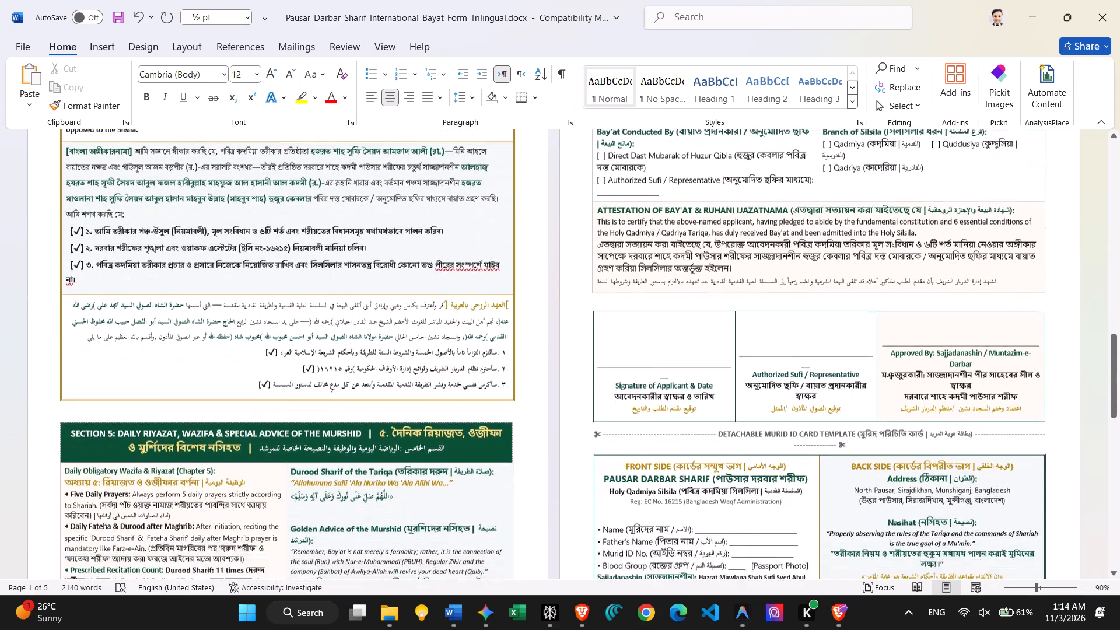
scroll(135, 244, down, 1)
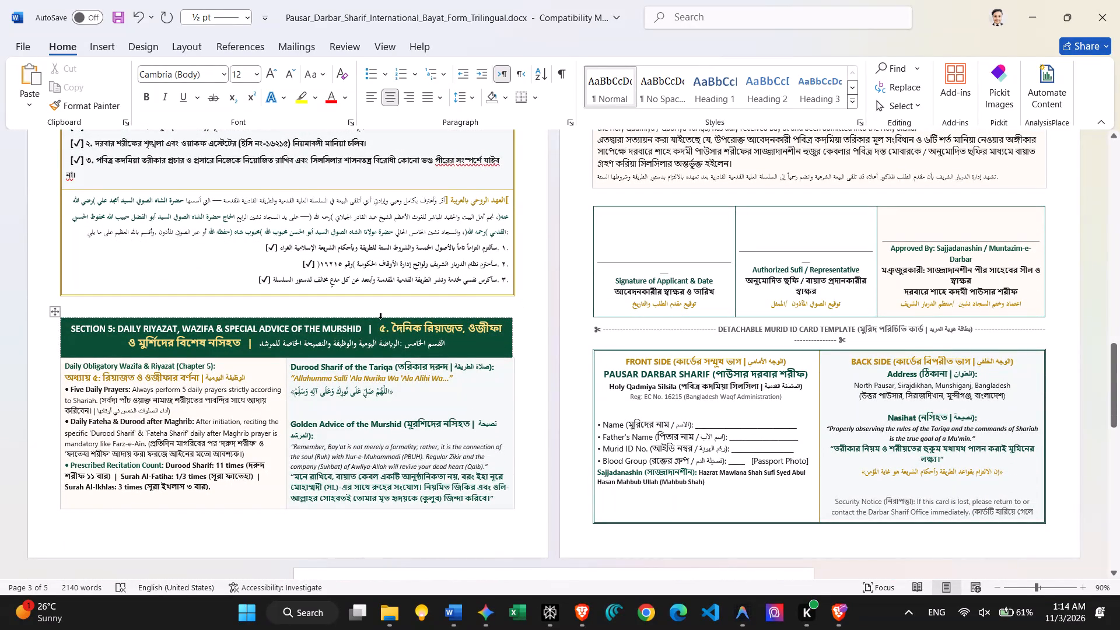
ctrl+drag(379, 328, 248, 346)
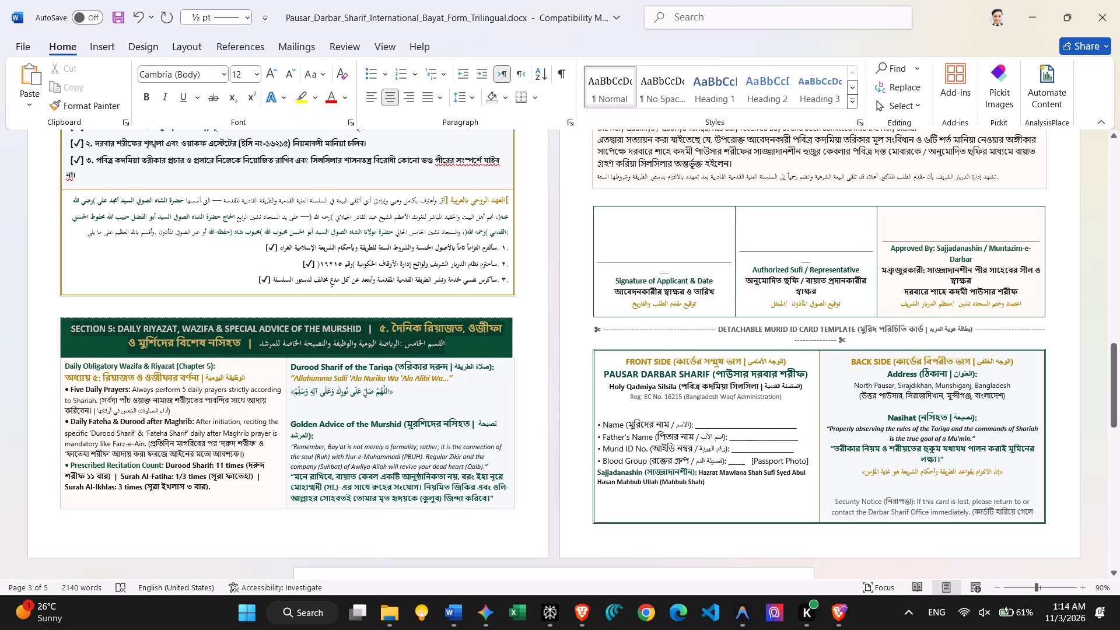
ctrl+drag(248, 346, 240, 346)
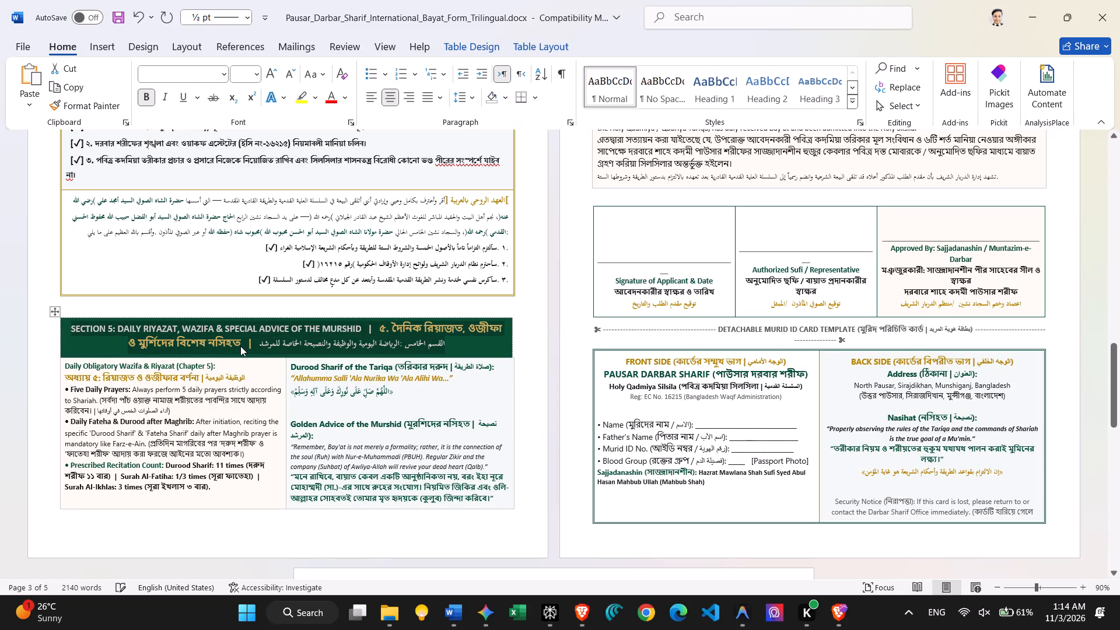
ctrl+drag(198, 379, 139, 381)
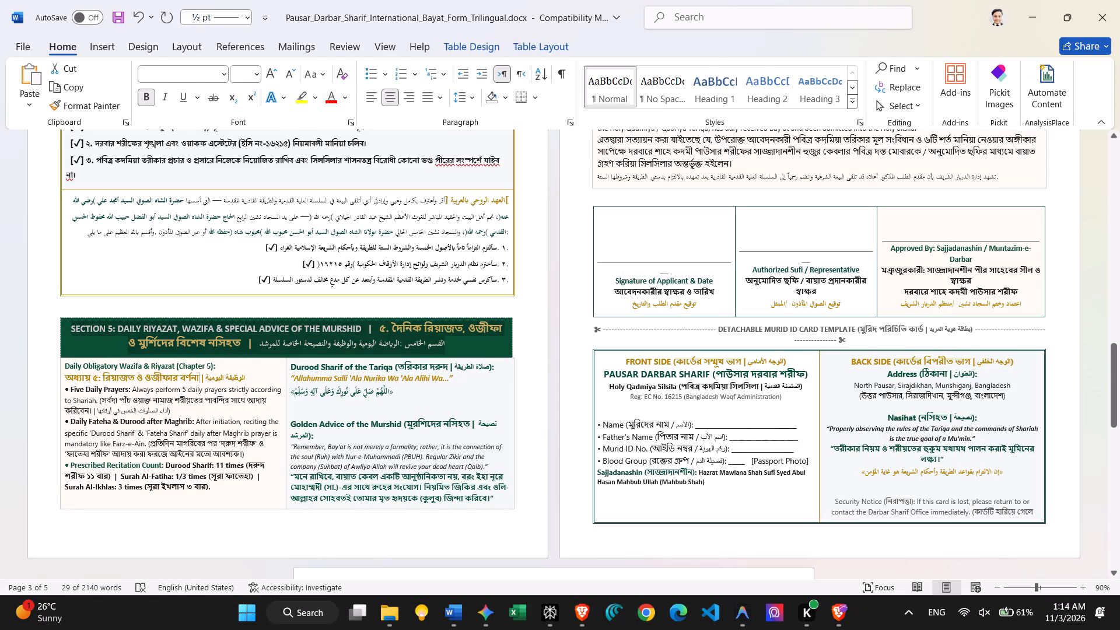
ctrl+drag(139, 381, 72, 382)
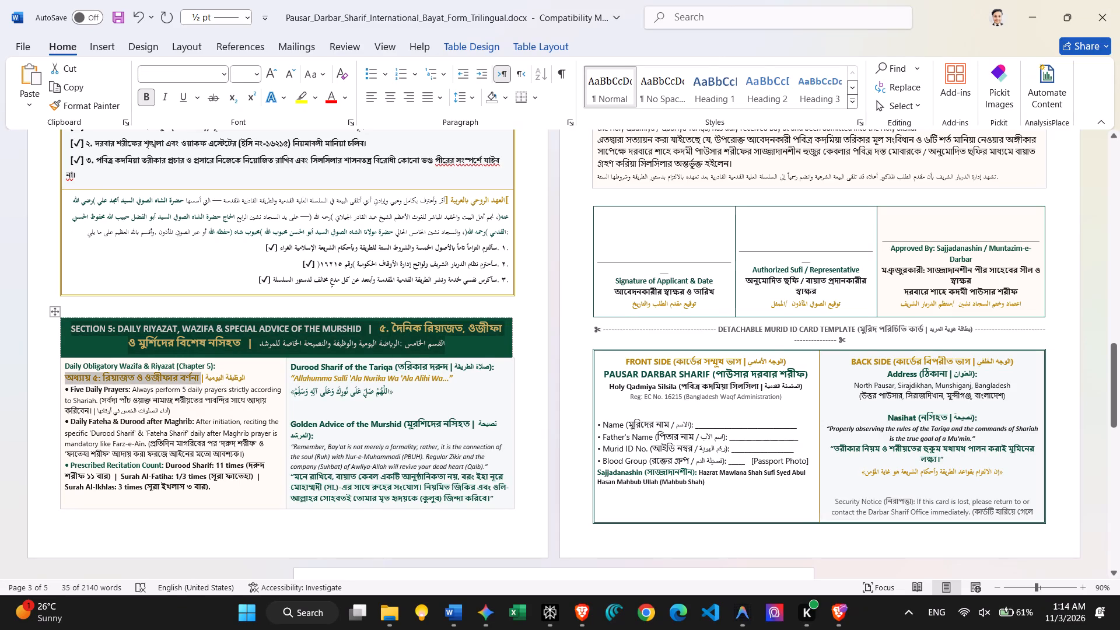
Add the remaining Bengali text of Section 5 to the selection: the Durood Sharif label, the bullet translations, and the Golden Advice label and quote.
ctrl+drag(448, 365, 400, 367)
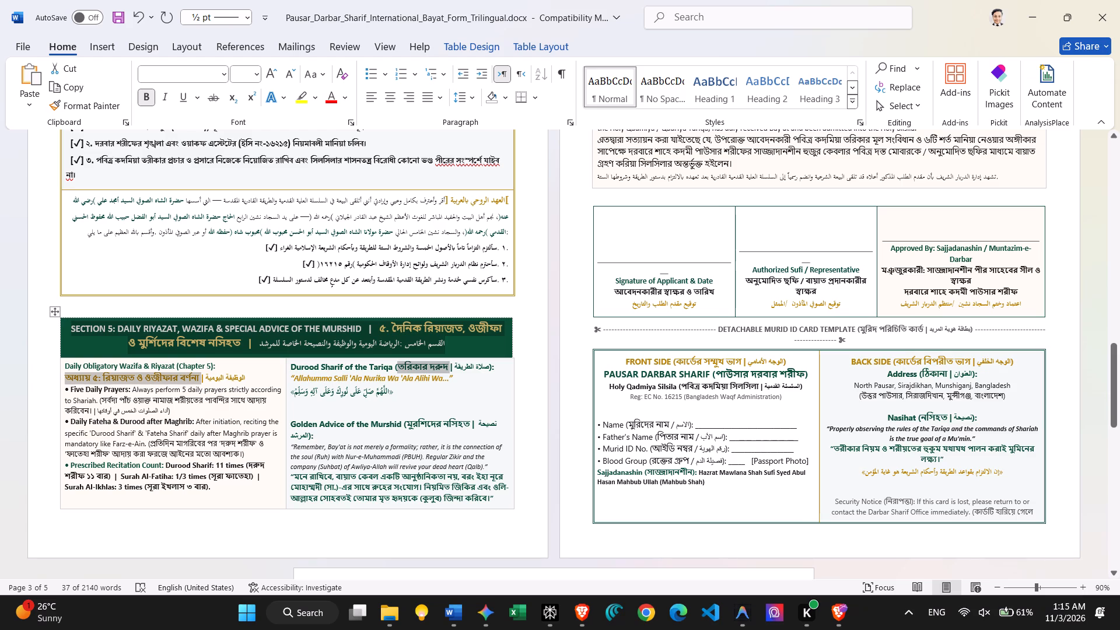
ctrl+drag(90, 412, 101, 399)
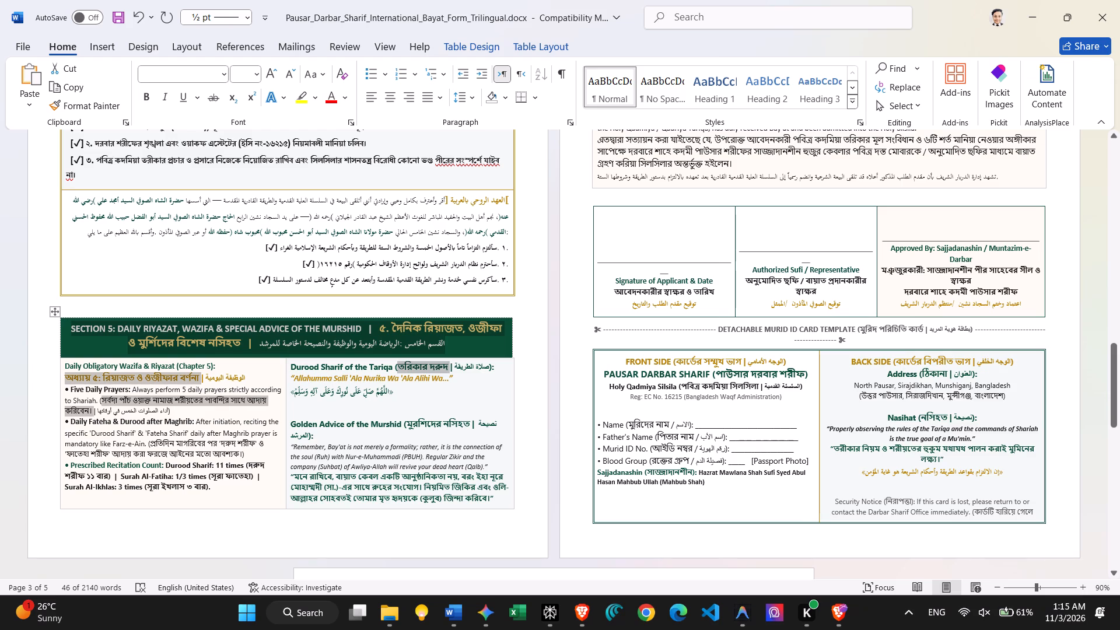
ctrl+drag(149, 448, 205, 453)
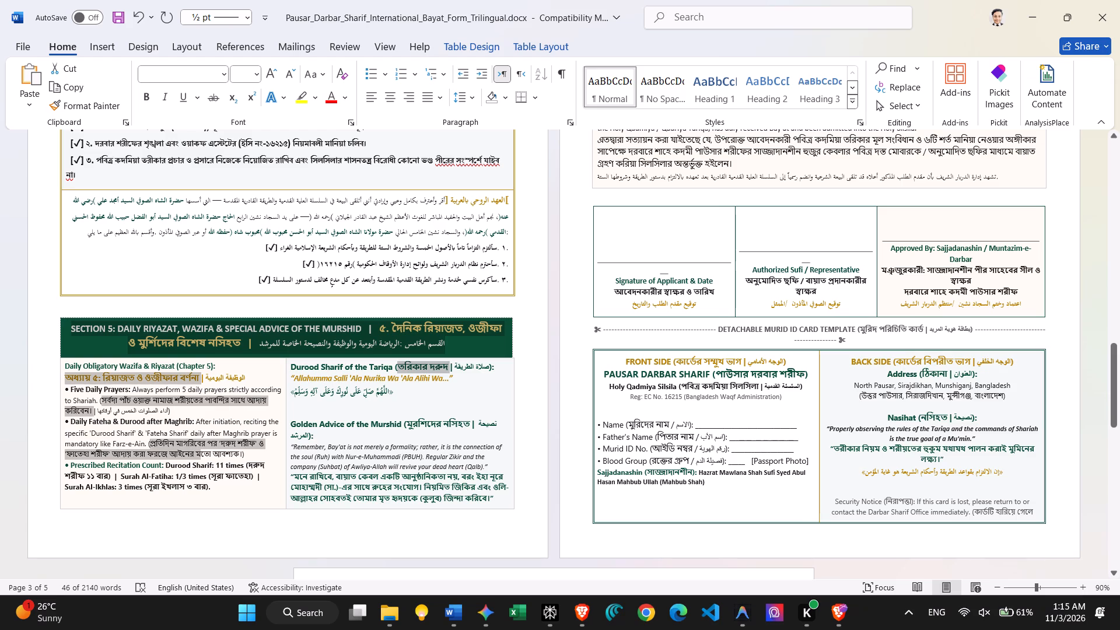
ctrl+drag(205, 453, 235, 454)
ctrl+drag(256, 477, 212, 478)
ctrl+drag(212, 478, 208, 477)
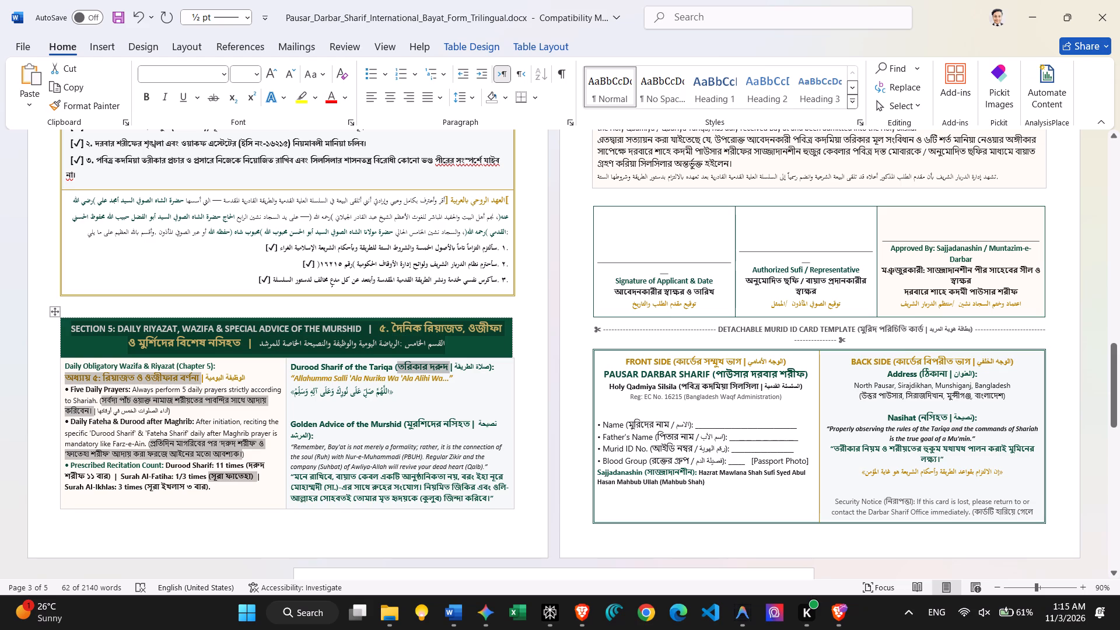
ctrl+drag(83, 477, 250, 461)
ctrl+drag(108, 477, 107, 477)
ctrl+drag(107, 477, 89, 477)
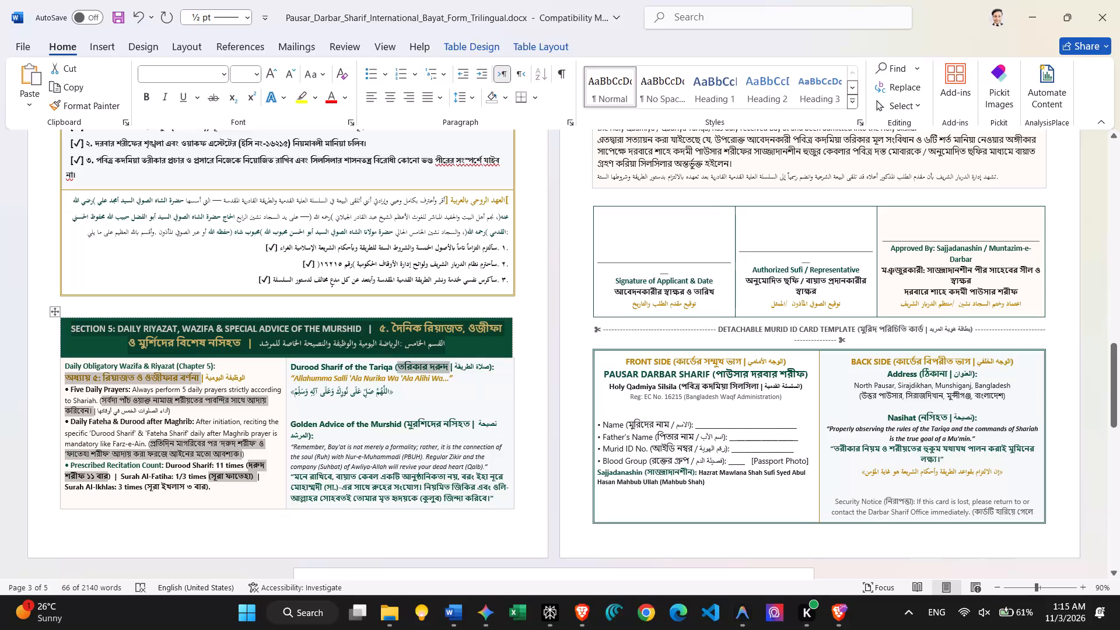
ctrl+drag(205, 487, 151, 489)
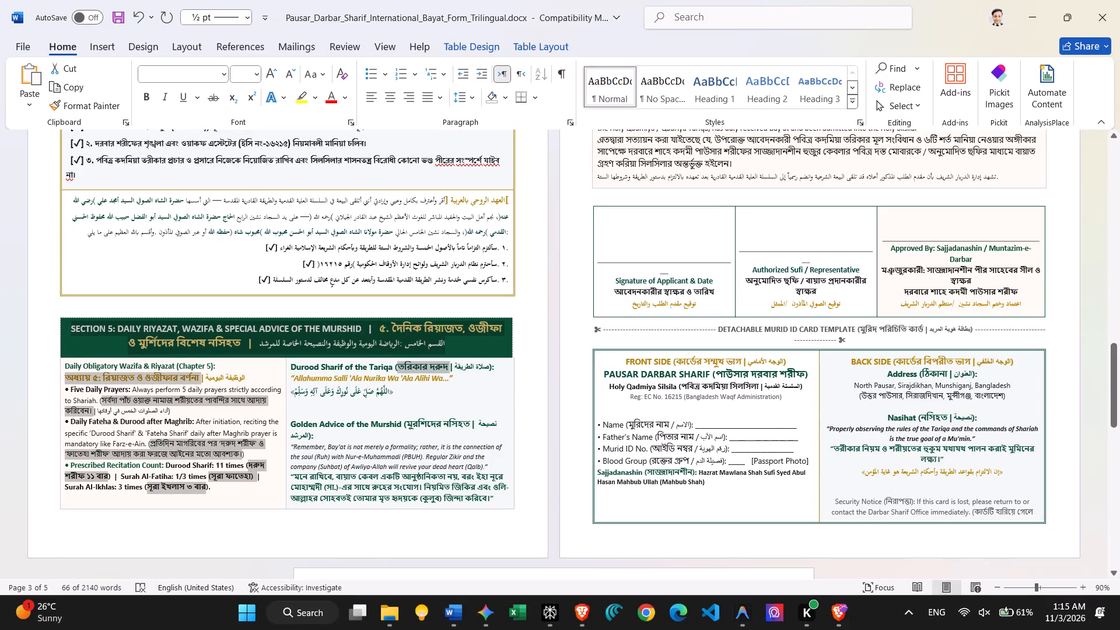
ctrl+drag(151, 489, 148, 489)
ctrl+drag(501, 497, 306, 478)
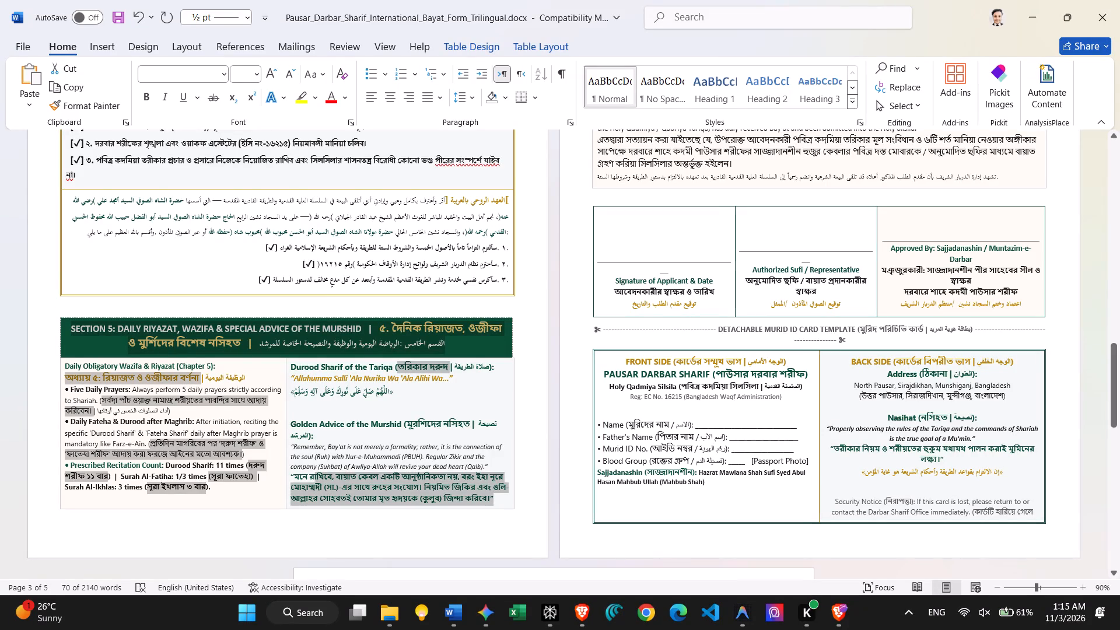
ctrl+drag(306, 478, 293, 478)
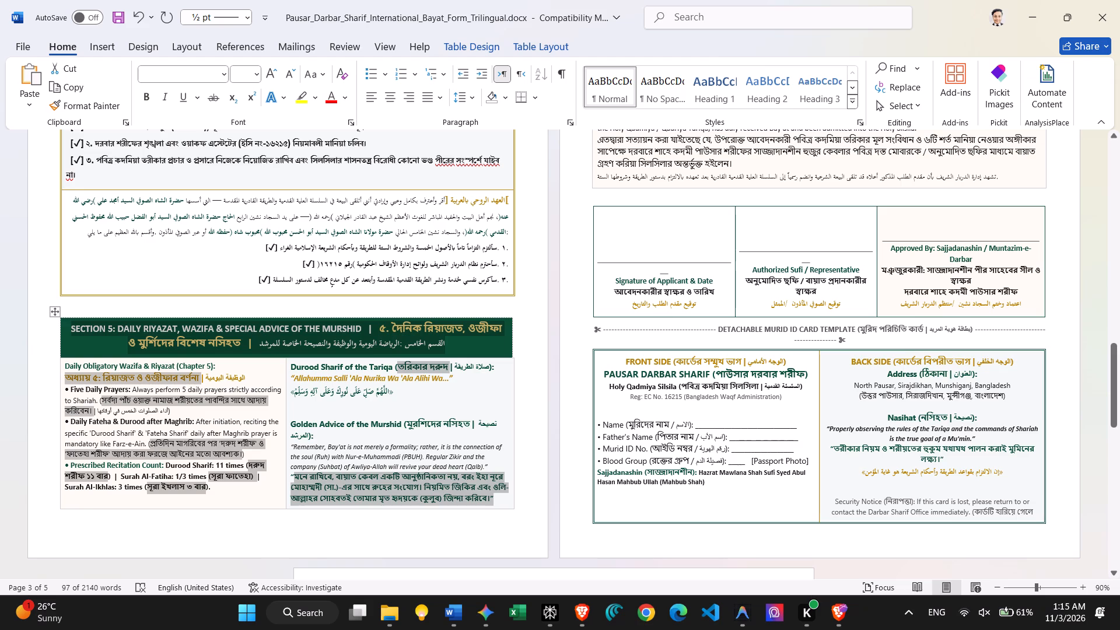
ctrl+drag(470, 429, 407, 429)
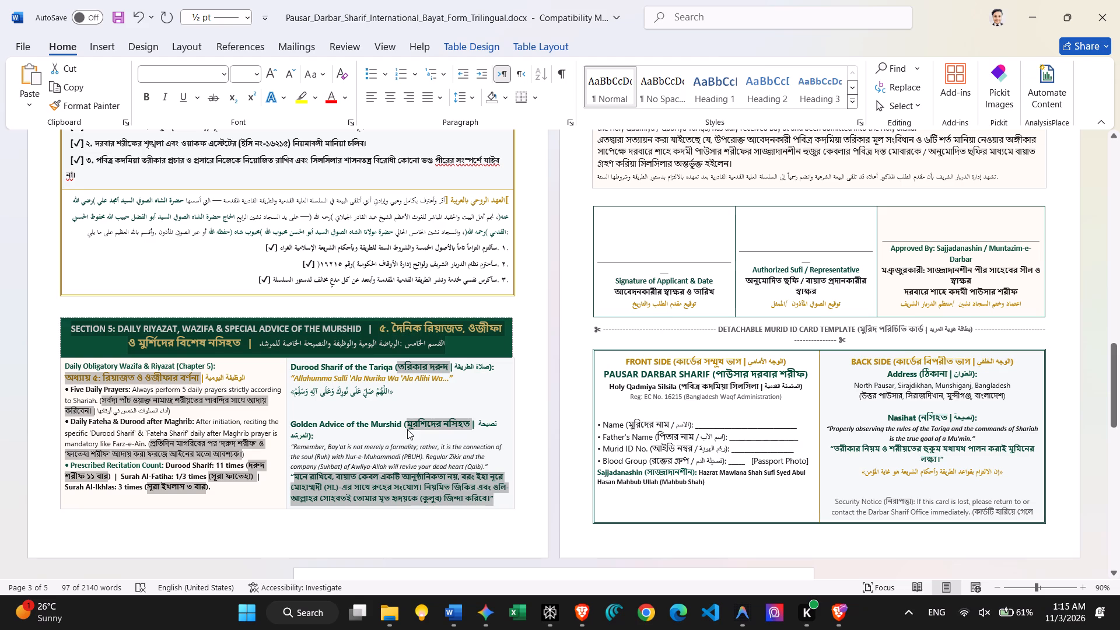
Add the Bengali text of the Waqf Administration & Legal Management paragraph to the selection: heading, EC number, officer titles and closing sentence.
scroll(752, 258, up, 1)
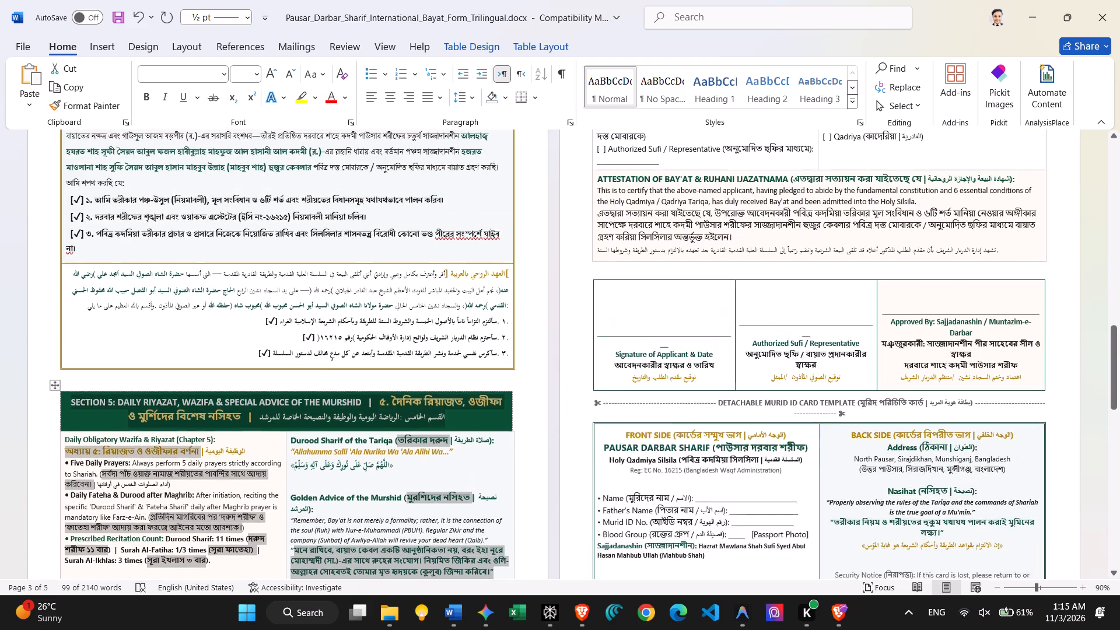
scroll(752, 258, up, 2)
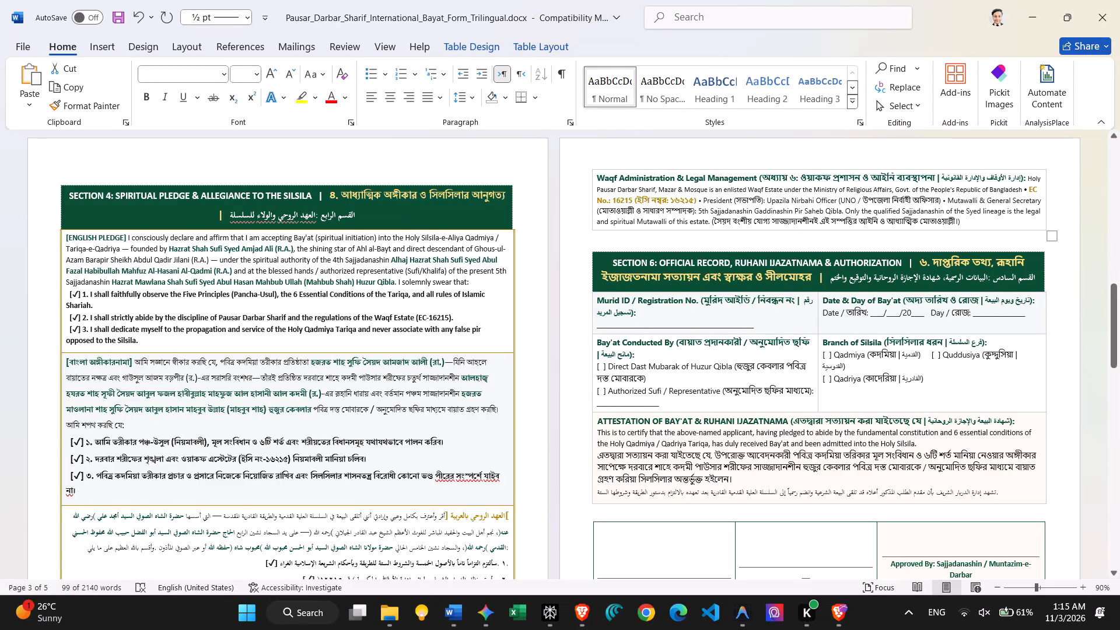
ctrl+drag(935, 177, 929, 177)
ctrl+drag(929, 177, 763, 181)
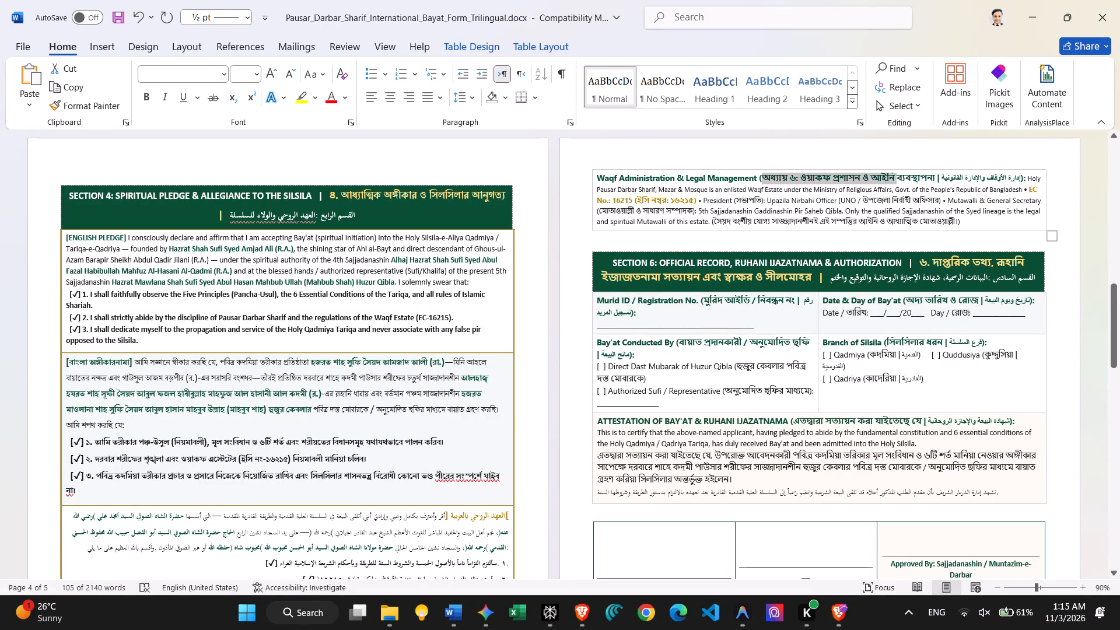
ctrl+drag(961, 220, 740, 218)
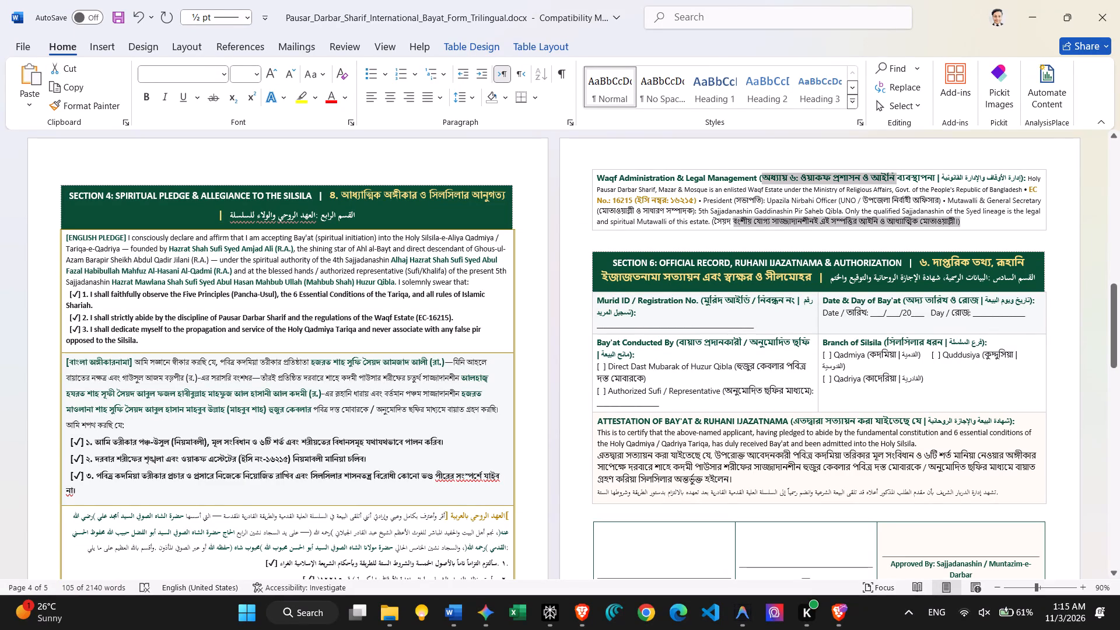
ctrl+drag(740, 218, 721, 218)
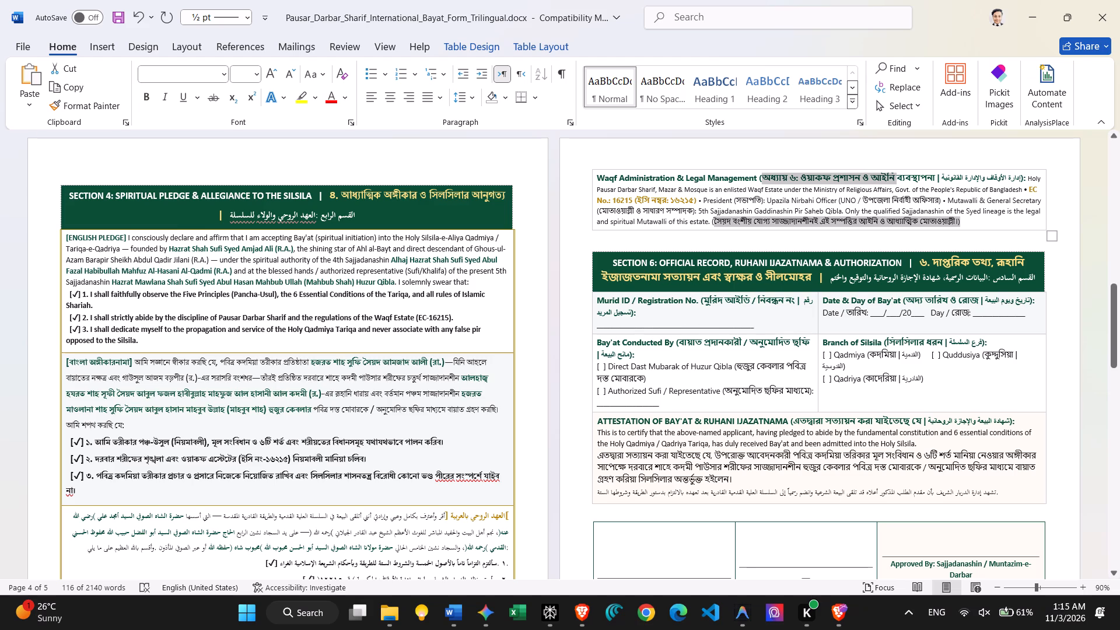
ctrl+drag(762, 202, 737, 202)
ctrl+drag(940, 199, 867, 201)
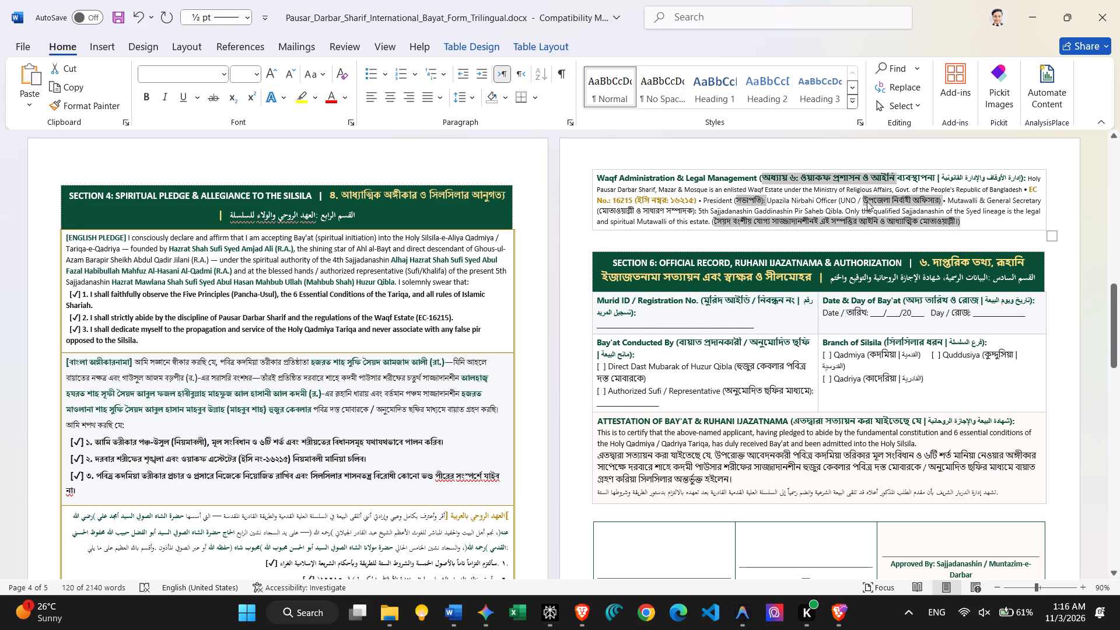
ctrl+drag(696, 198, 643, 198)
ctrl+drag(643, 198, 640, 198)
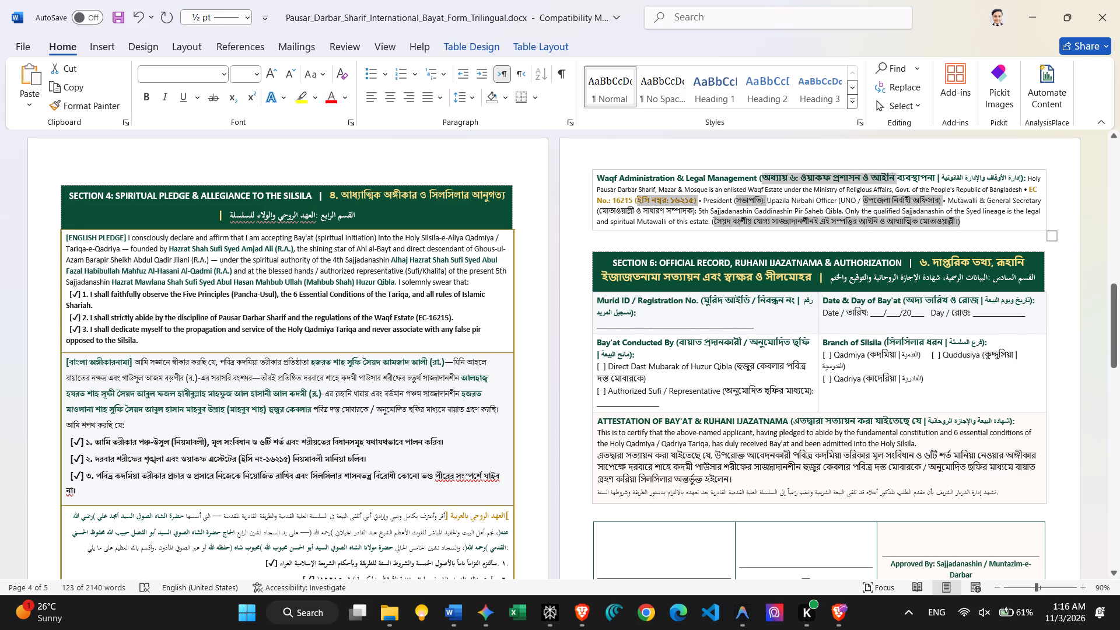
ctrl+drag(694, 212, 605, 213)
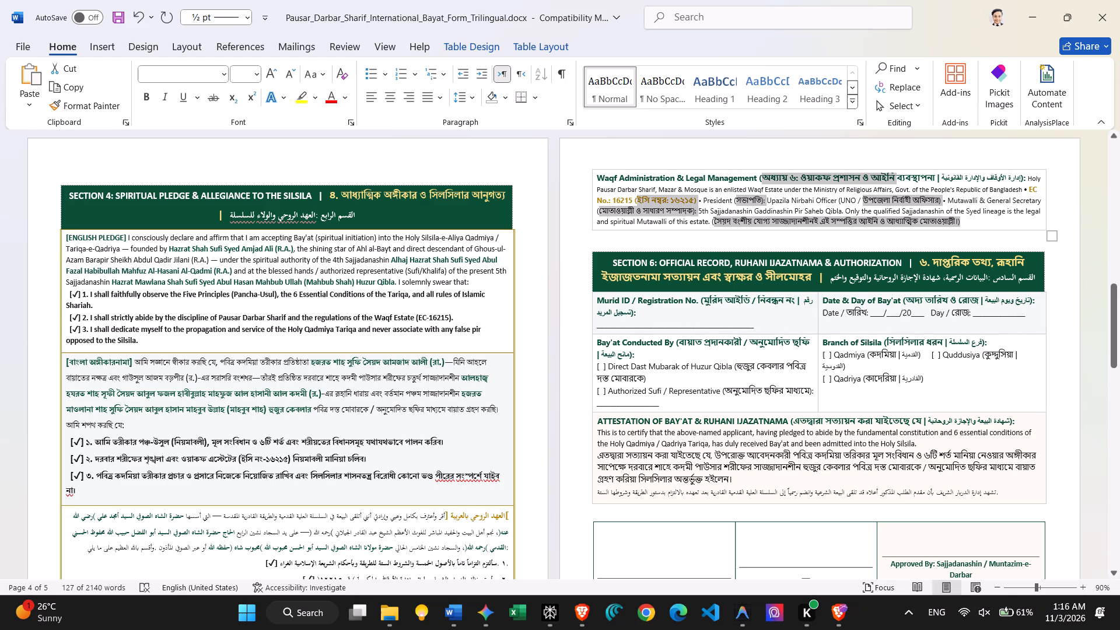
Add the Bengali text of the Section 6 heading and of the Murid ID and Date & Day of Bay'at cells to the selection.
ctrl+drag(813, 276, 930, 260)
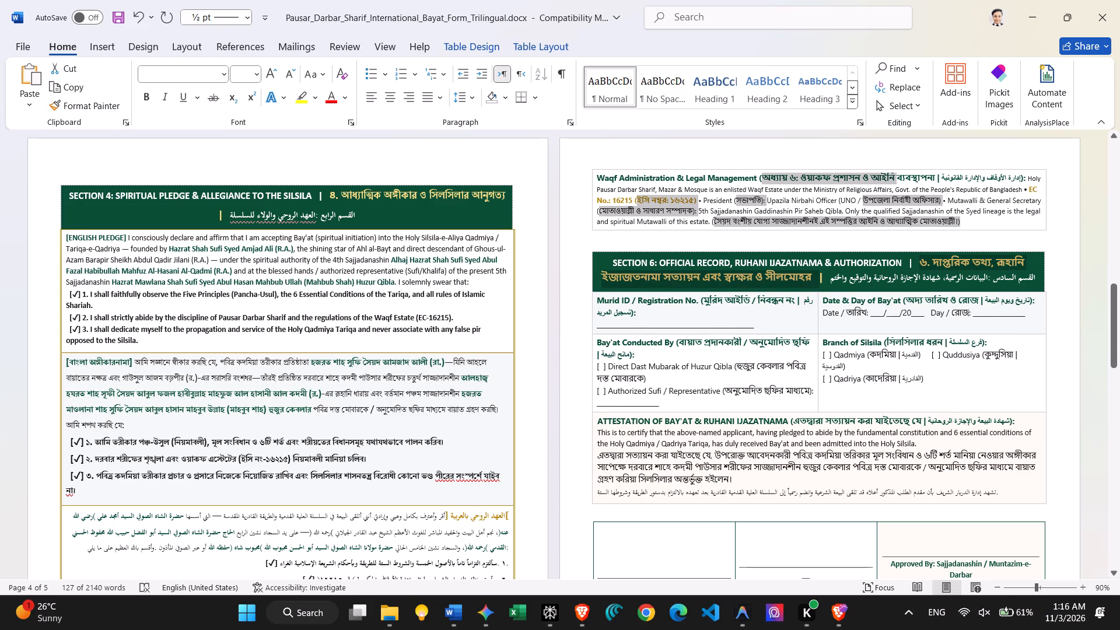
ctrl+drag(930, 260, 921, 262)
ctrl+drag(799, 300, 701, 300)
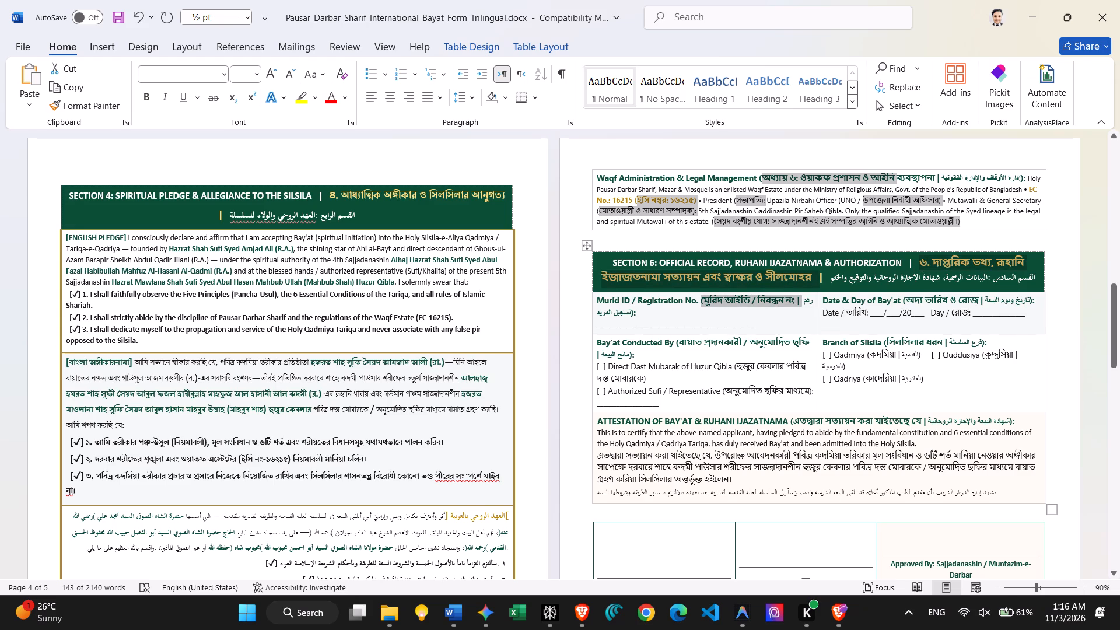
ctrl+drag(975, 314, 953, 315)
ctrl+drag(867, 312, 866, 312)
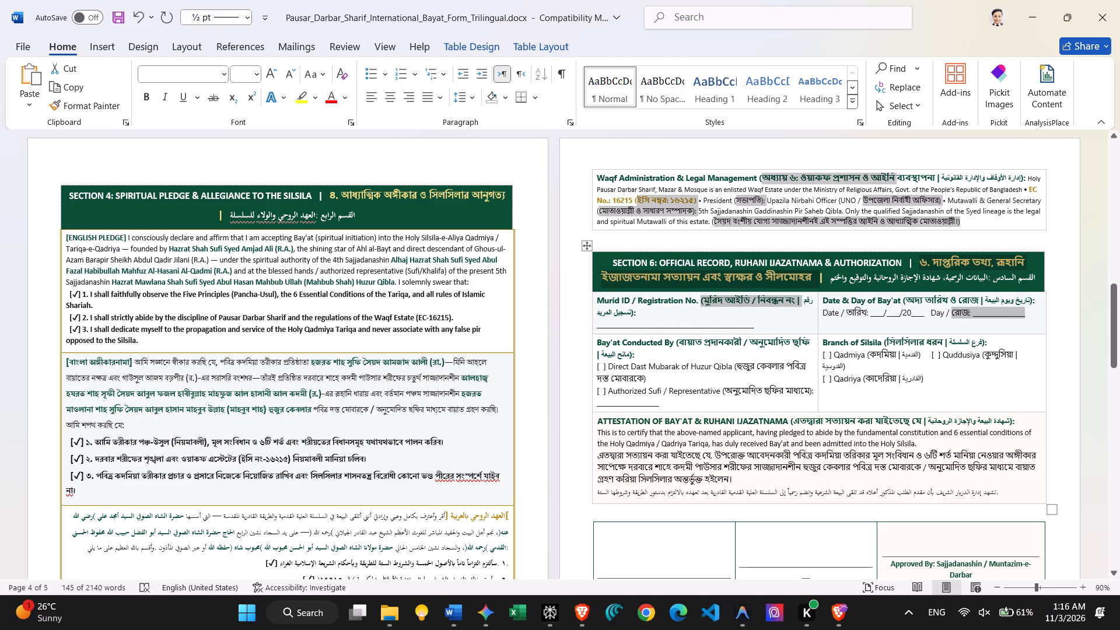
ctrl+drag(866, 312, 846, 313)
ctrl+drag(978, 298, 910, 300)
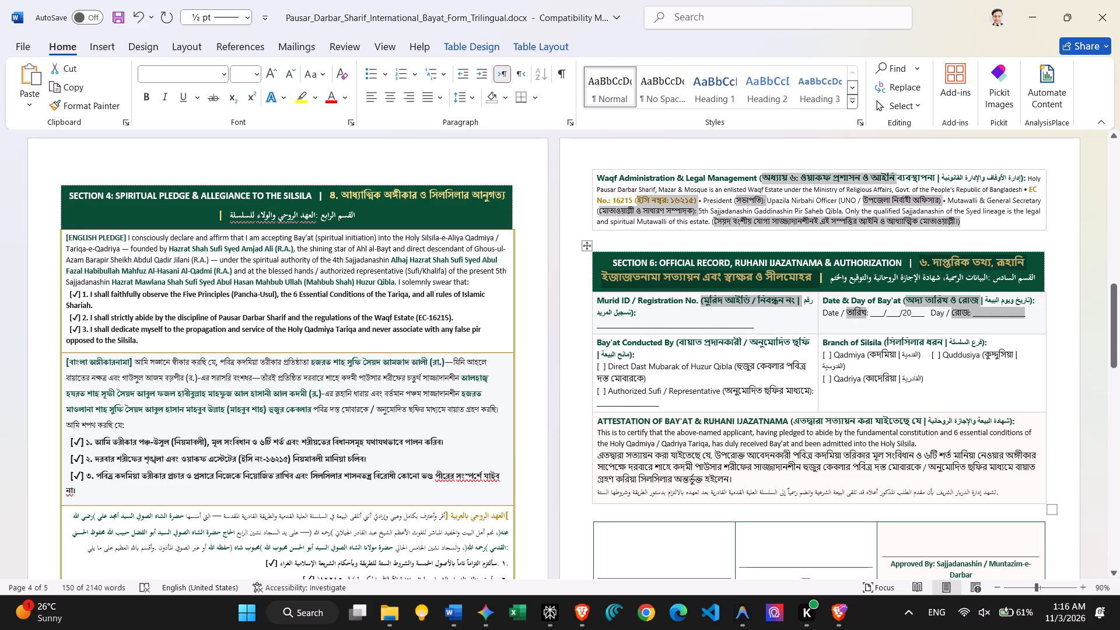
Add the Bengali text of the Bay'at Conducted By label and its two options to the selection, and reselect the Bengali Murid ID label.
ctrl+drag(678, 342, 807, 346)
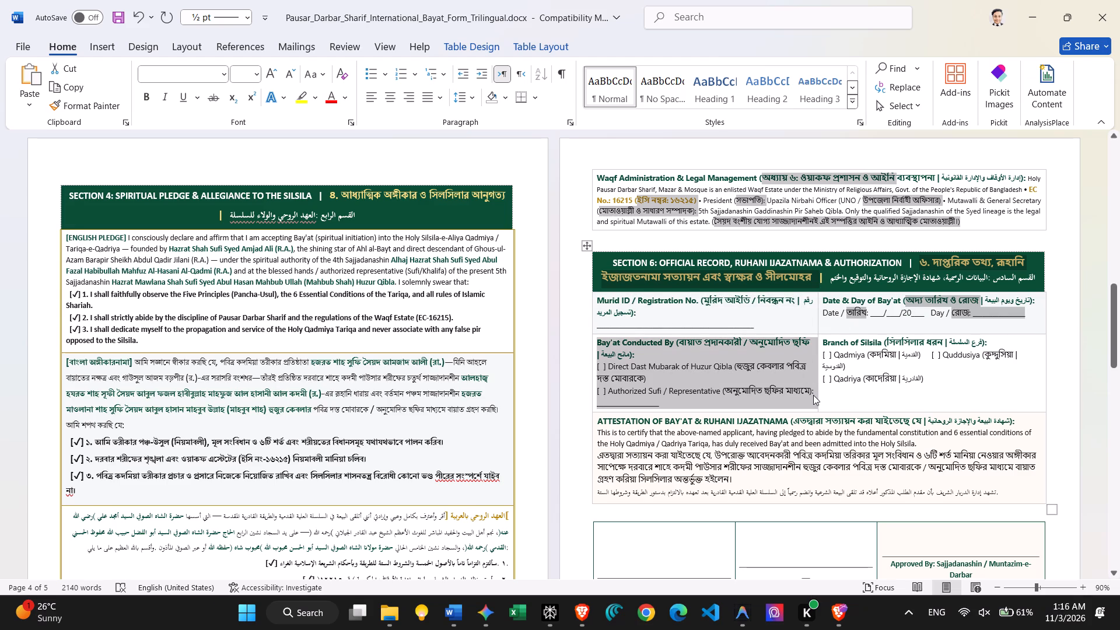
ctrl+click(813, 395)
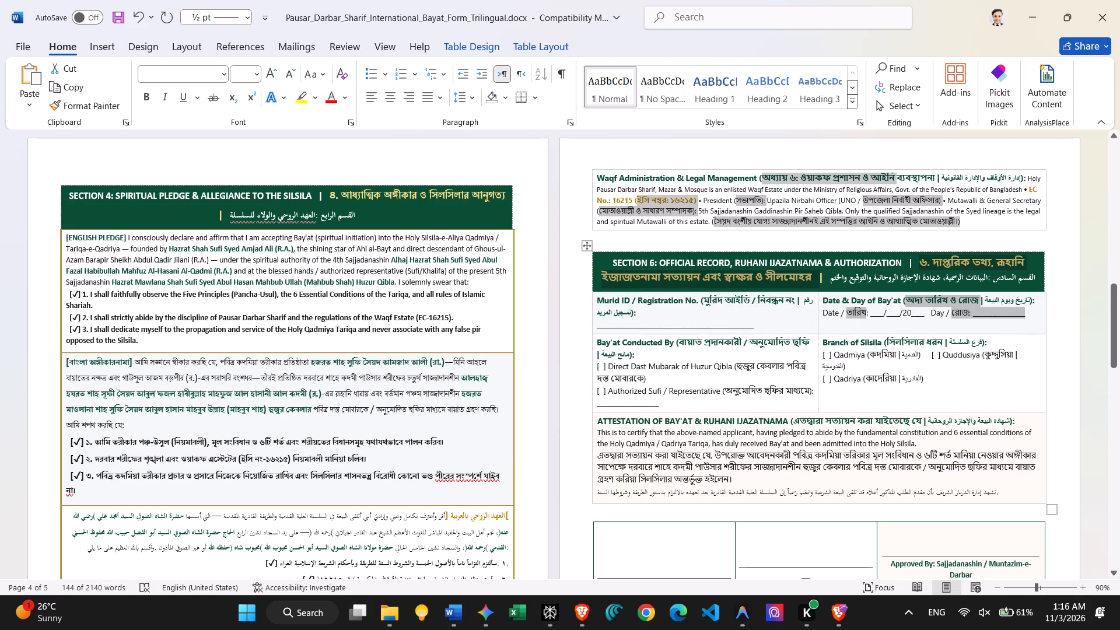
ctrl+drag(811, 341, 701, 347)
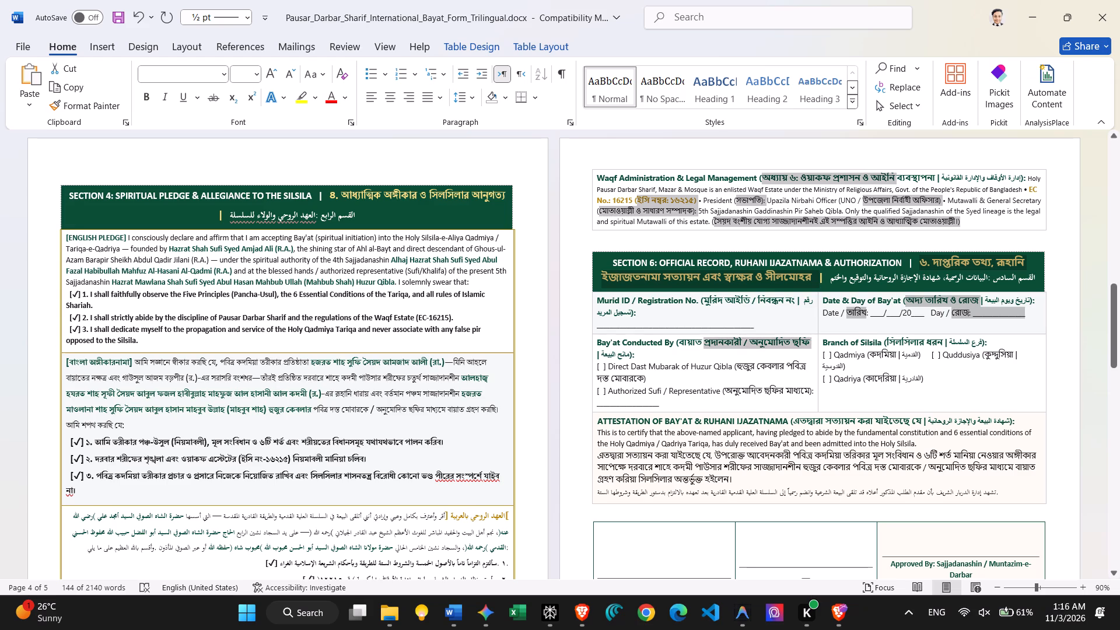
ctrl+drag(701, 347, 691, 345)
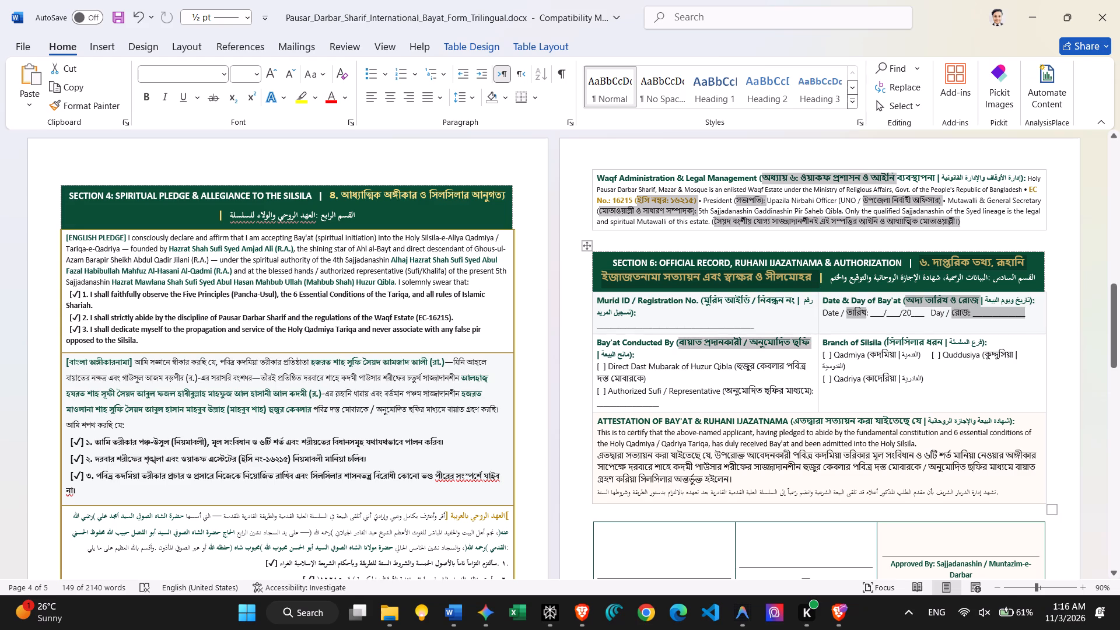
ctrl+drag(649, 379, 738, 372)
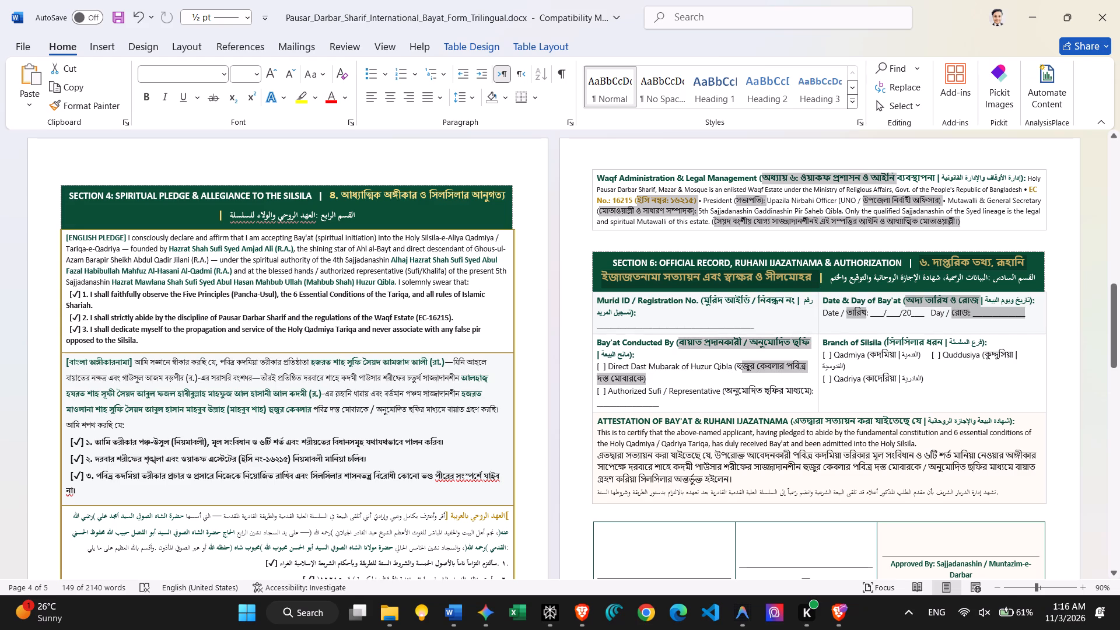
ctrl+drag(738, 372, 734, 370)
ctrl+drag(725, 398, 809, 394)
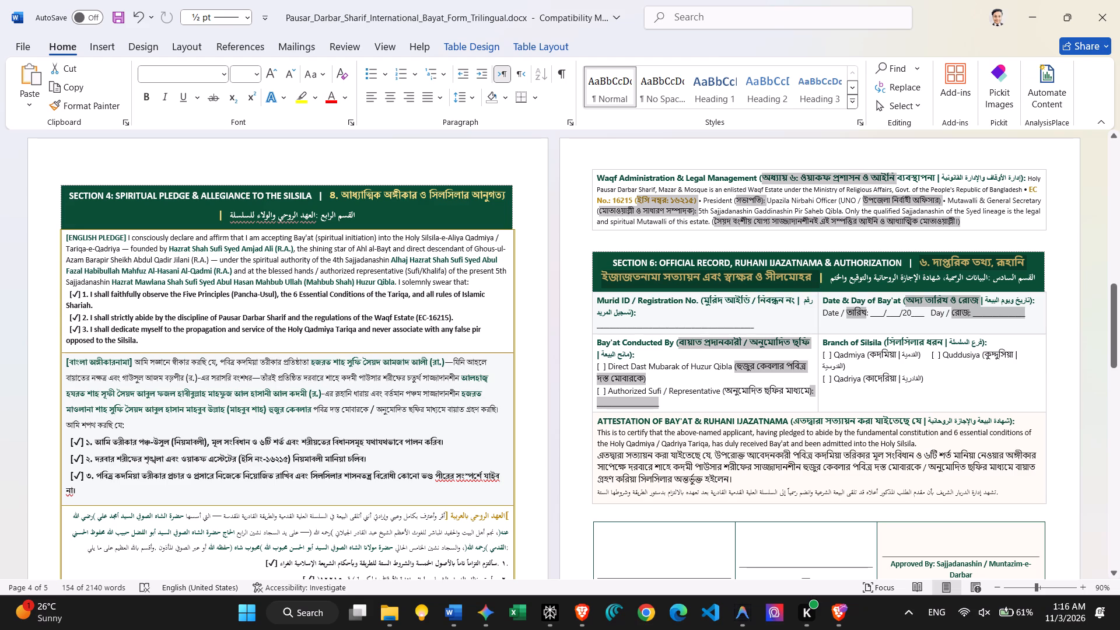
ctrl+drag(809, 394, 723, 385)
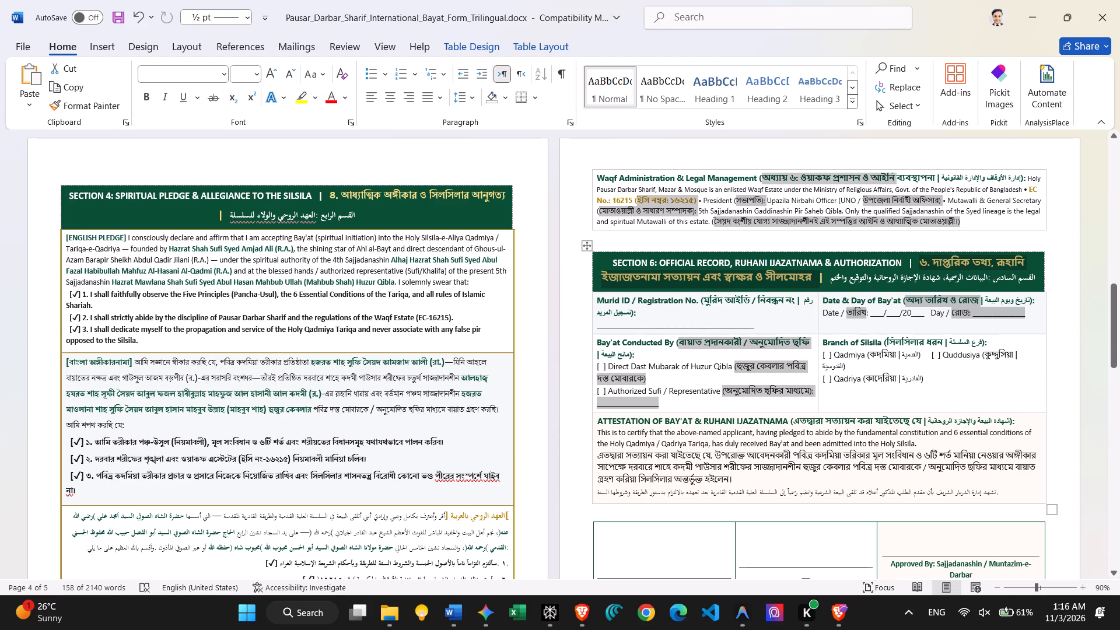
ctrl+drag(705, 304, 782, 302)
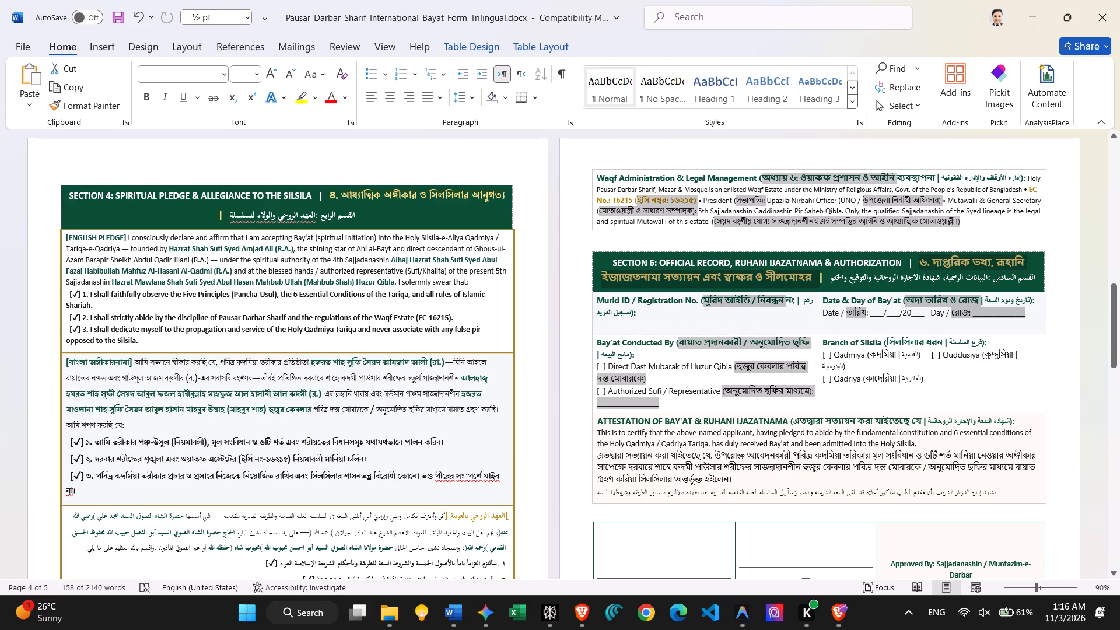
ctrl+drag(782, 302, 792, 302)
Add the Bengali Branch of Silsila label, the Bengali name of the Qadmiya option and the Bengali attestation paragraph to the selection.
ctrl+drag(943, 339, 896, 340)
ctrl+drag(896, 340, 894, 340)
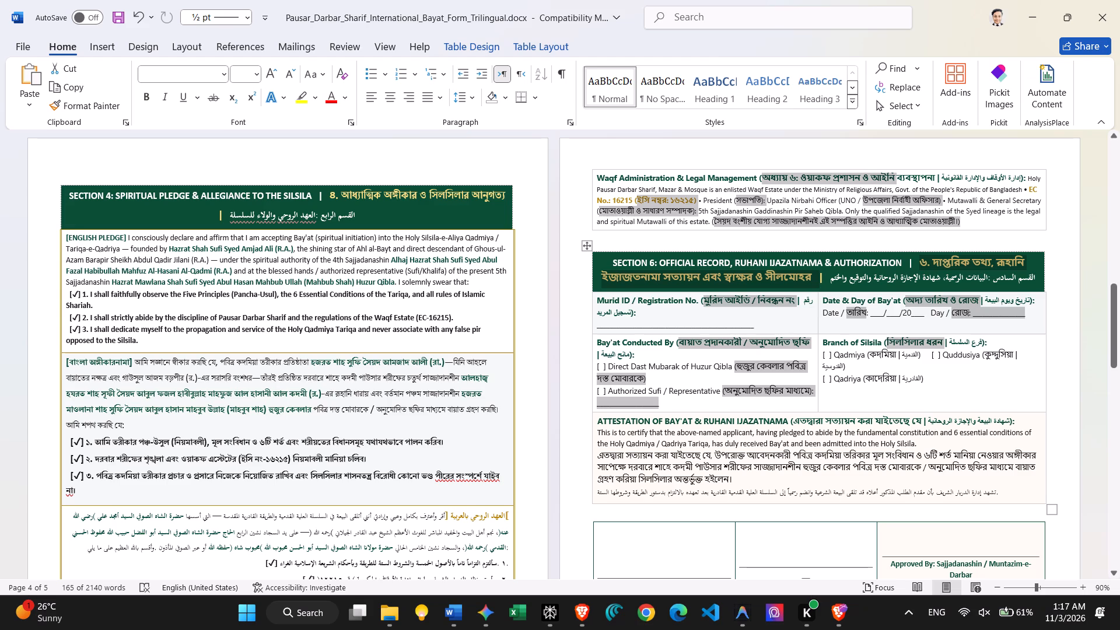
ctrl+drag(895, 356, 868, 356)
ctrl+drag(868, 356, 871, 356)
ctrl+drag(734, 485, 589, 459)
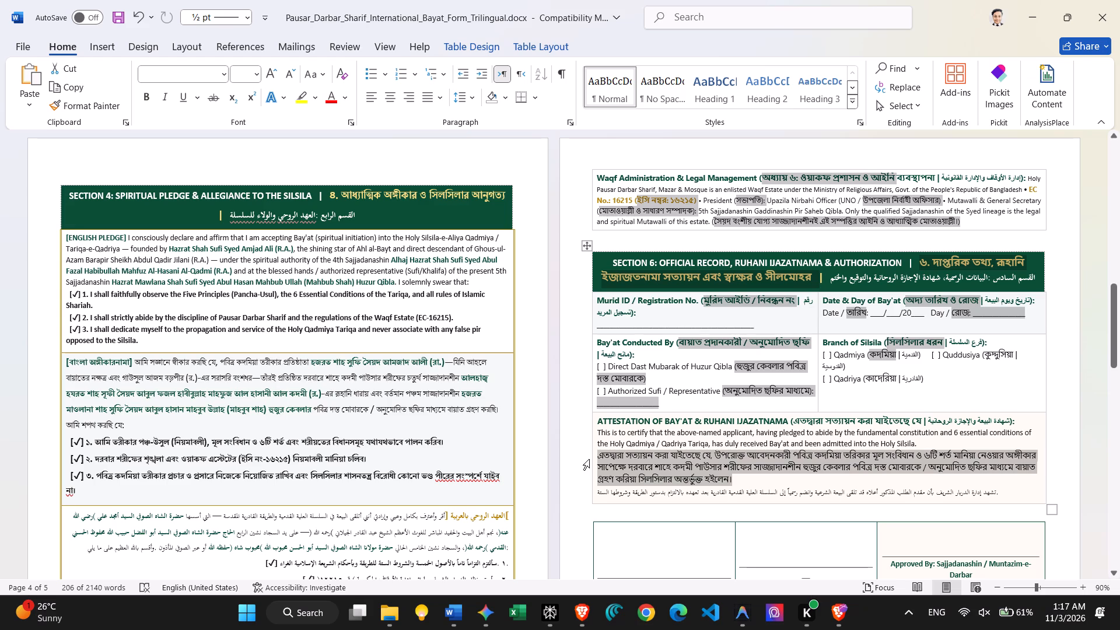
Add the Bengali labels of the Authorized Sufi / Representative and Signature of Applicant & Date cells to the selection.
scroll(684, 439, down, 2)
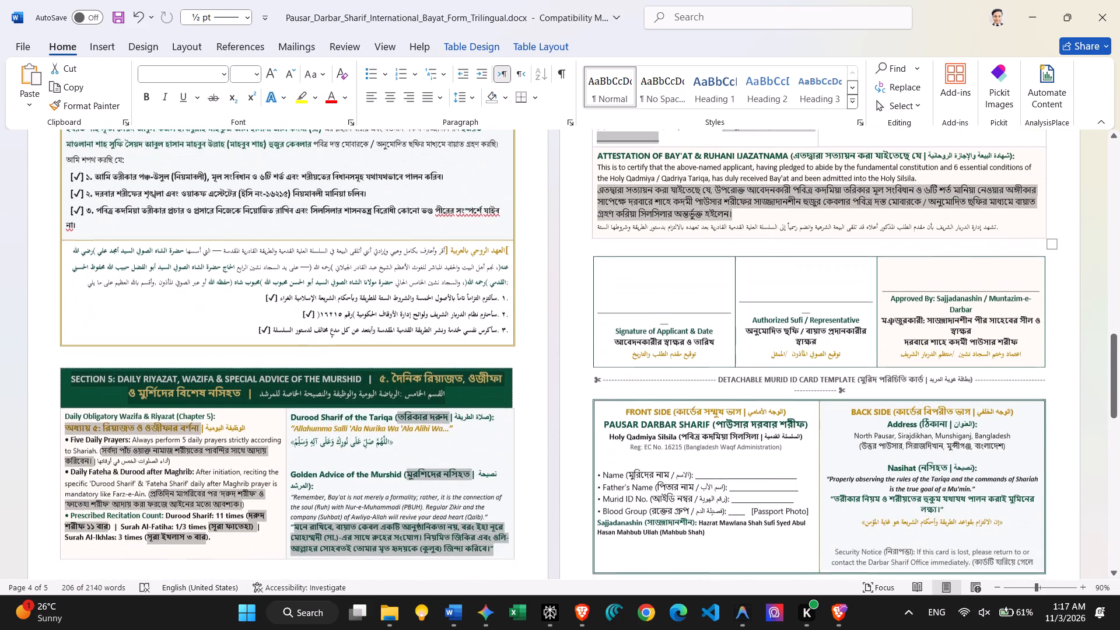
ctrl+drag(825, 345, 745, 335)
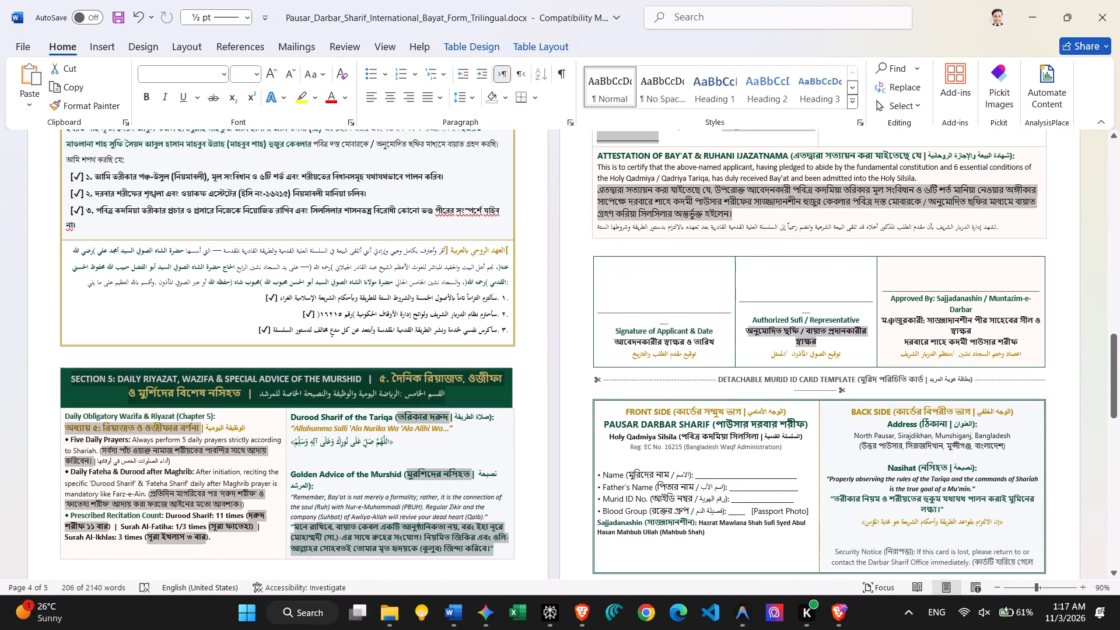
ctrl+drag(745, 335, 745, 334)
ctrl+drag(715, 343, 625, 342)
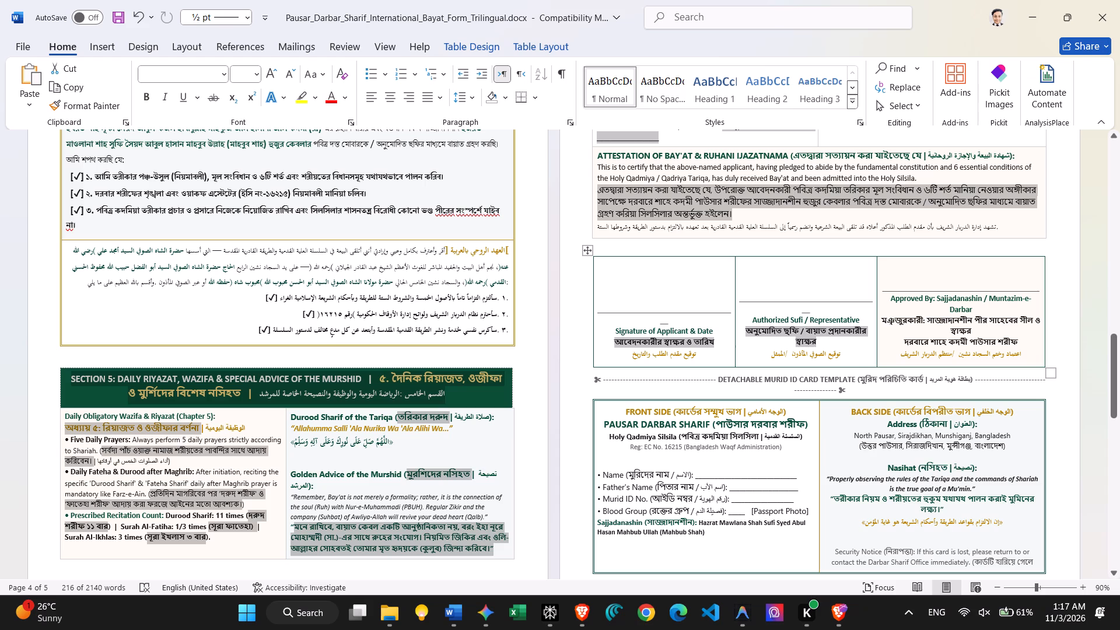
Add the Bengali text on the ID card's front side to the selection: side heading, title, Silsila line and the Name through Sajjadanashin labels.
ctrl+drag(757, 439, 683, 437)
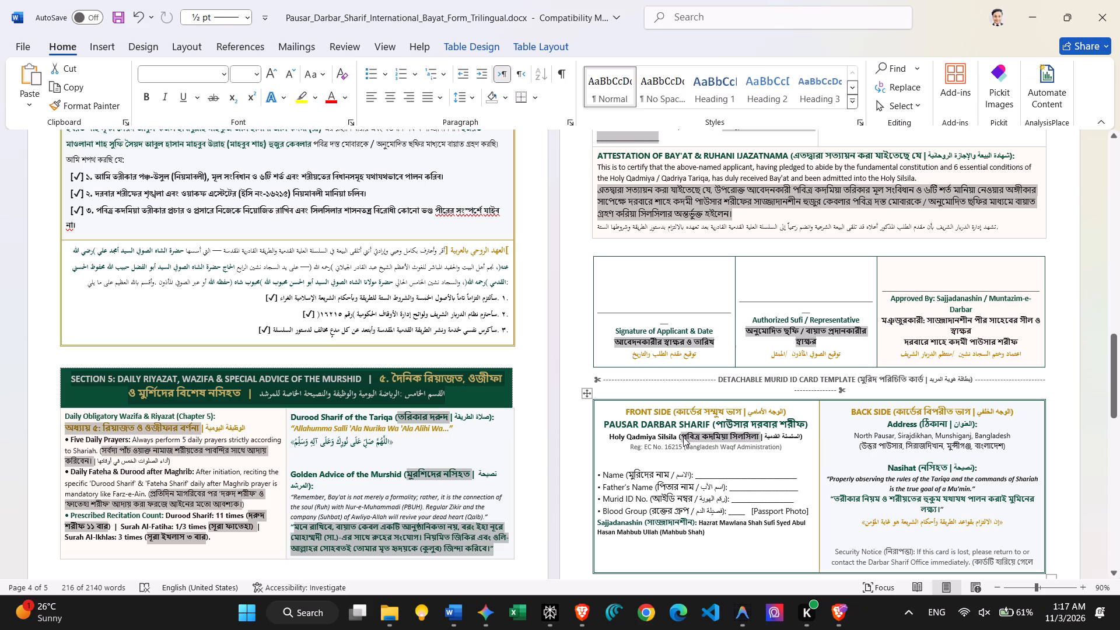
ctrl+drag(804, 426, 727, 425)
ctrl+drag(743, 411, 685, 412)
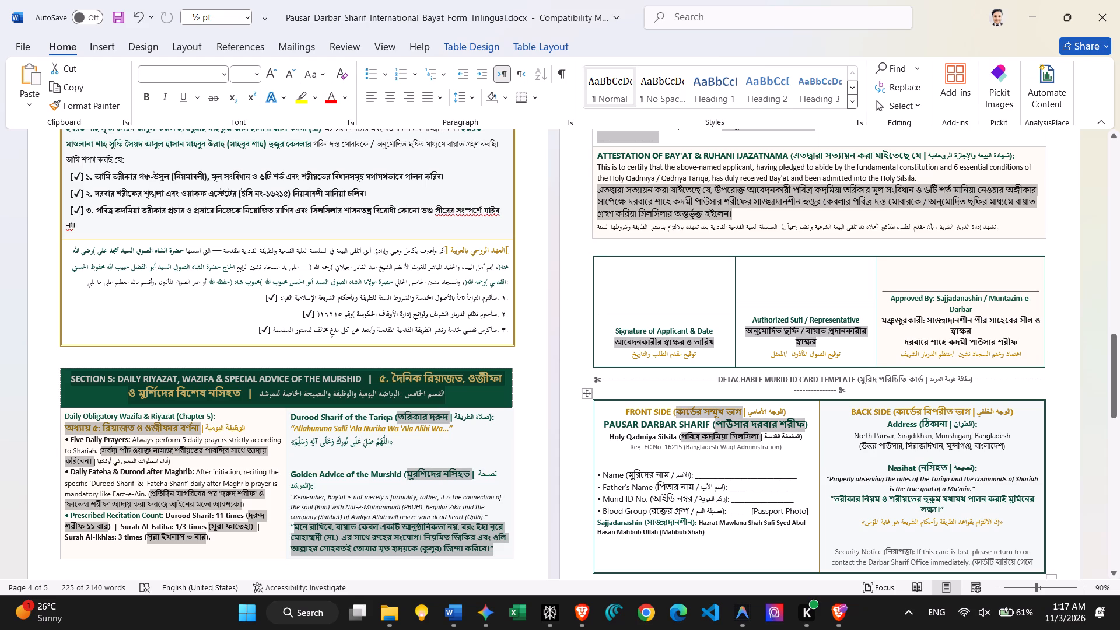
ctrl+drag(695, 485, 661, 487)
ctrl+drag(656, 487, 663, 487)
ctrl+drag(669, 473, 637, 474)
ctrl+drag(693, 502, 653, 501)
ctrl+drag(689, 508, 689, 508)
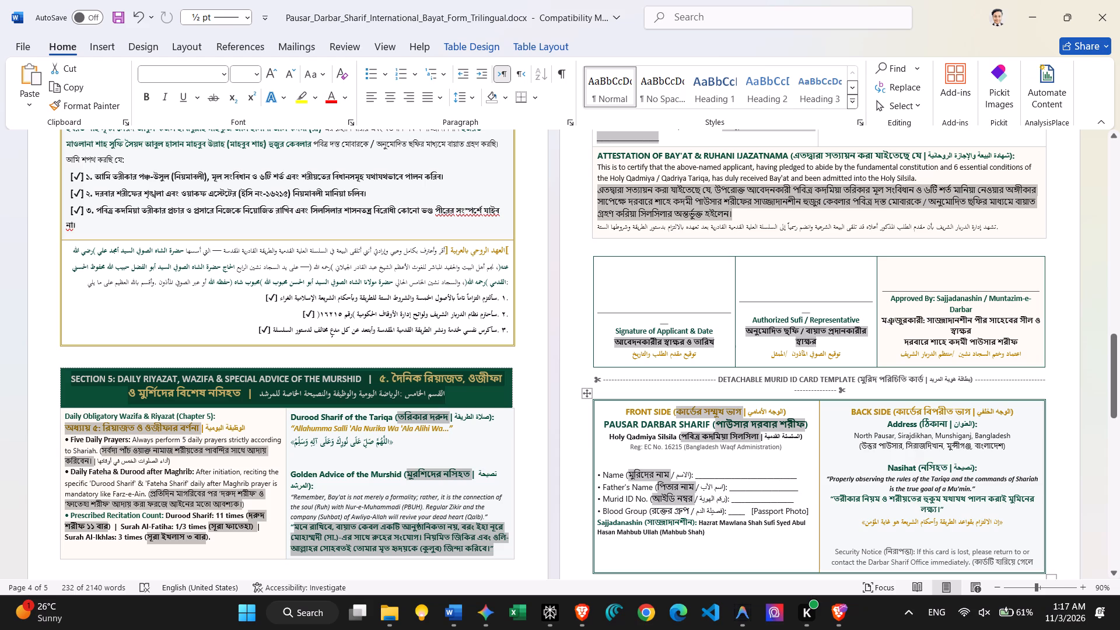
ctrl+drag(689, 508, 660, 510)
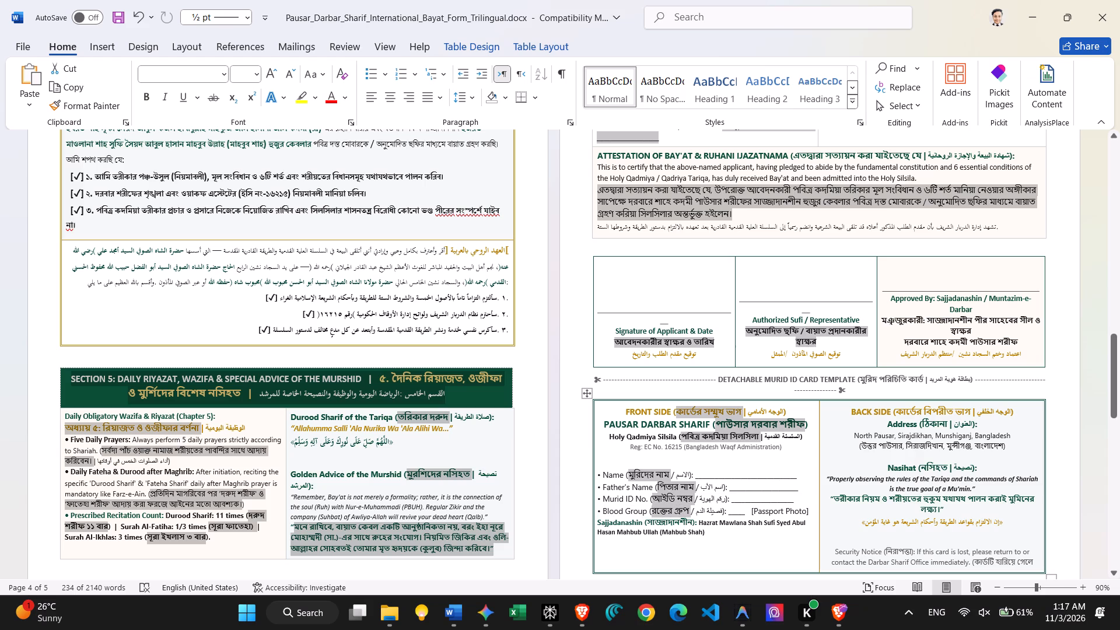
ctrl+drag(691, 518, 649, 523)
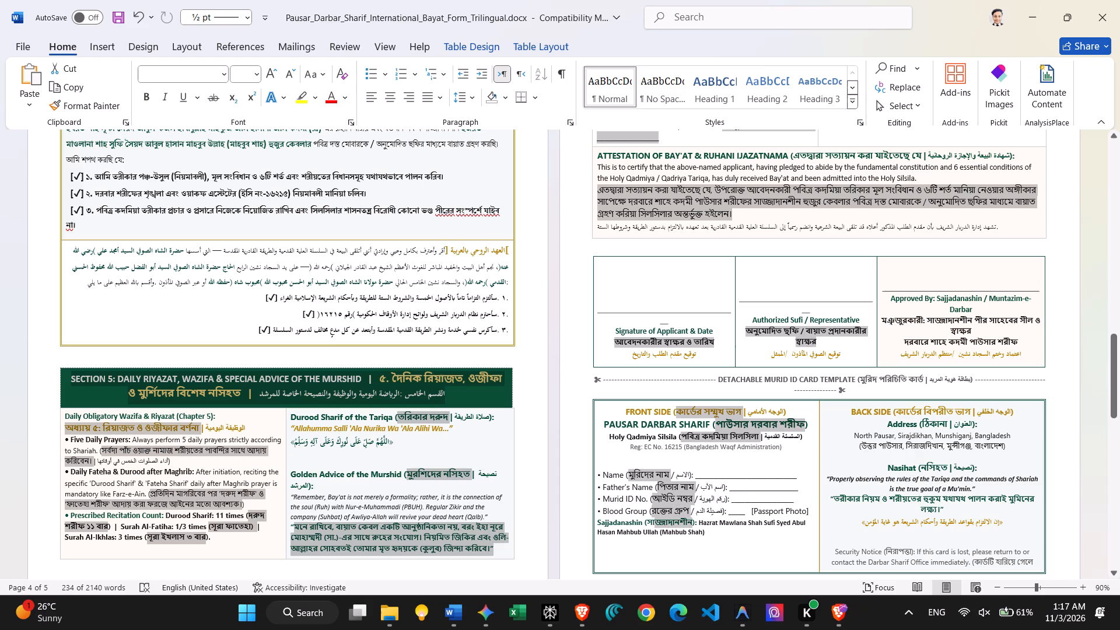
ctrl+drag(649, 523, 646, 523)
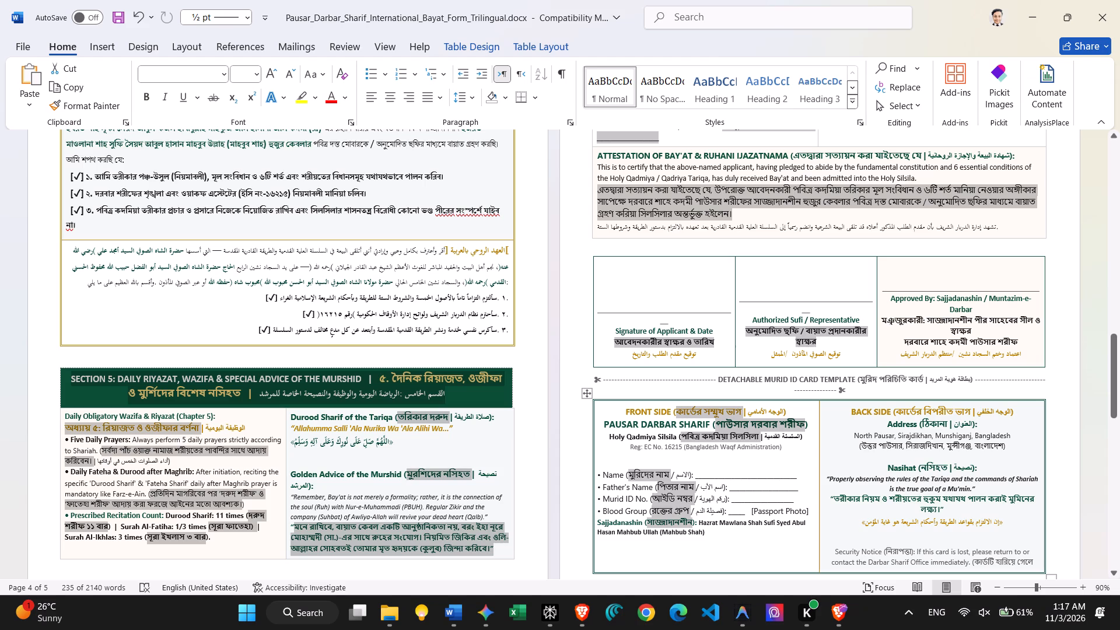
Add the Bengali text on the ID card's back side to the selection: Nasihat quote and label, full security notice, address line and side heading.
ctrl+drag(949, 509, 857, 504)
ctrl+drag(857, 504, 840, 501)
ctrl+drag(914, 551, 883, 553)
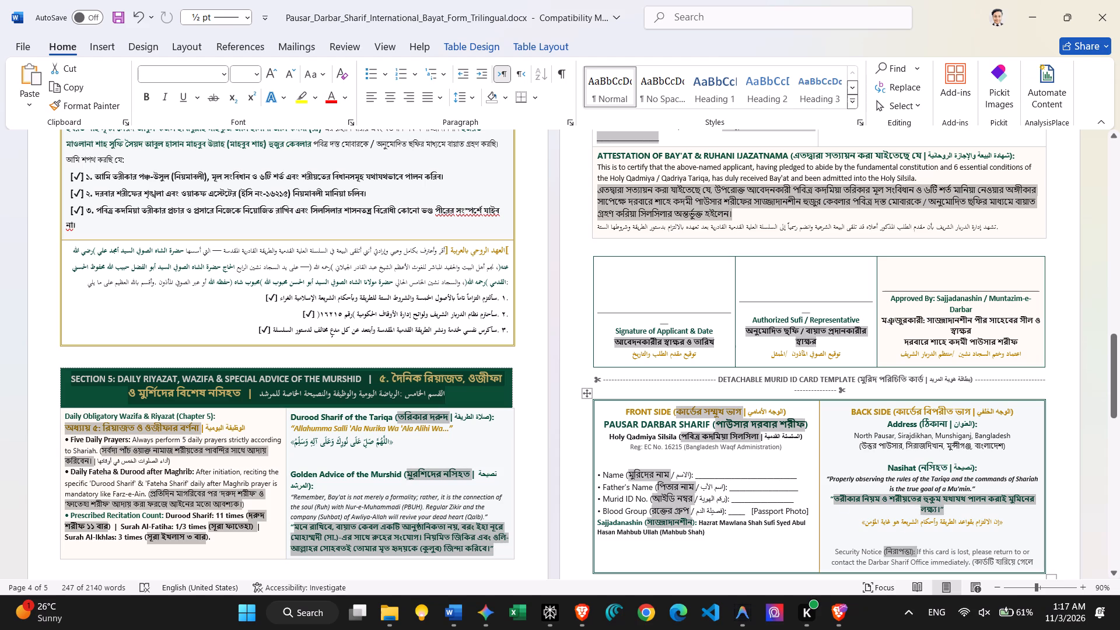
ctrl+drag(1037, 562, 978, 563)
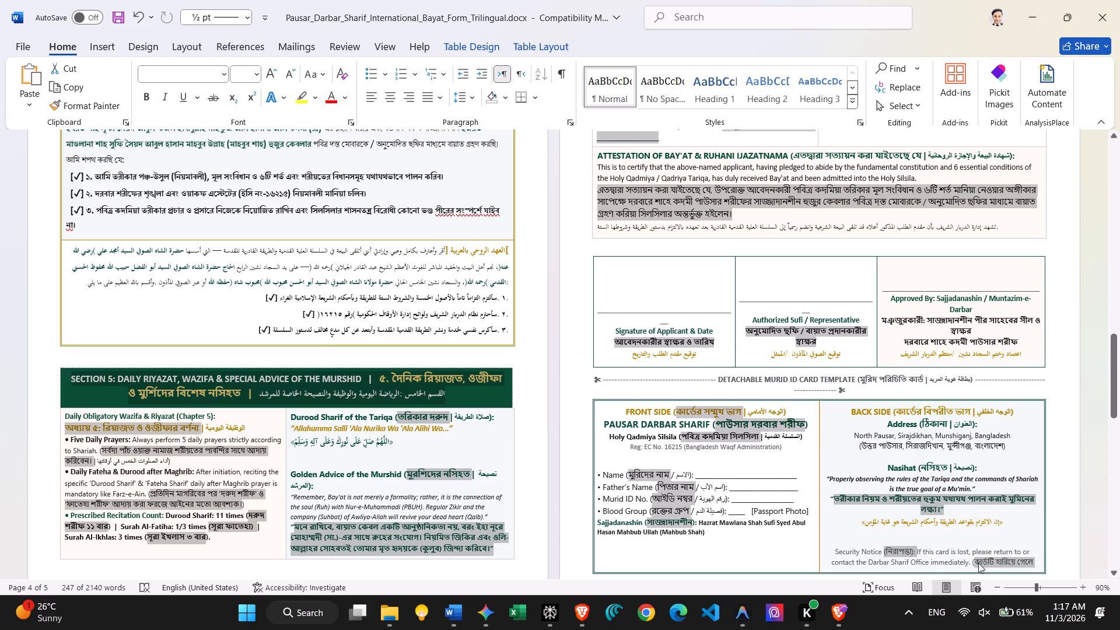
scroll(978, 563, down, 1)
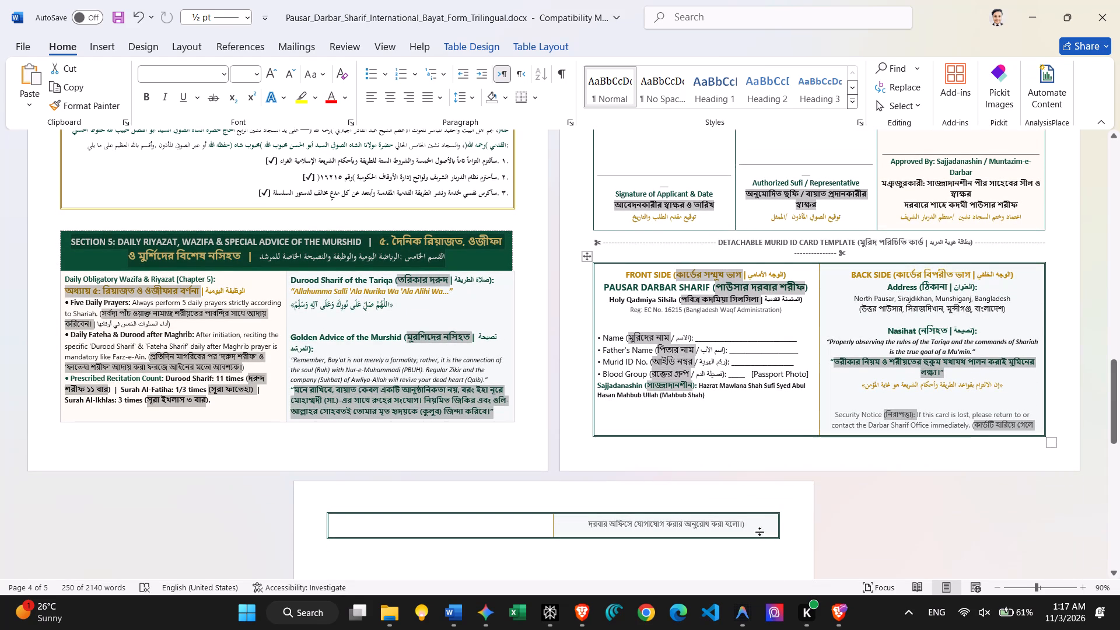
ctrl+drag(755, 528, 594, 526)
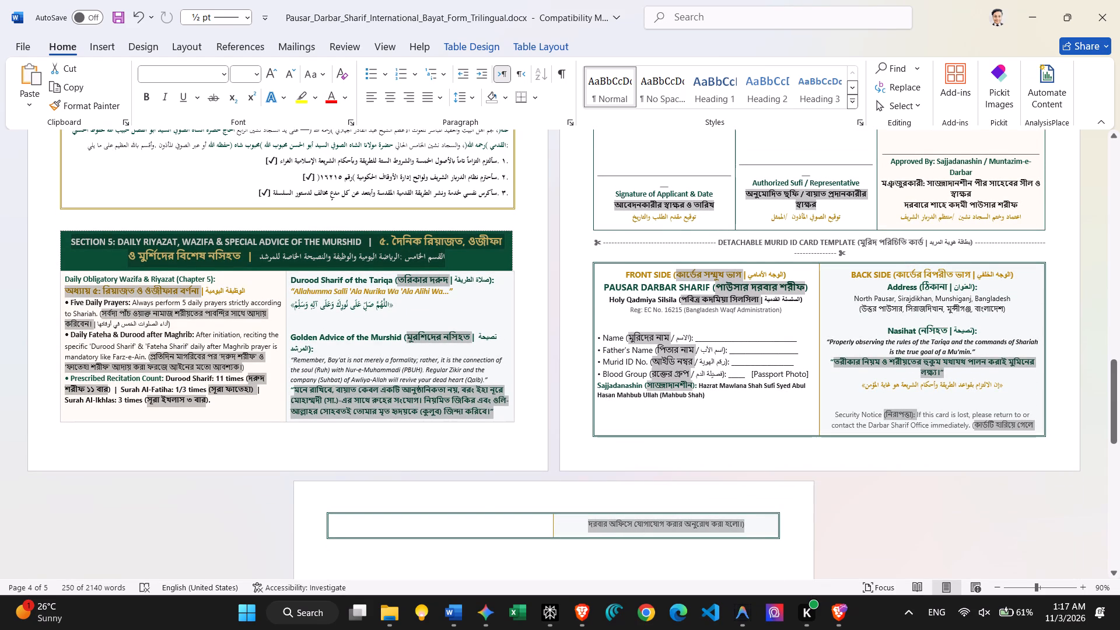
ctrl+drag(594, 526, 593, 526)
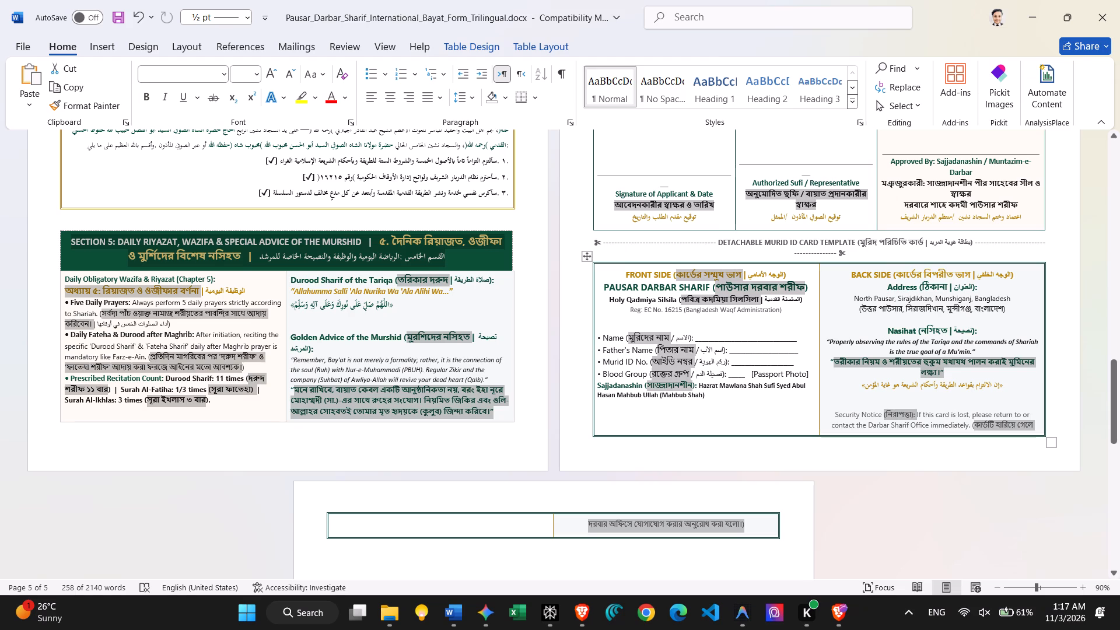
ctrl+drag(1013, 304, 856, 309)
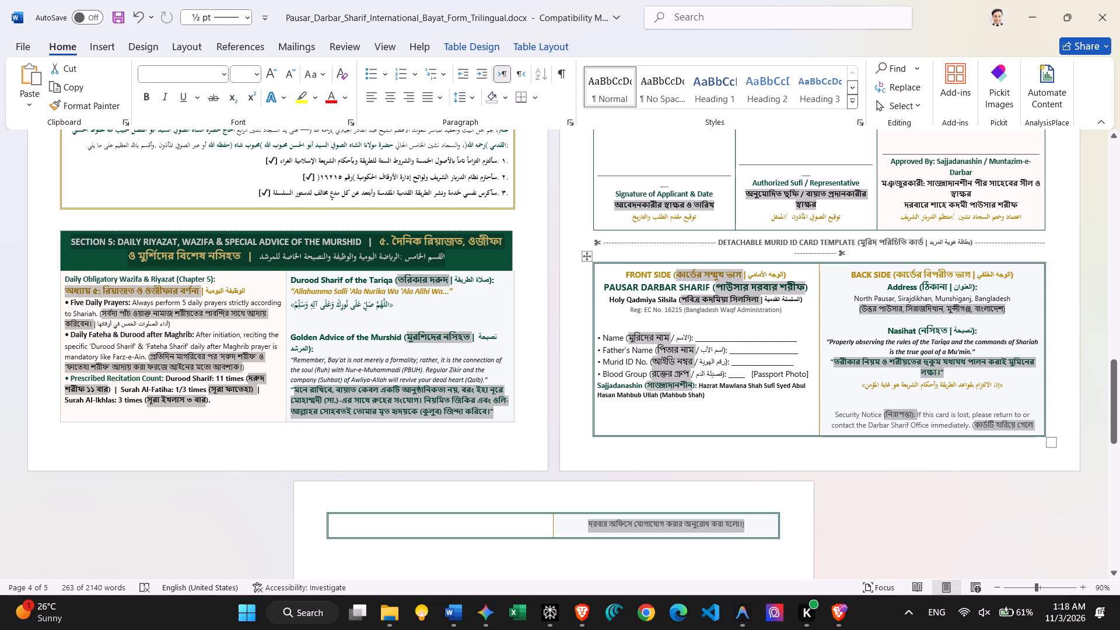
ctrl+drag(946, 332, 918, 332)
ctrl+drag(972, 277, 904, 277)
Add the Bengali Approved By text in the signature block and the Bengali part of the attestation heading to the selection.
scroll(904, 277, up, 1)
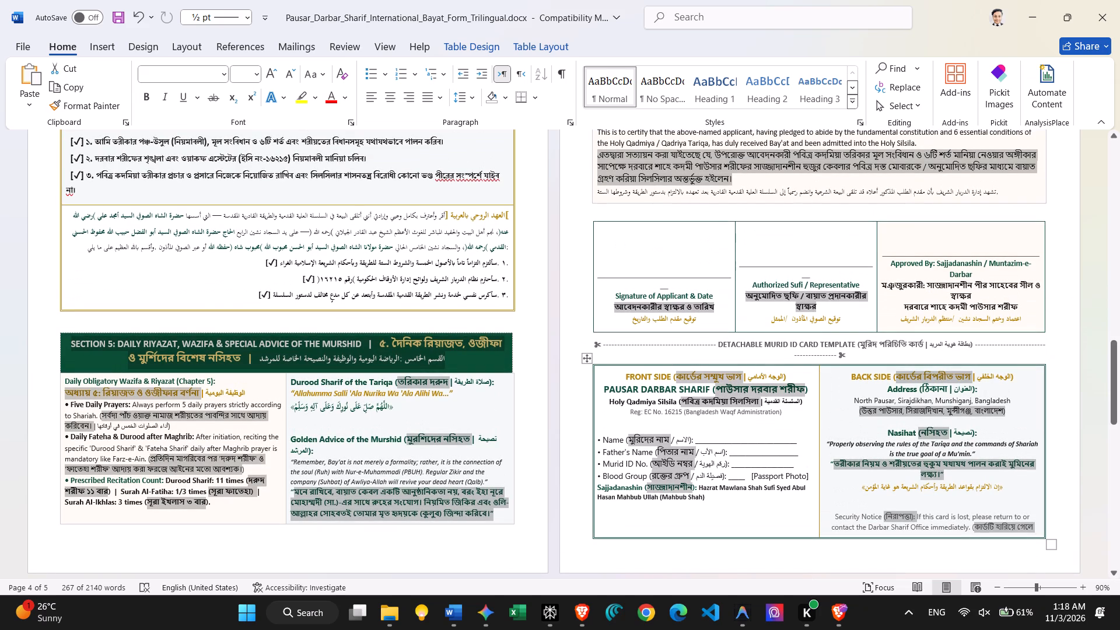
ctrl+drag(1024, 308, 895, 285)
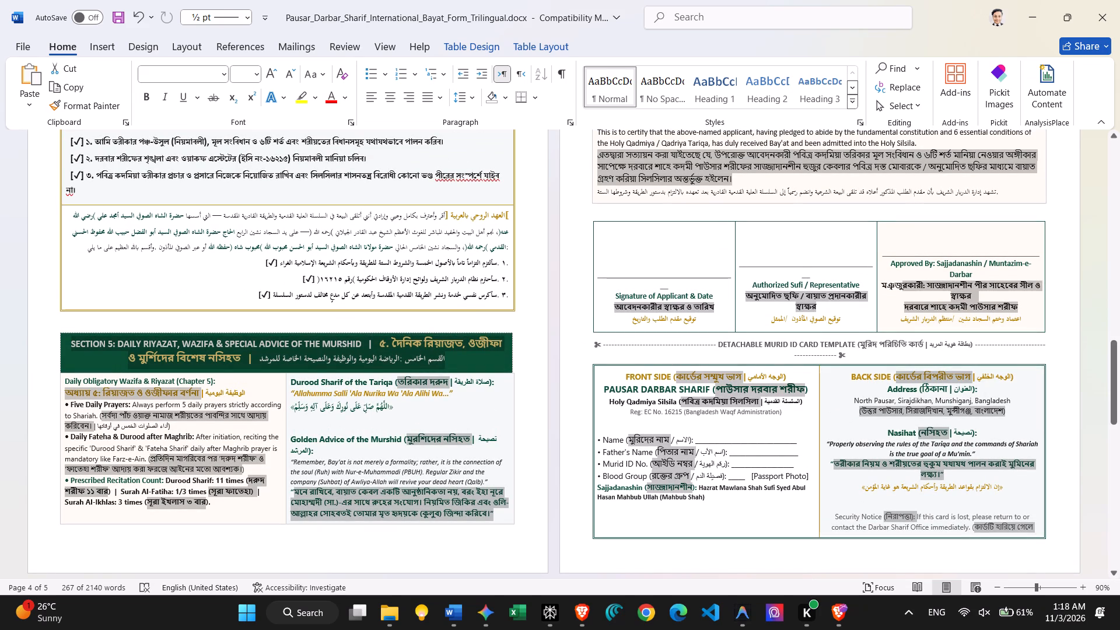
ctrl+drag(895, 285, 880, 285)
scroll(1003, 319, up, 1)
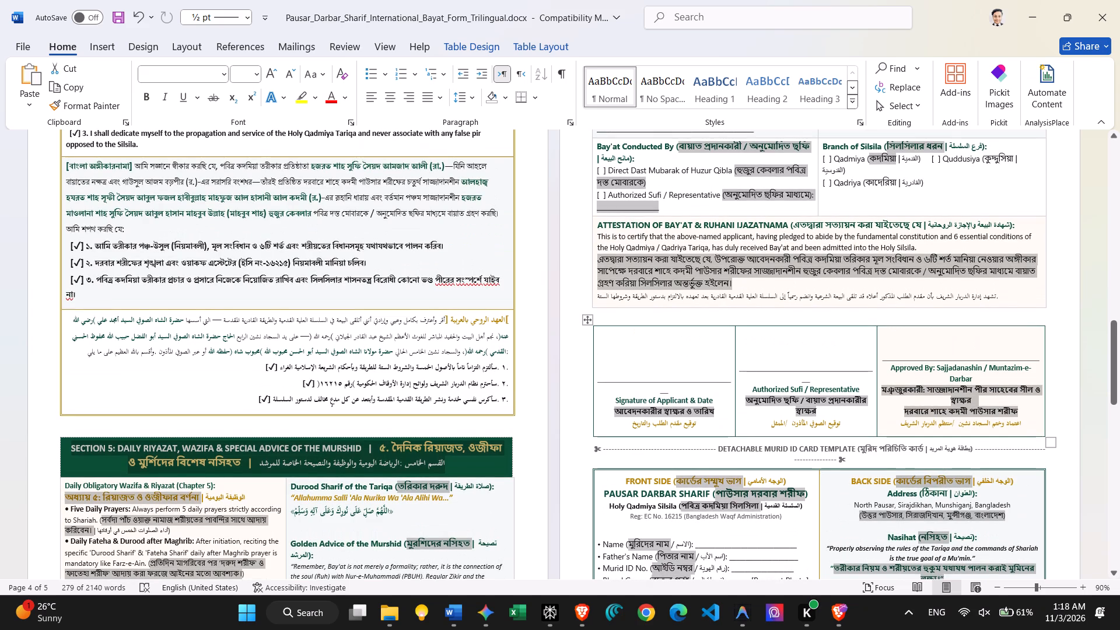
ctrl+drag(921, 224, 921, 223)
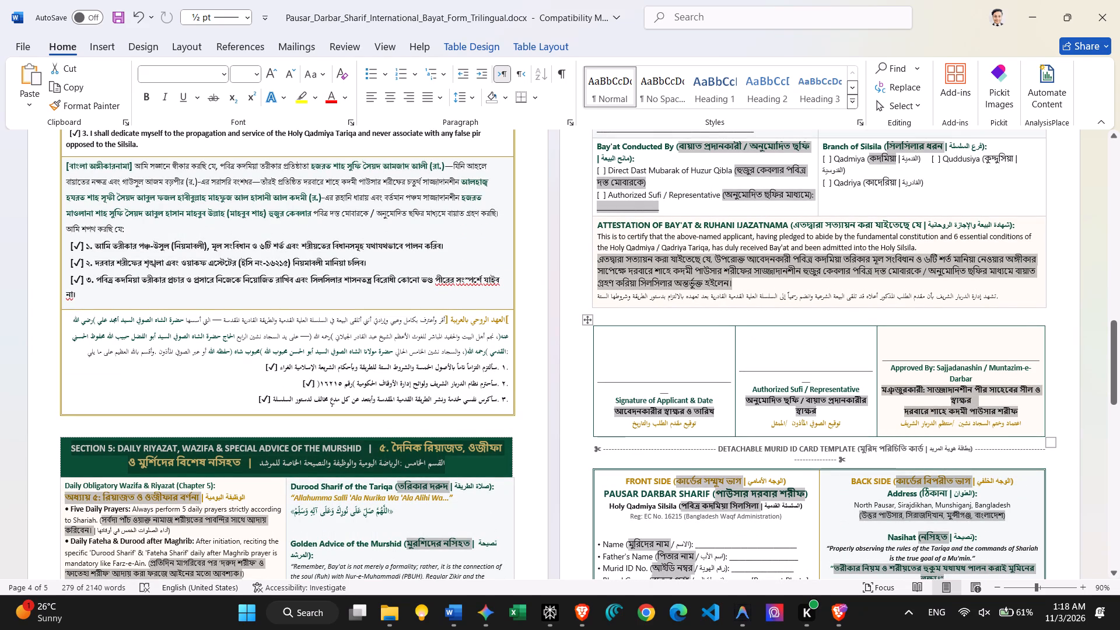
ctrl+drag(921, 223, 799, 229)
Apply the Calibri (Headings) font to all the selected Bengali text and enlarge it by two size increments.
scroll(799, 229, up, 1)
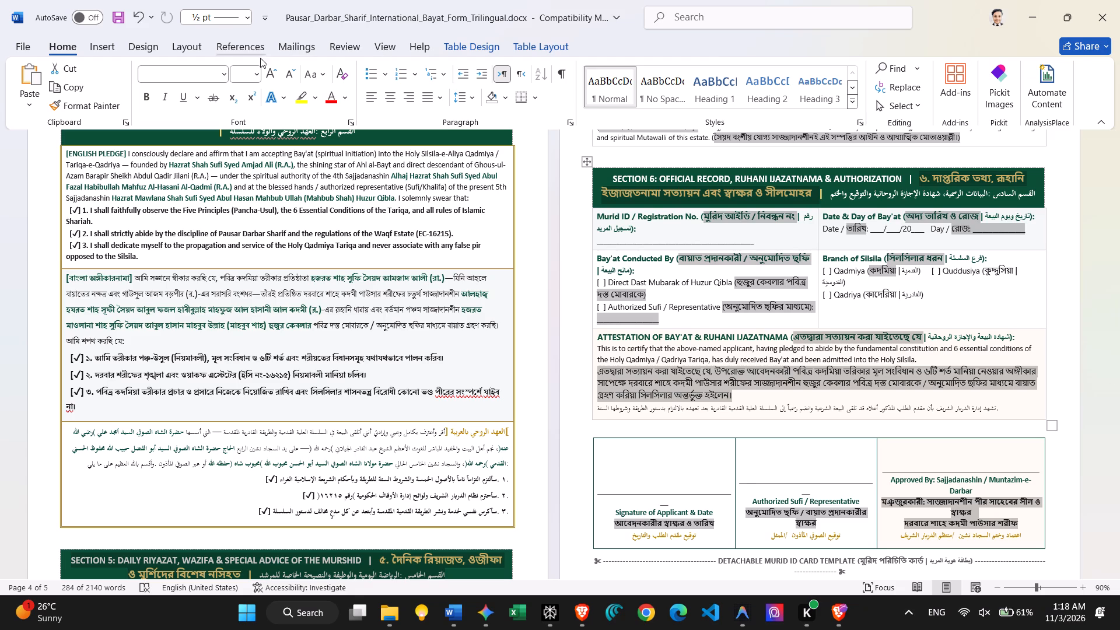
click(226, 73)
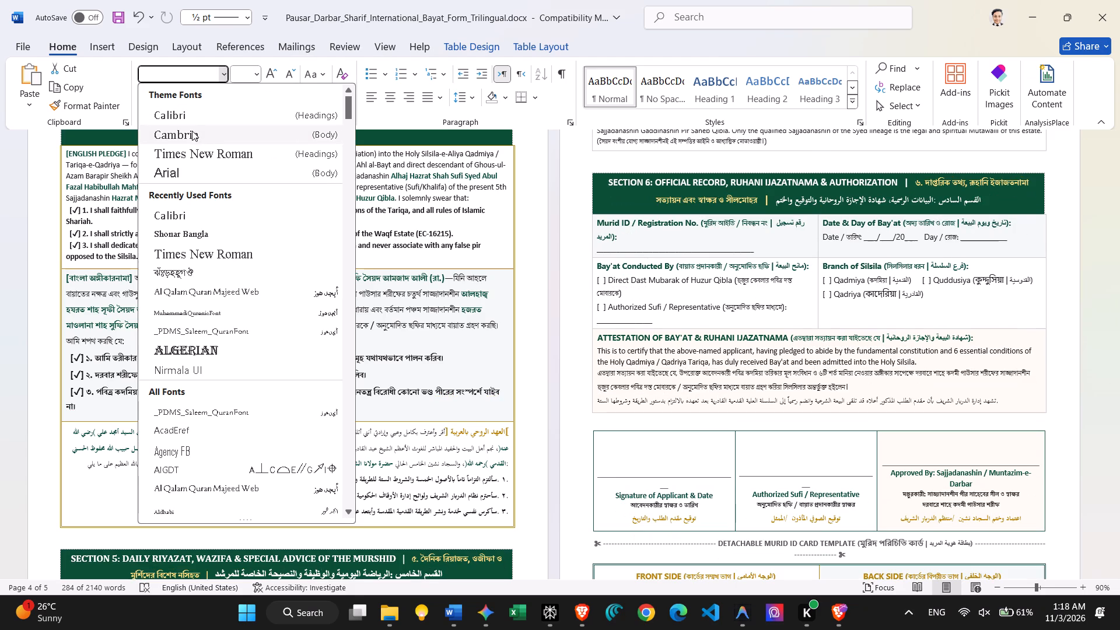
click(189, 120)
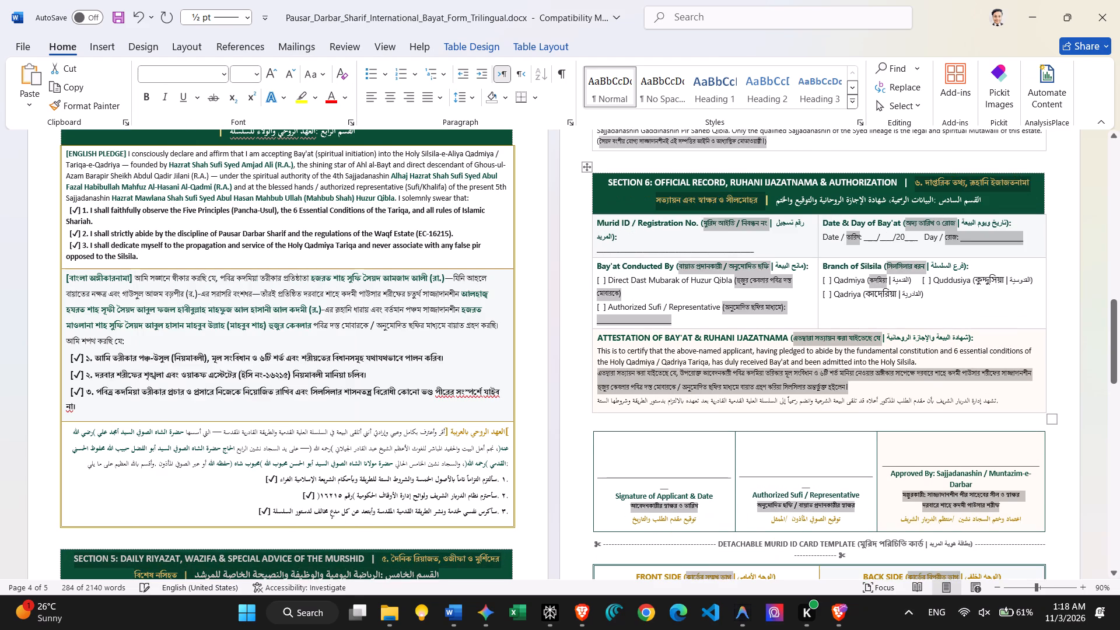
key(ctrl+shift+period)
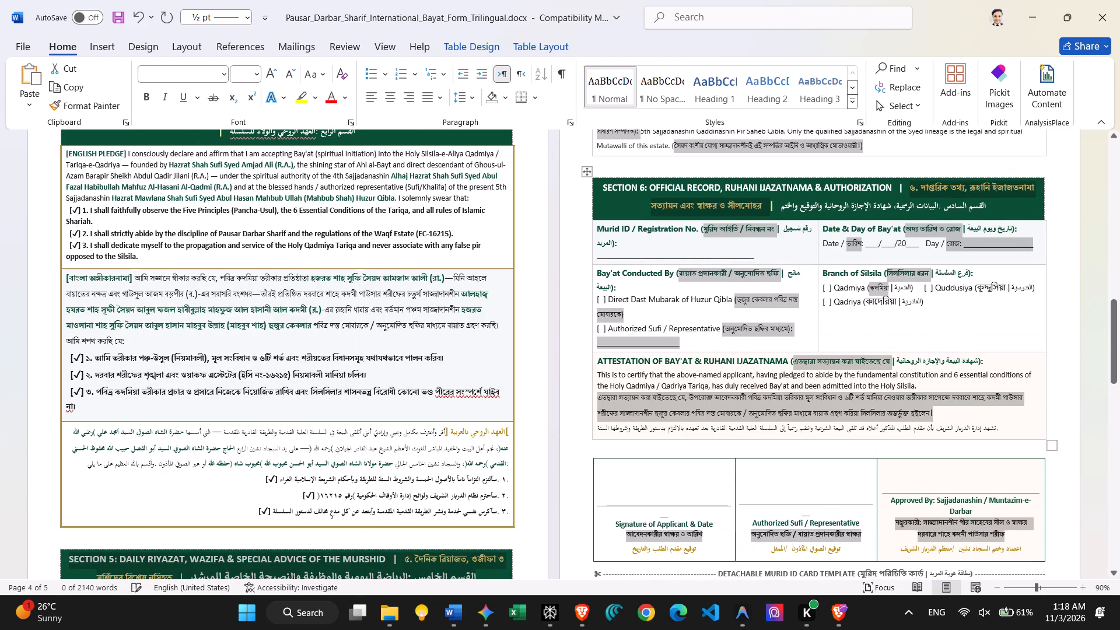
key(ctrl+shift+period)
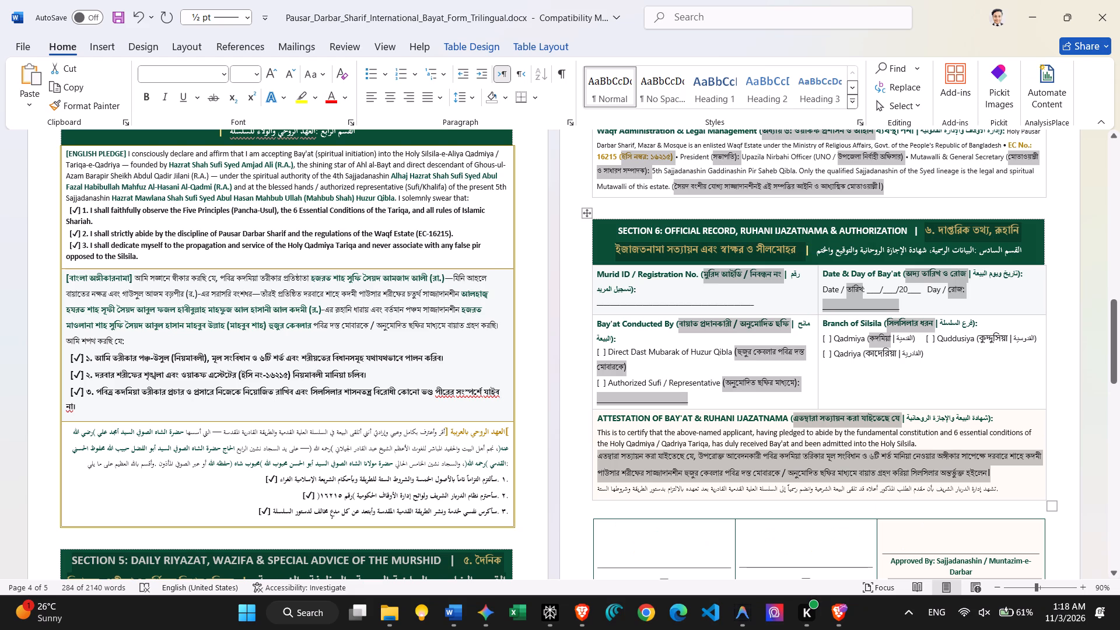
scroll(496, 307, down, 2)
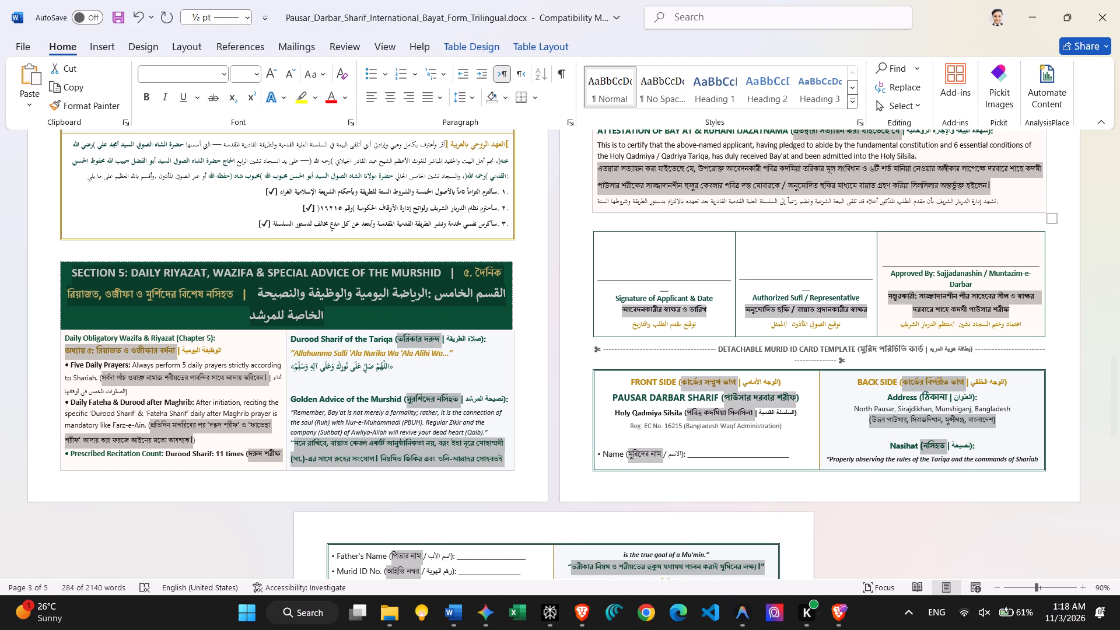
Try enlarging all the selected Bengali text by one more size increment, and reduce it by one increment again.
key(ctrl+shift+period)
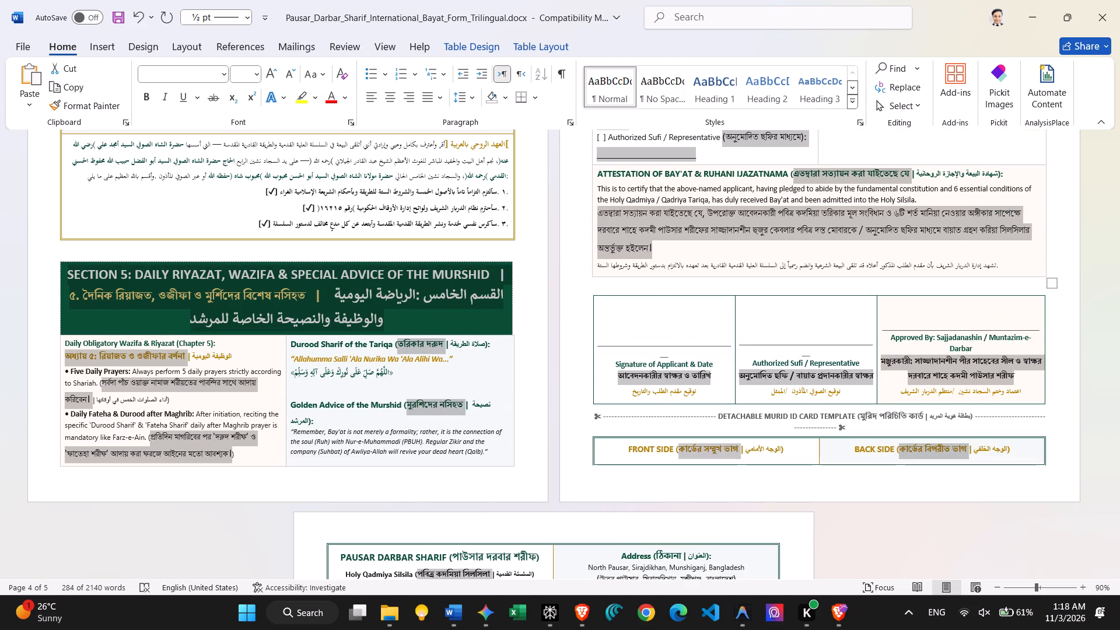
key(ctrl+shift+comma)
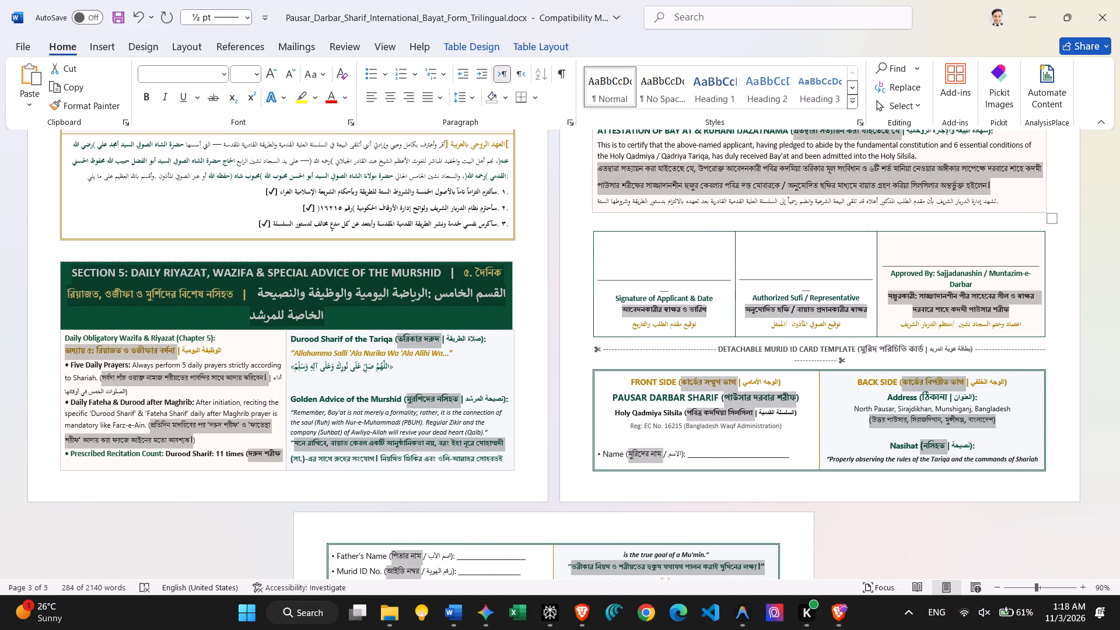
Delete the trailing ellipsis dot just before the closing quotation mark of the Durood Sharif transliteration in Section 5.
click(454, 367)
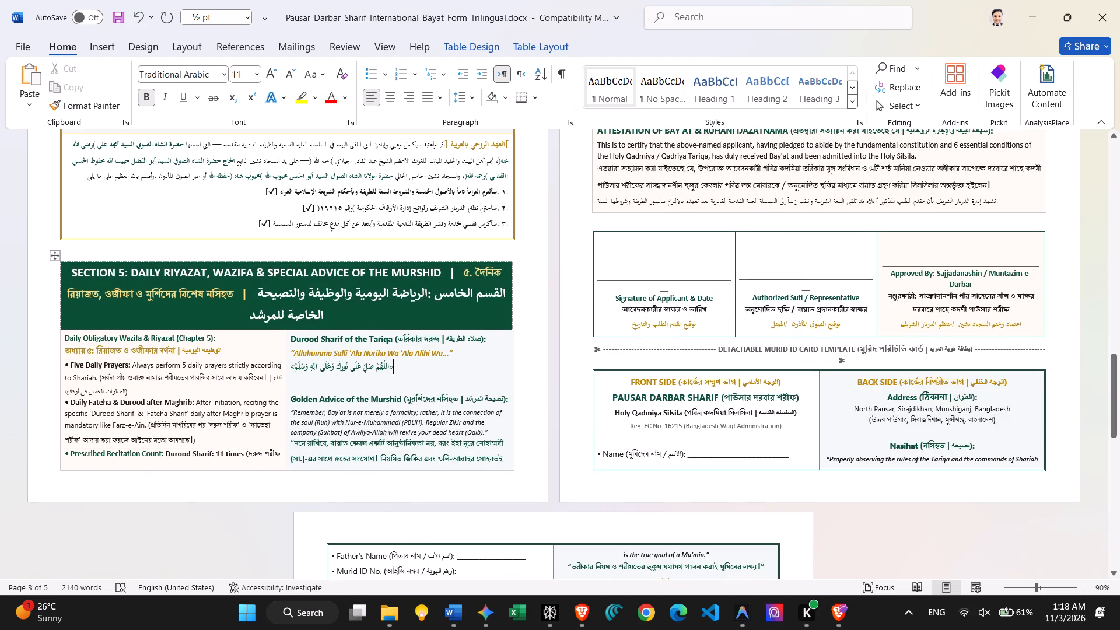
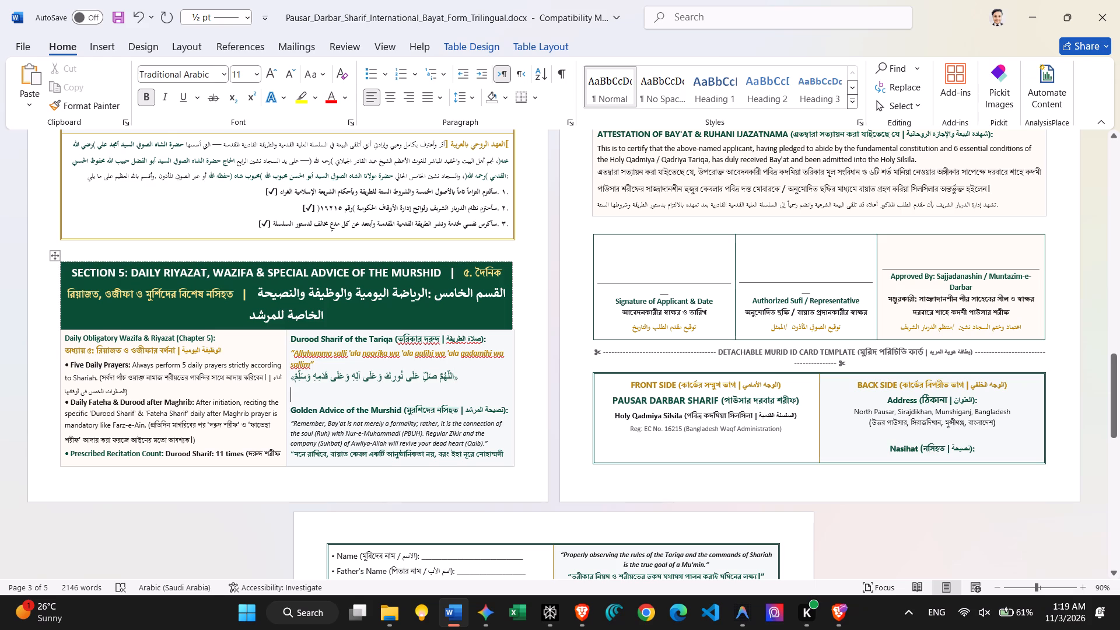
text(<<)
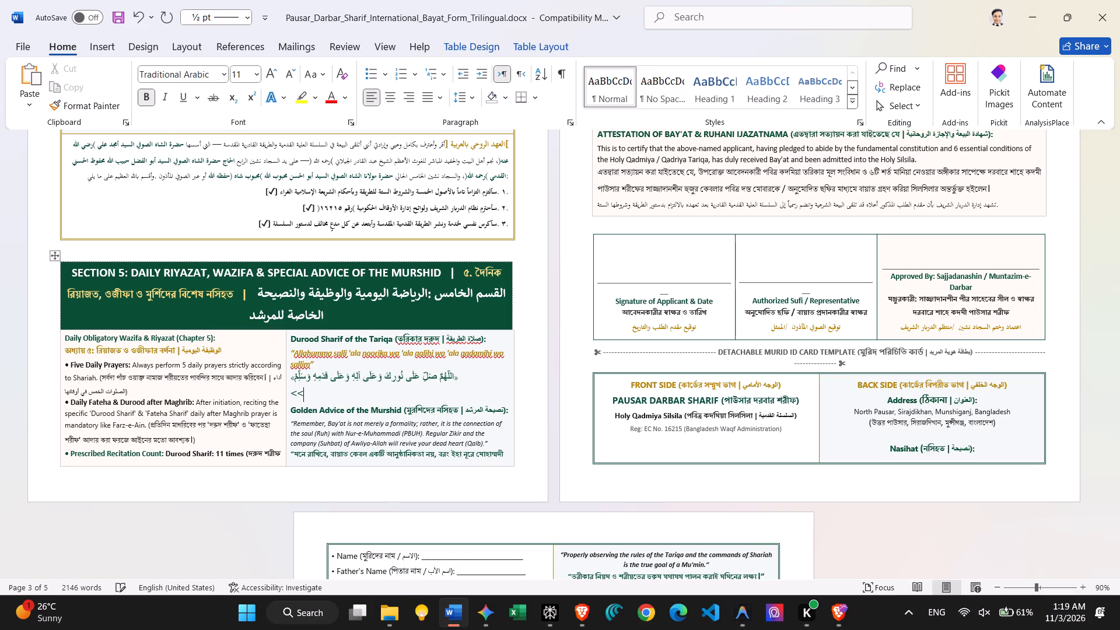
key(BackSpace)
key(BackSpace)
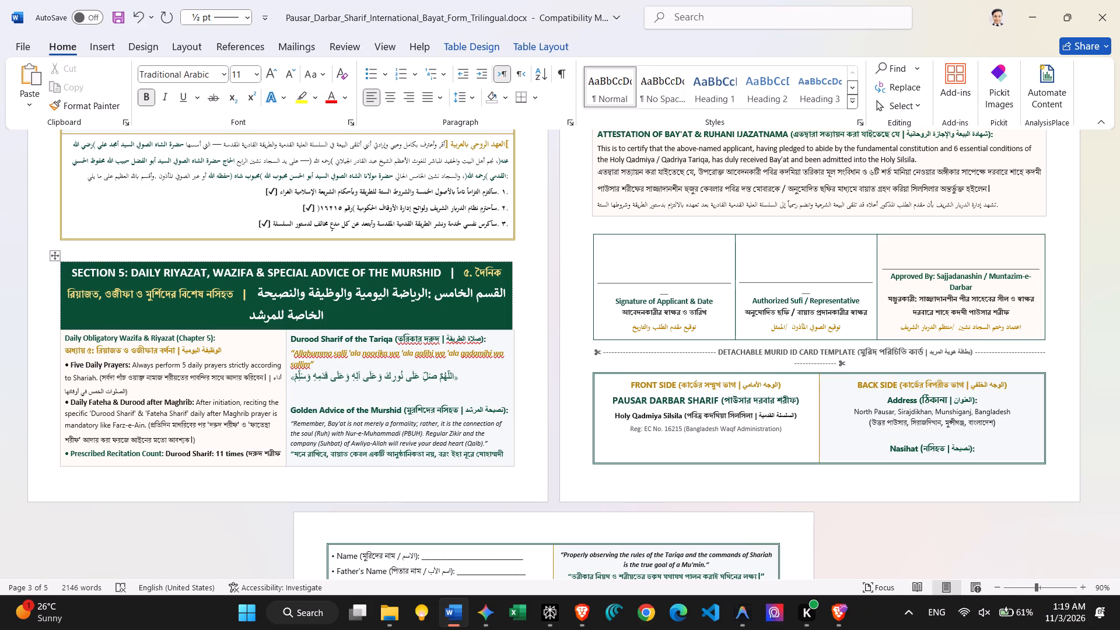
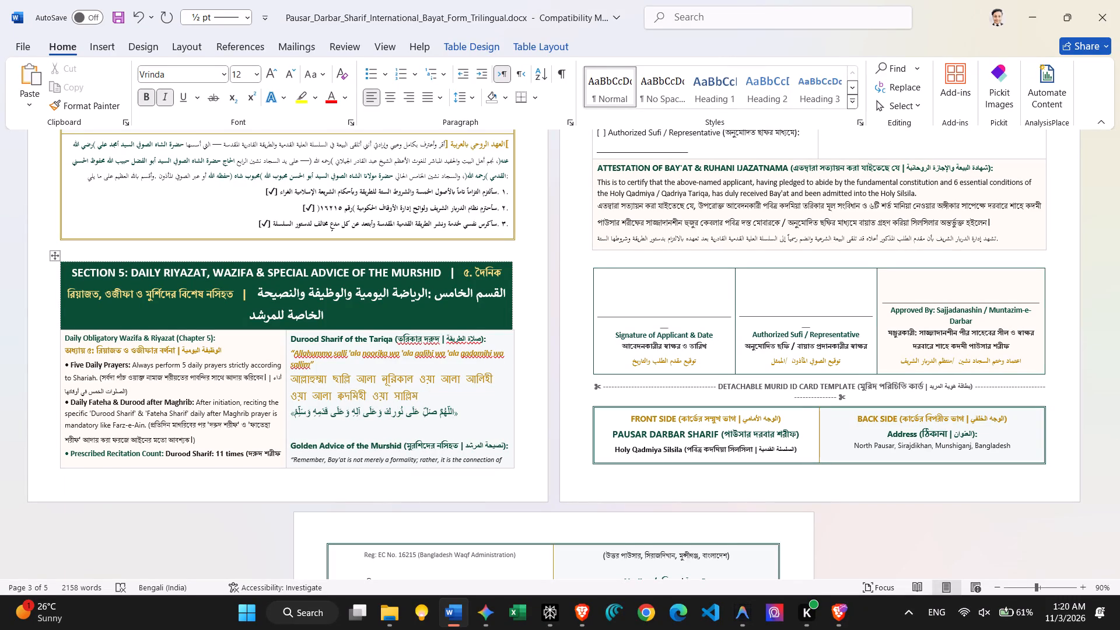
Correct the Bengali spelling of "qadamihi" in the Section 5 Durood transliteration and end that line with a danda (।).
key(e)
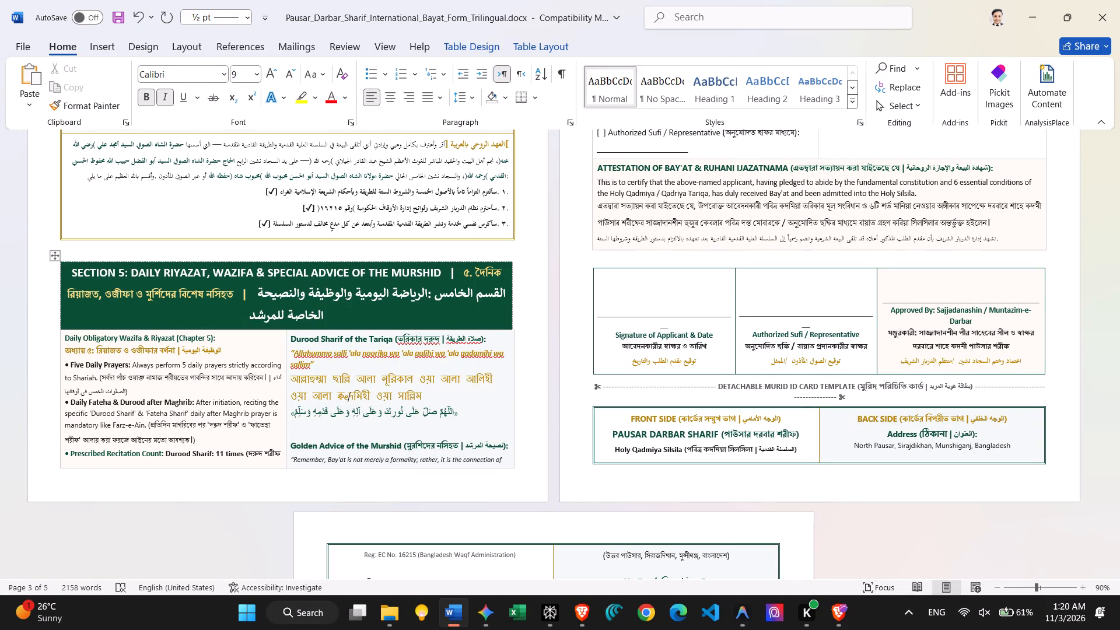
key(ctrl+z)
key(ctrl+z)
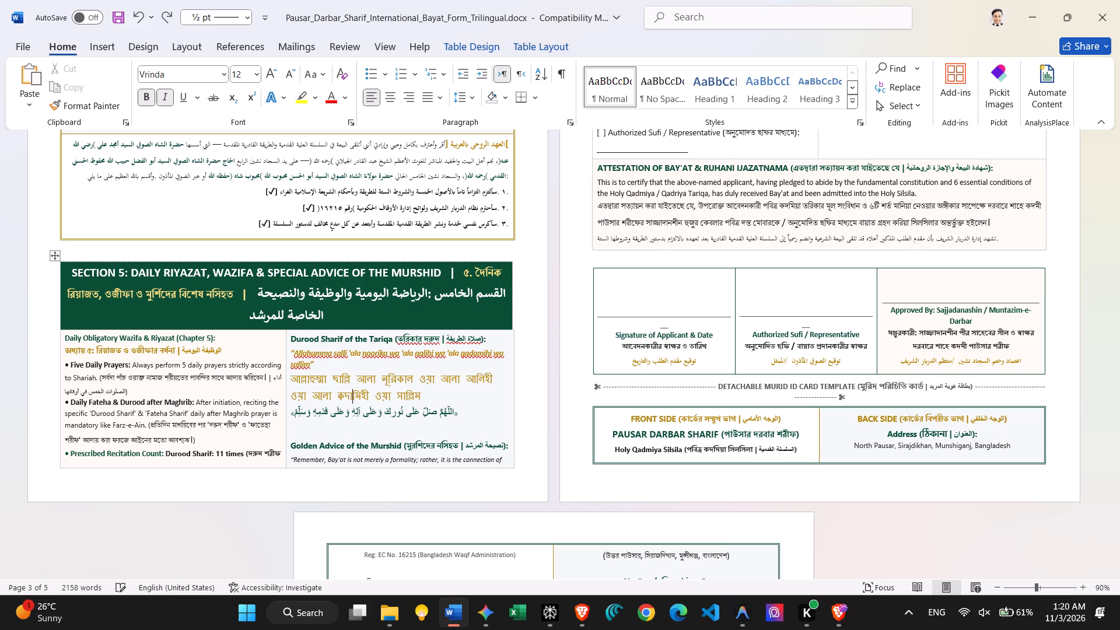
key(Left)
key(super+space)
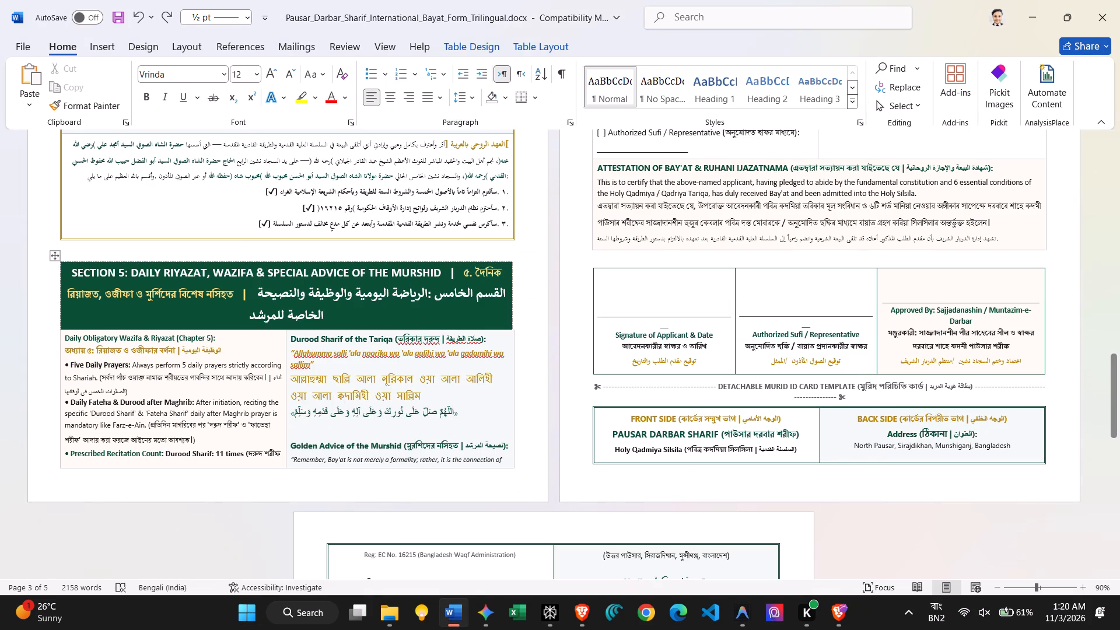
click(433, 397)
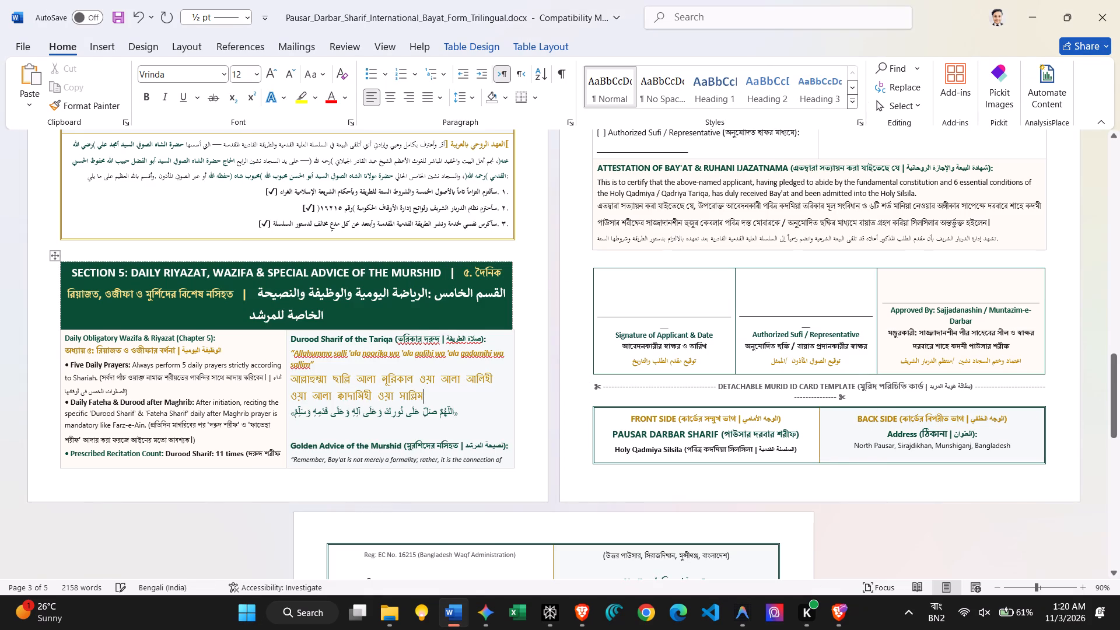
Change the font of the whole Bengali Durood transliteration to Shonar Bangla.
drag(433, 397, 298, 384)
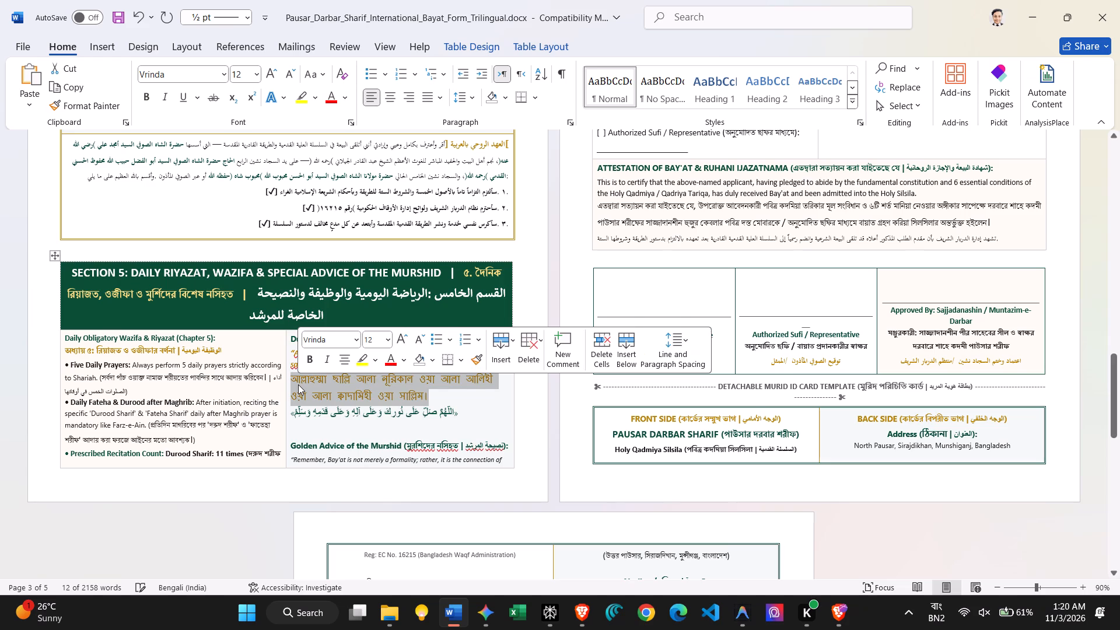
click(225, 79)
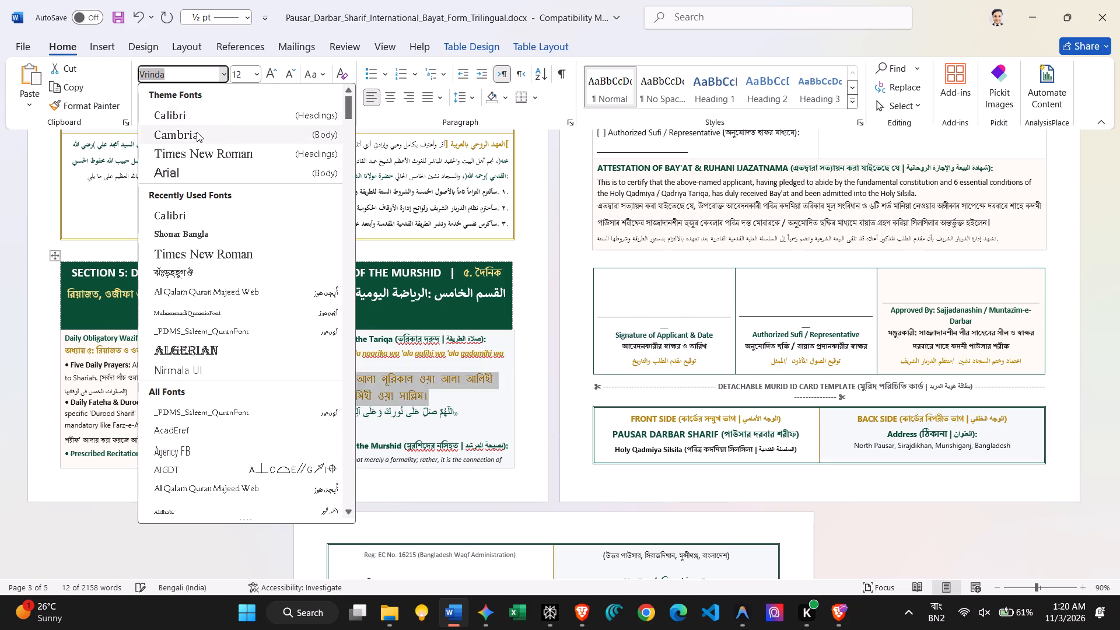
click(194, 116)
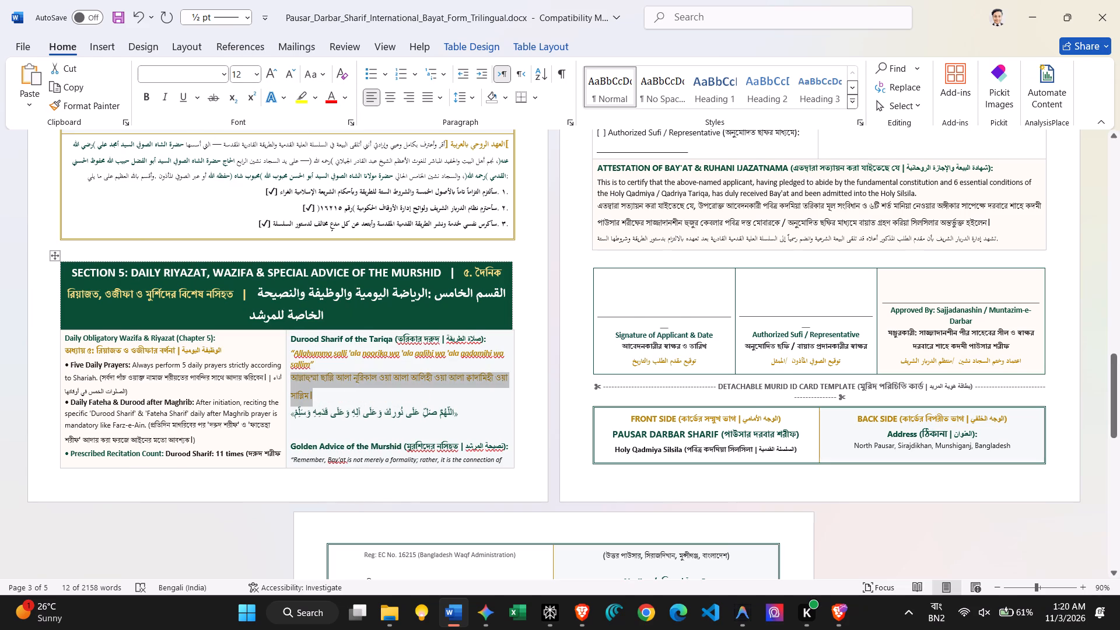
Enclose the Bengali Durood transliteration in double quotation marks, one after the danda and one before its first word.
click(338, 398)
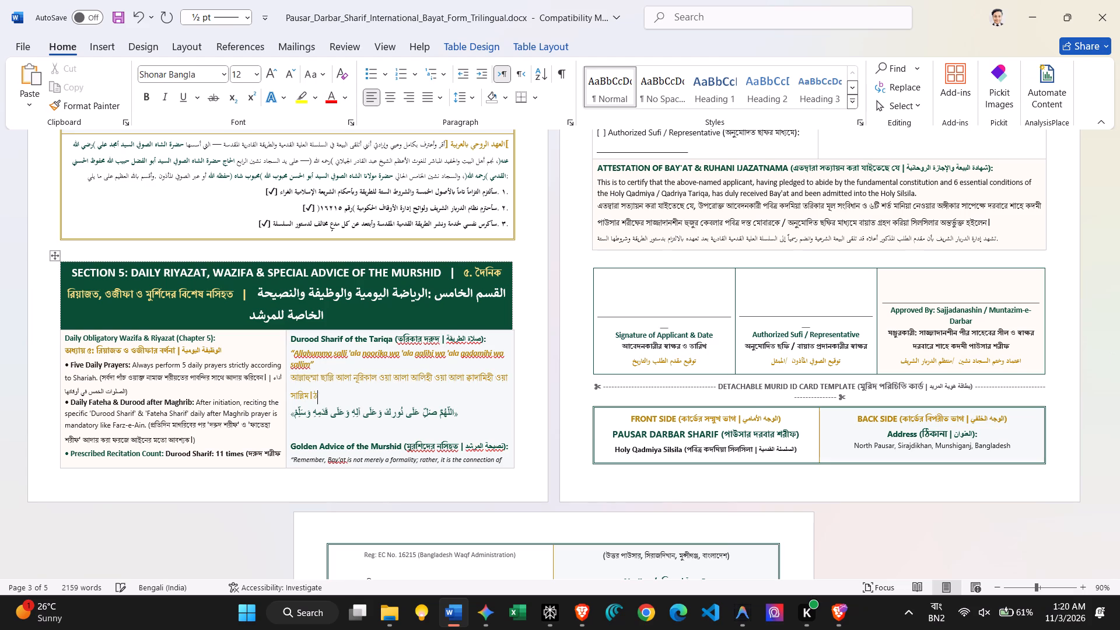
key(BackSpace)
key(super+space)
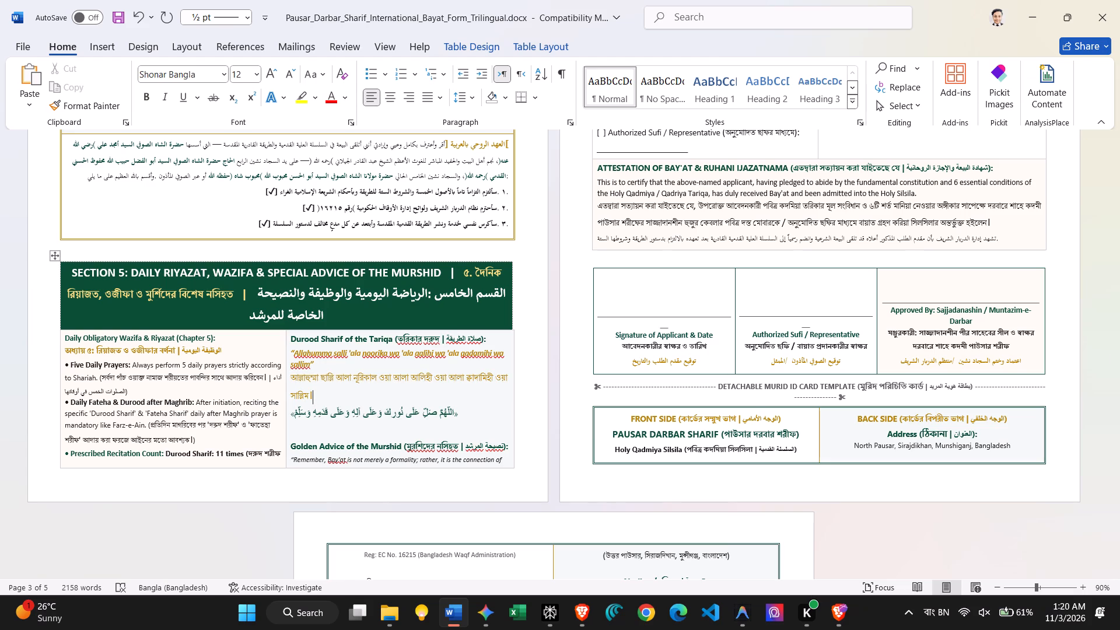
key(super+space)
key(super+space)
key(shift+quotedbl)
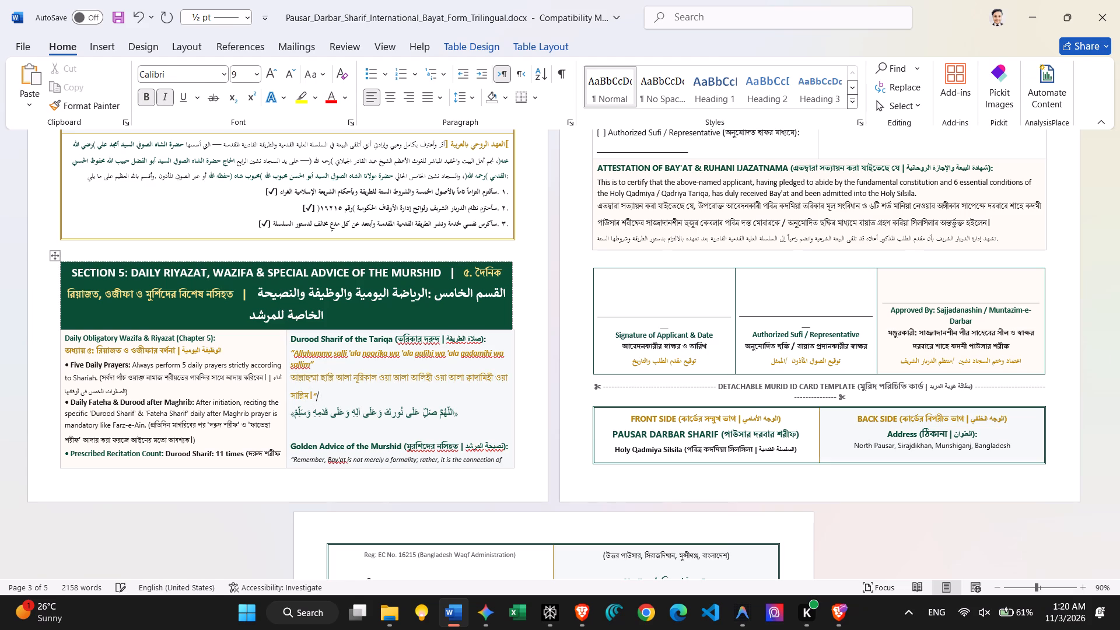
key(Left)
key(Left)
key(Left)
key(Left)
key(Left)
key(Left)
key(Left)
key(Left)
key(Left)
key(Left)
key(Left)
key(Left)
key(Left)
key(Left)
key(Left)
key(Left)
key(Left)
key(Left)
key(Left)
key(Left)
key(Left)
key(Left)
key(Left)
key(Left)
key(Left)
key(Left)
key(Left)
key(Left)
key(Left)
key(Left)
key(Left)
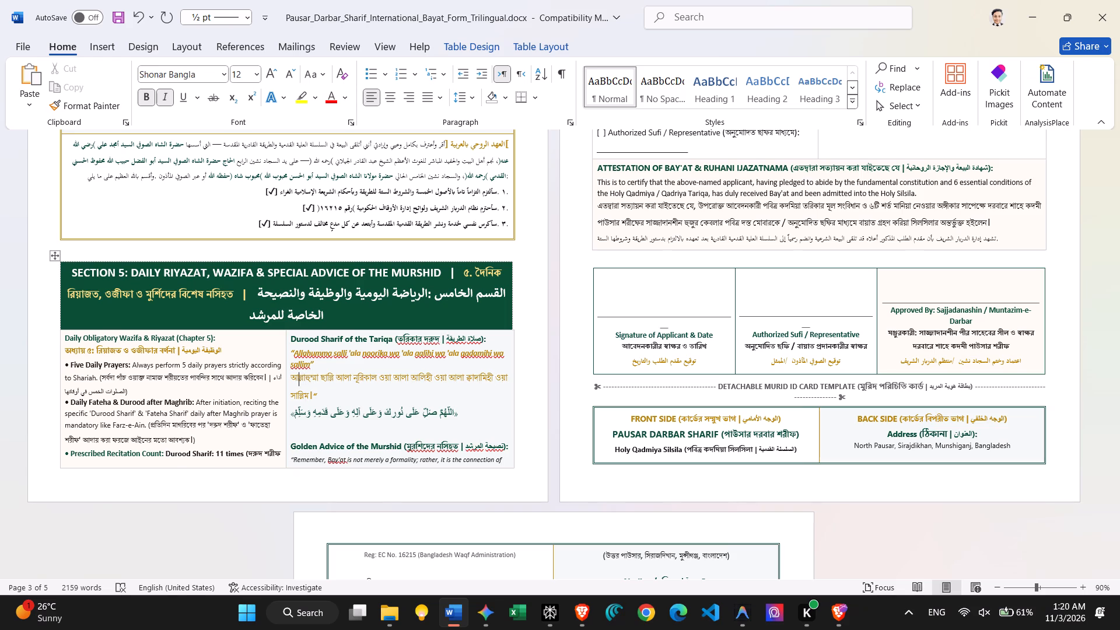
key(Left)
key(shift+quotedbl)
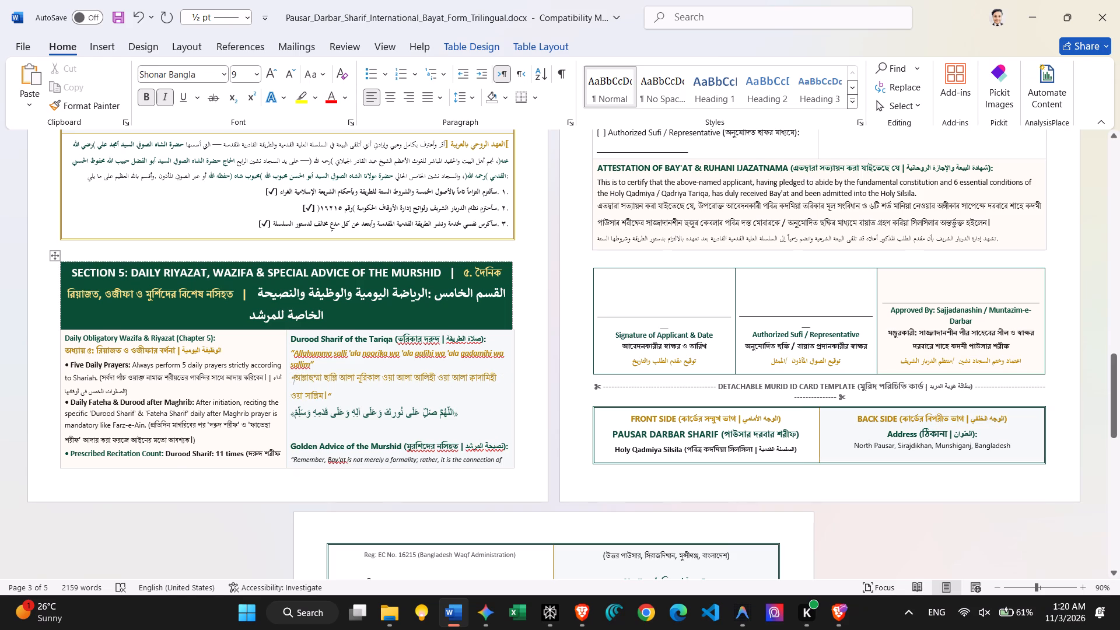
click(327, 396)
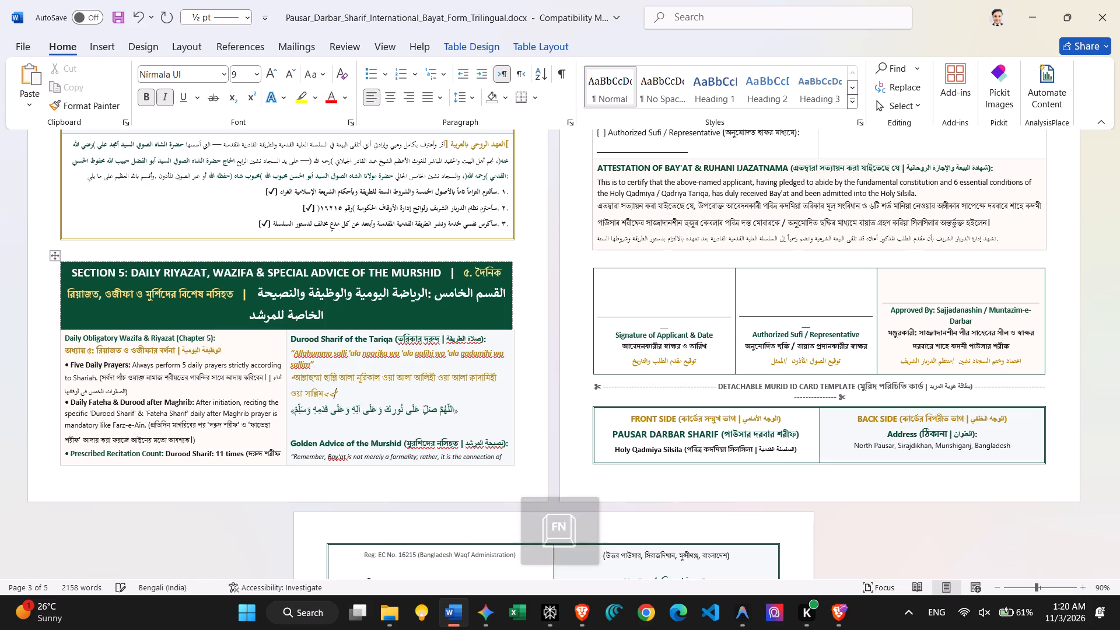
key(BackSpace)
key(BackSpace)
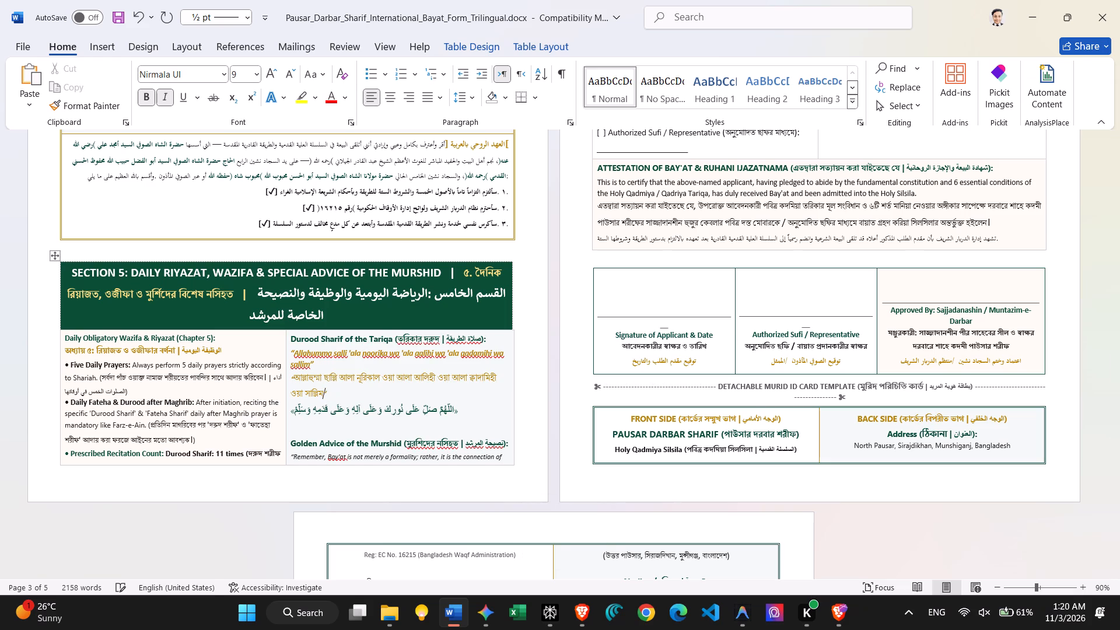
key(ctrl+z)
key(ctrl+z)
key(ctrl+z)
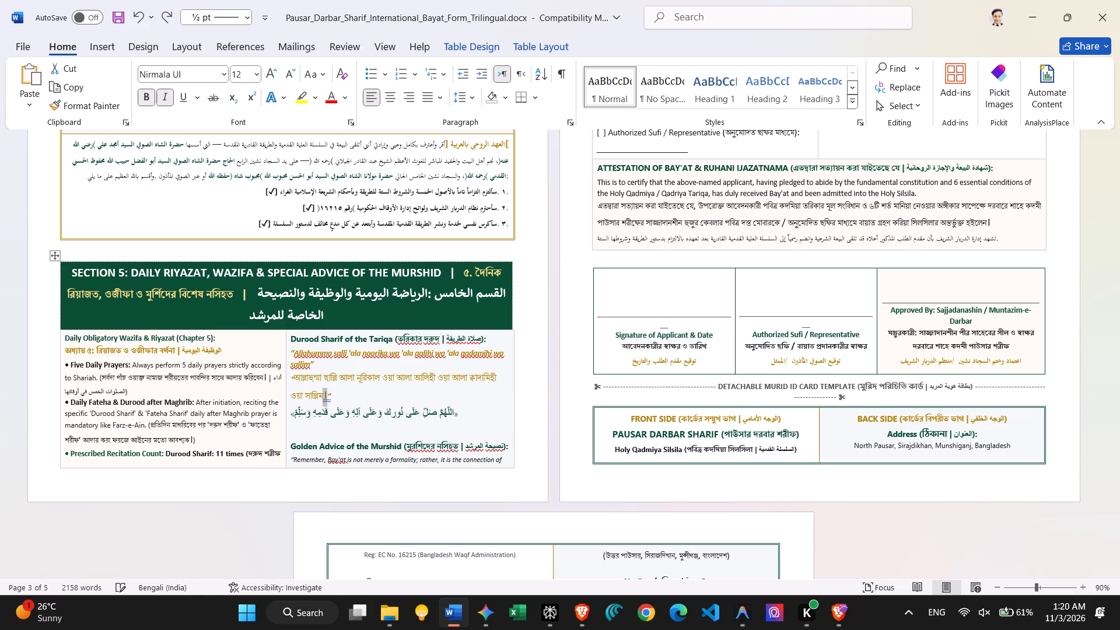
Set the font size of the danda before the closing quotation mark of the Bengali Durood to 10.
key(ctrl+shift+period)
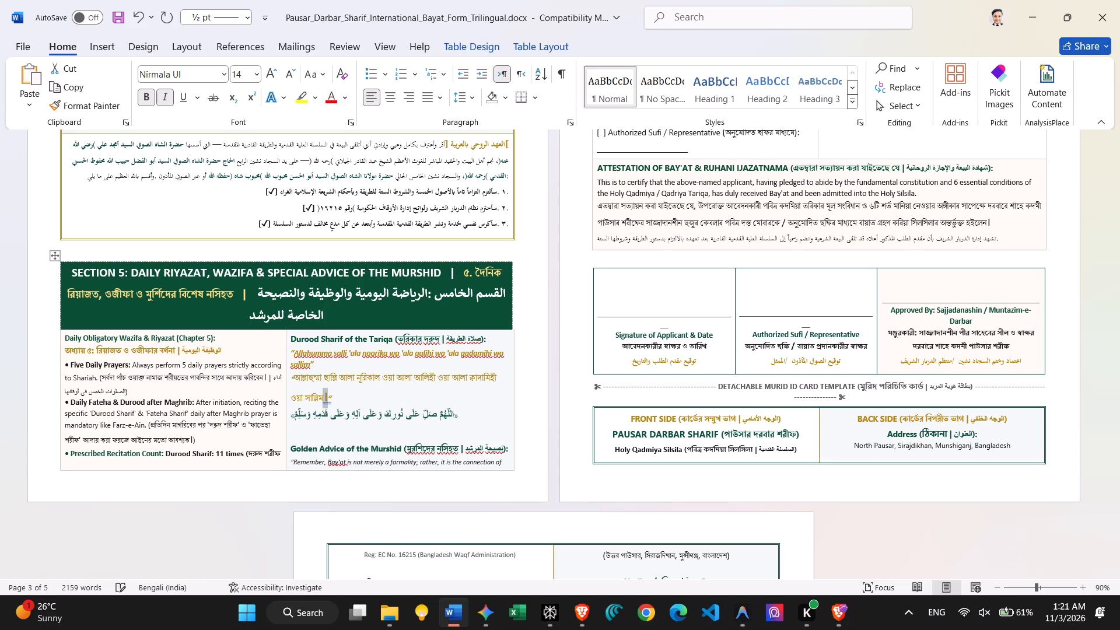
key(ctrl+shift+period)
key(ctrl+shift+comma)
key(ctrl+shift+comma)
key(ctrl+shift+comma)
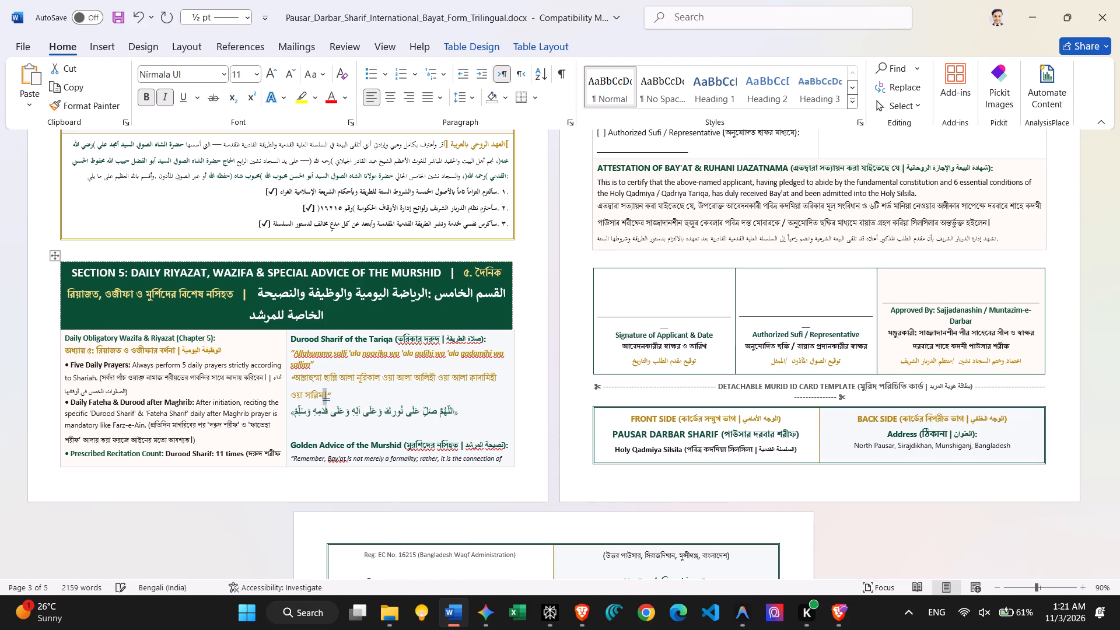
key(ctrl+shift+comma)
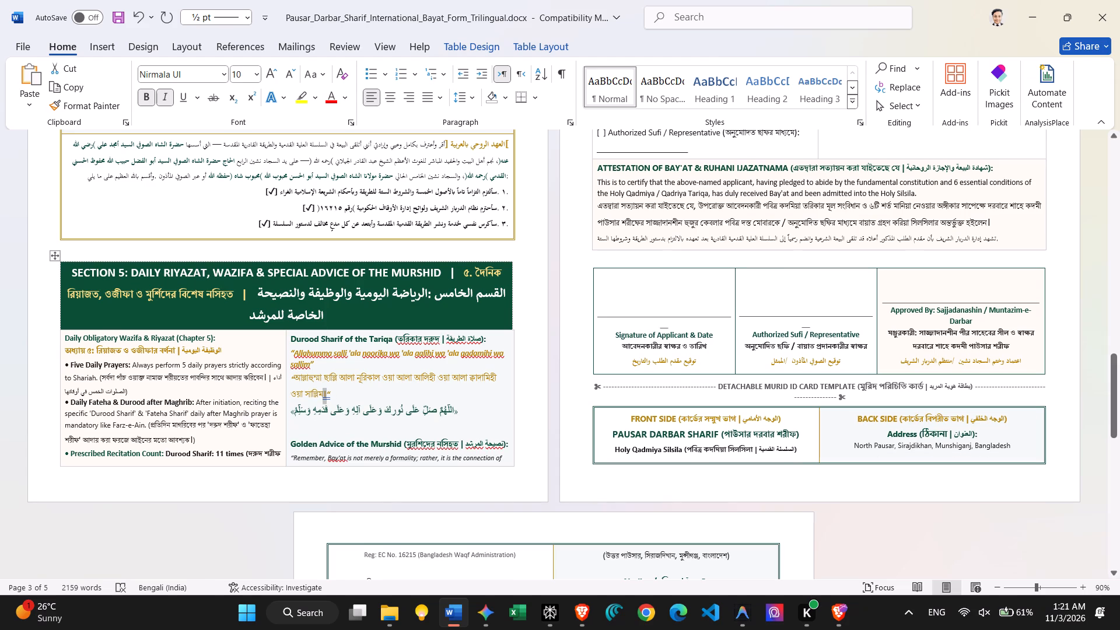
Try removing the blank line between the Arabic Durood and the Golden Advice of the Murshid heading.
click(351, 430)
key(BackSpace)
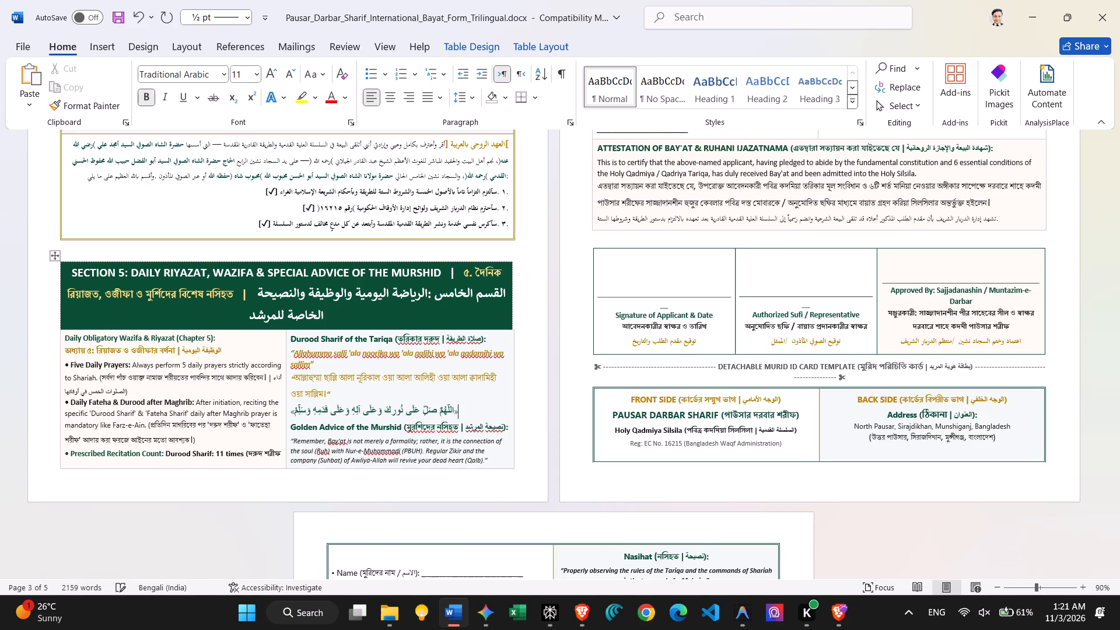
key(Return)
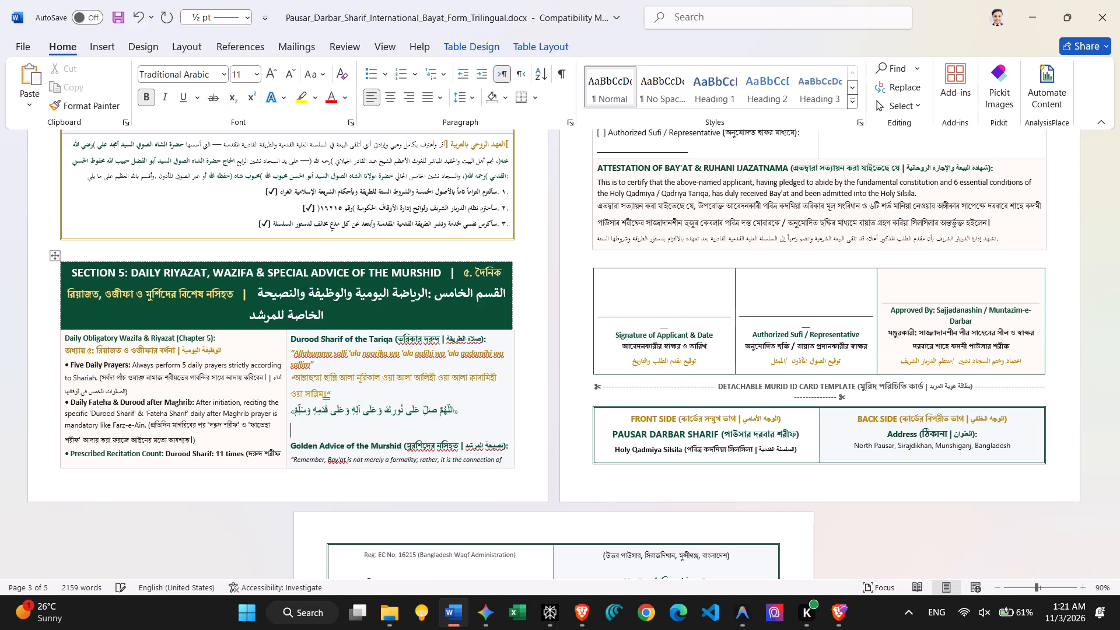
Insert four blank lines above the Detachable Murid ID Card Template line so it moves with its card onto the last page.
scroll(720, 421, up, 2)
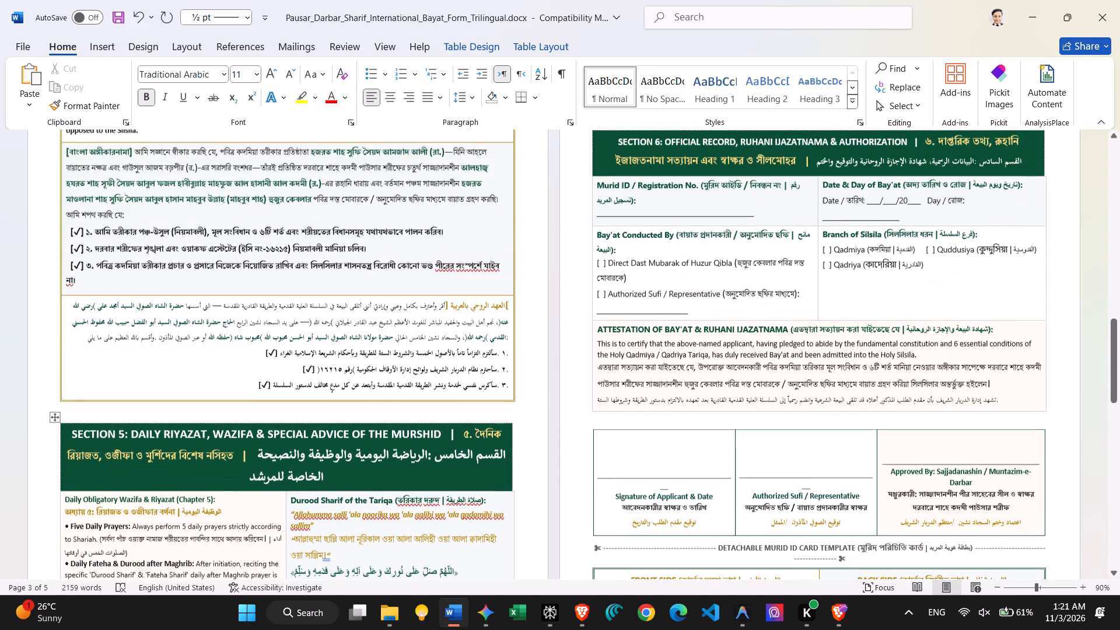
scroll(720, 421, up, 1)
scroll(720, 421, down, 4)
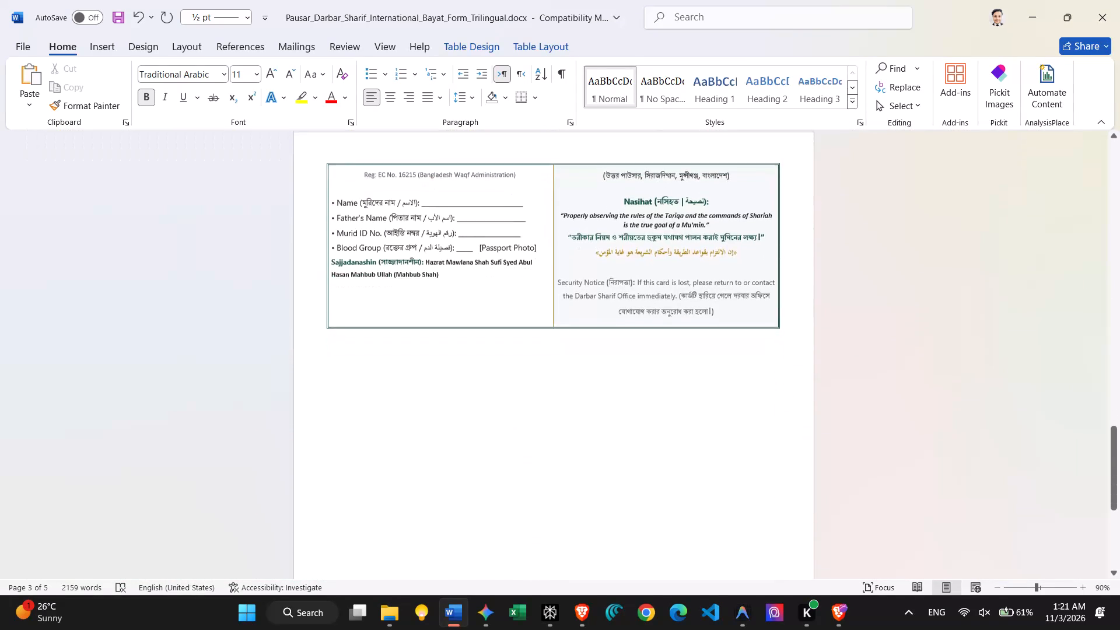
scroll(720, 421, up, 1)
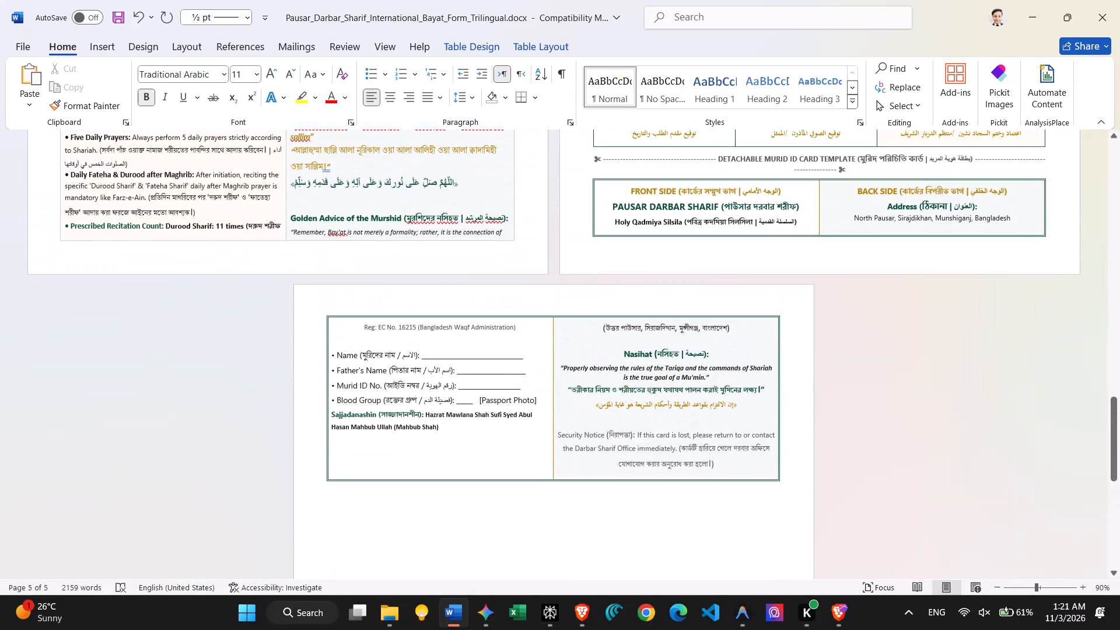
scroll(720, 421, up, 1)
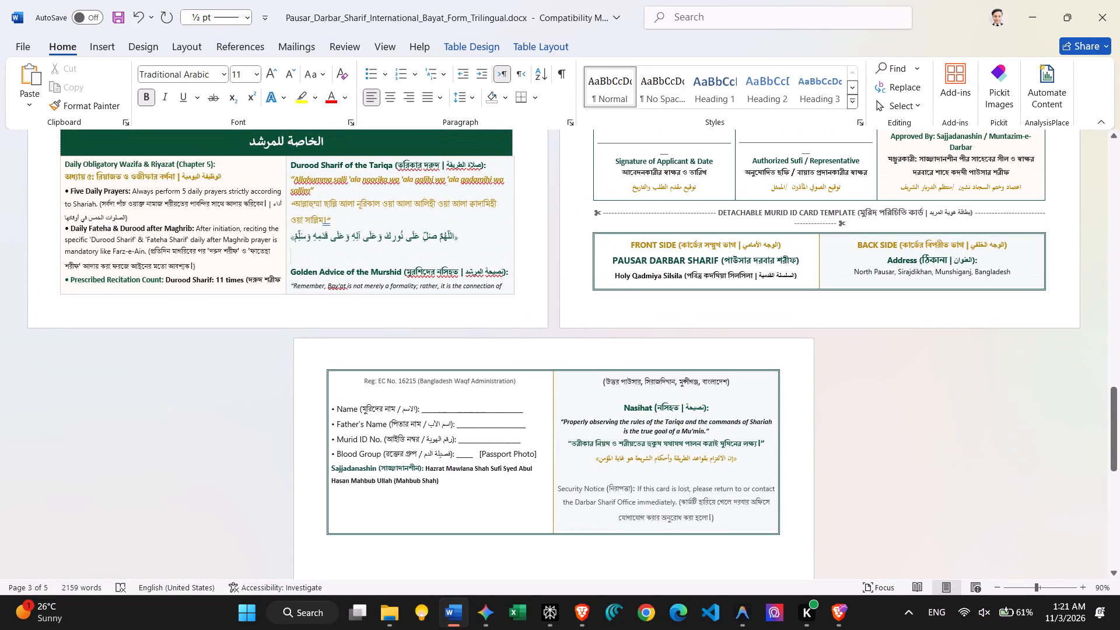
click(591, 204)
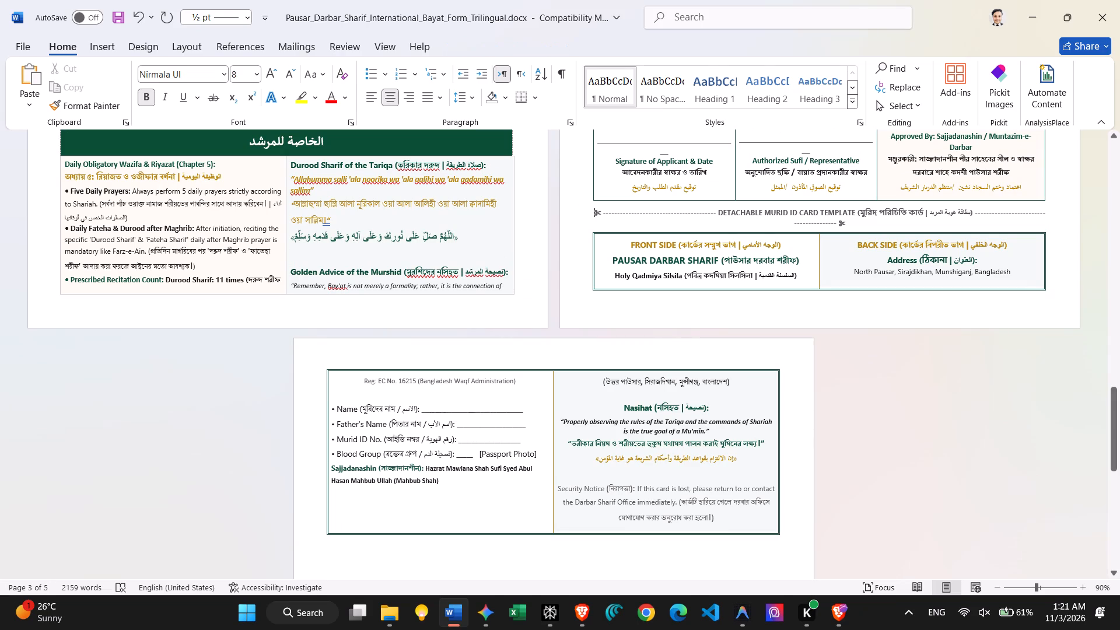
key(Return)
key(Return)
key(Return)
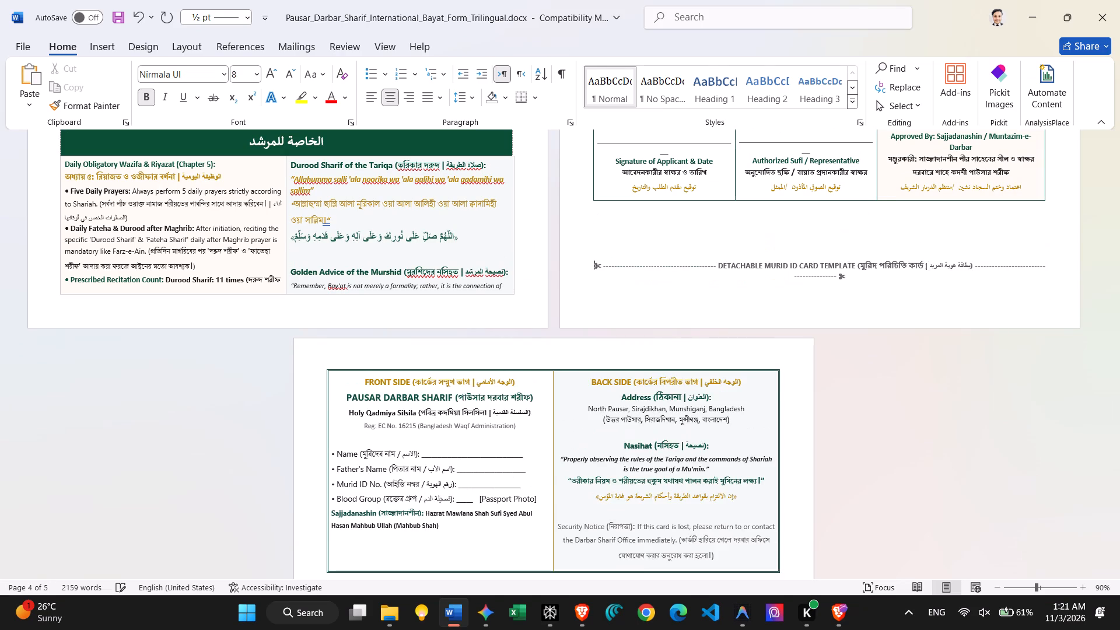
key(Return)
Review the layout from the ID card page back up to the recitation counts and Golden Advice in Section 5.
scroll(591, 204, down, 1)
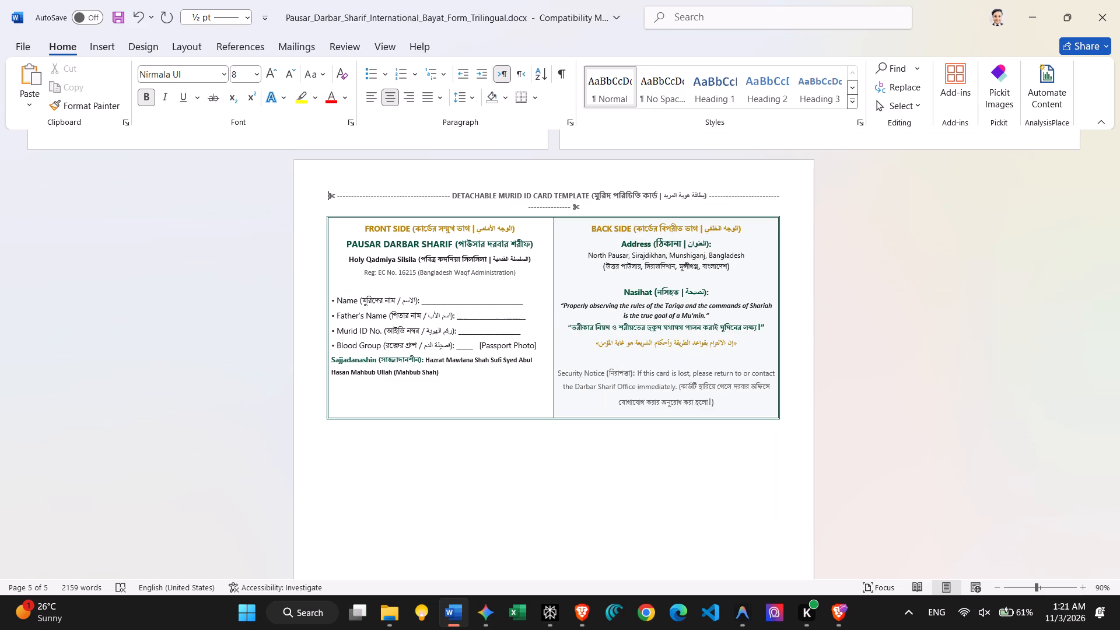
scroll(259, 271, up, 1)
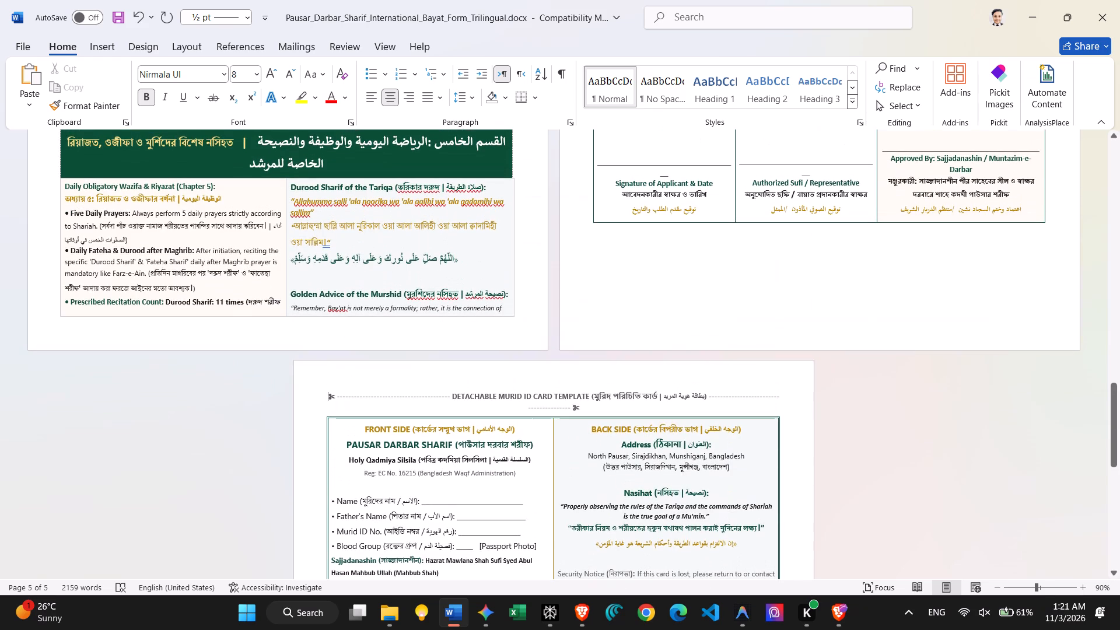
ctrl+scroll(259, 271, up, 6)
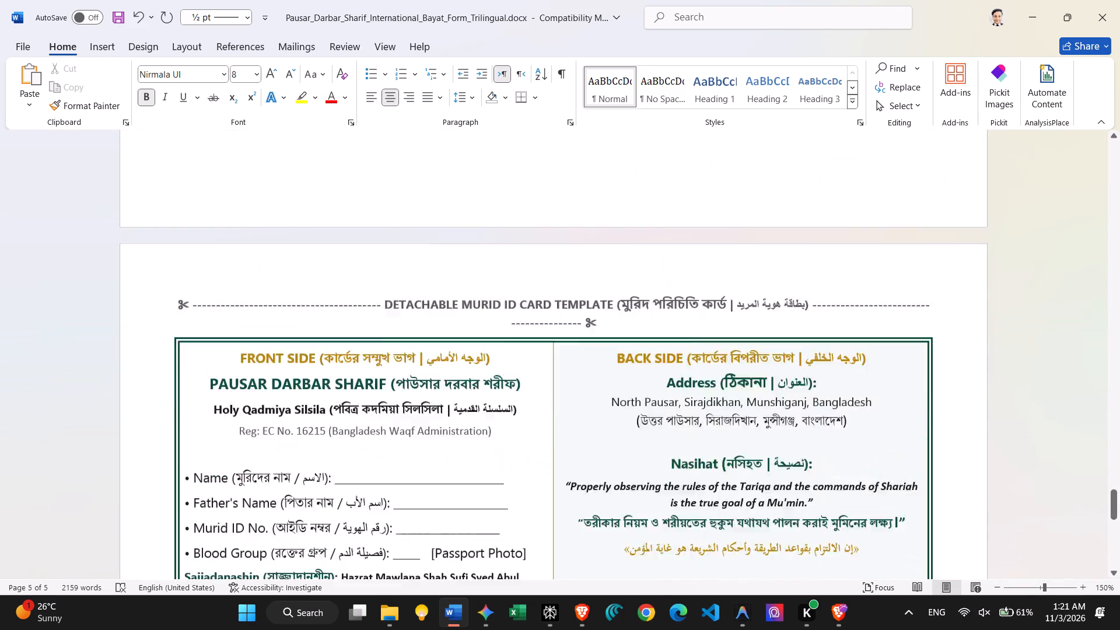
scroll(259, 271, up, 4)
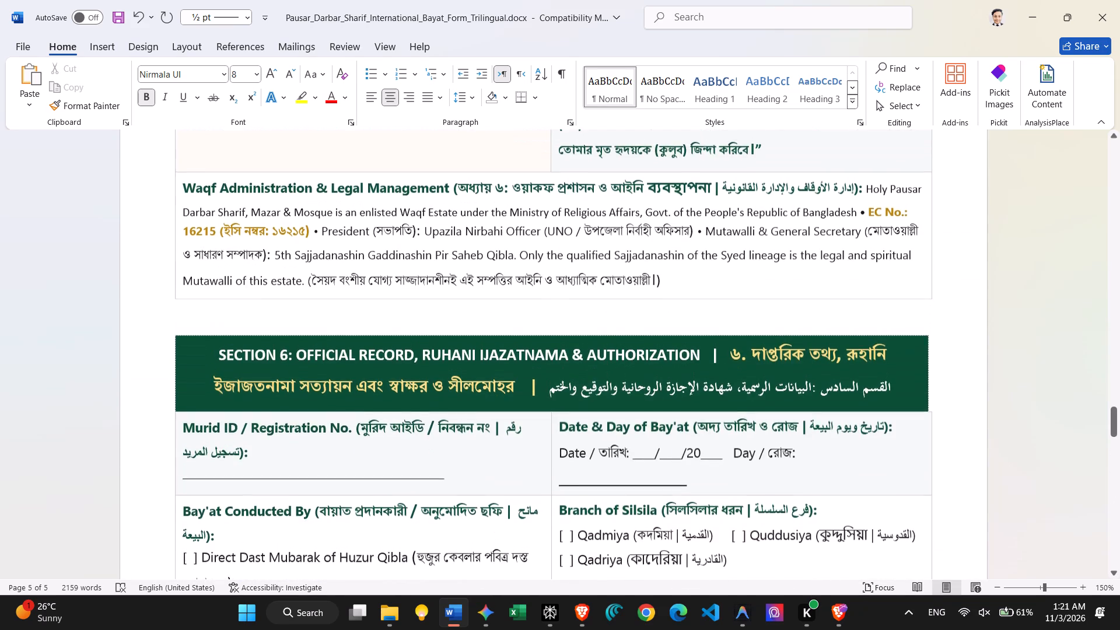
scroll(259, 271, up, 1)
scroll(259, 271, down, 1)
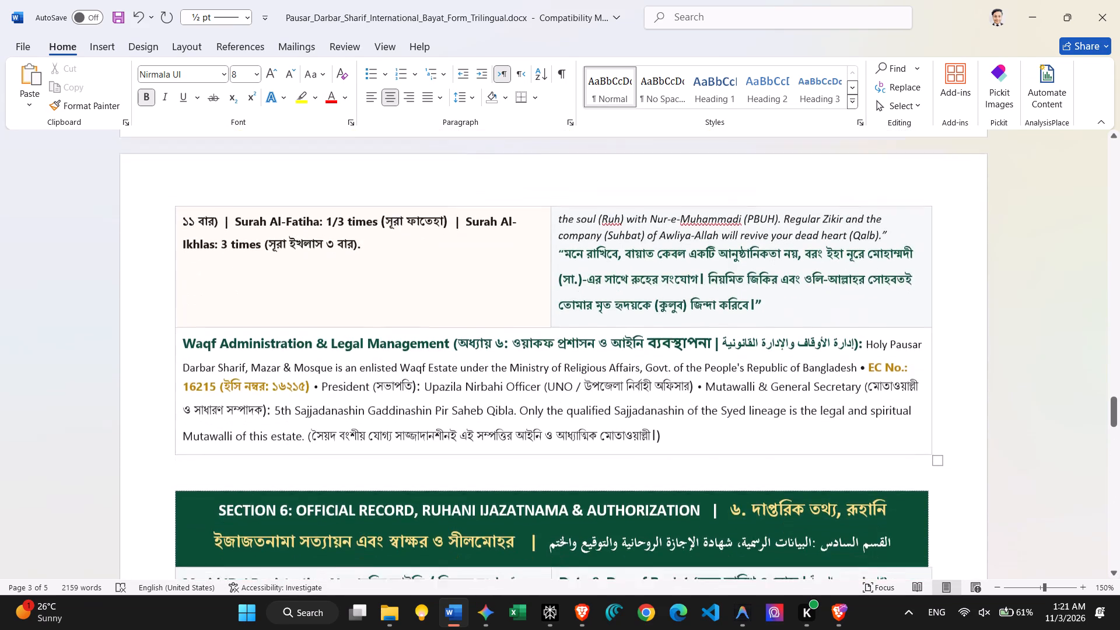
scroll(259, 271, up, 1)
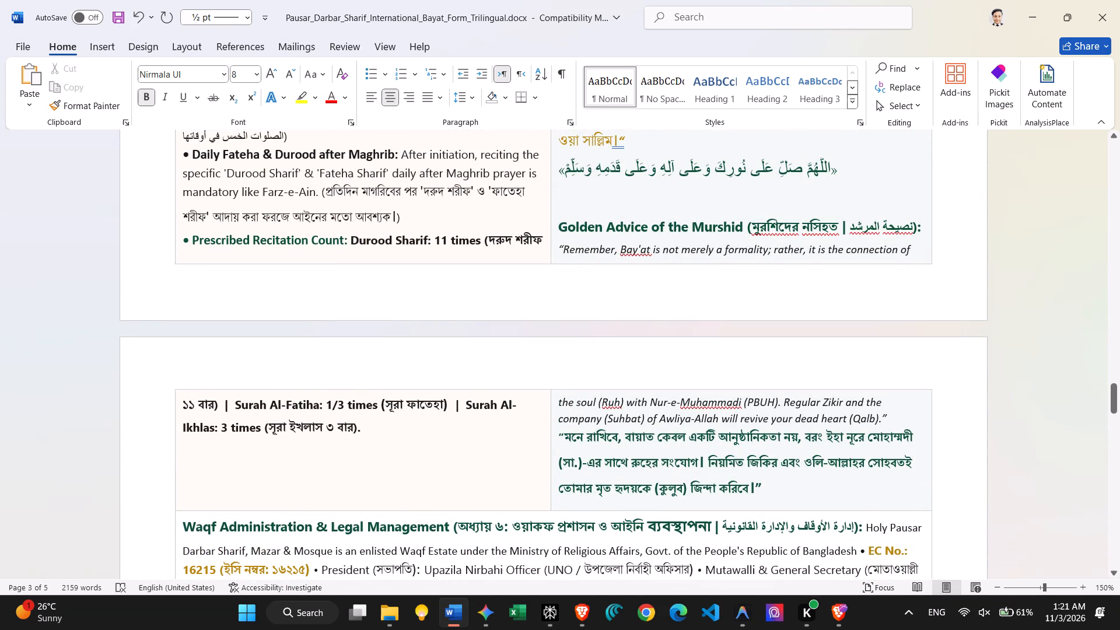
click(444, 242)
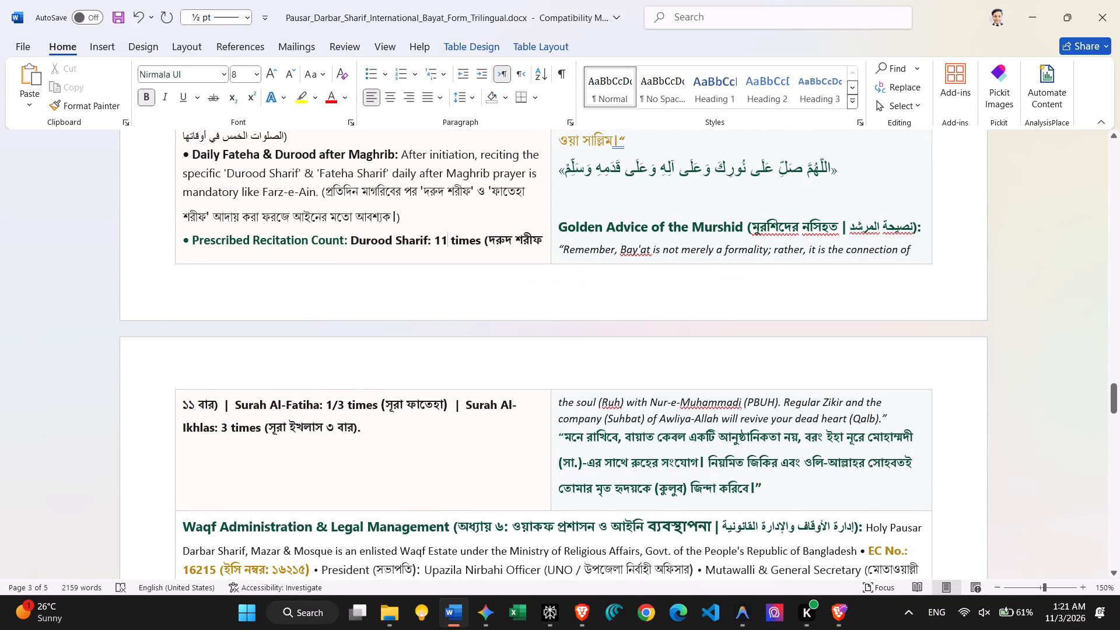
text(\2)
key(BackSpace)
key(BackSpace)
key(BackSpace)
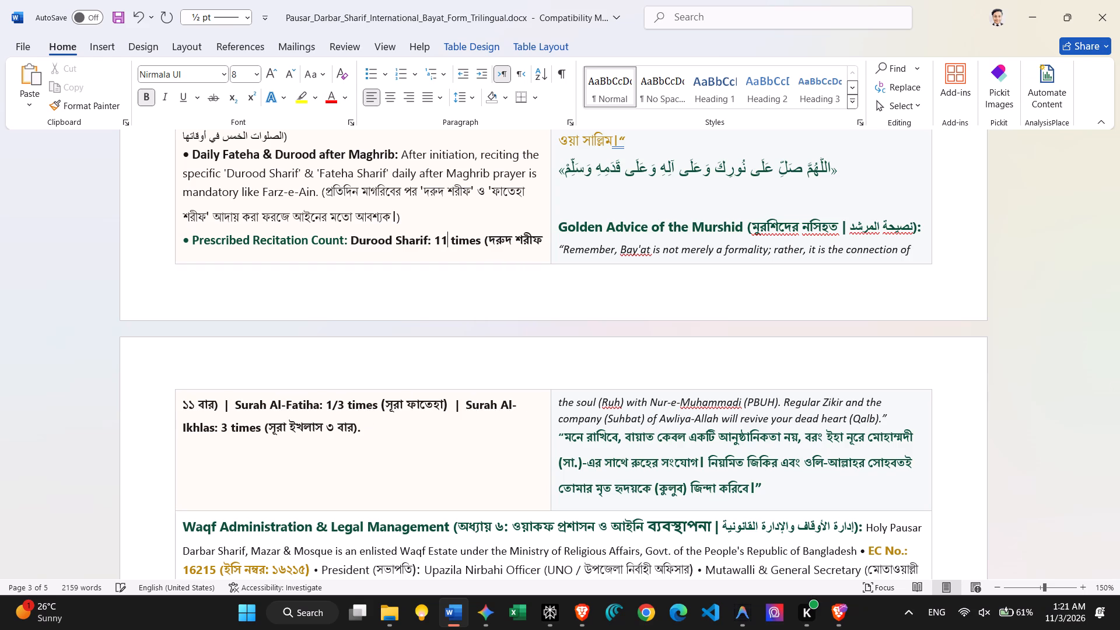
Set the English counts to 12 times for Durood Sharif and 1 times for Surah Al-Fatiha, dropping the Bengali Durood count's last digit.
key(2)
click(192, 408)
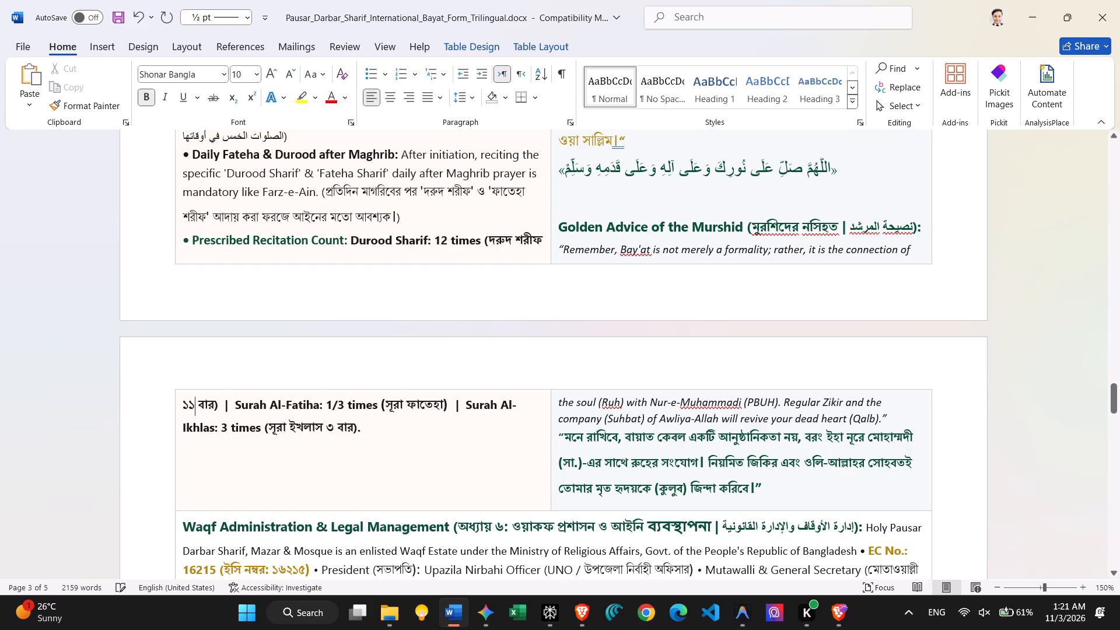
key(BackSpace)
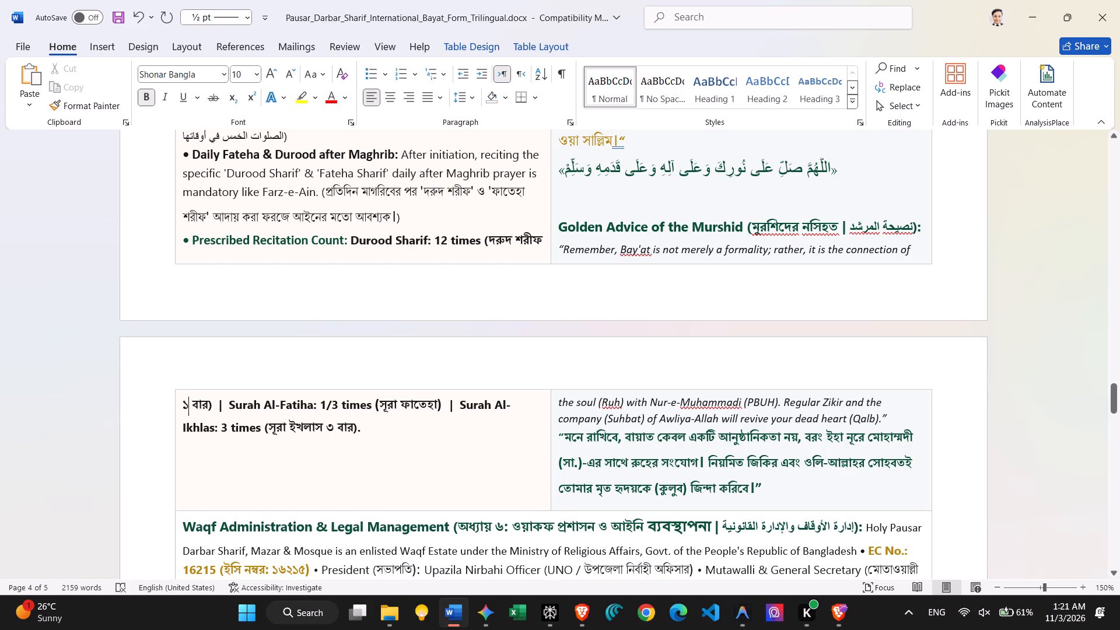
click(337, 408)
key(BackSpace)
key(BackSpace)
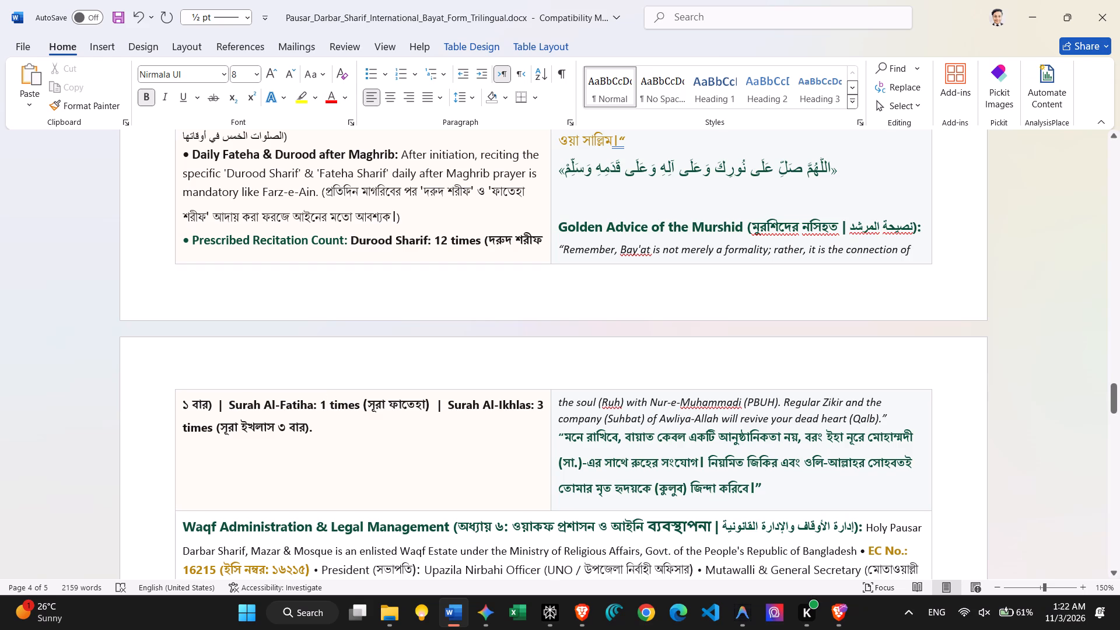
Copy the bilingual Durood Sharif count entry to the end of the recitation list, after Surah Al-Ikhlas and before the full stop.
drag(212, 409, 351, 246)
key(ctrl+c)
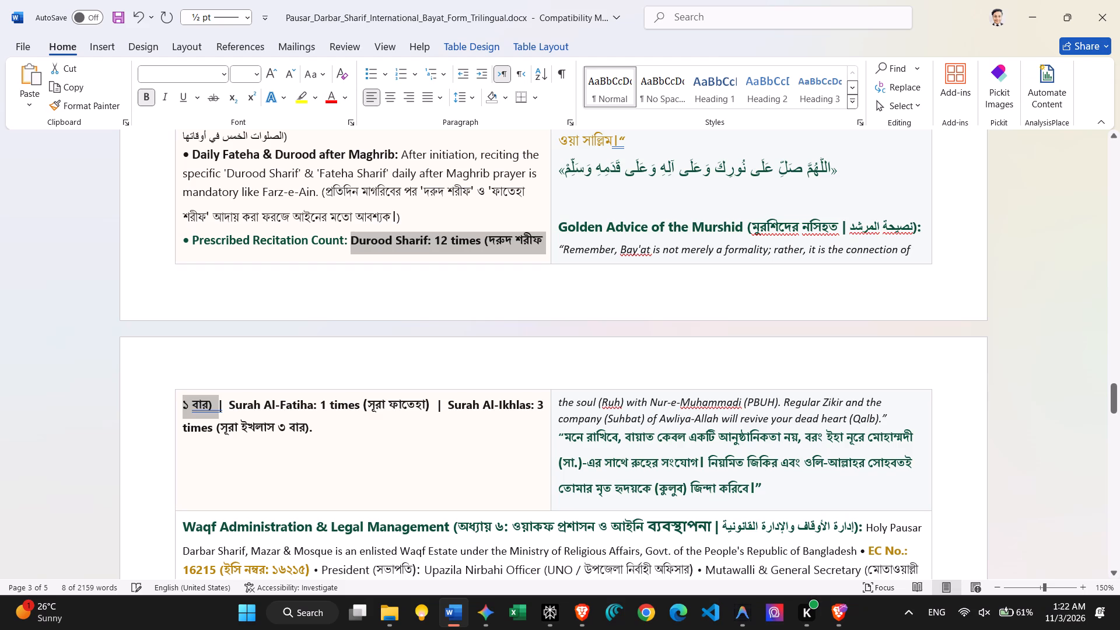
click(308, 430)
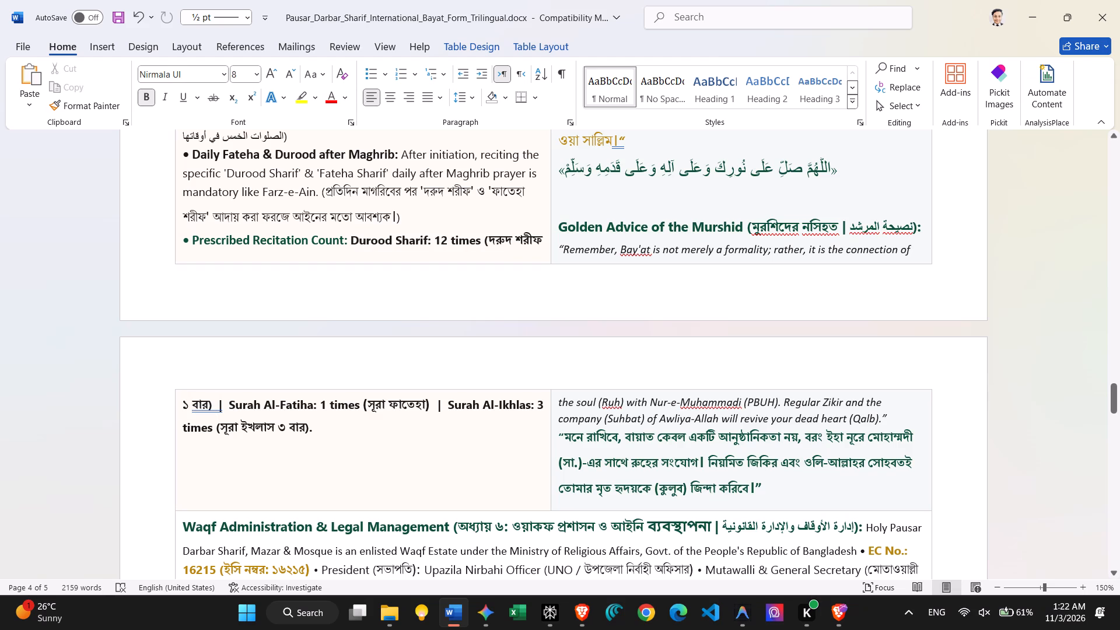
key(space)
key(space)
key(ctrl+v)
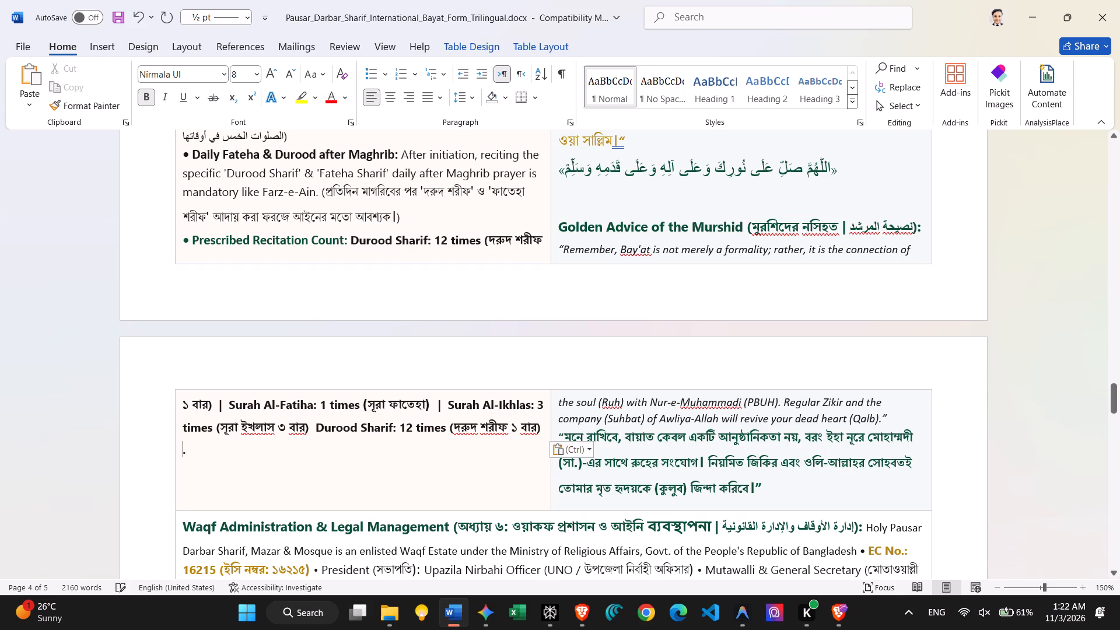
key(BackSpace)
key(BackSpace)
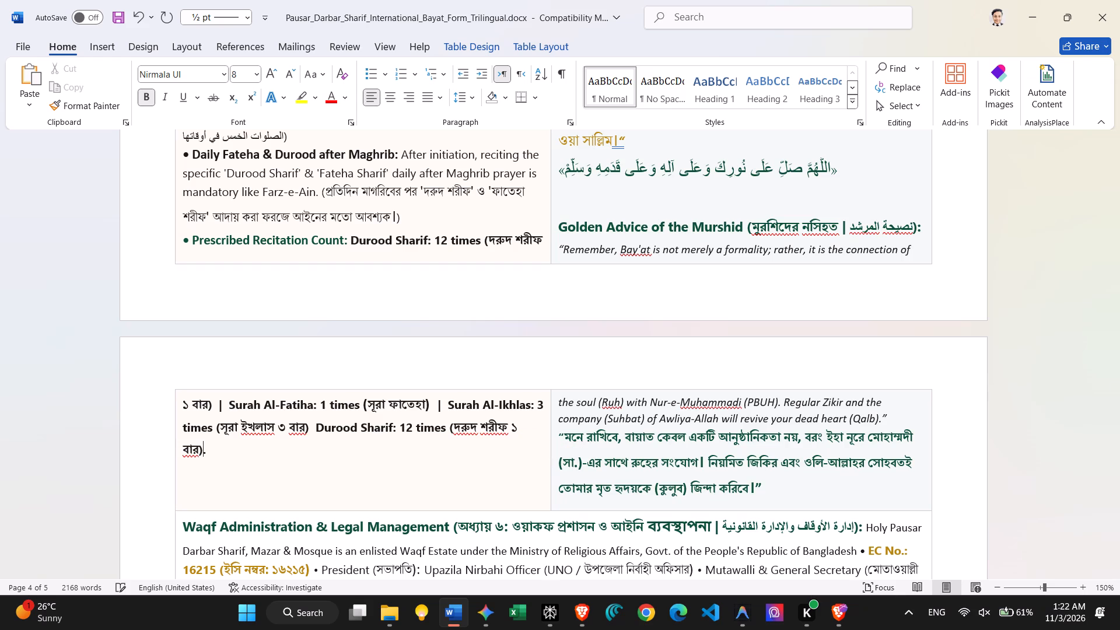
Using Bengali input, complete both Durood Sharif counts as ১২ and add ১ বার after সূরা ফাতেহা inside its brackets.
click(517, 430)
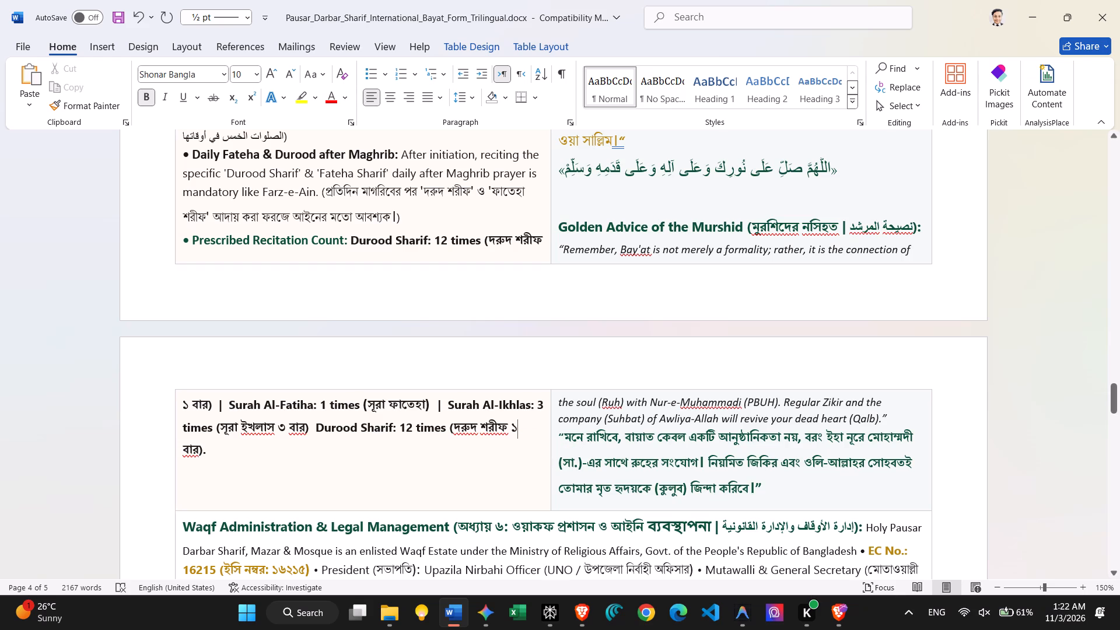
key(super+space)
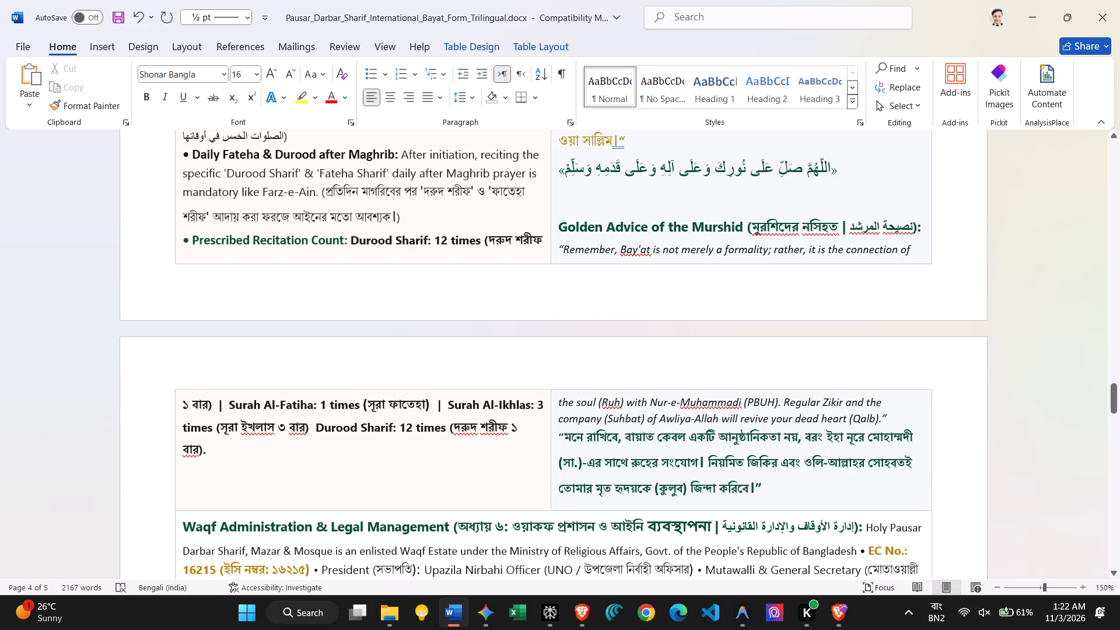
click(189, 408)
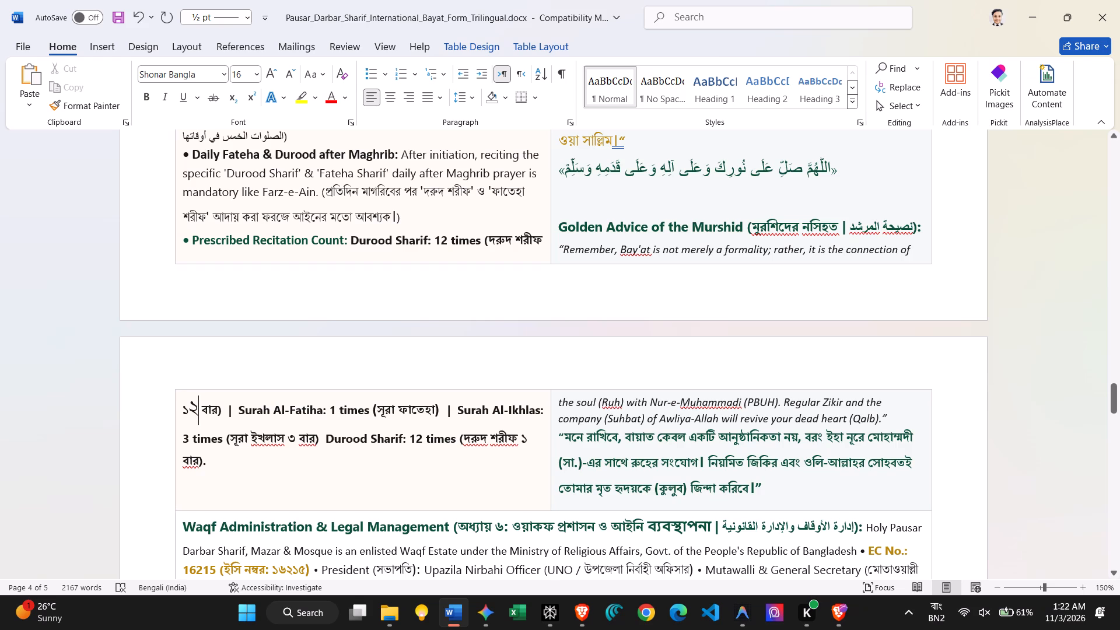
click(435, 412)
key(space)
text(১)
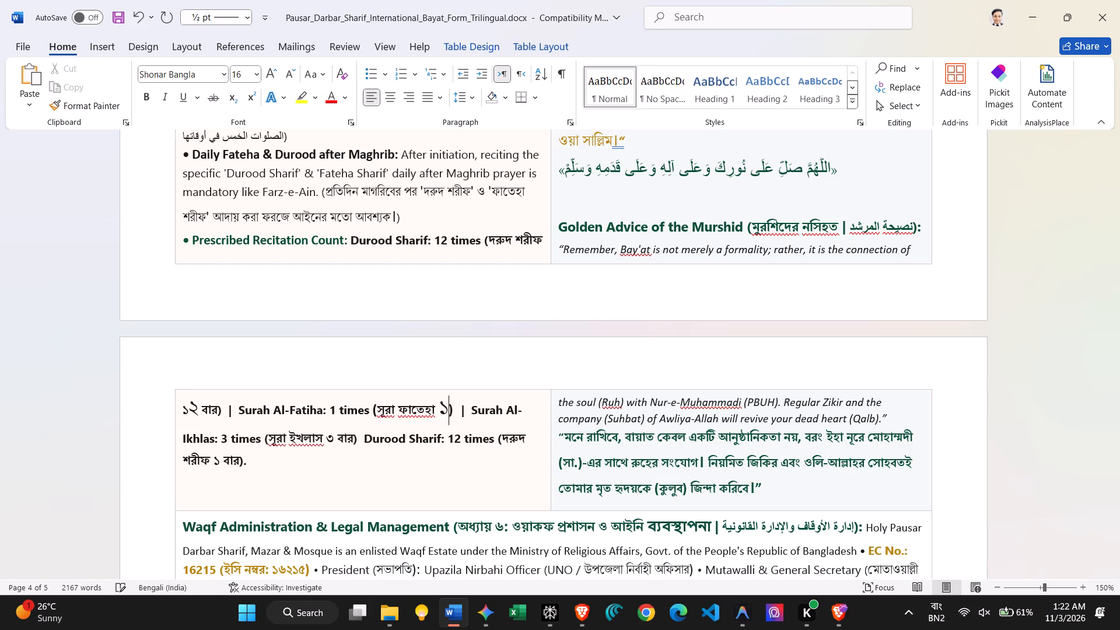
key(space)
text(বার)
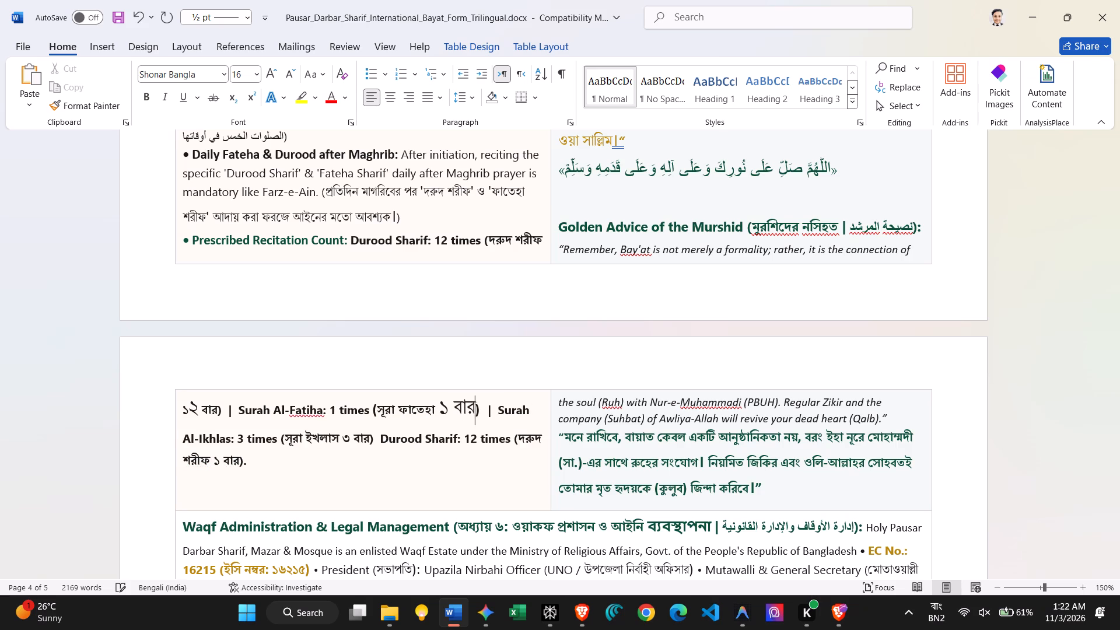
click(218, 460)
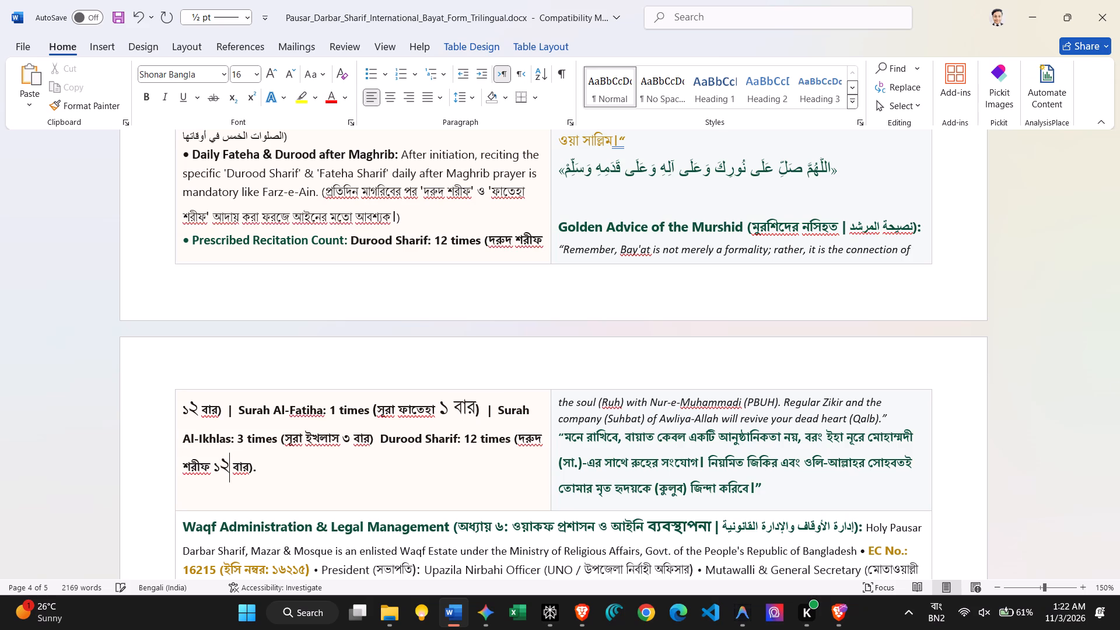
Reduce the font size of both newly added ২ digits and the ১ বার text together to 9.
ctrl+drag(218, 464, 223, 466)
click(223, 466)
drag(229, 468, 223, 468)
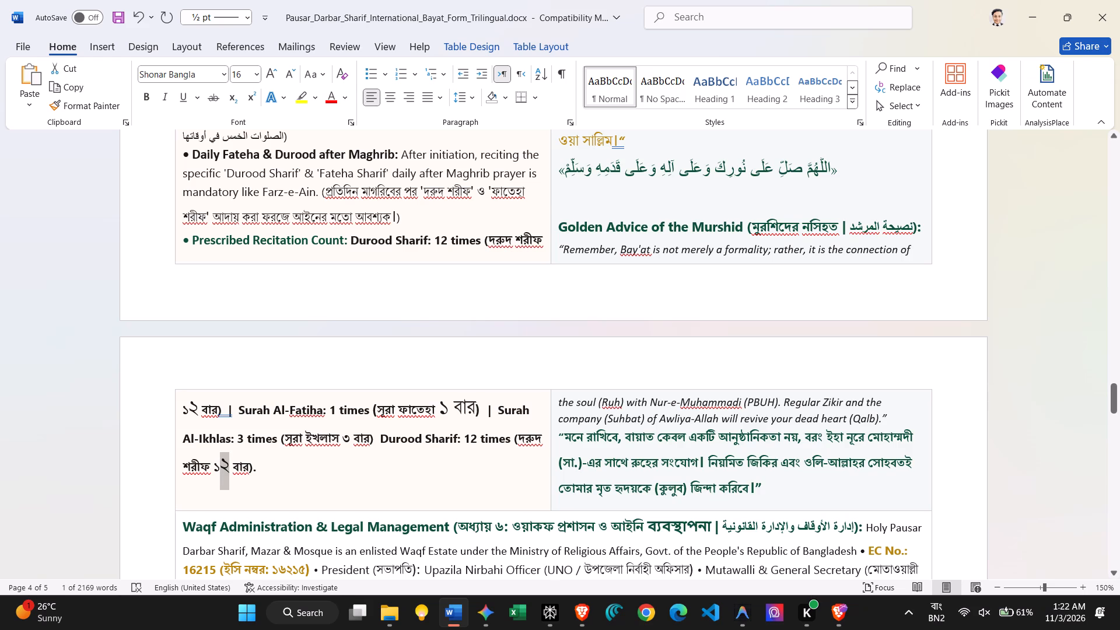
ctrl+drag(198, 414, 192, 414)
ctrl+drag(474, 413, 443, 413)
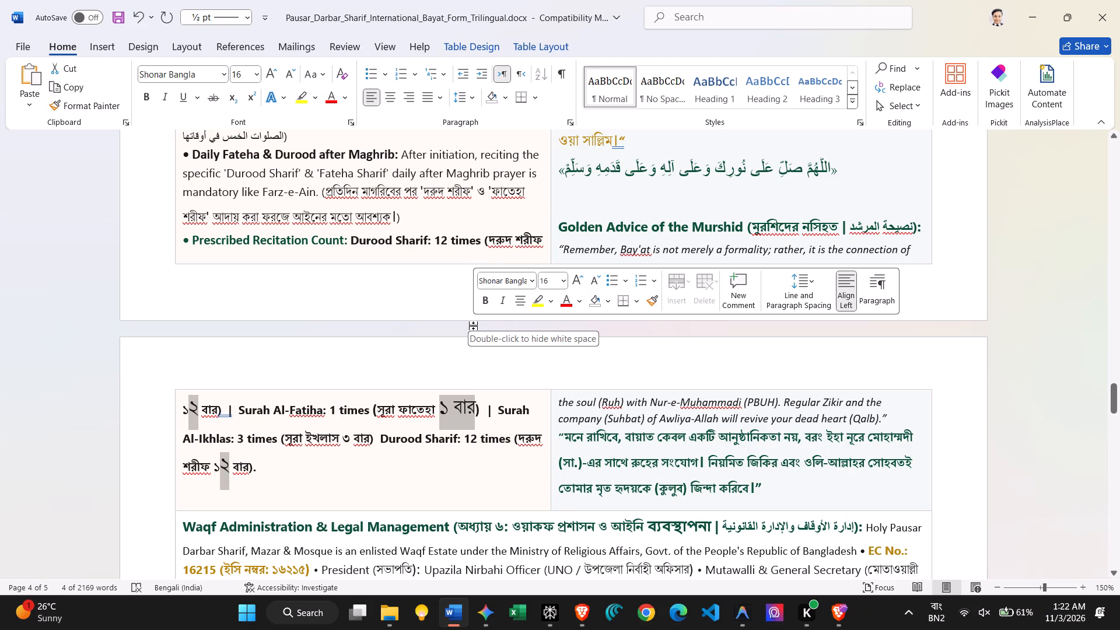
key(ctrl+shift+period)
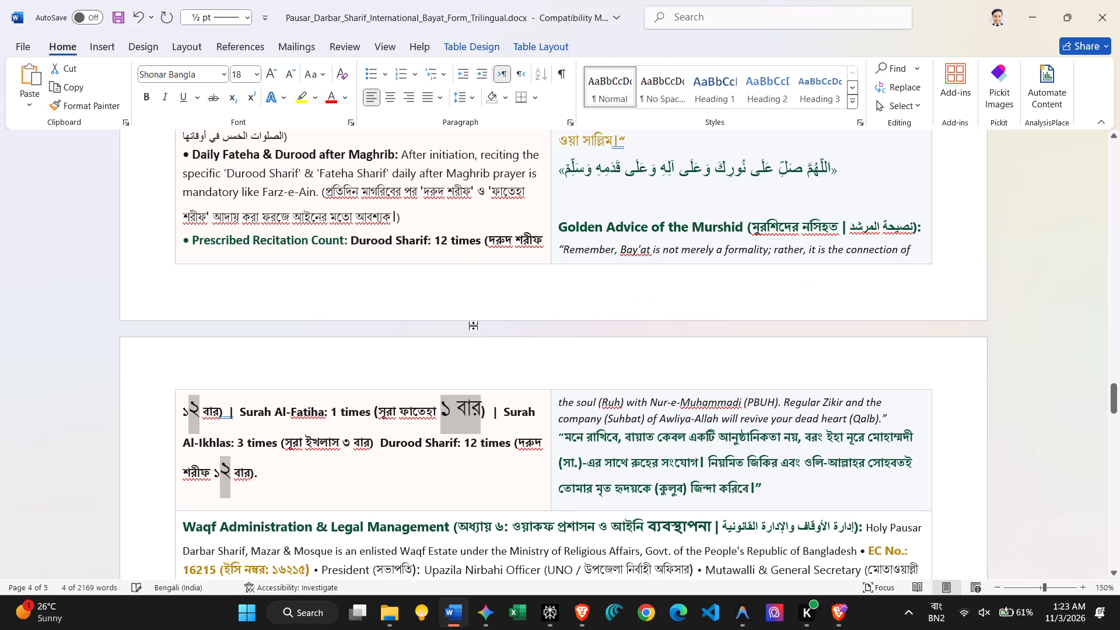
key(ctrl+shift+comma)
key(ctrl+shift+comma)
key(ctrl+shift+comma)
key(ctrl+shift+comma)
key(ctrl+shift+comma)
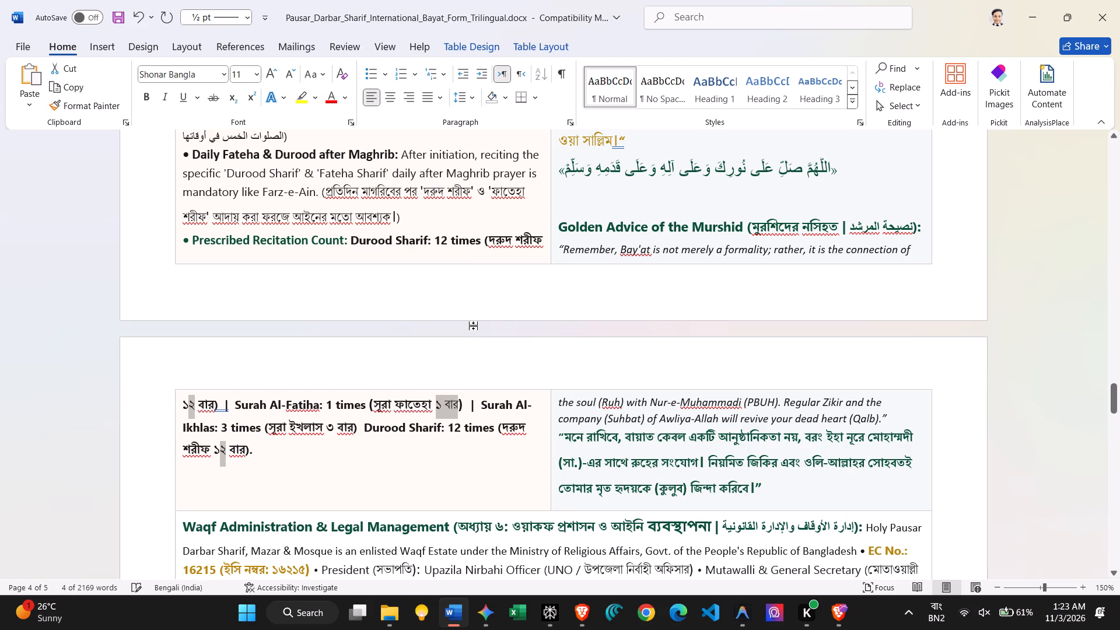
key(ctrl+shift+comma)
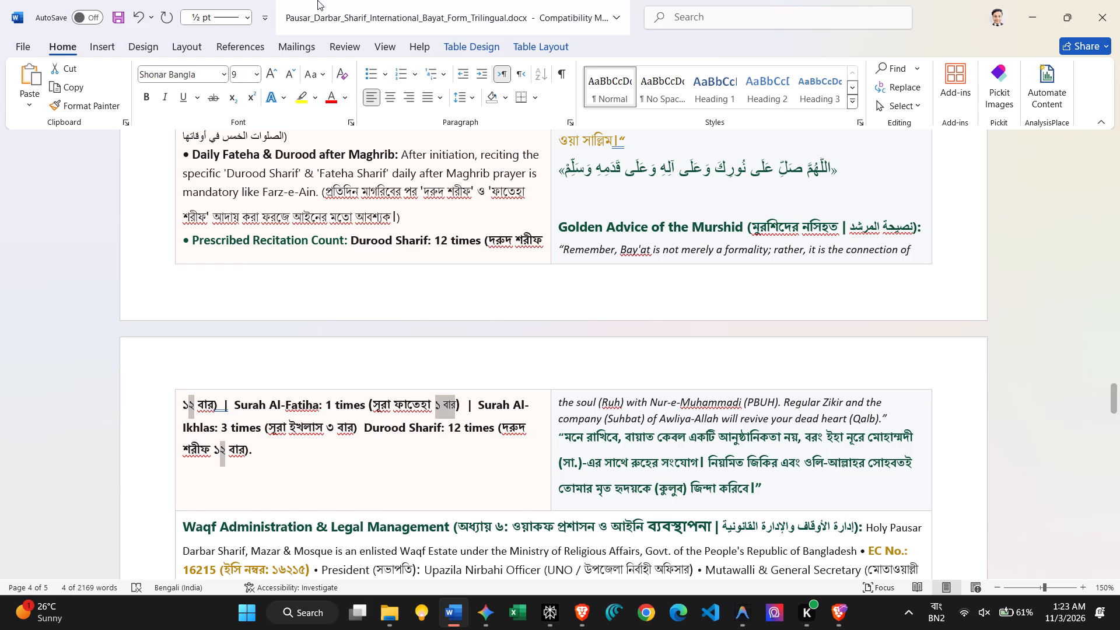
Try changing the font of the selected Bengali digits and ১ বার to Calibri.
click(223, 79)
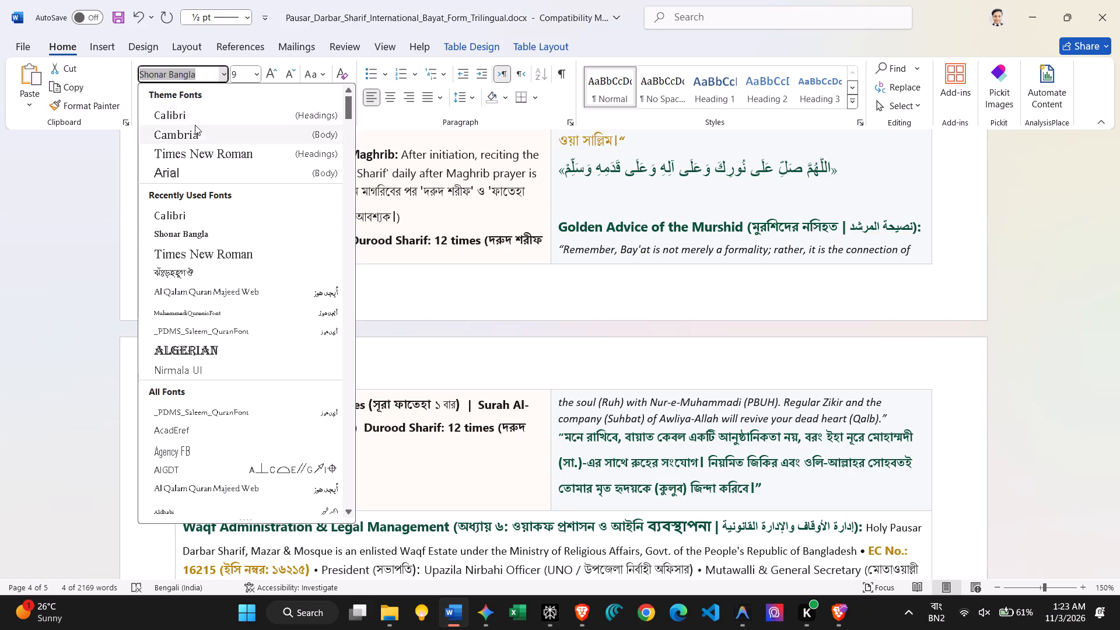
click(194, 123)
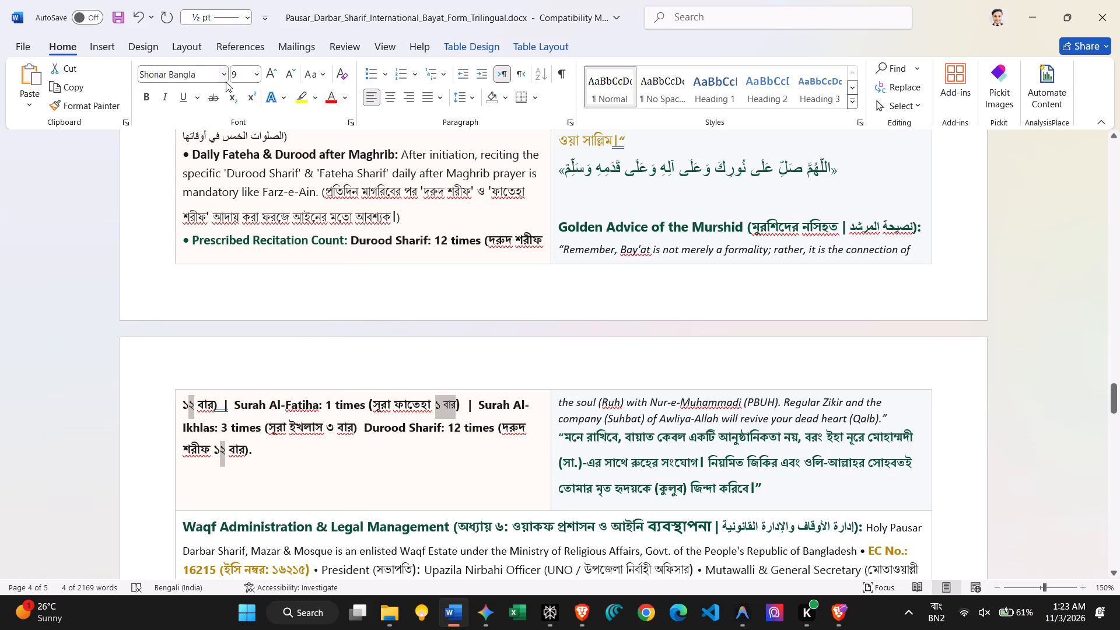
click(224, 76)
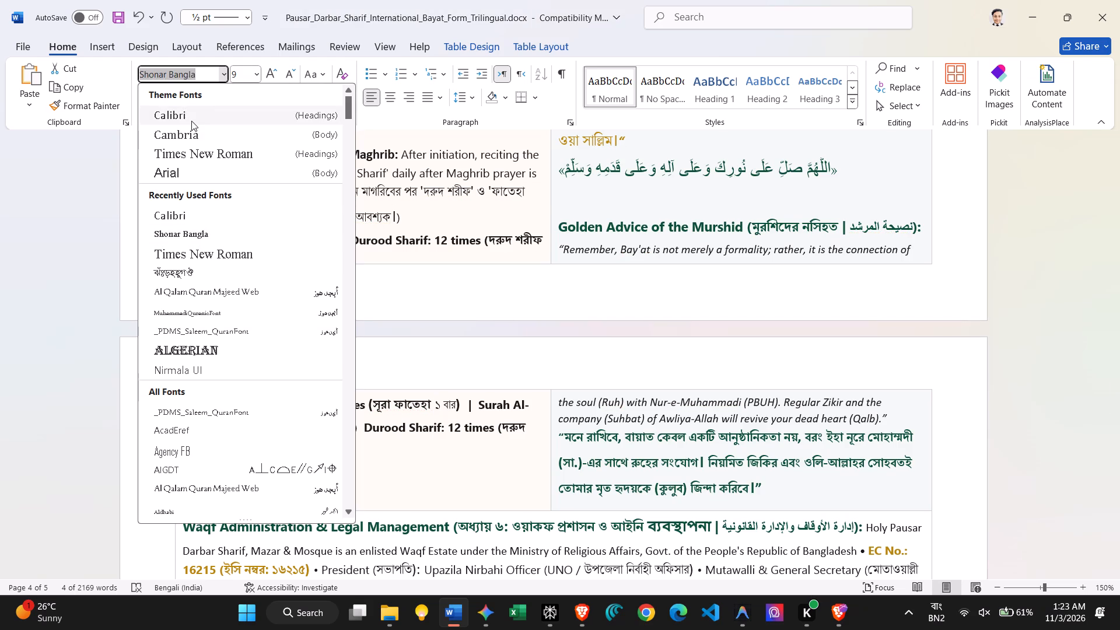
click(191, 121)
Set the selected Bengali digits and ১ বার to size 10 and bold.
key(ctrl+shift+comma)
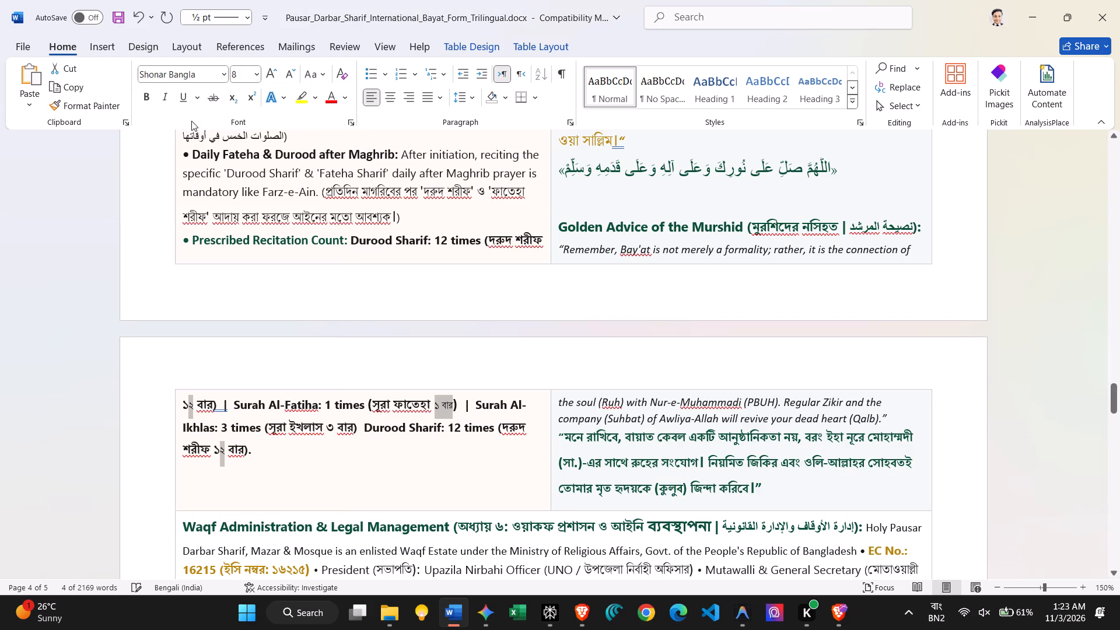
key(ctrl+shift+period)
key(ctrl+shift+period)
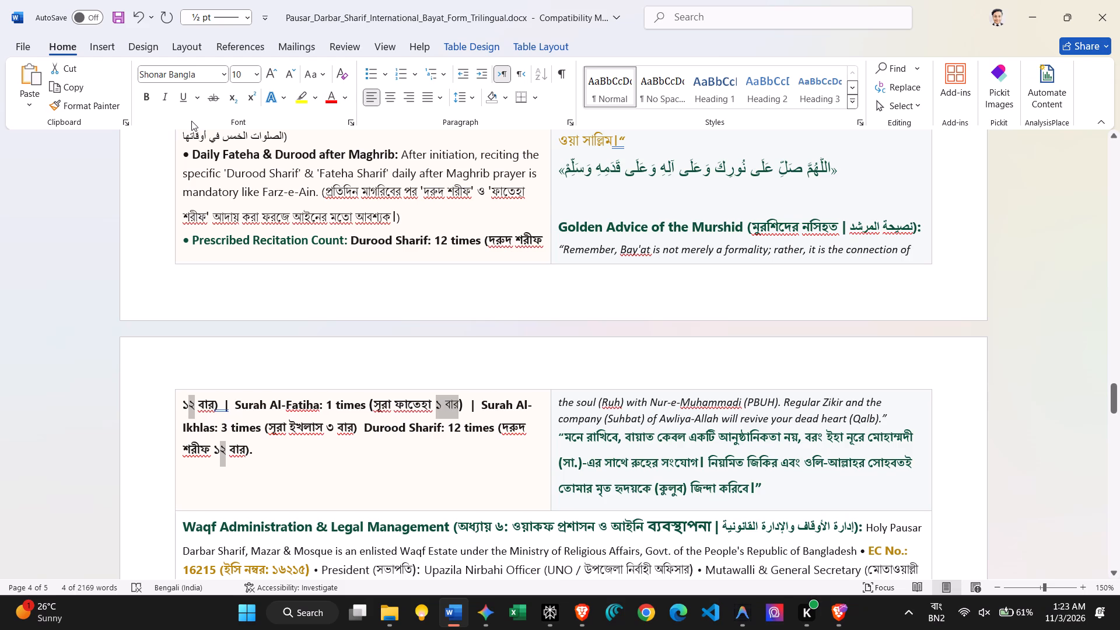
key(ctrl+b)
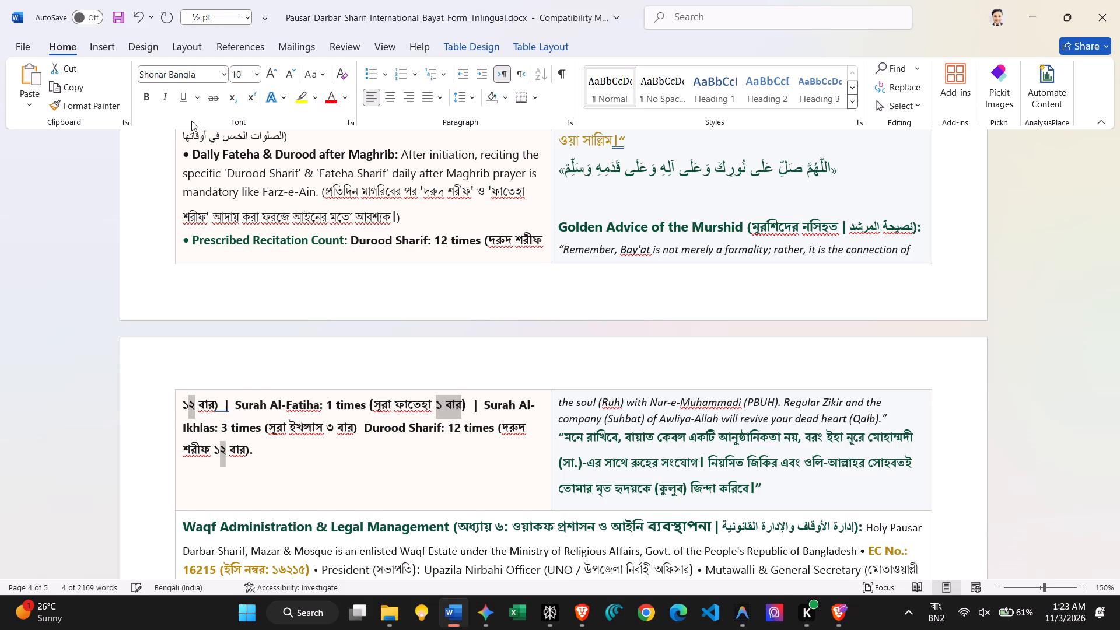
click(383, 487)
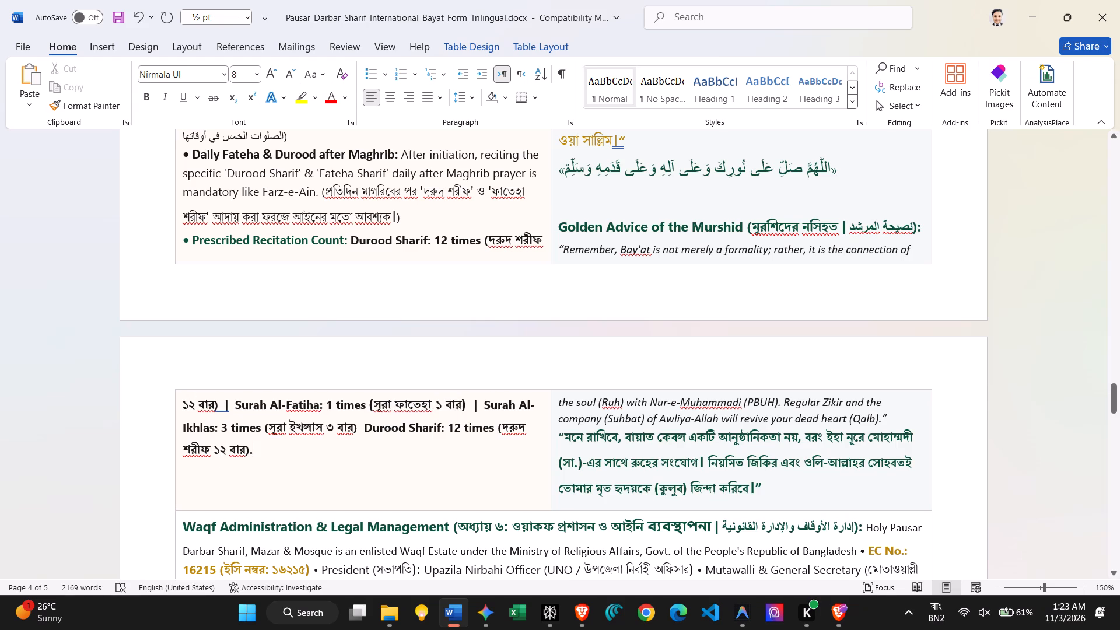
Copy the vertical bar separator and insert it between the Surah Al-Ikhlas entry and the final Durood Sharif entry.
click(479, 407)
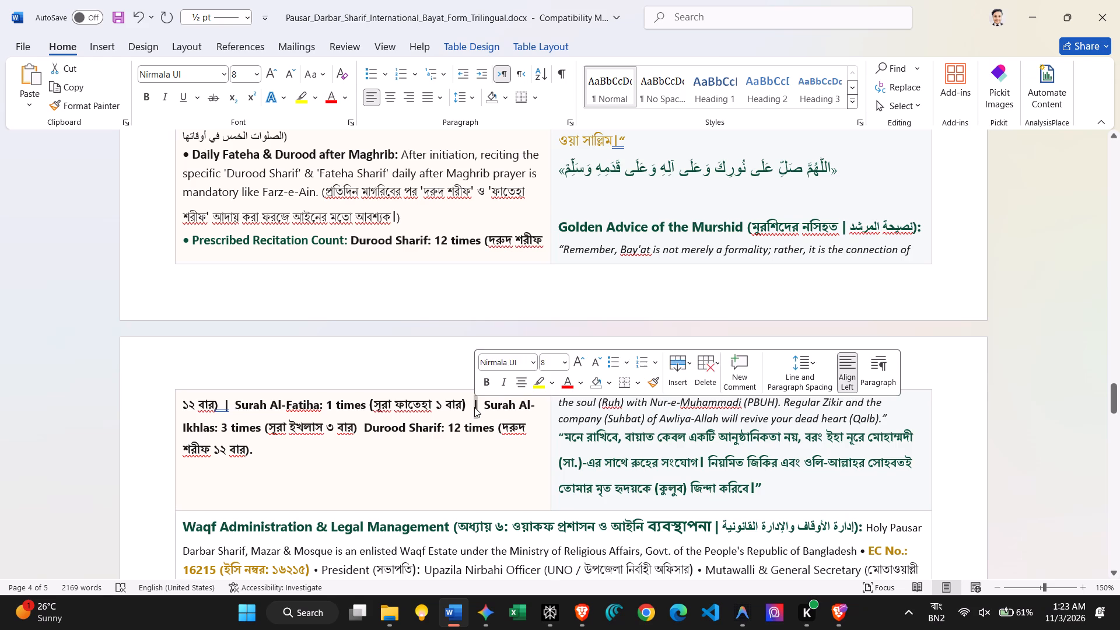
key(ctrl+c)
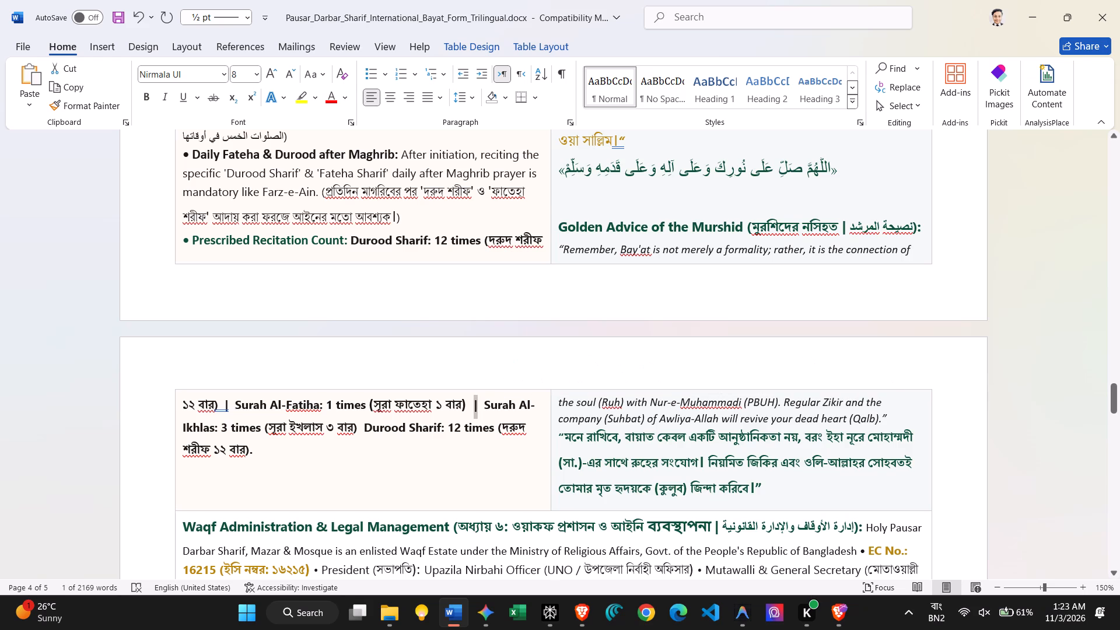
click(360, 433)
key(ctrl+v)
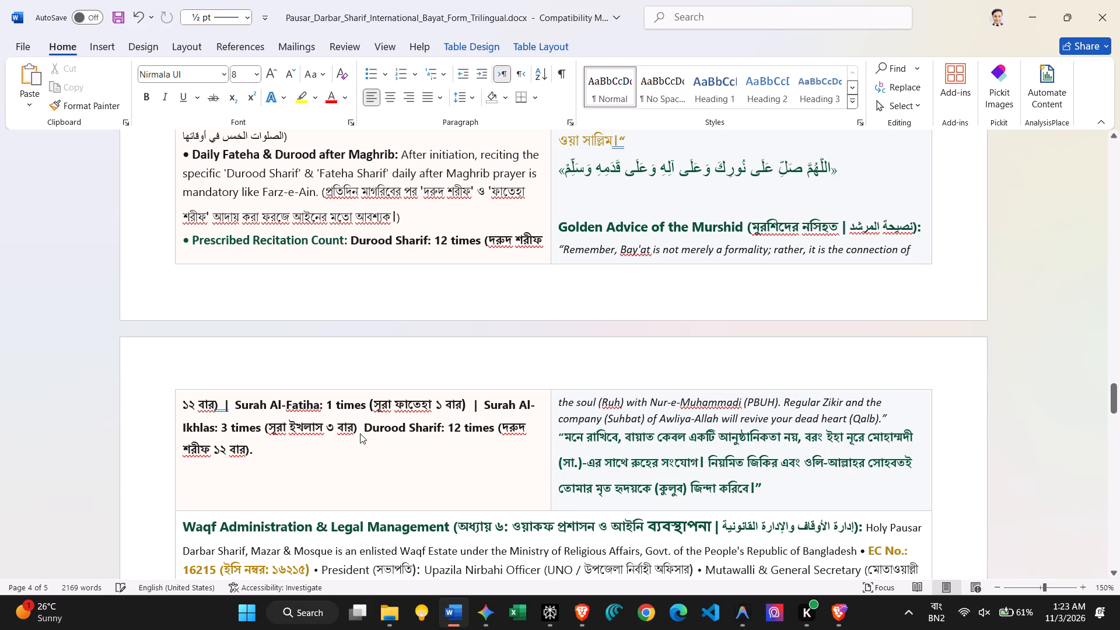
click(522, 461)
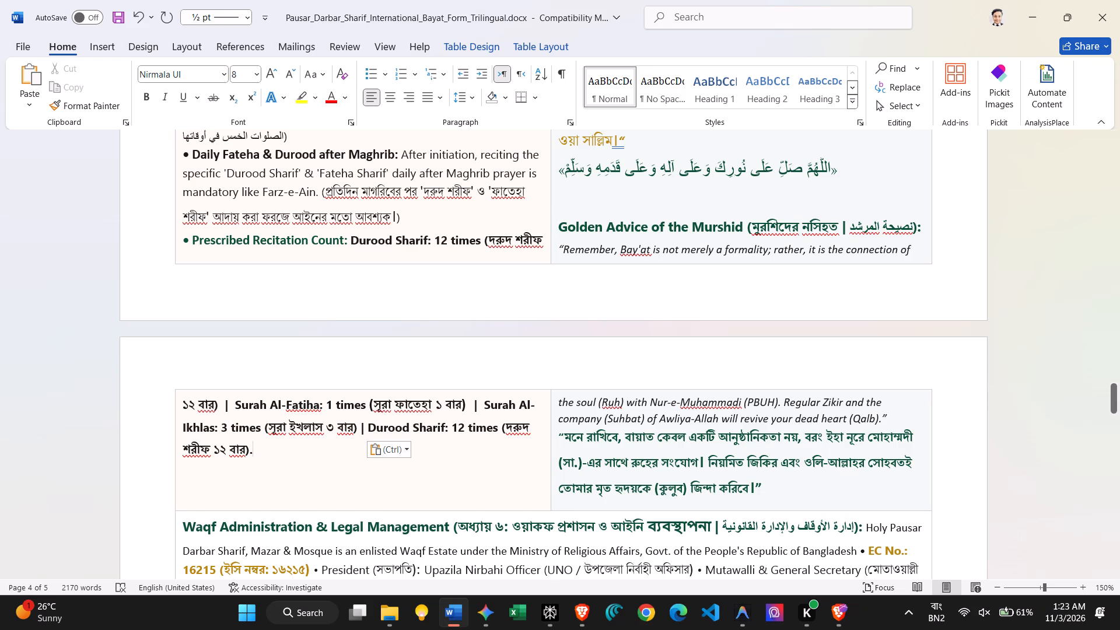
Review the layout of Section 5 and of every page in the form, including the Murid ID card page.
scroll(334, 265, up, 1)
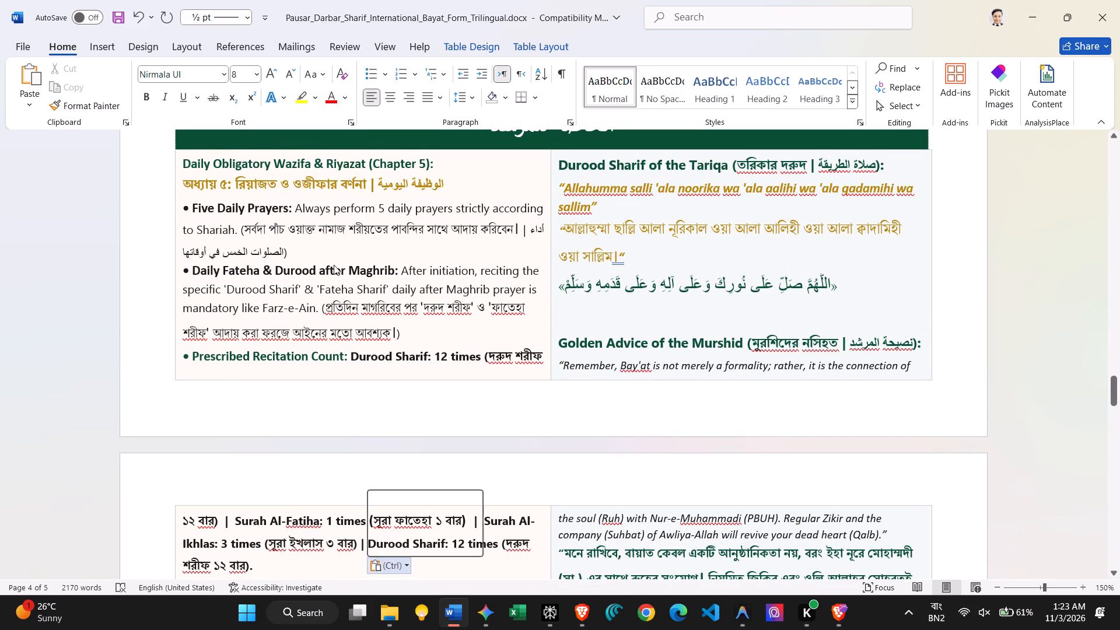
scroll(334, 265, up, 1)
ctrl+scroll(334, 265, down, 6)
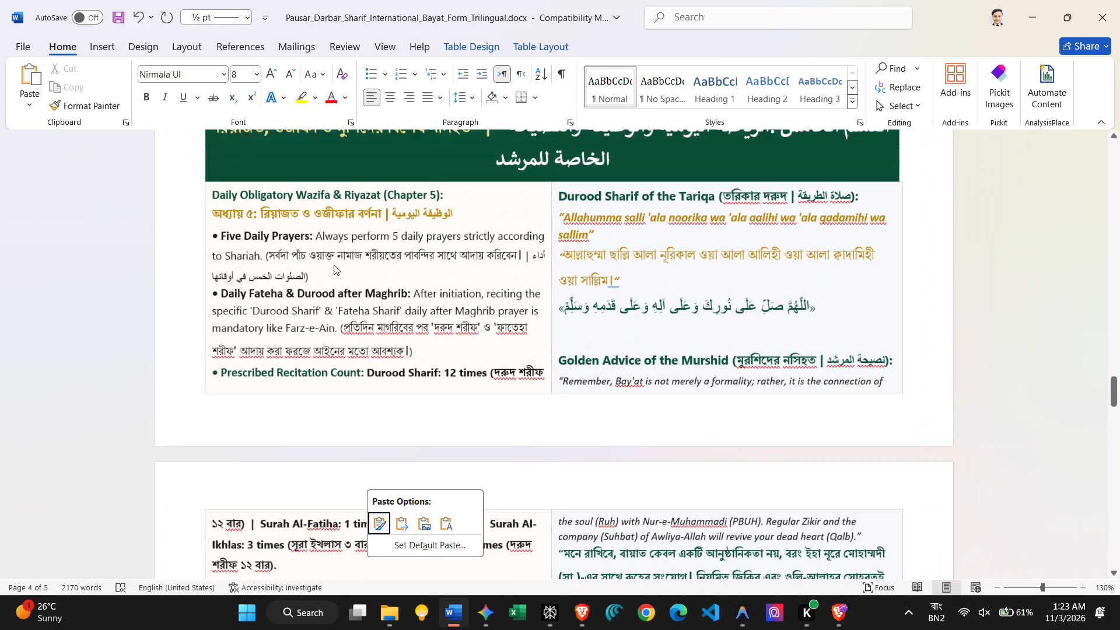
ctrl+scroll(334, 265, down, 3)
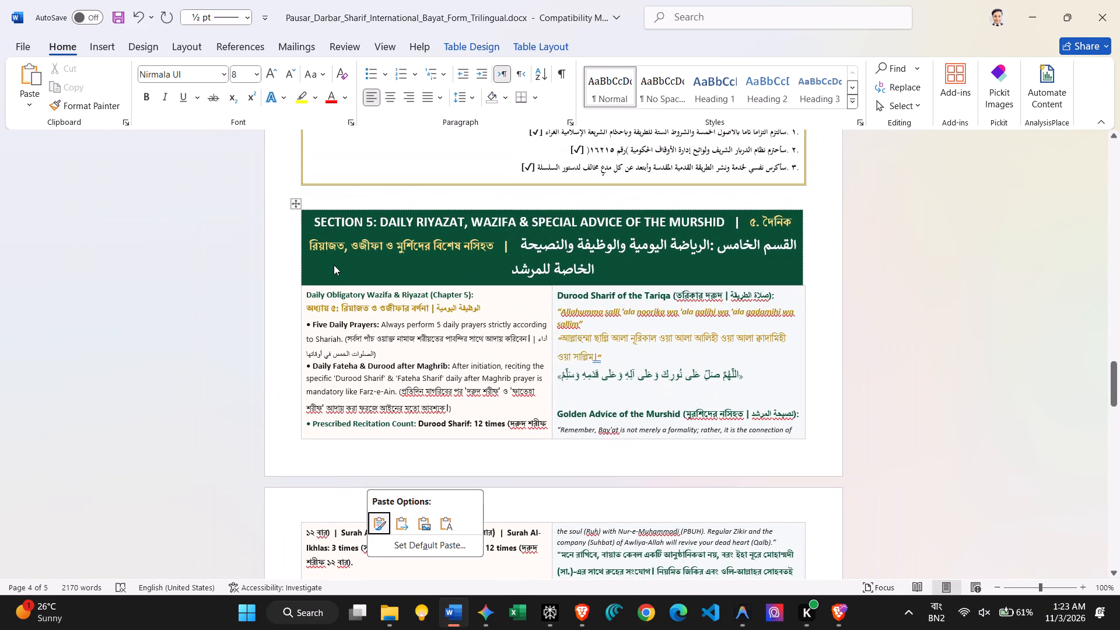
scroll(334, 265, up, 2)
ctrl+scroll(334, 265, down, 15)
scroll(334, 265, down, 1)
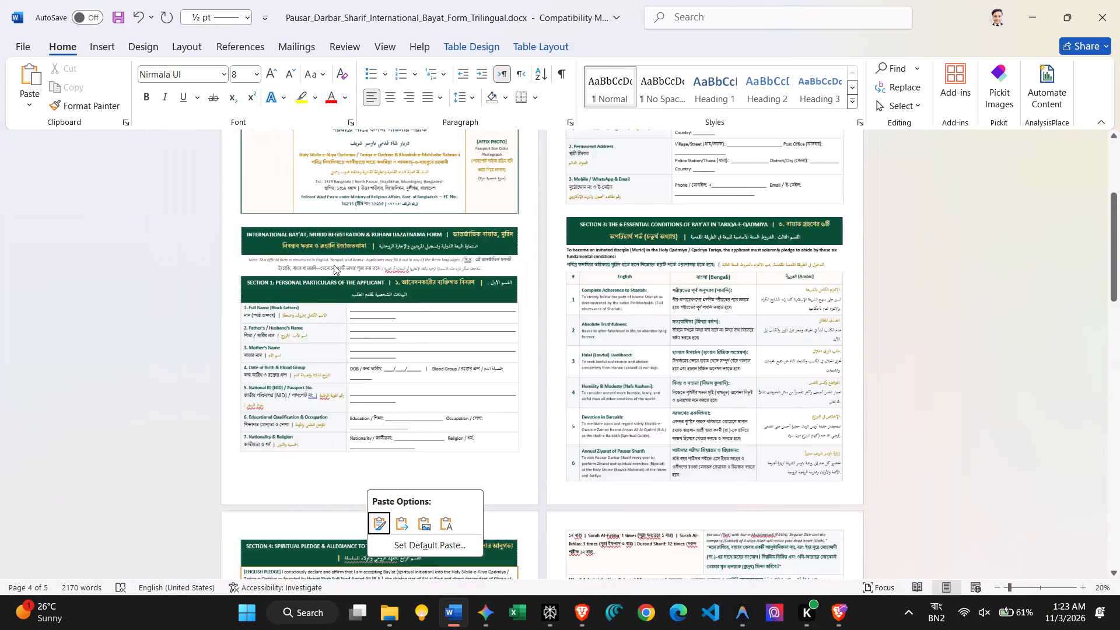
scroll(334, 265, down, 1)
ctrl+scroll(445, 271, up, 4)
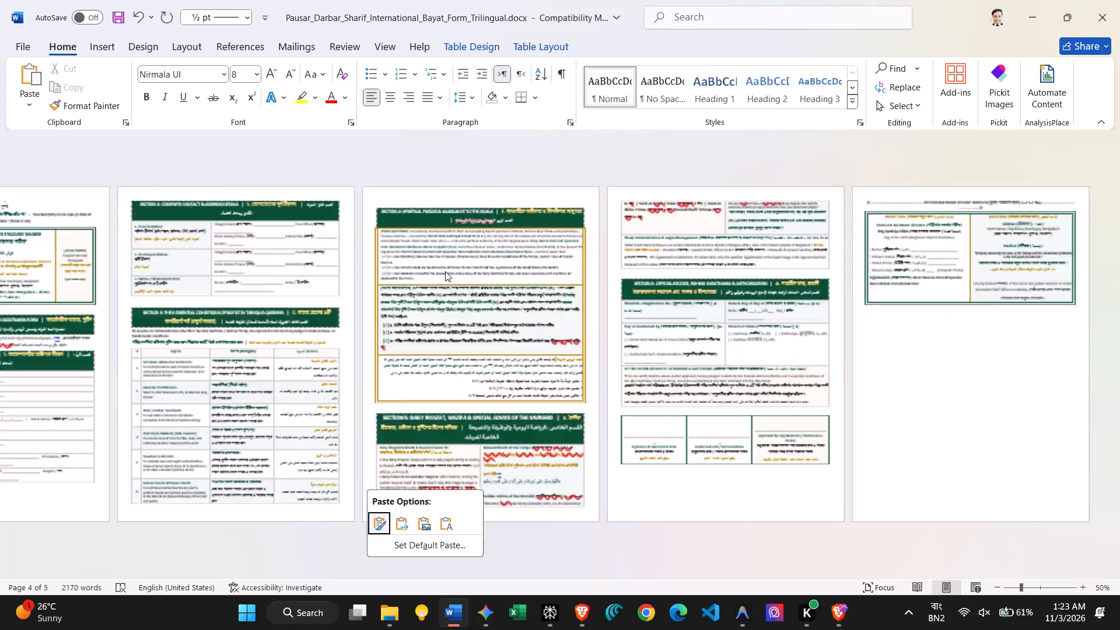
ctrl+scroll(445, 271, up, 2)
ctrl+scroll(445, 271, down, 5)
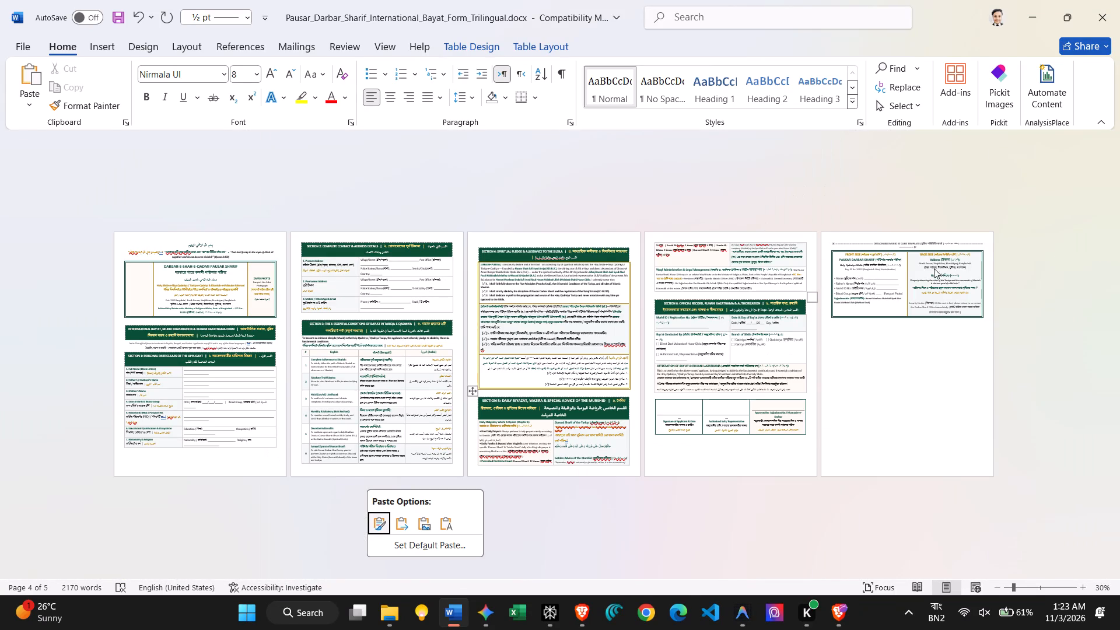
click(1030, 296)
ctrl+scroll(608, 456, up, 1)
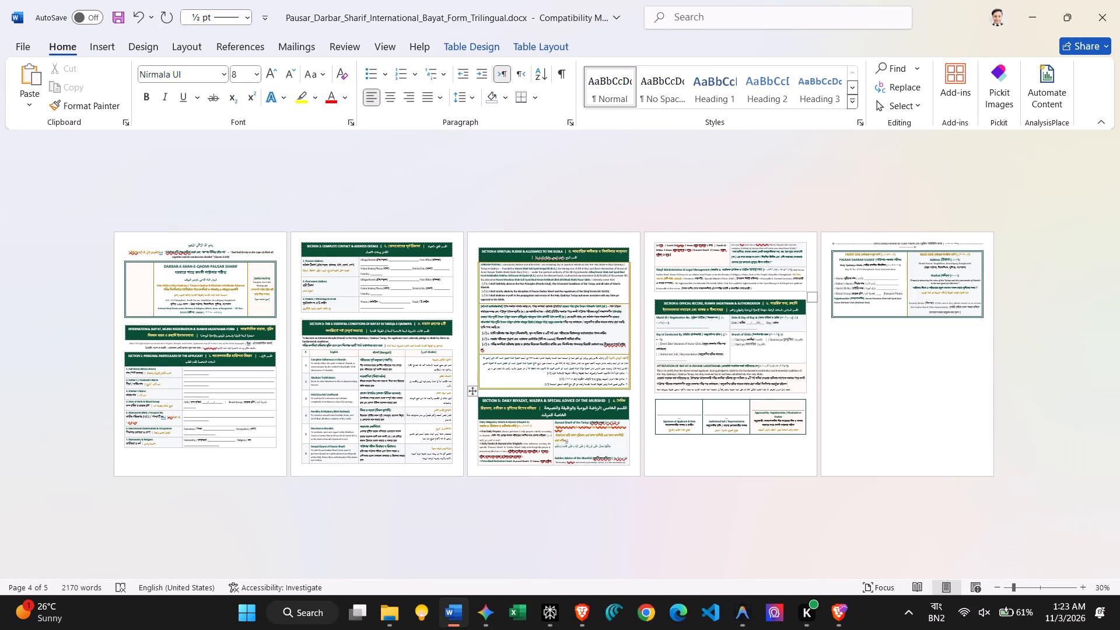
ctrl+scroll(608, 456, up, 1)
scroll(608, 456, up, 1)
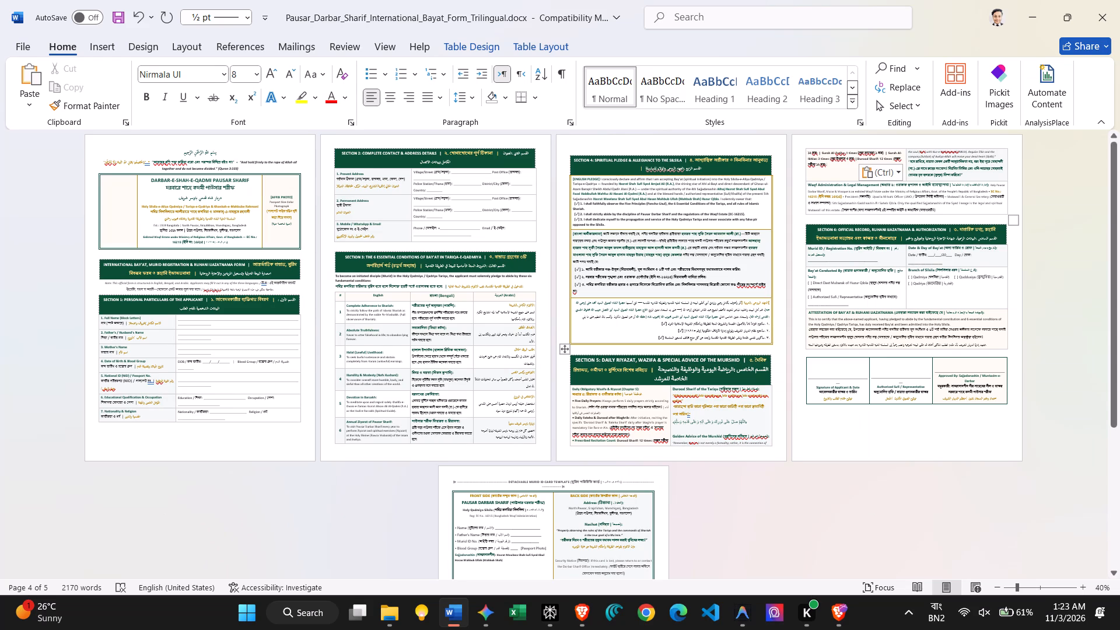
scroll(608, 456, down, 1)
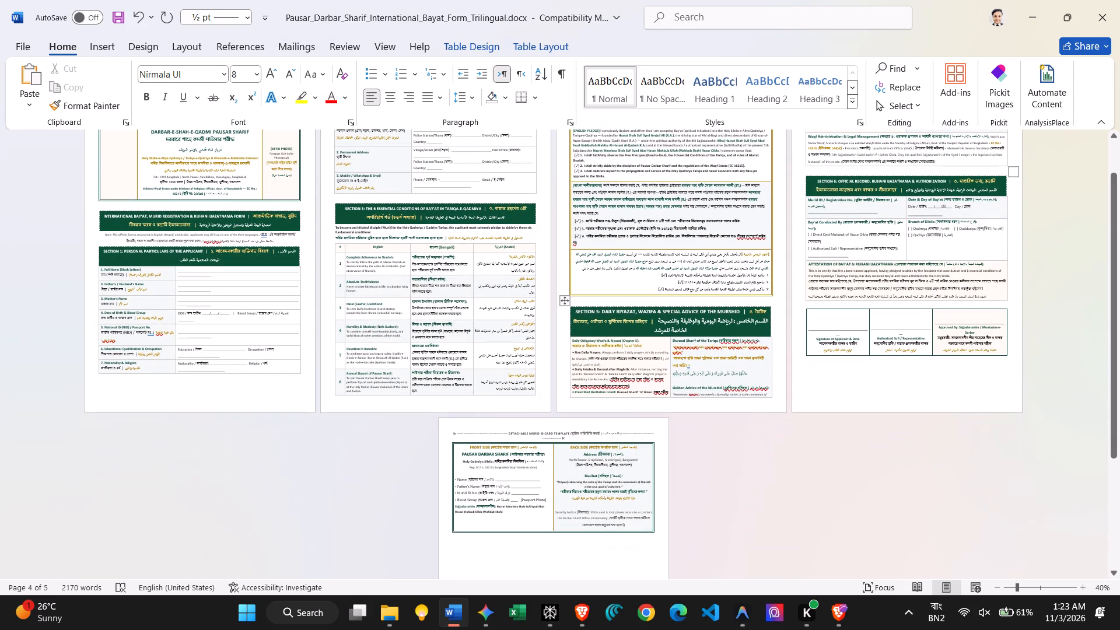
scroll(608, 456, up, 1)
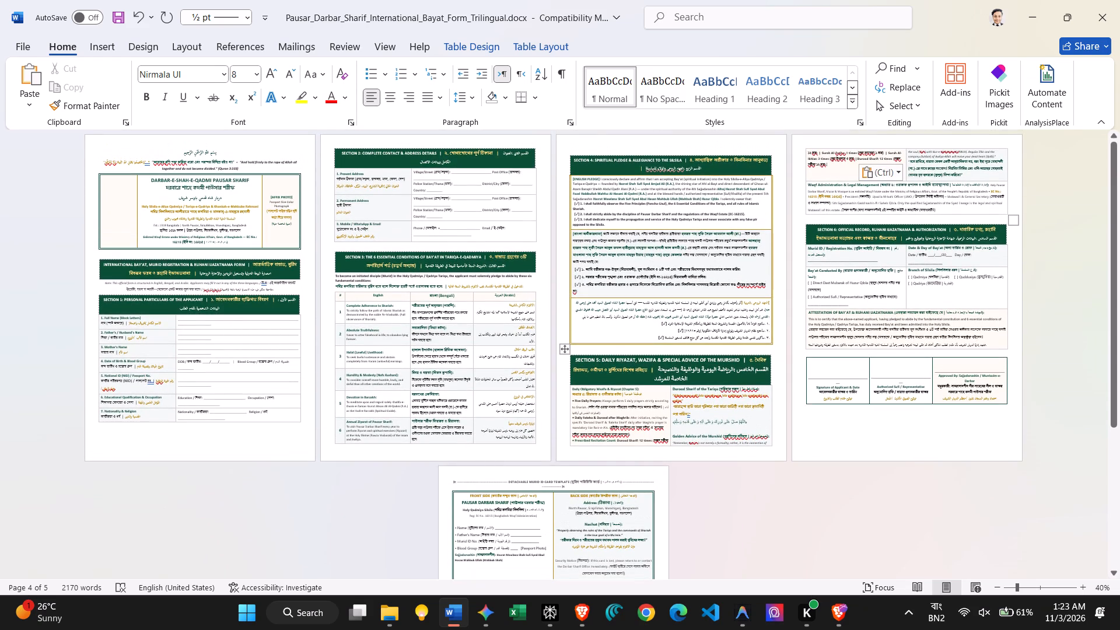
Save the edited trilingual Bayat form.
key(ctrl+s)
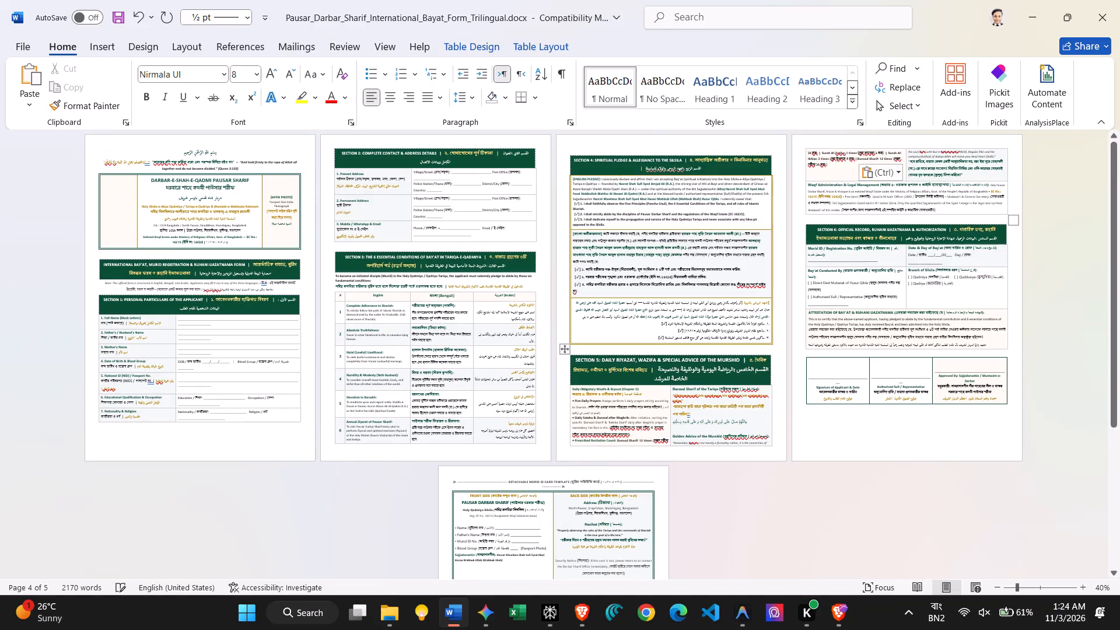
Save a PDF copy as Pausar_Darbar_Sharif_International_Bayat_Form_Trilingual.pdf in Downloads, and close the published PDF.
click(36, 47)
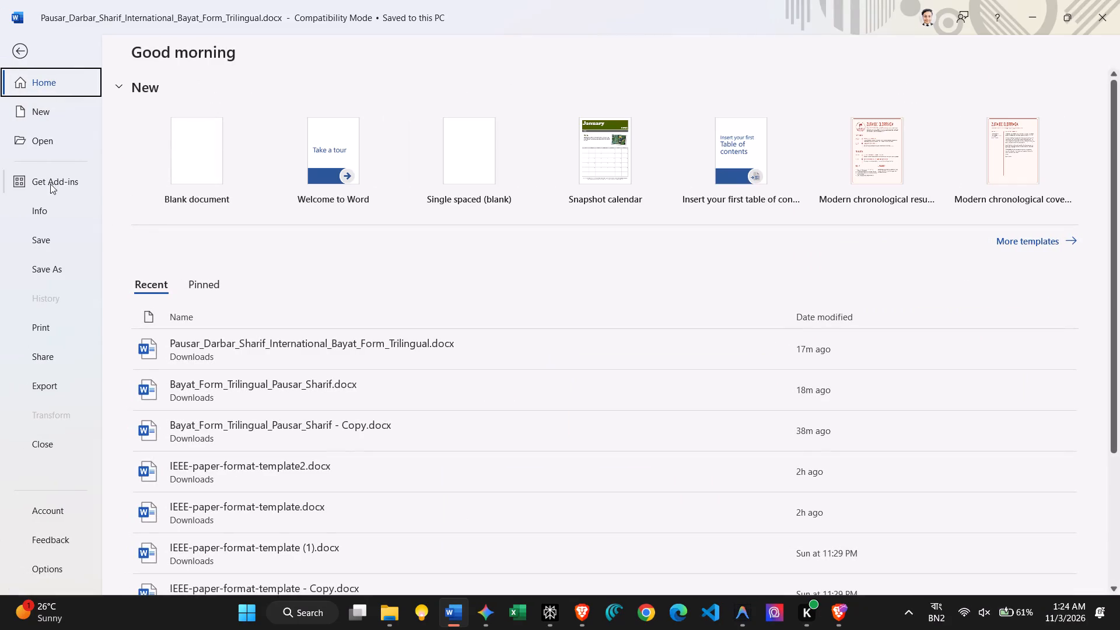
click(52, 261)
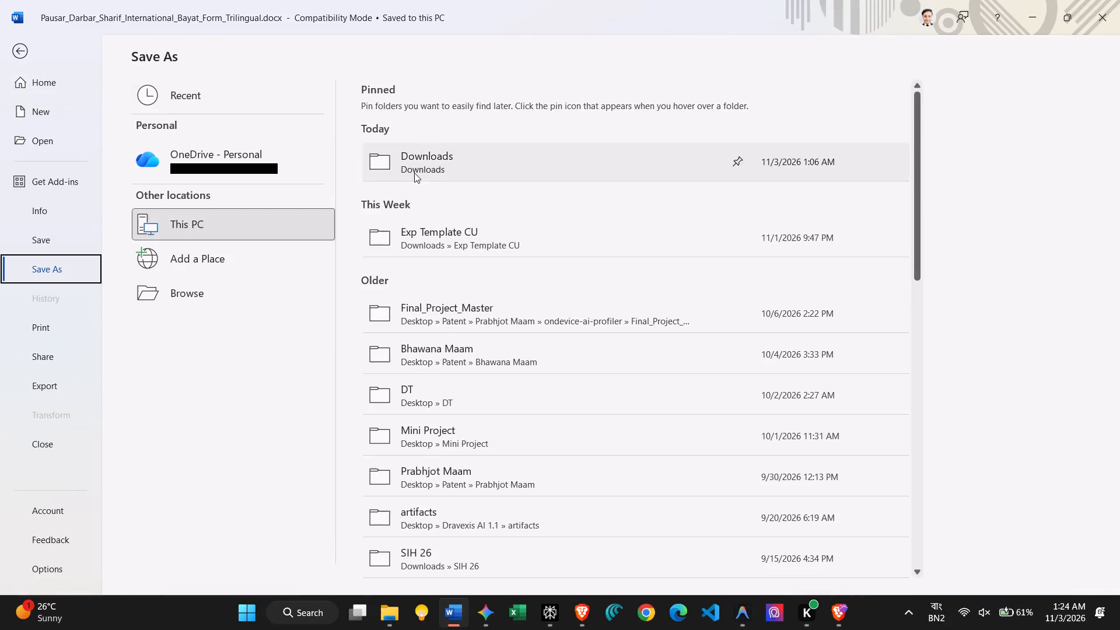
click(418, 173)
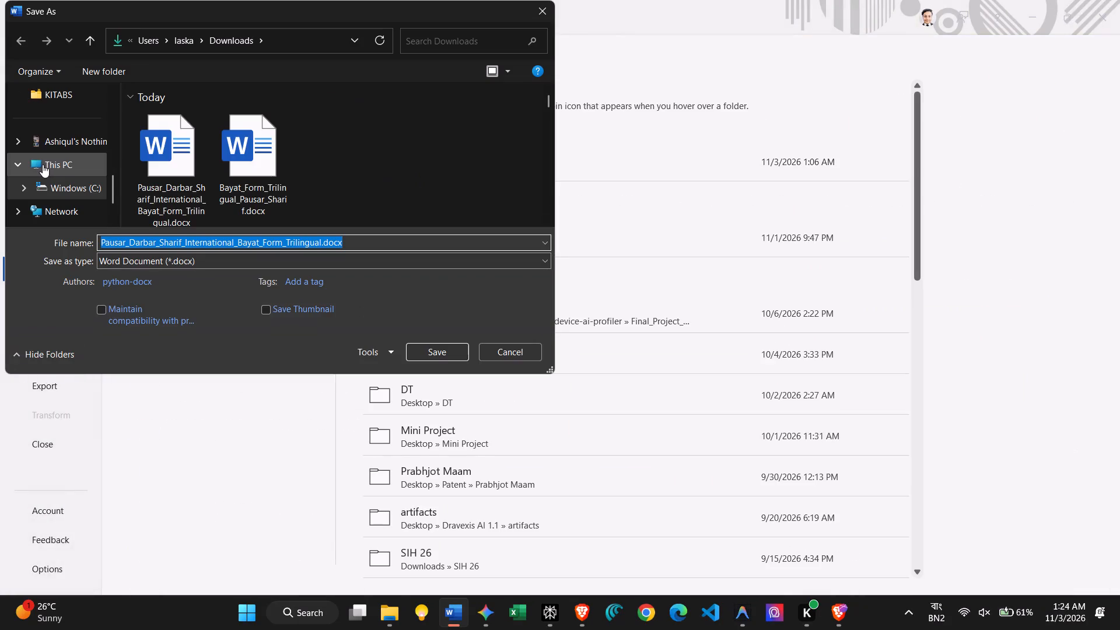
double_click(43, 164)
scroll(90, 145, up, 1)
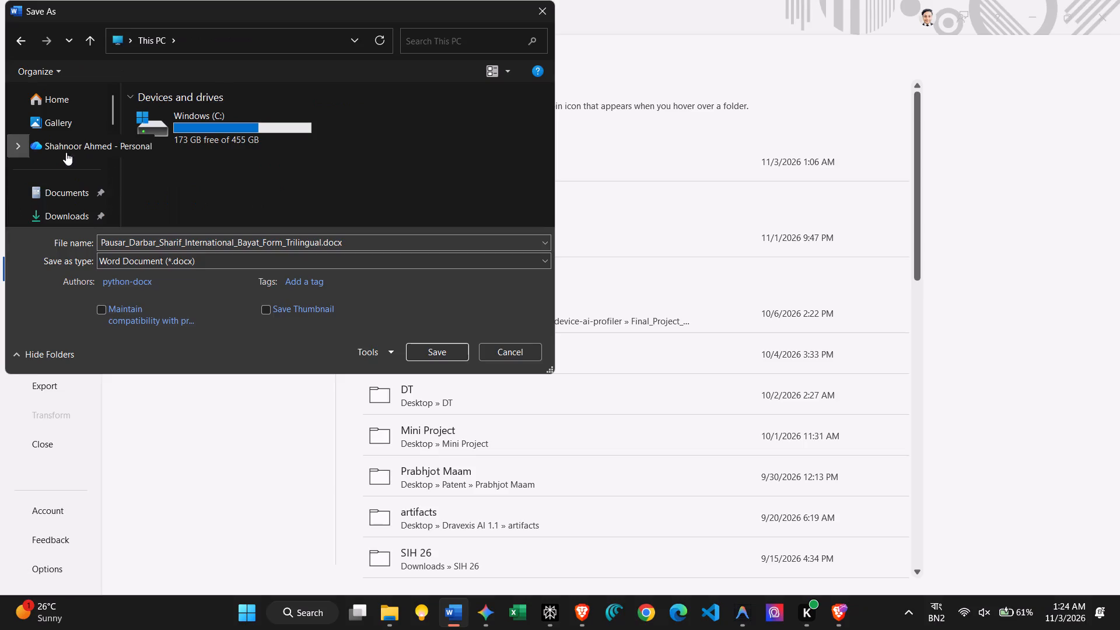
double_click(62, 214)
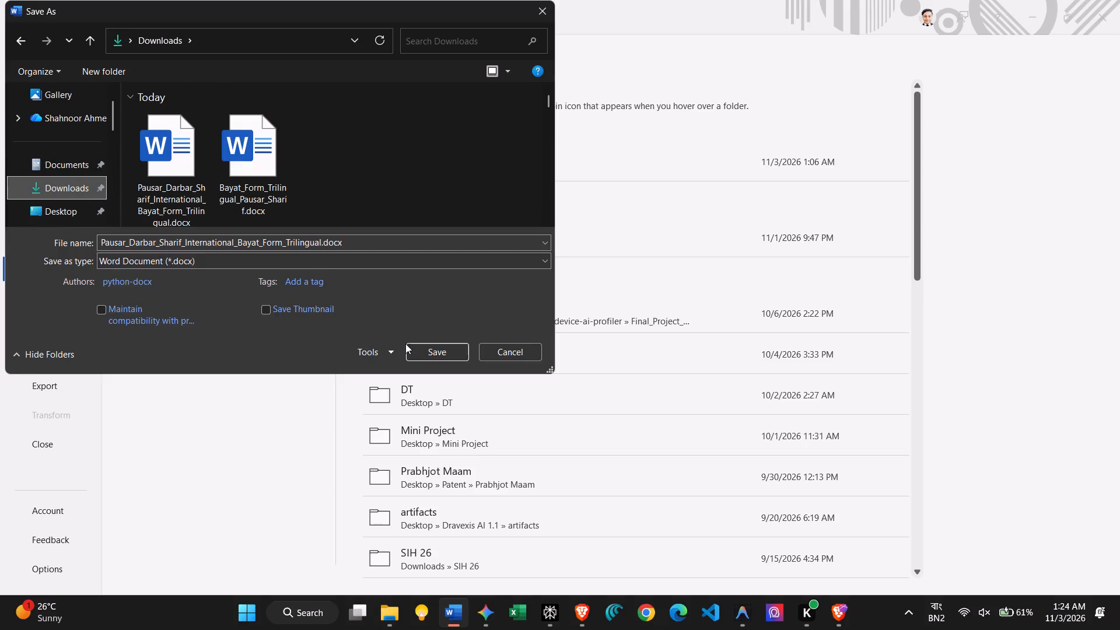
click(233, 262)
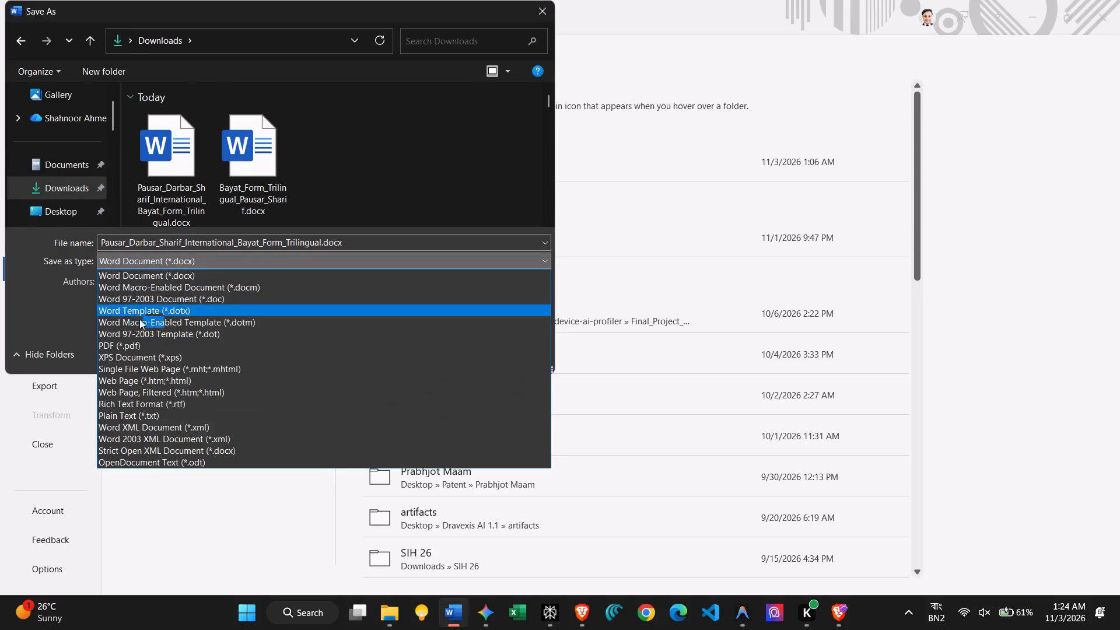
click(117, 342)
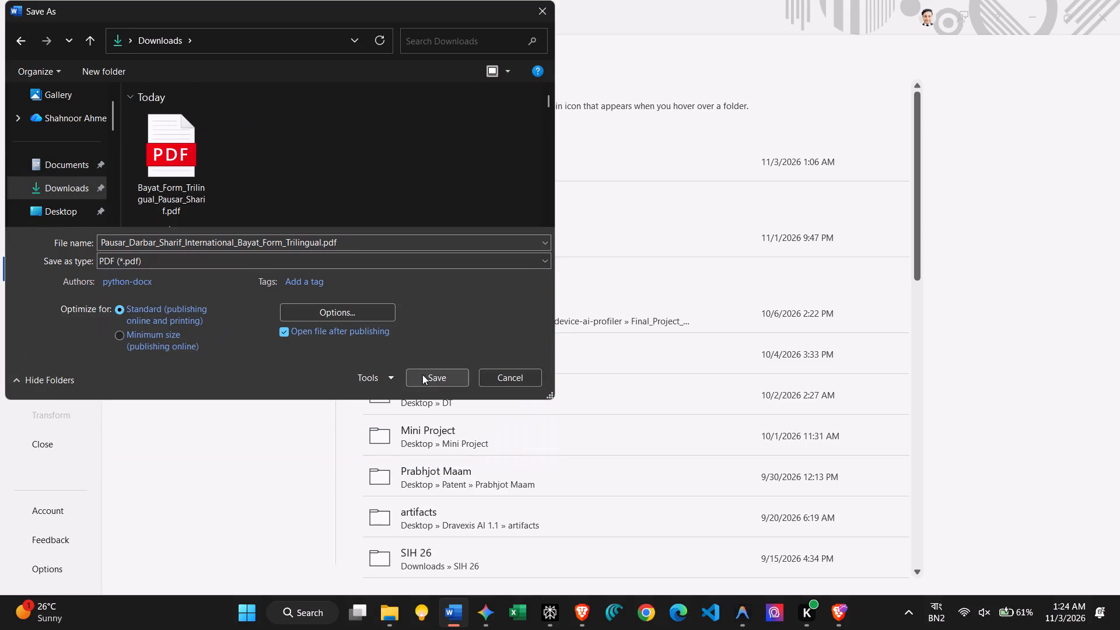
click(422, 374)
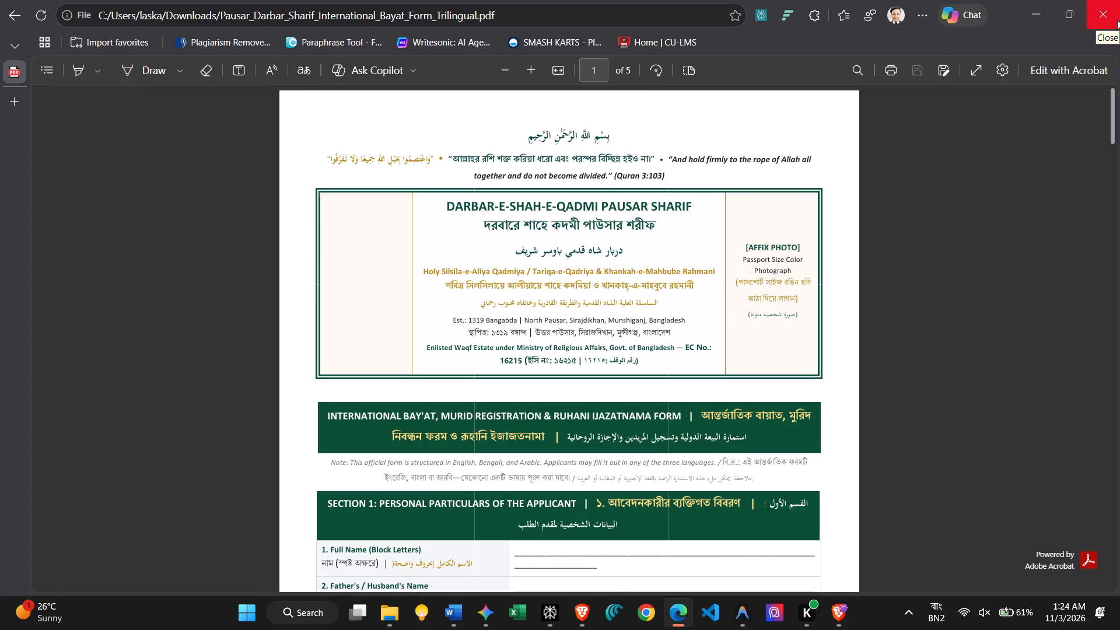
click(1117, 20)
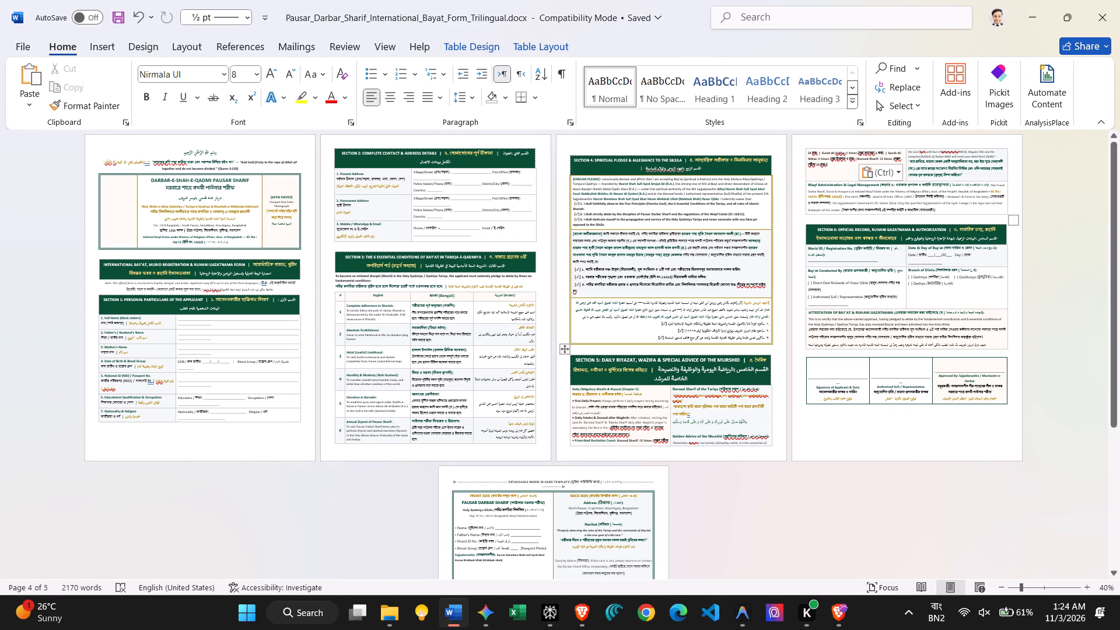
Open Bayat_Form_Trilingual_Pausar_Sharif.docx from Downloads and copy the round shrine logo from its first-page header.
click(391, 611)
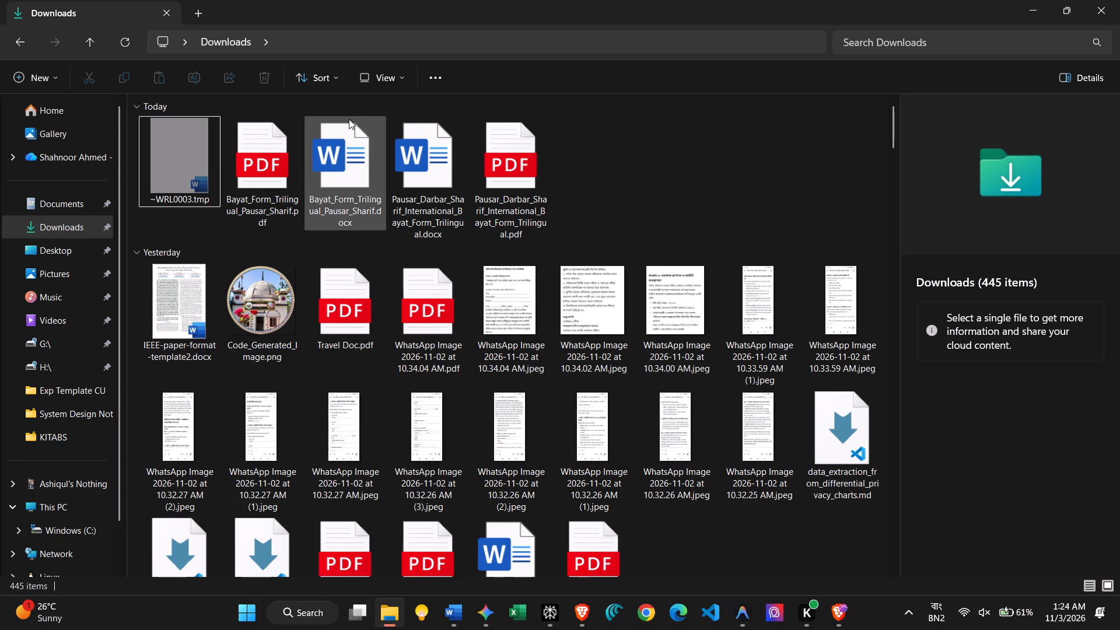
double_click(434, 173)
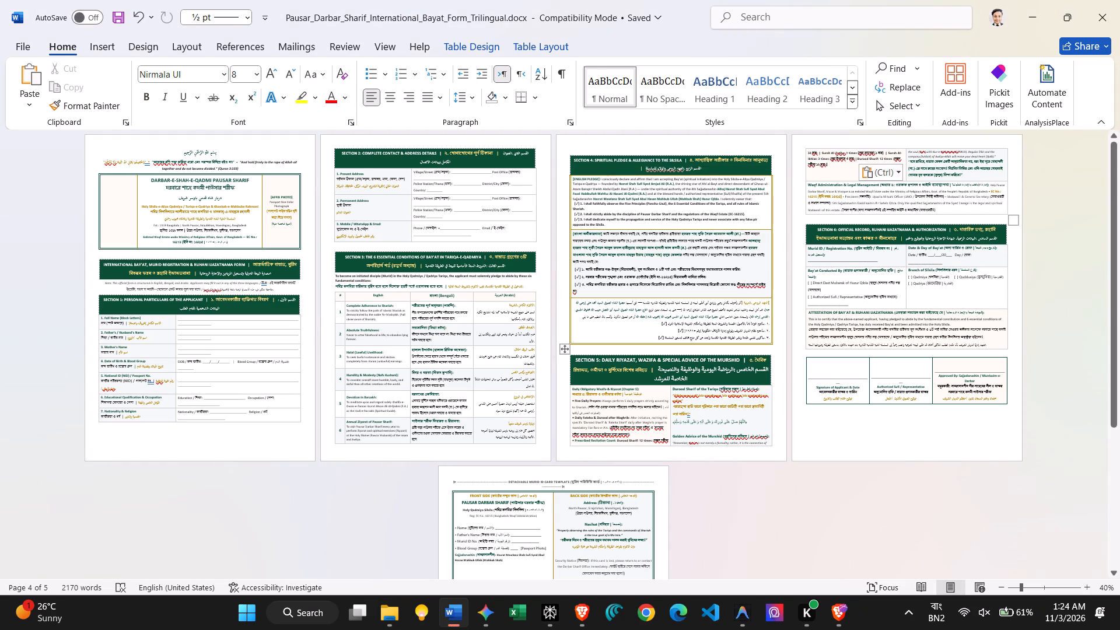
click(390, 621)
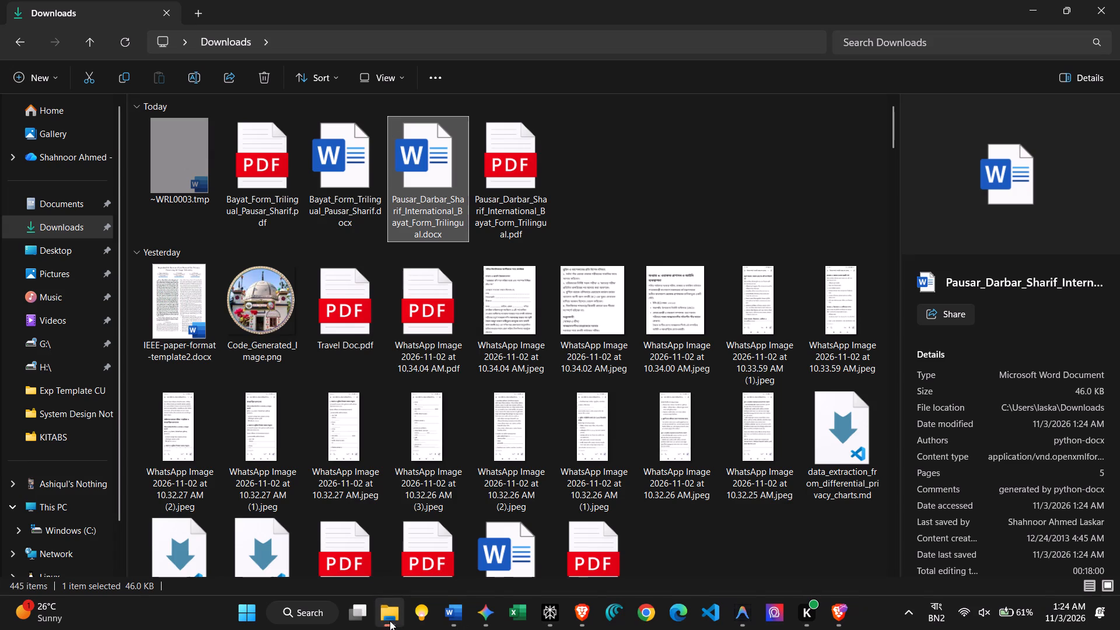
double_click(363, 166)
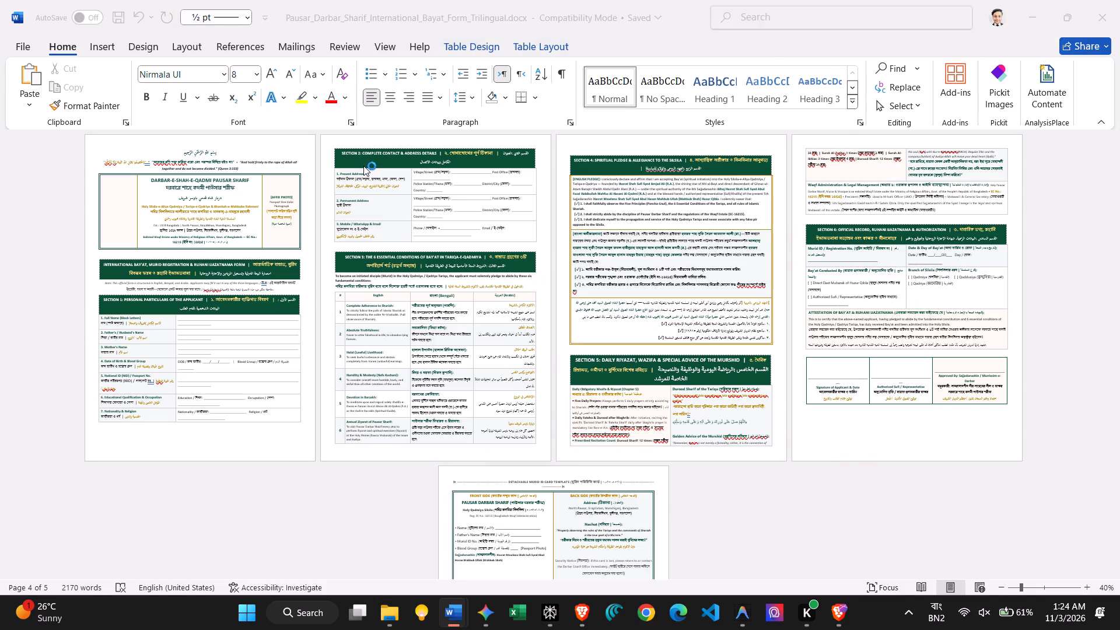
click(122, 175)
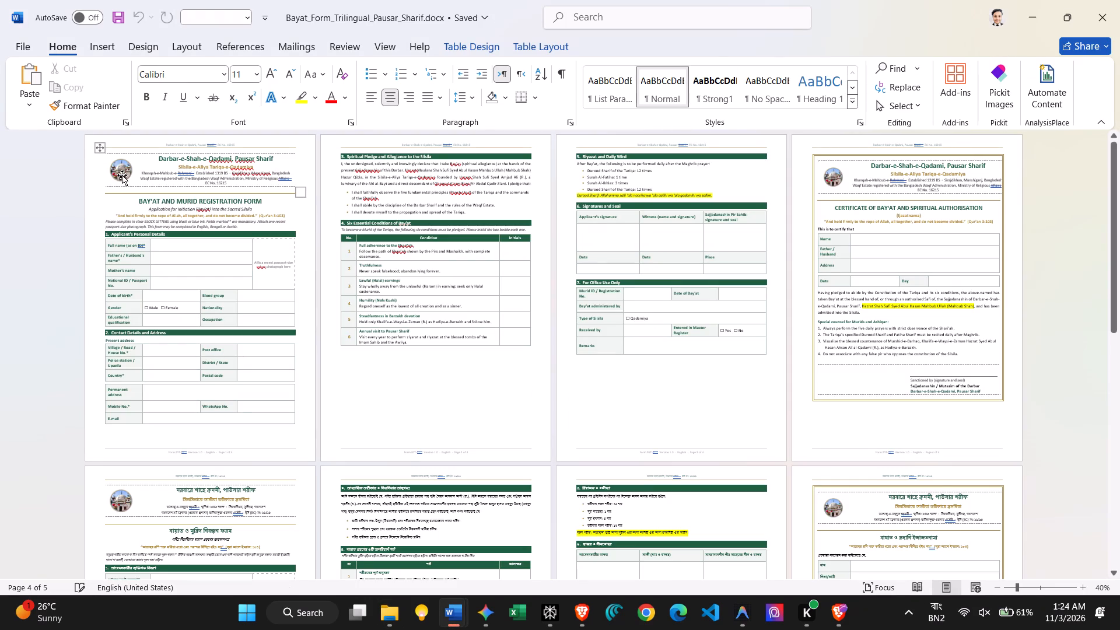
key(ctrl+c)
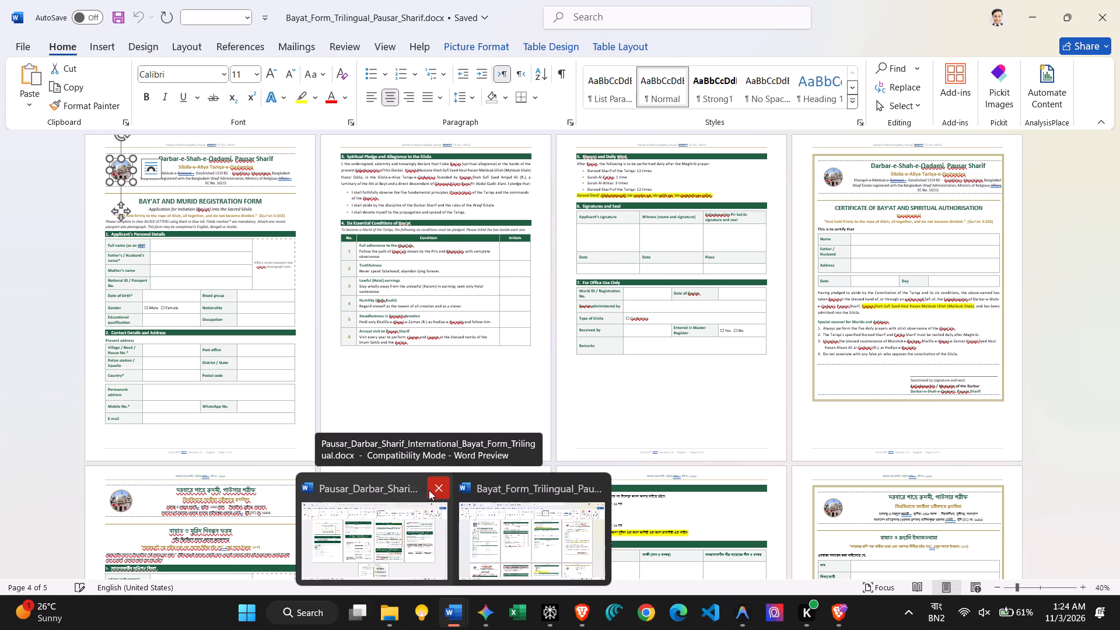
click(429, 490)
click(429, 526)
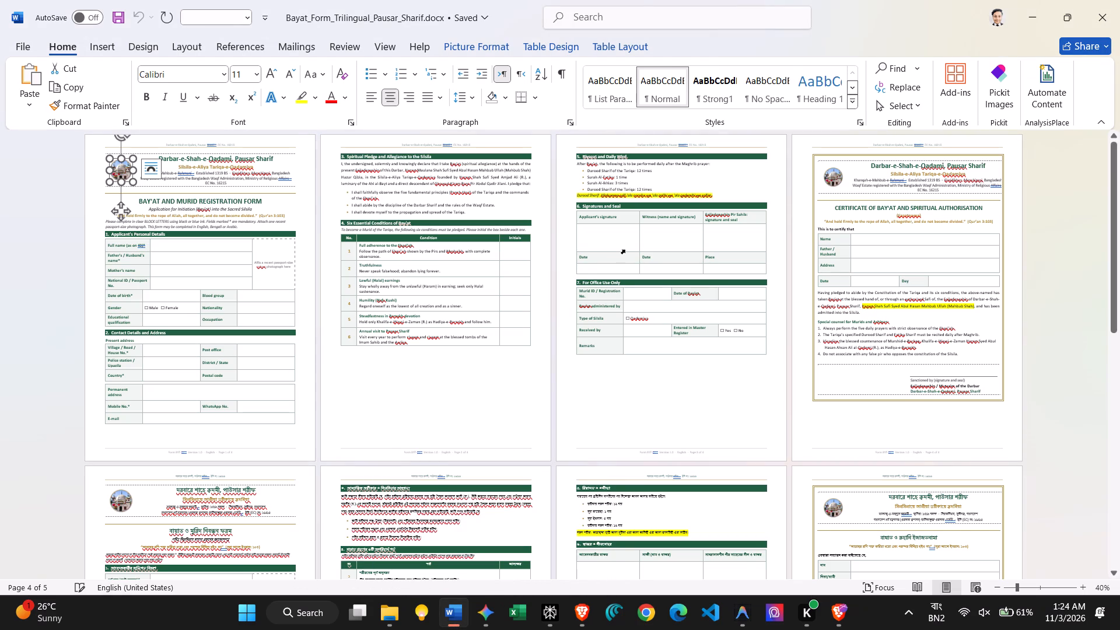
click(126, 171)
key(ctrl+c)
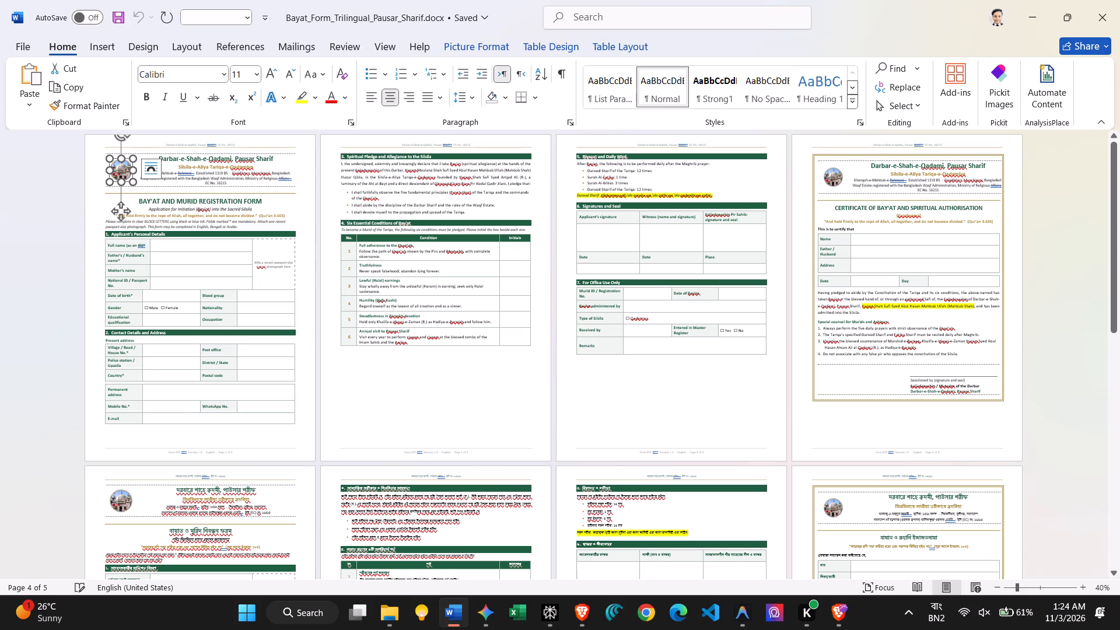
Reopen Pausar_Darbar_Sharif_International_Bayat_Form_Trilingual.docx from Downloads and paste the logo into the empty header cell beside the Darbar name on page 1.
click(397, 610)
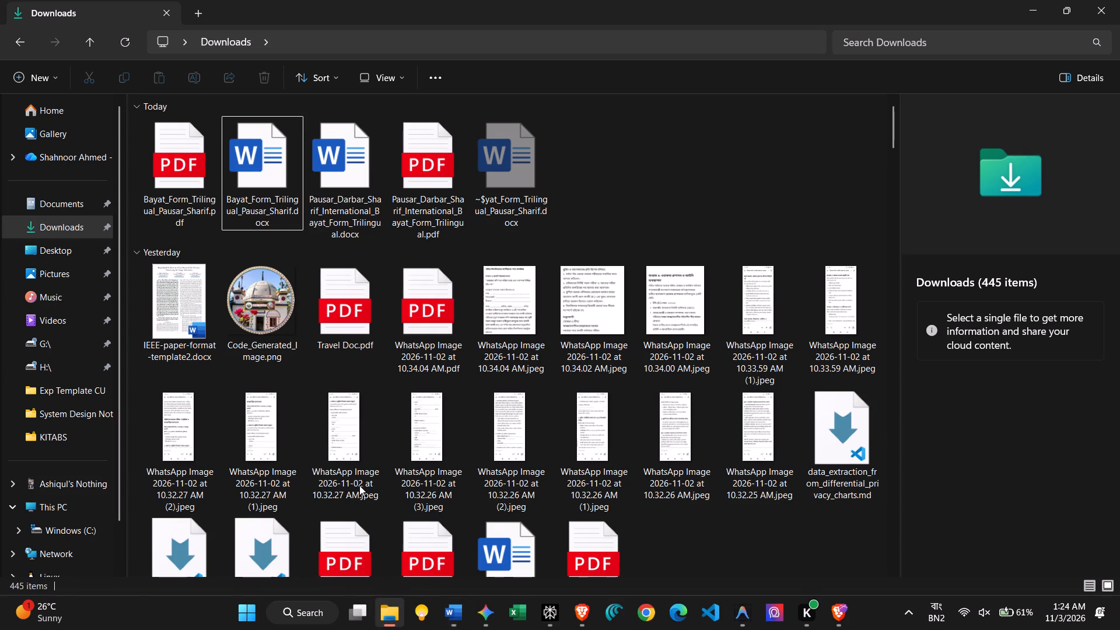
double_click(375, 216)
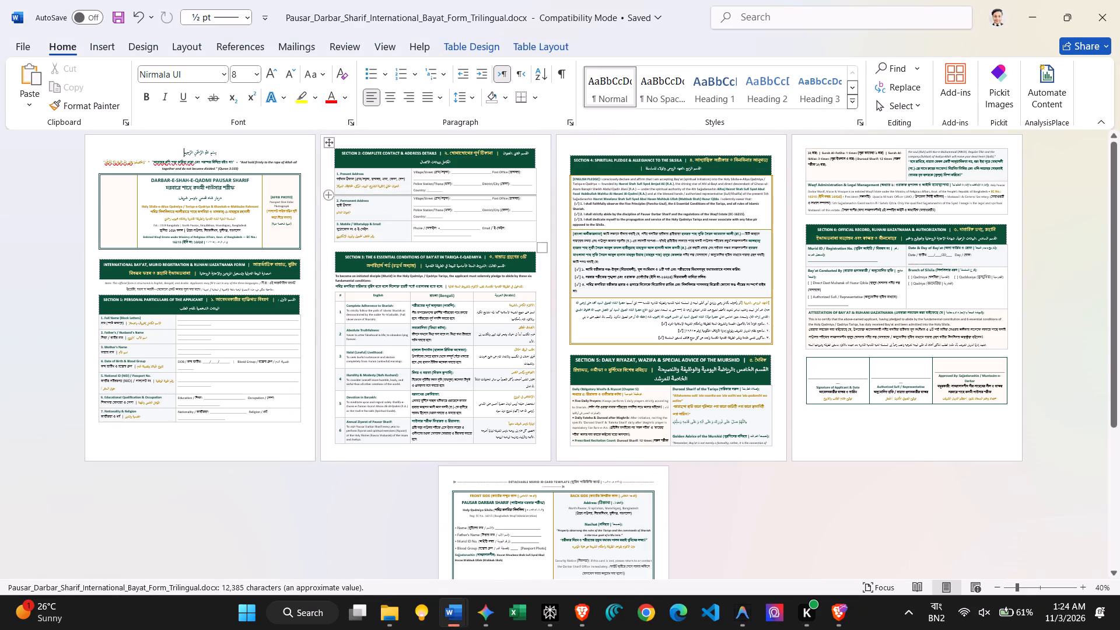
click(123, 205)
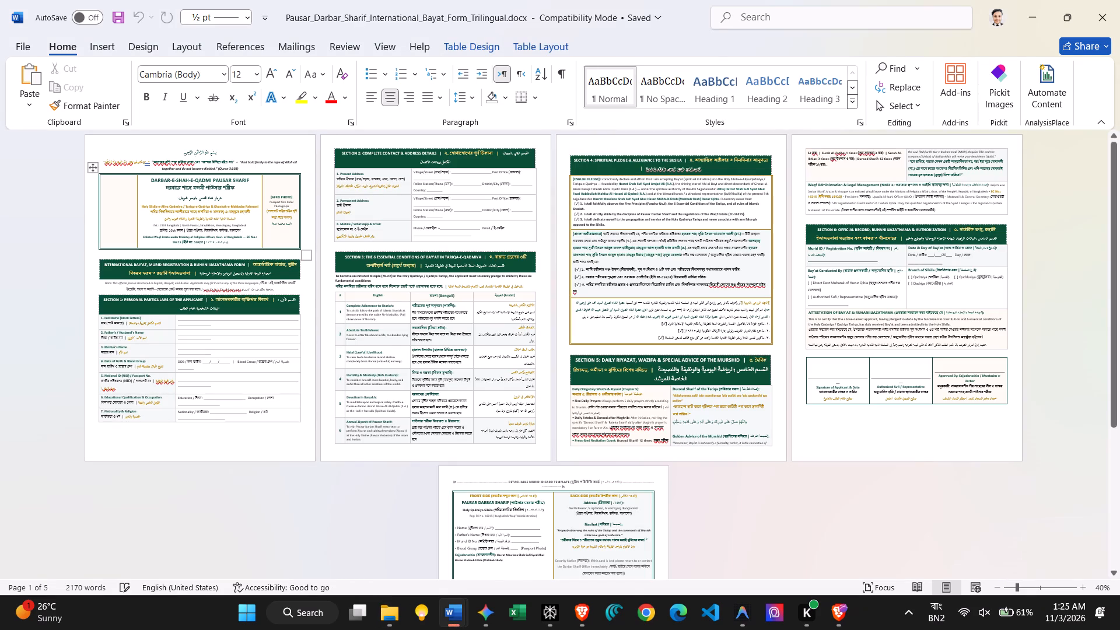
key(ctrl+v)
ctrl+scroll(127, 229, up, 4)
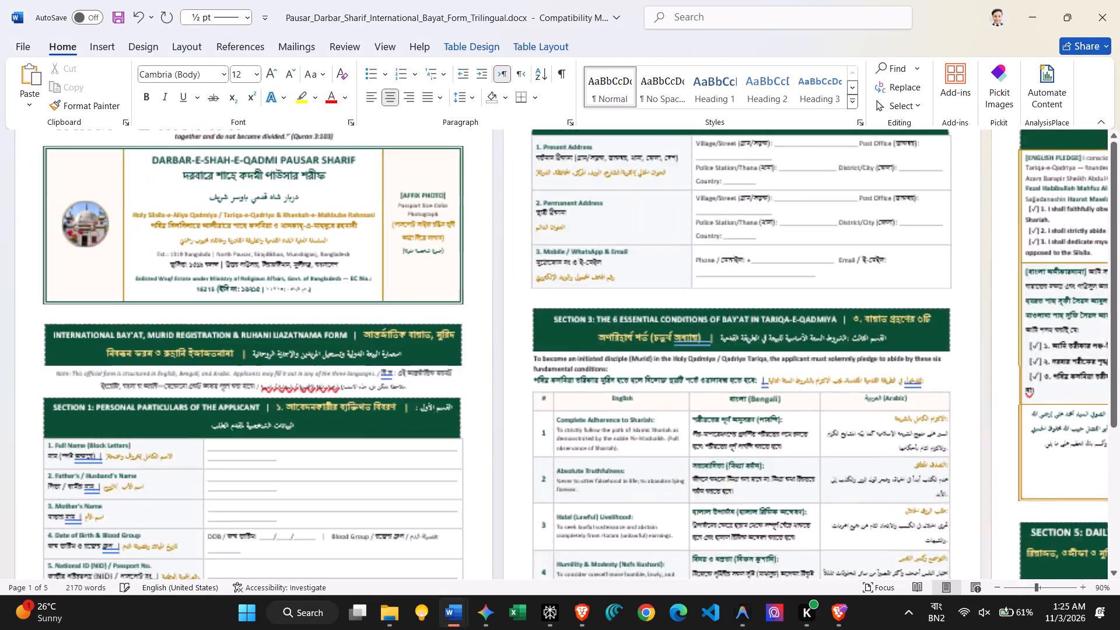
ctrl+scroll(127, 229, up, 2)
click(335, 226)
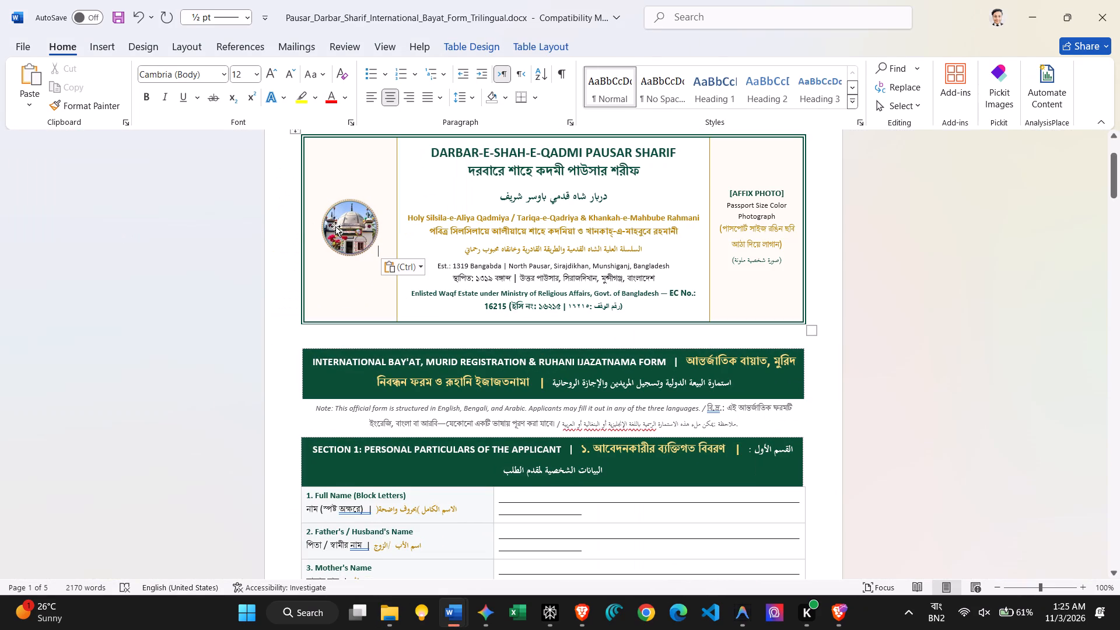
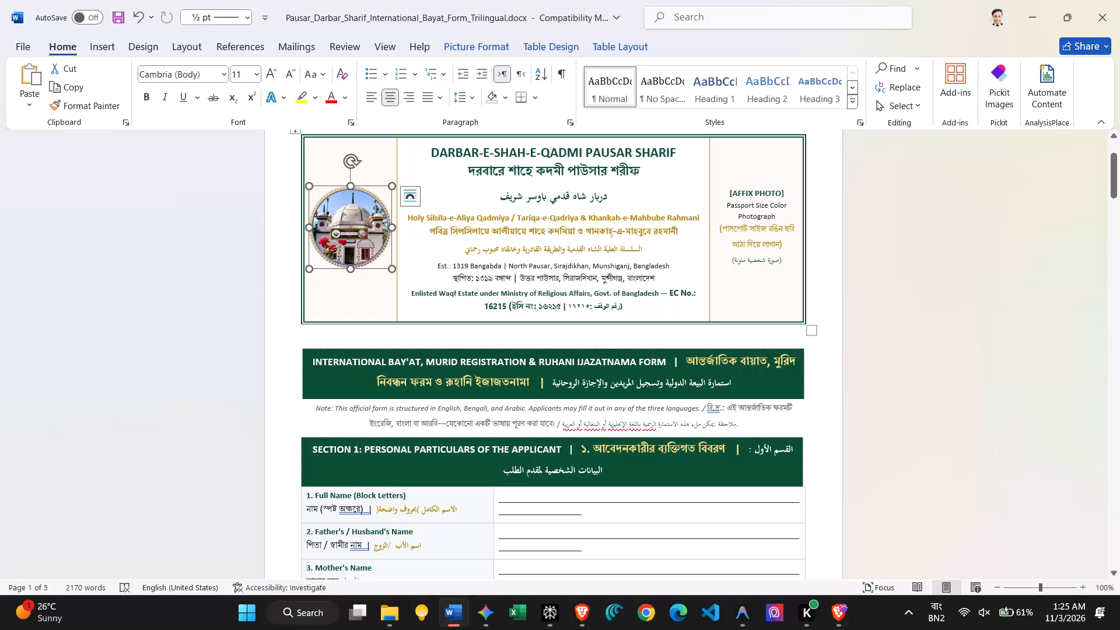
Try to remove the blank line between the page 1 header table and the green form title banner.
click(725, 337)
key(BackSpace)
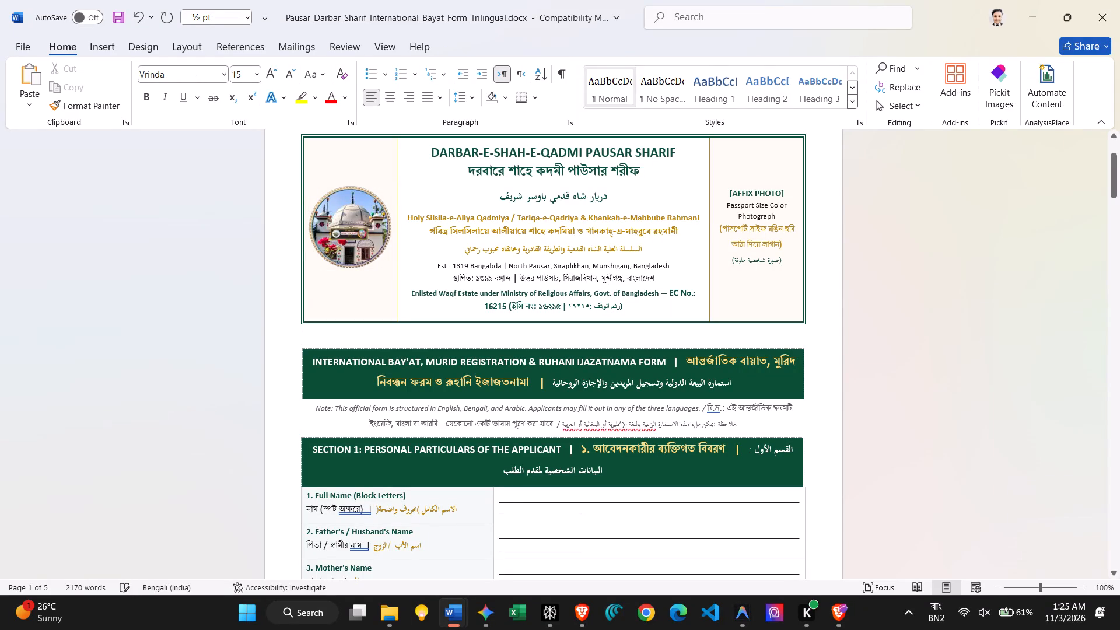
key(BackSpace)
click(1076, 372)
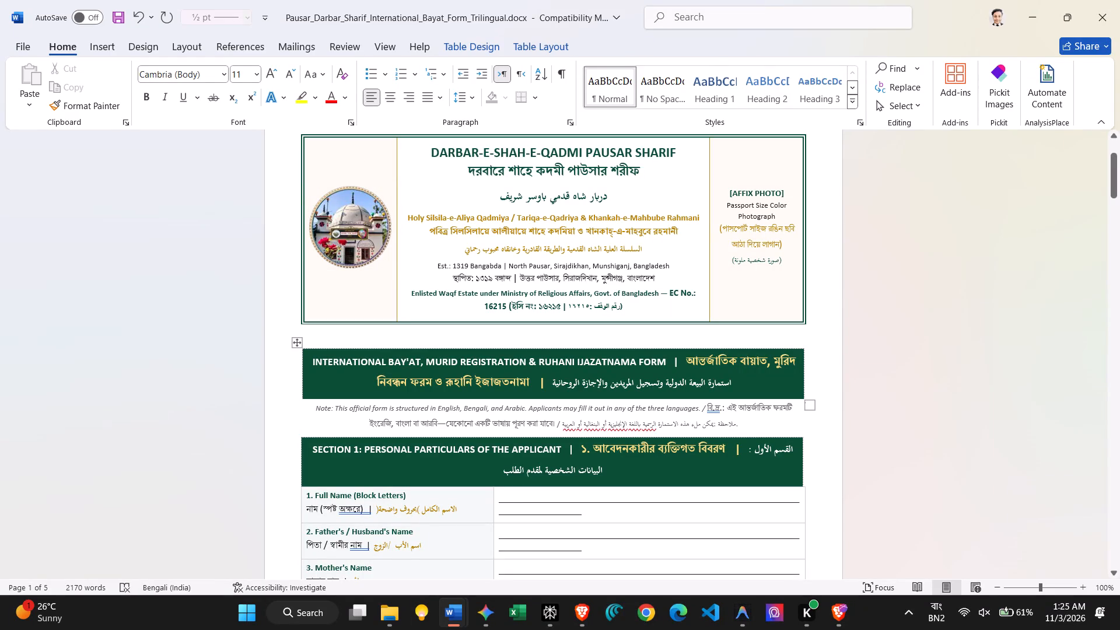
Check the page 1 header layout with the shrine logo and save the trilingual form.
ctrl+scroll(1076, 372, down, 3)
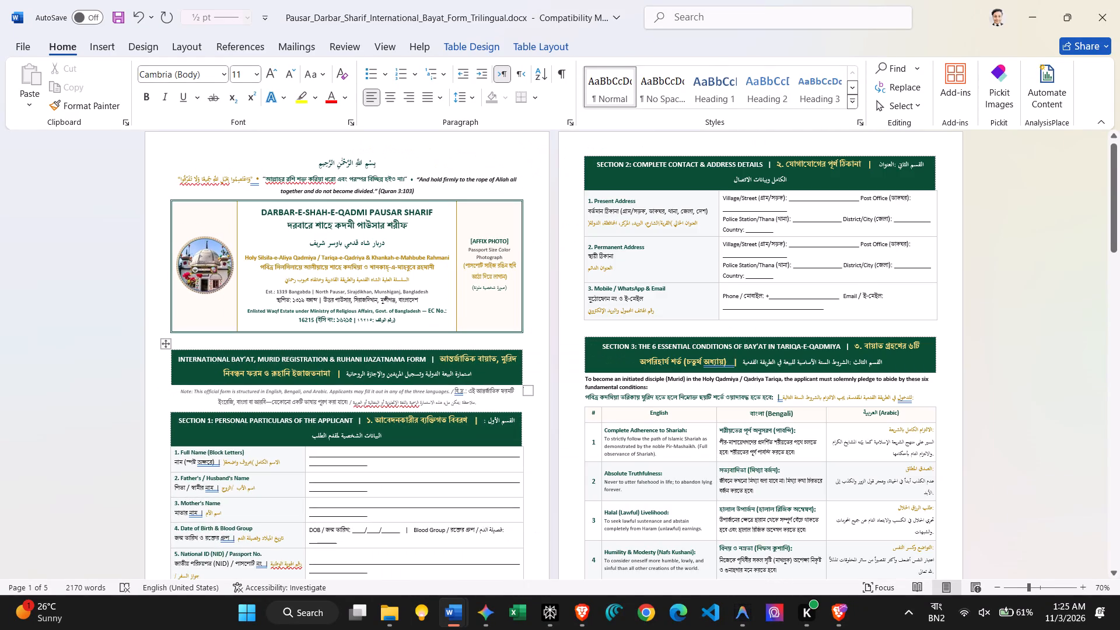
ctrl+scroll(1076, 372, up, 4)
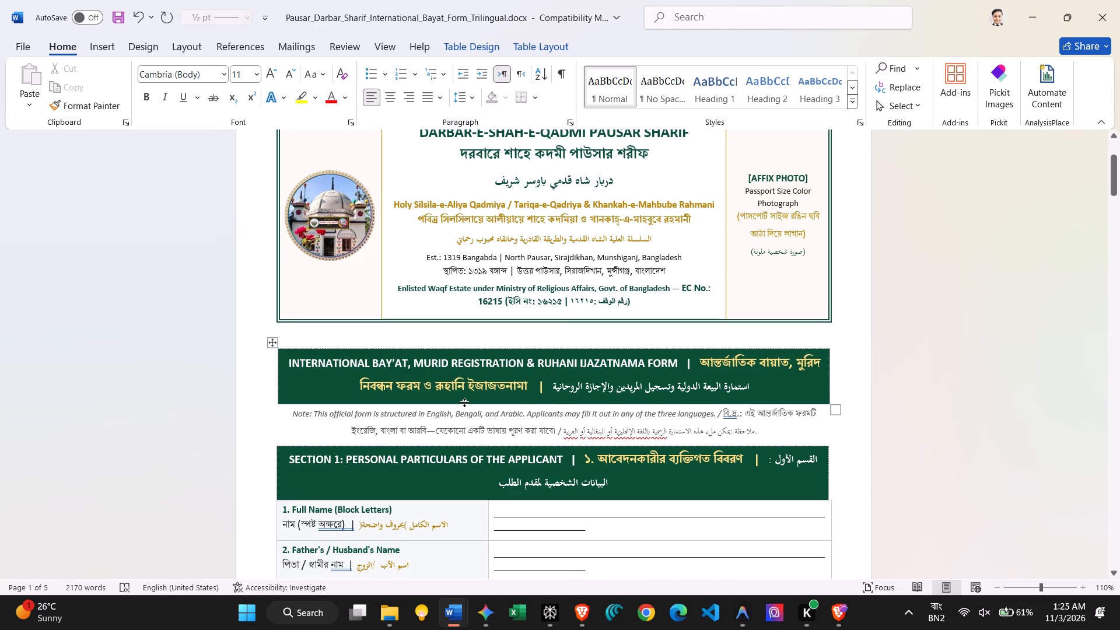
key(ctrl+s)
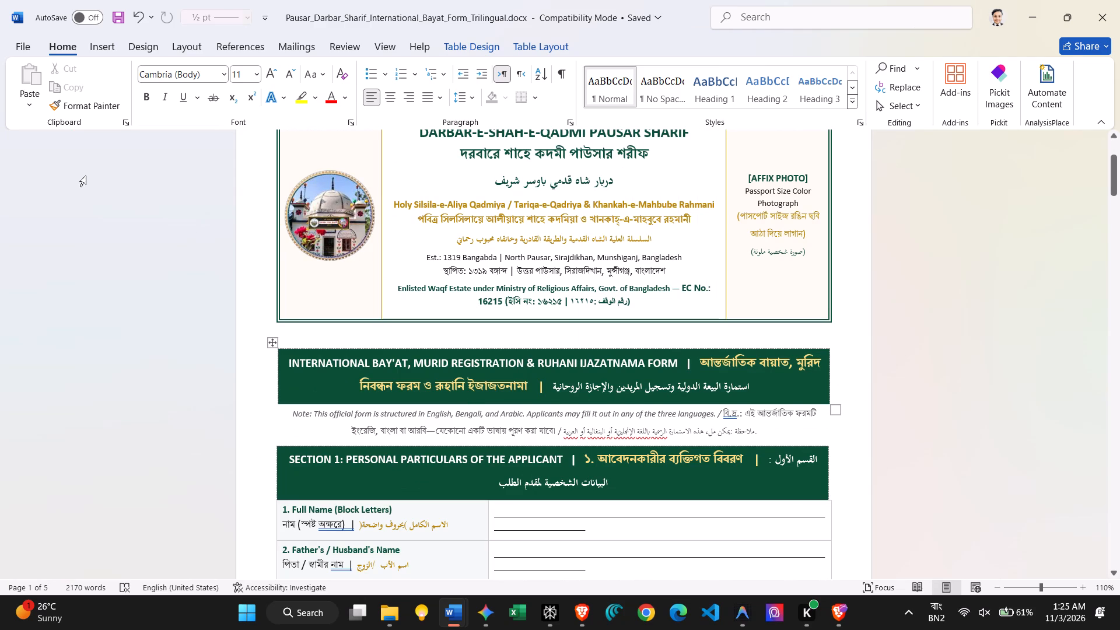
Save the form as Pausar_Darbar_Sharif_International_Bayat_Form_Trilingual.pdf in Downloads, replacing the earlier PDF, and close the published PDF.
click(15, 52)
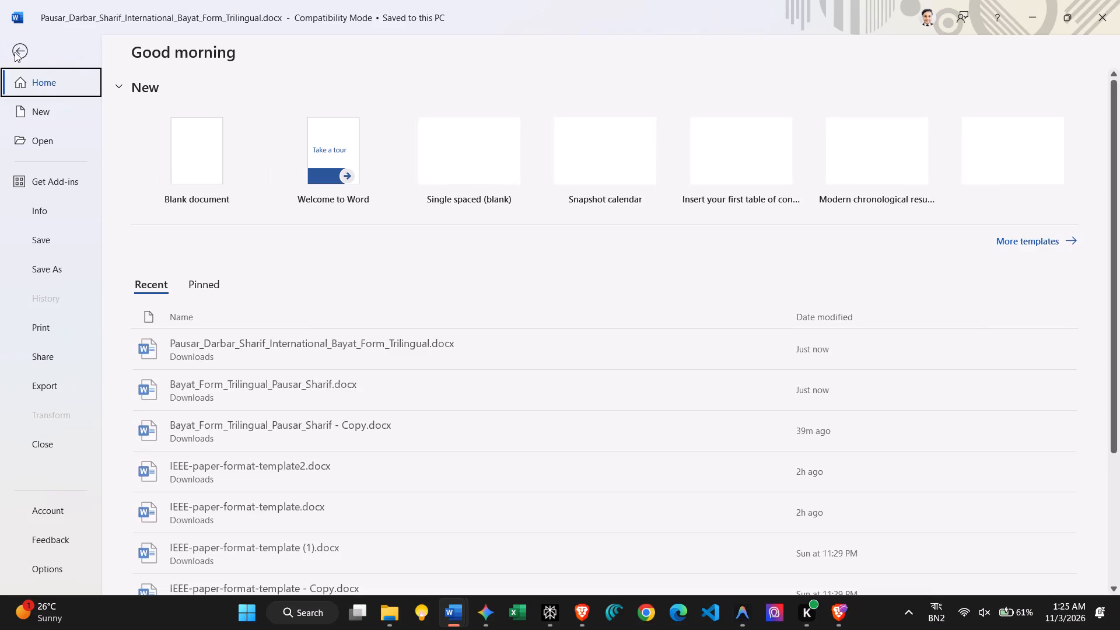
click(51, 269)
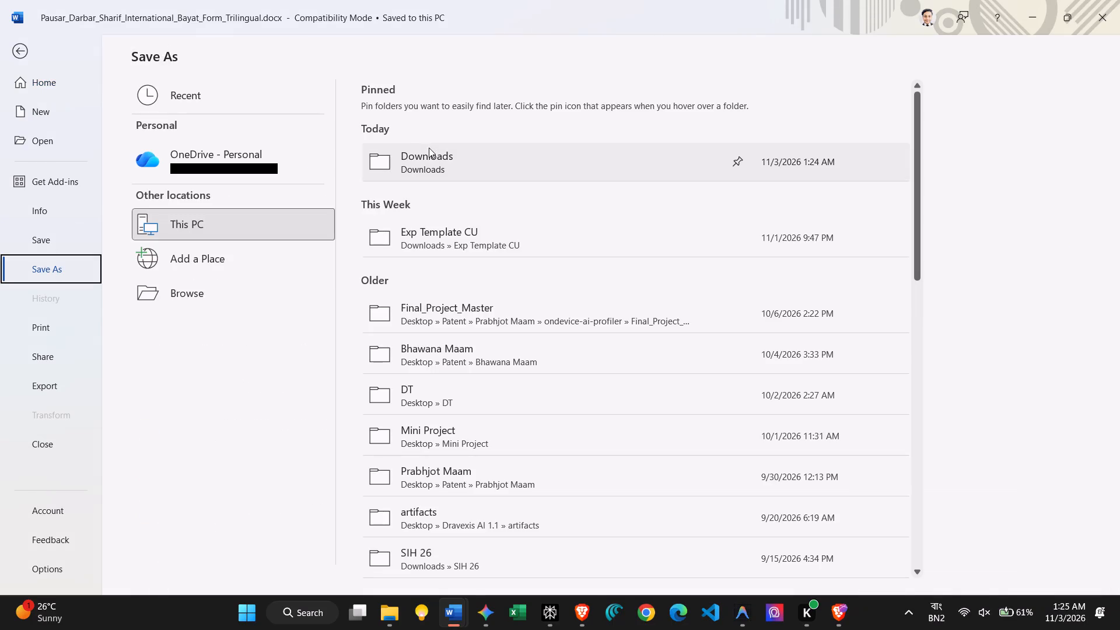
click(429, 148)
click(177, 262)
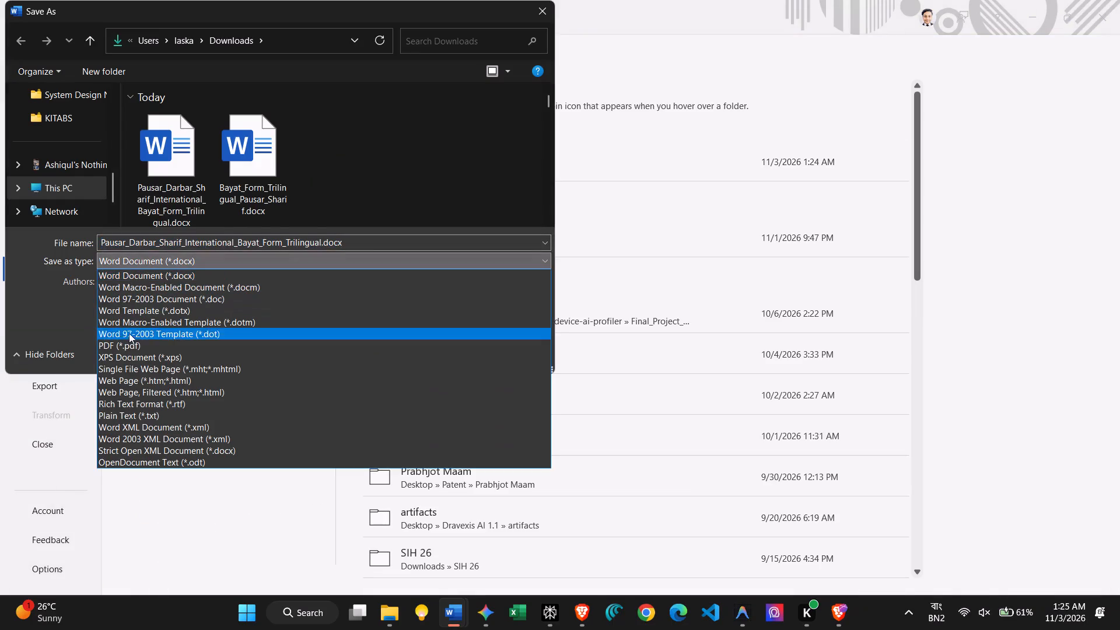
click(125, 342)
click(423, 369)
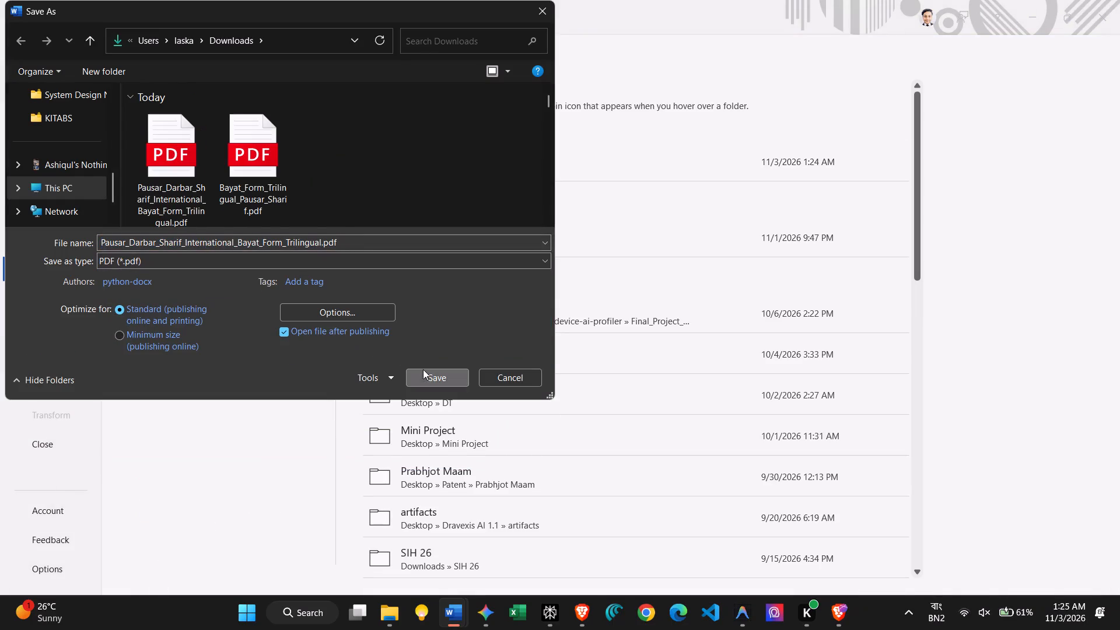
click(542, 344)
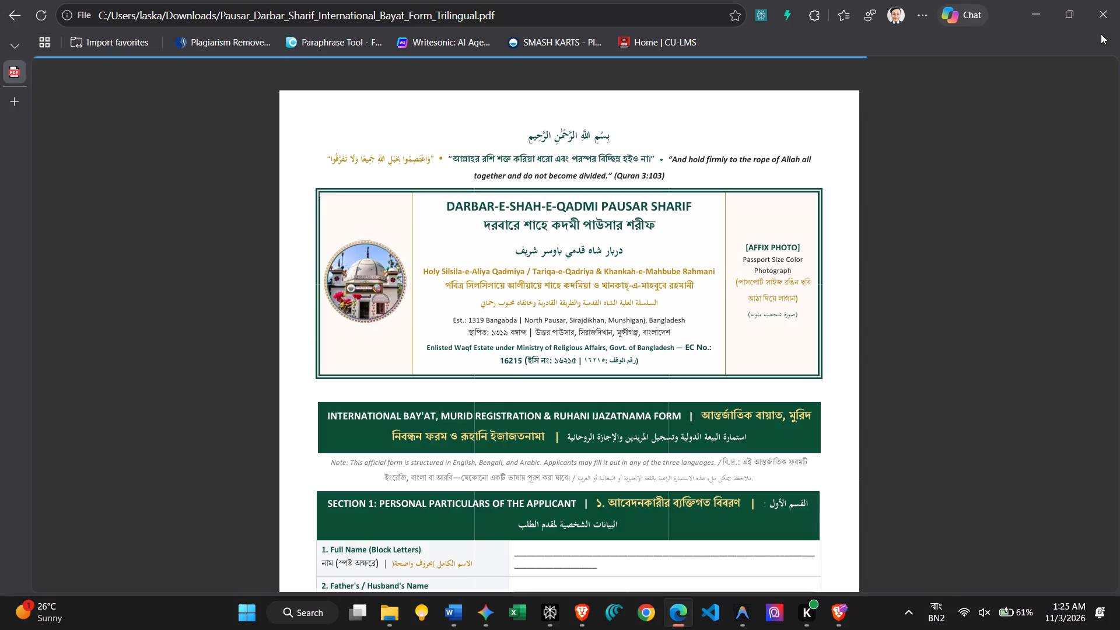
click(1102, 23)
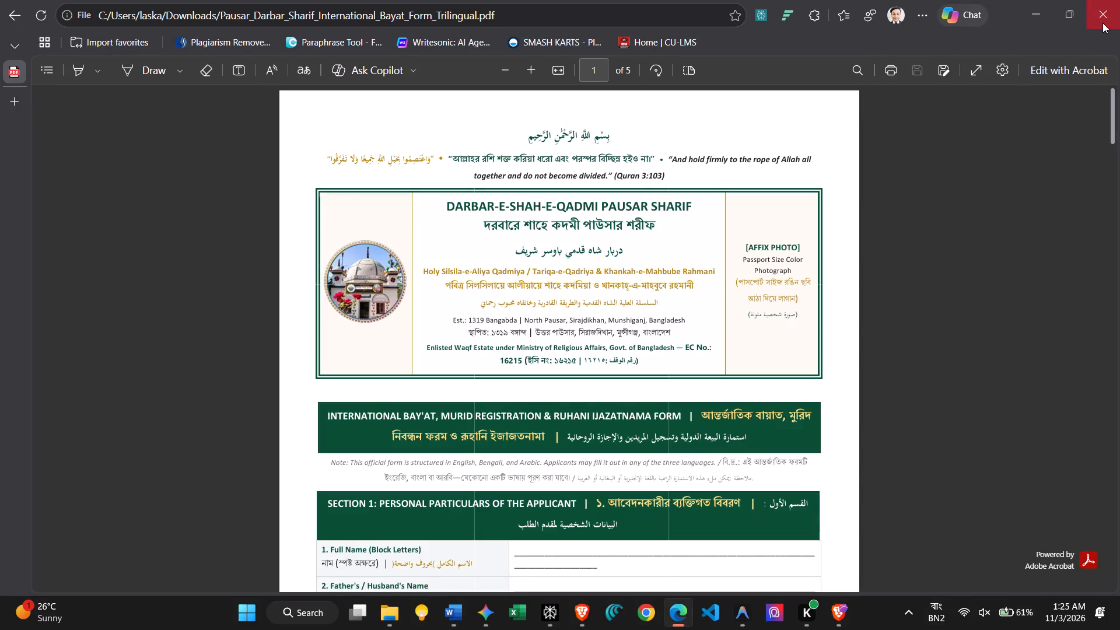
Close both open Word documents, the International Bayat form and Bayat_Form_Trilingual_Pausar_Sharif.docx.
click(1094, 20)
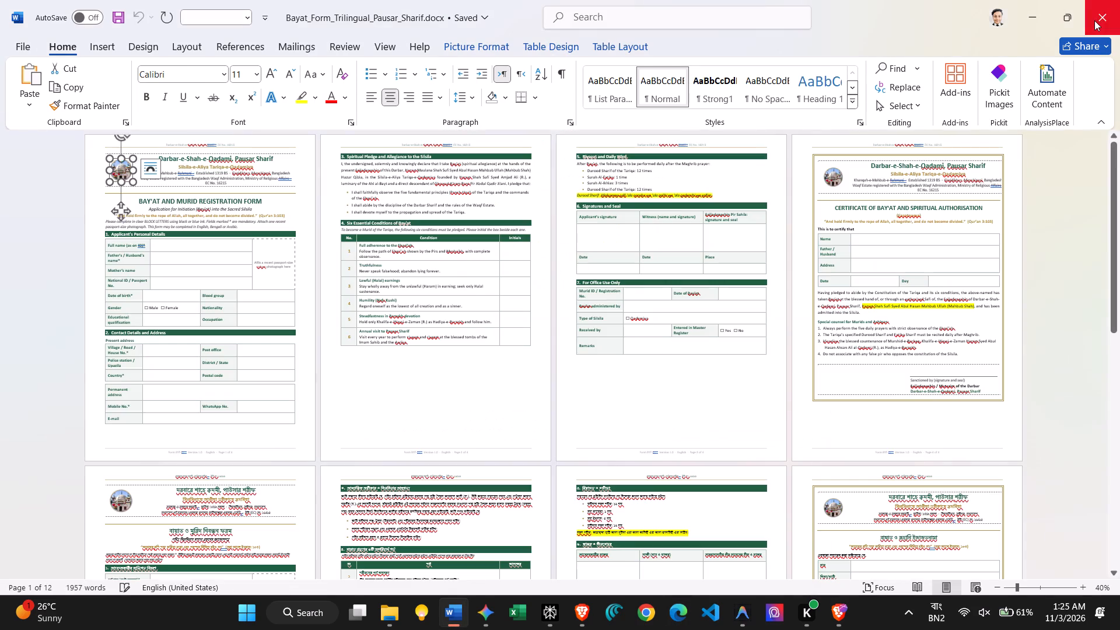
click(1094, 20)
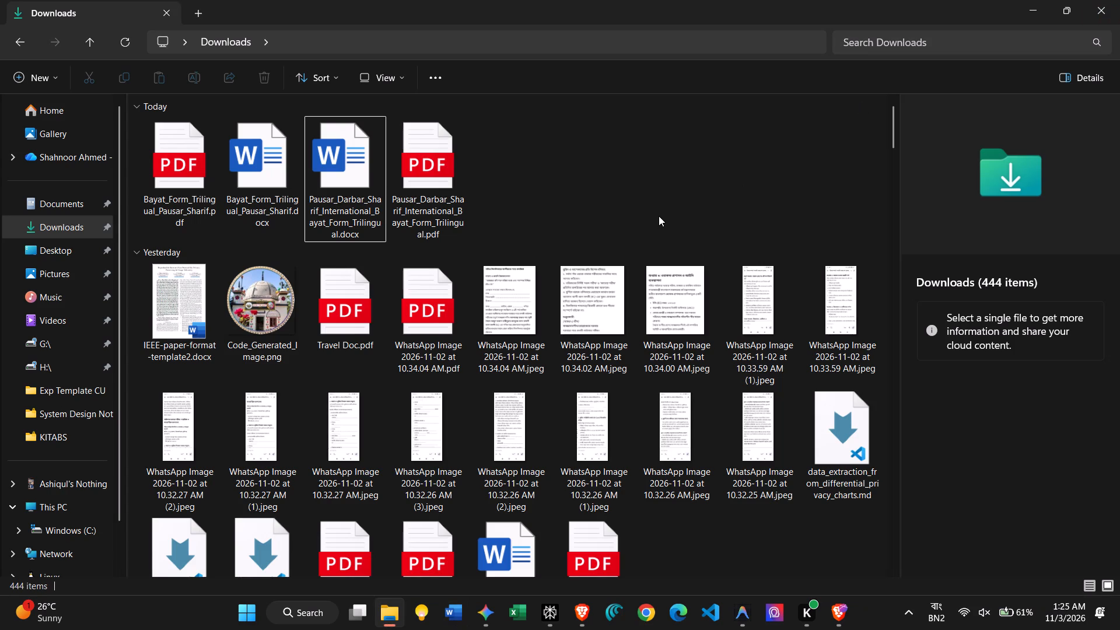
Select only Bayat_Form_Trilingual_Pausar_Sharif.pdf and Pausar_Darbar_Sharif_International_Bayat_Form_Trilingual.pdf together in Downloads.
click(180, 181)
ctrl+click(272, 177)
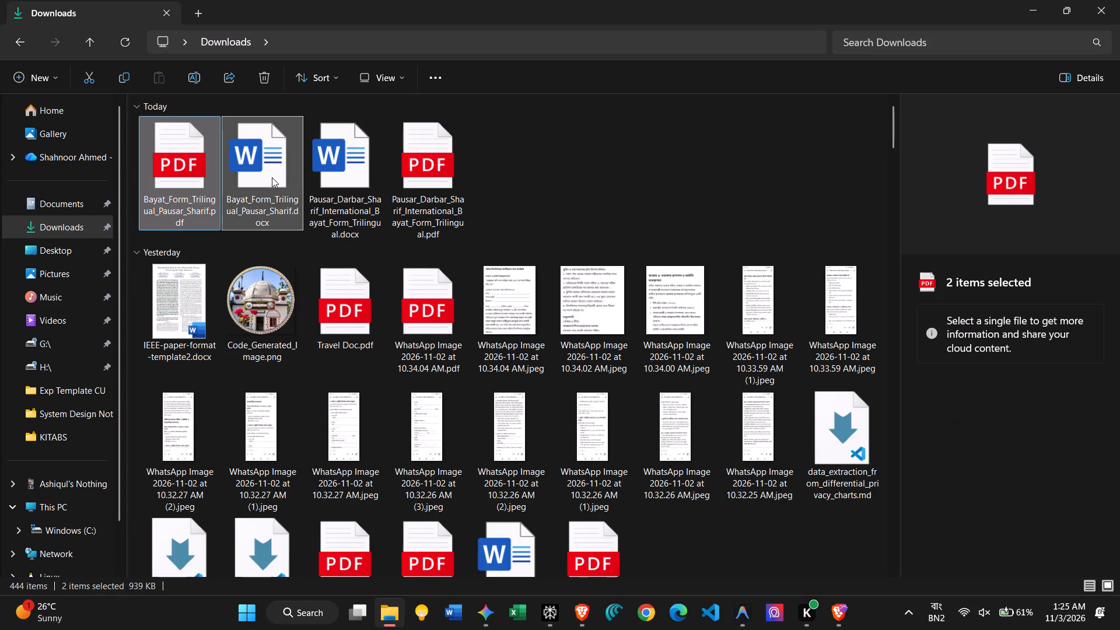
ctrl+click(410, 185)
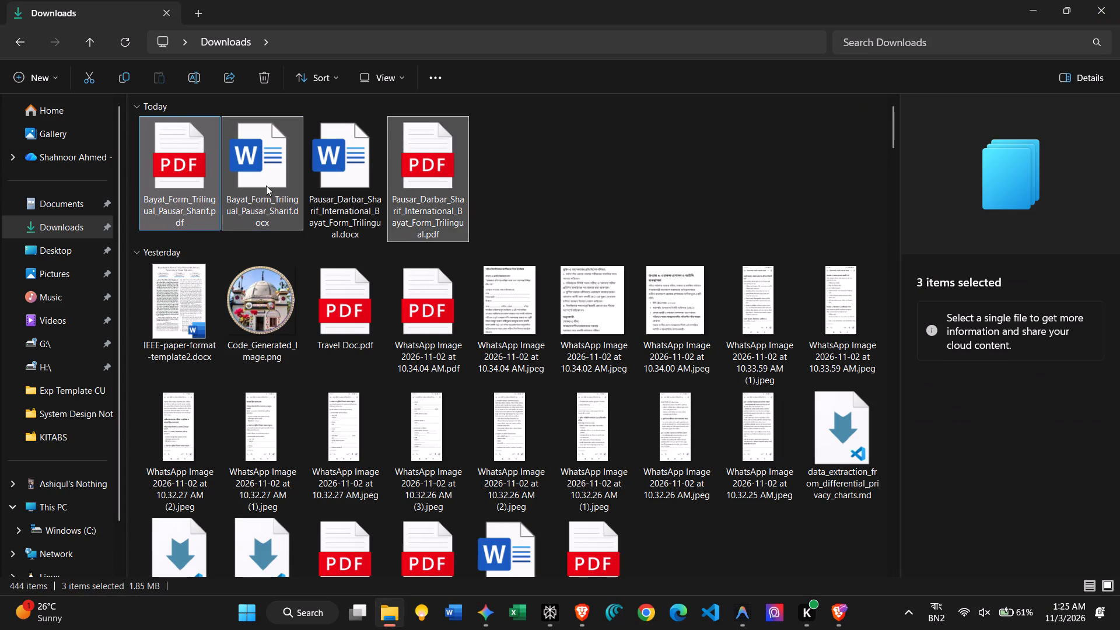
ctrl+click(266, 185)
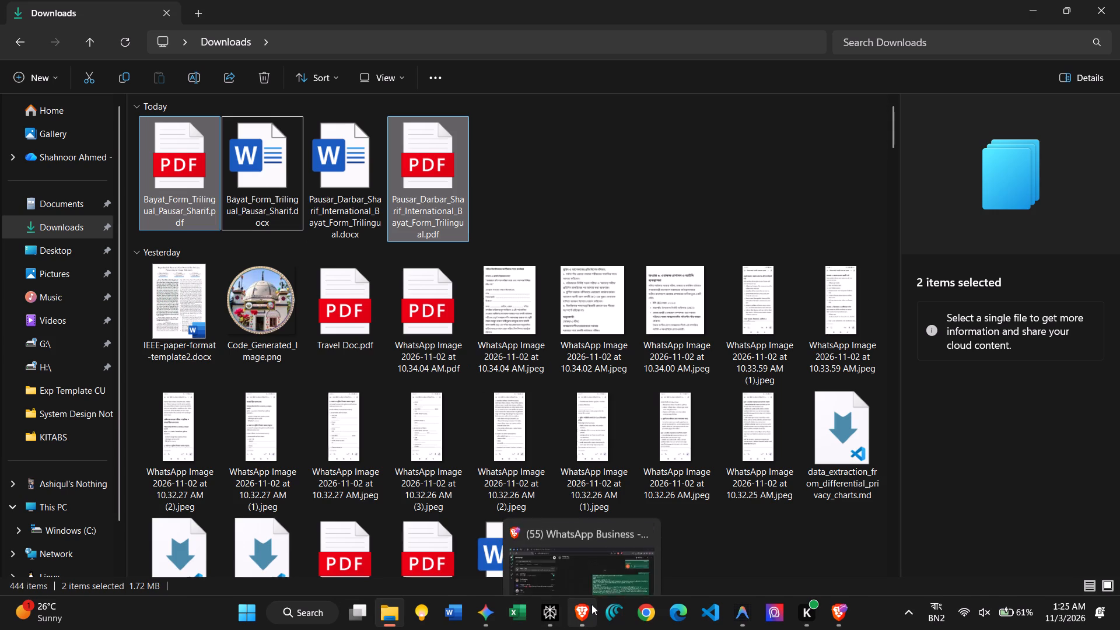
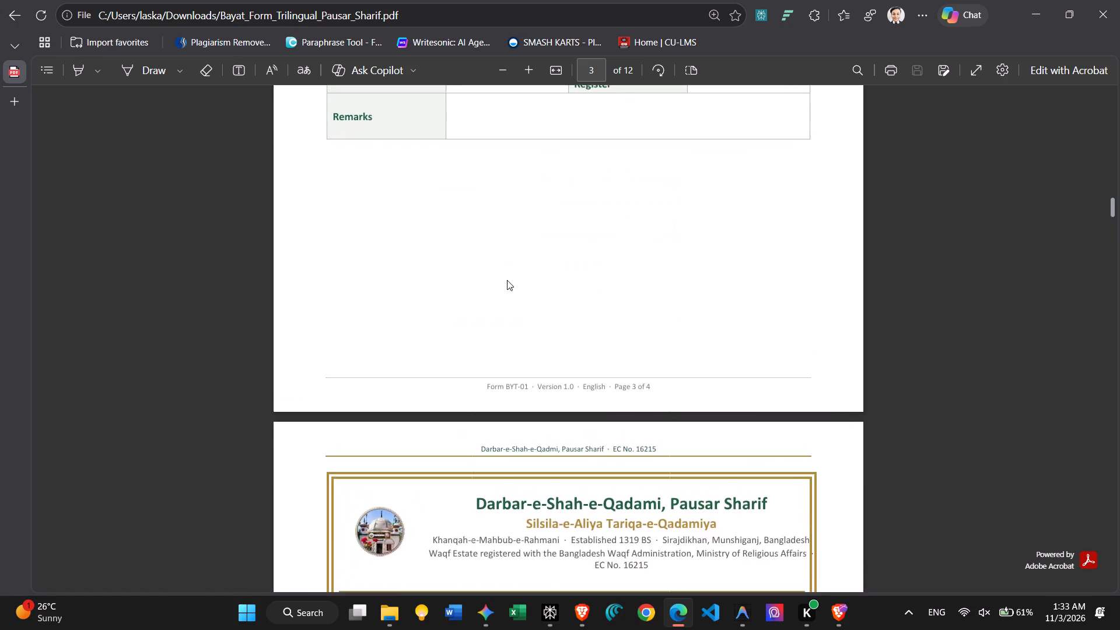
Review the end of the English form, the Bay'at certificate and the first Bangla page in Bayat_Form_Trilingual_Pausar_Sharif.pdf.
scroll(507, 280, up, 4)
scroll(507, 280, down, 4)
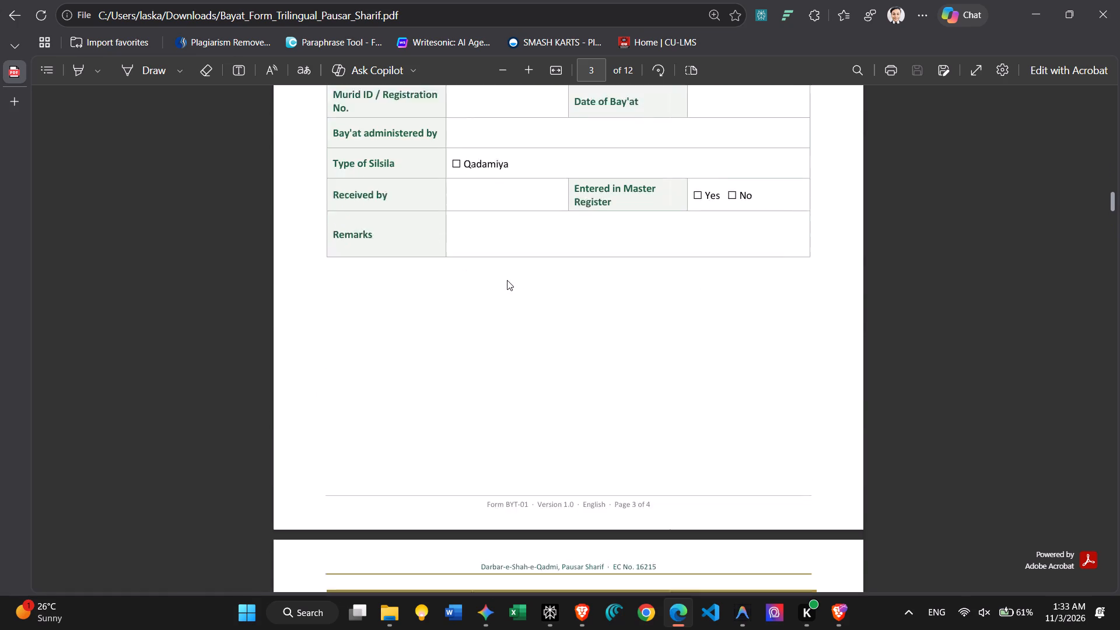
scroll(507, 280, down, 1)
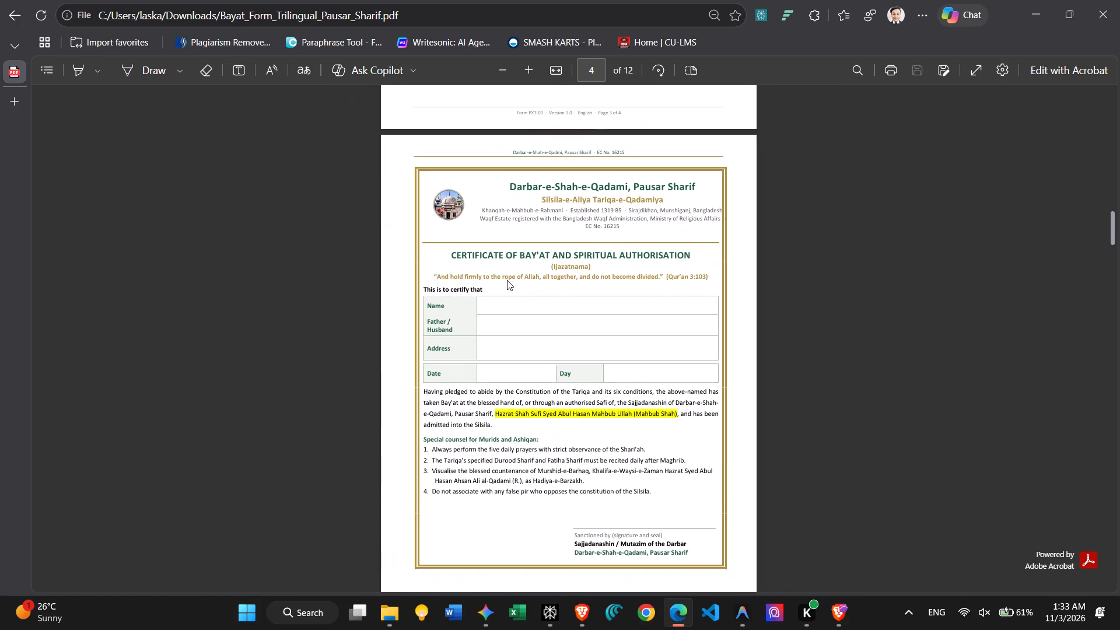
scroll(507, 280, down, 3)
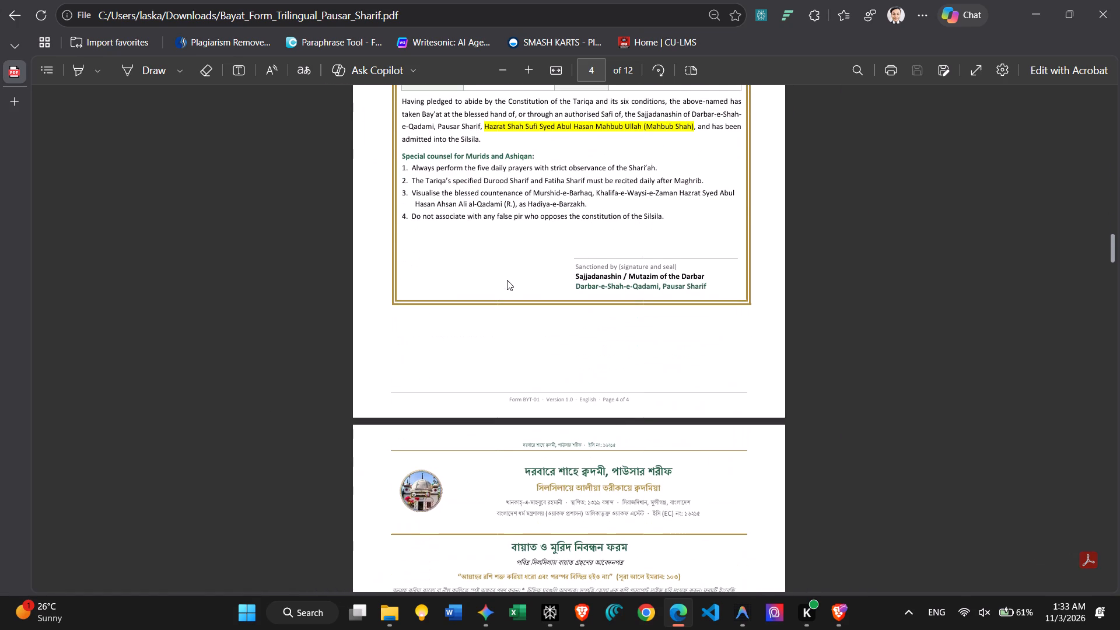
scroll(507, 280, down, 3)
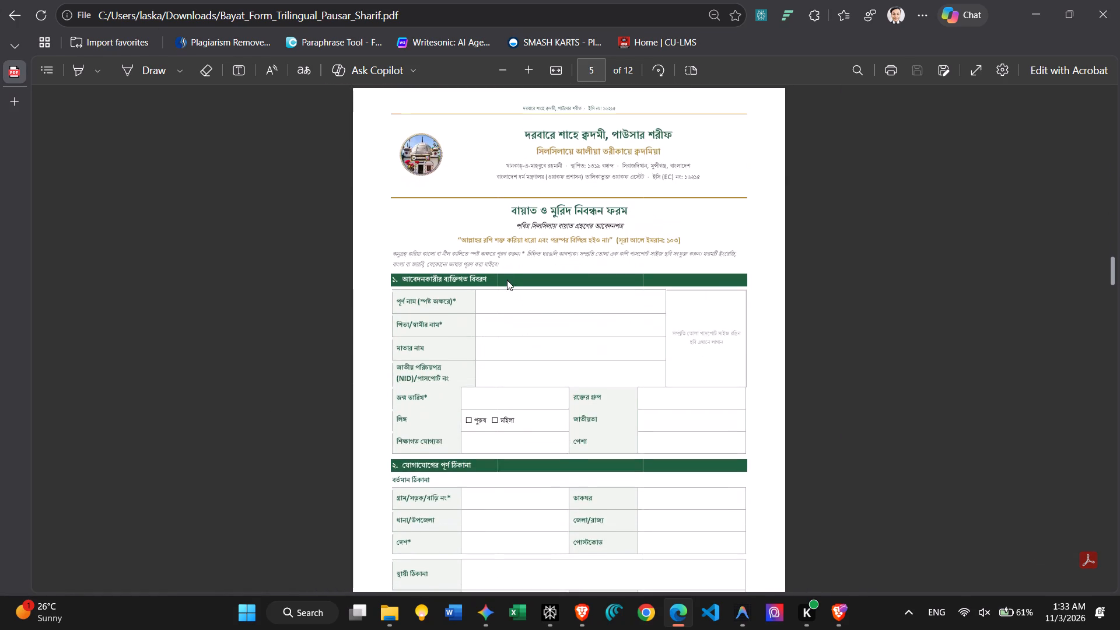
scroll(507, 280, down, 1)
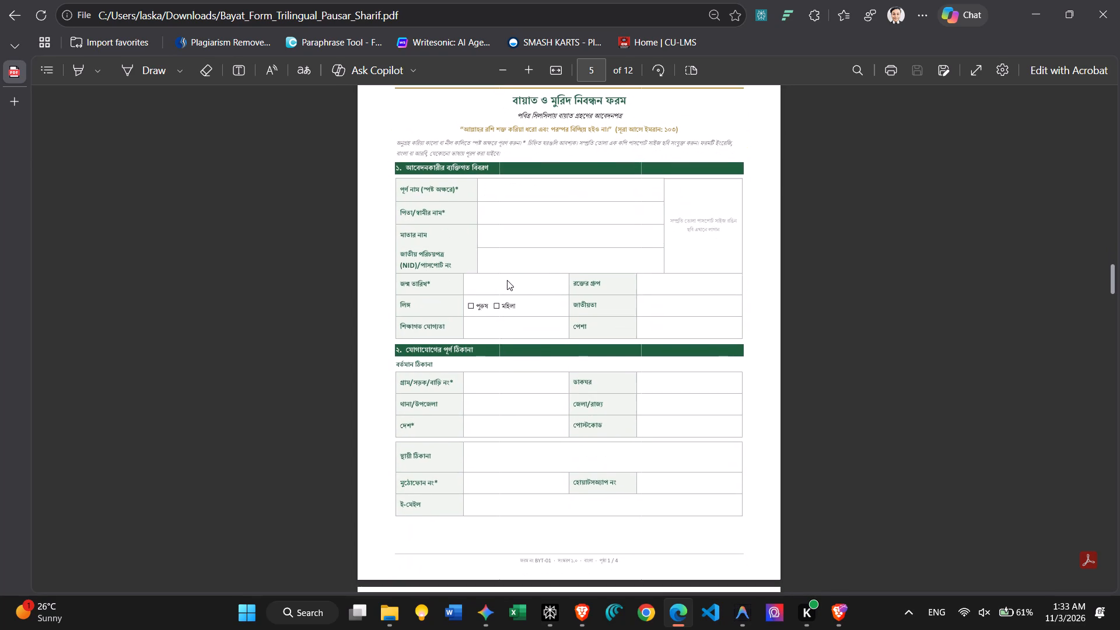
Fit the whole first page of the Bangla form, page 5 of the PDF, on screen and capture it as a screenshot.
scroll(507, 280, up, 3)
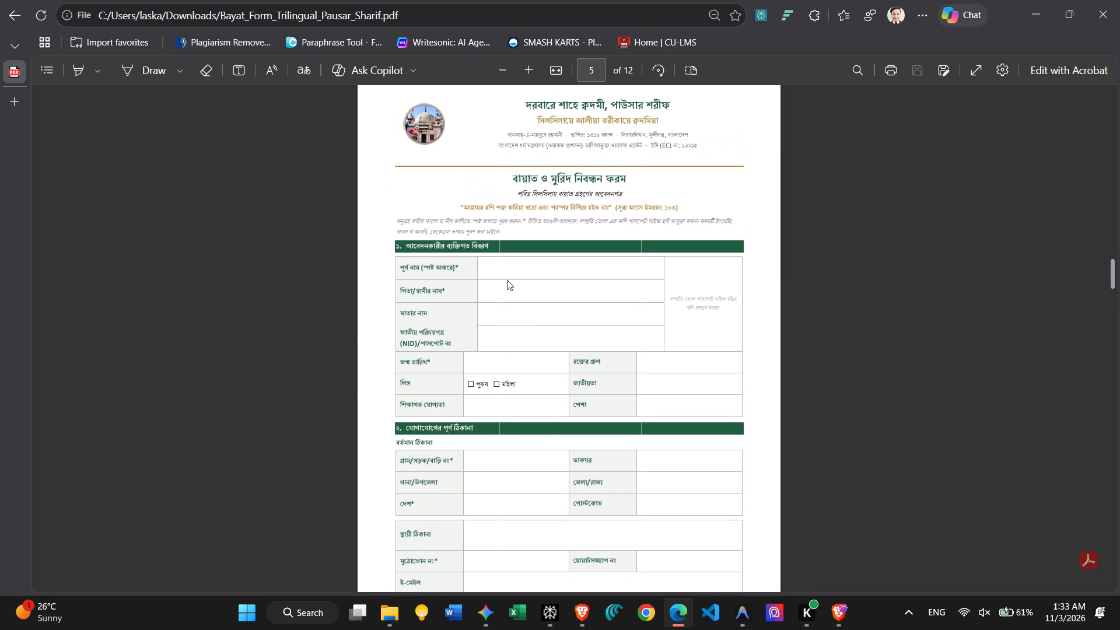
scroll(507, 280, up, 1)
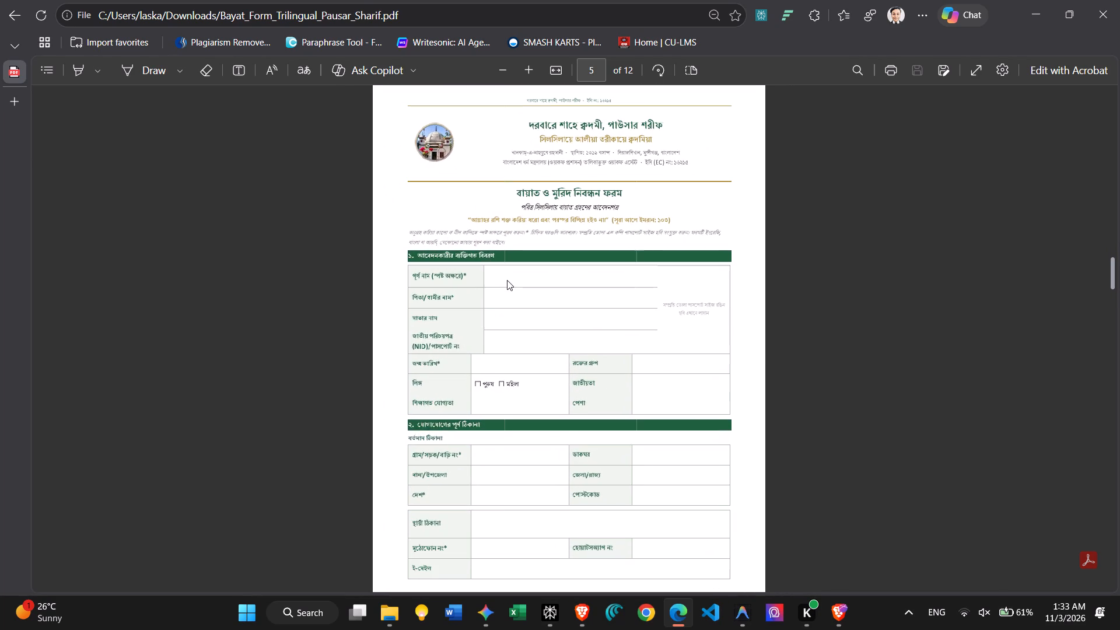
scroll(507, 280, down, 2)
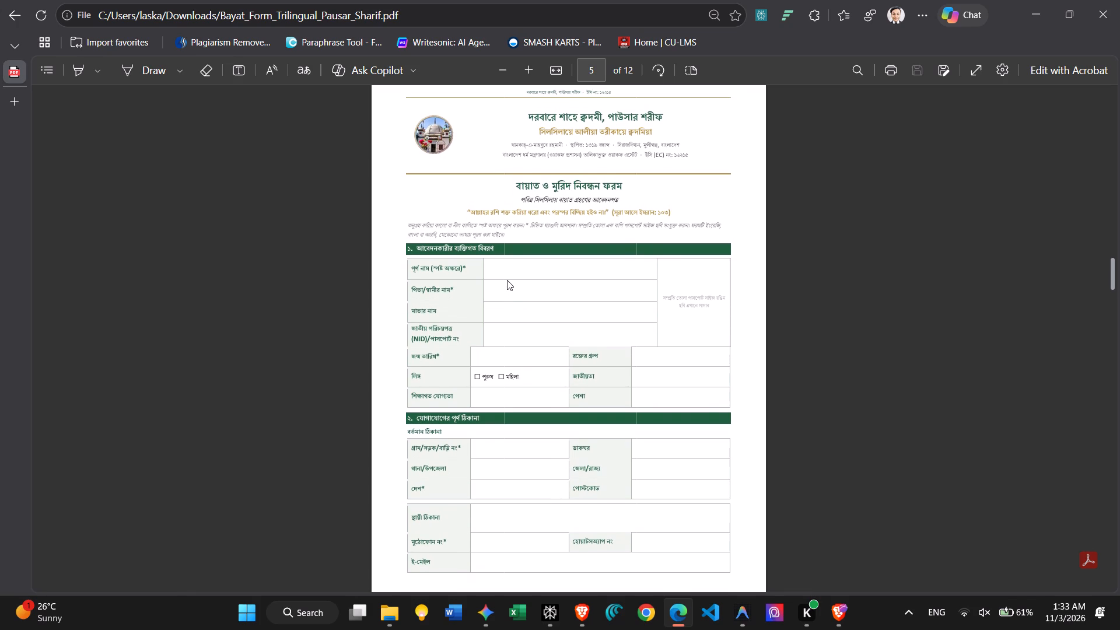
scroll(507, 280, down, 2)
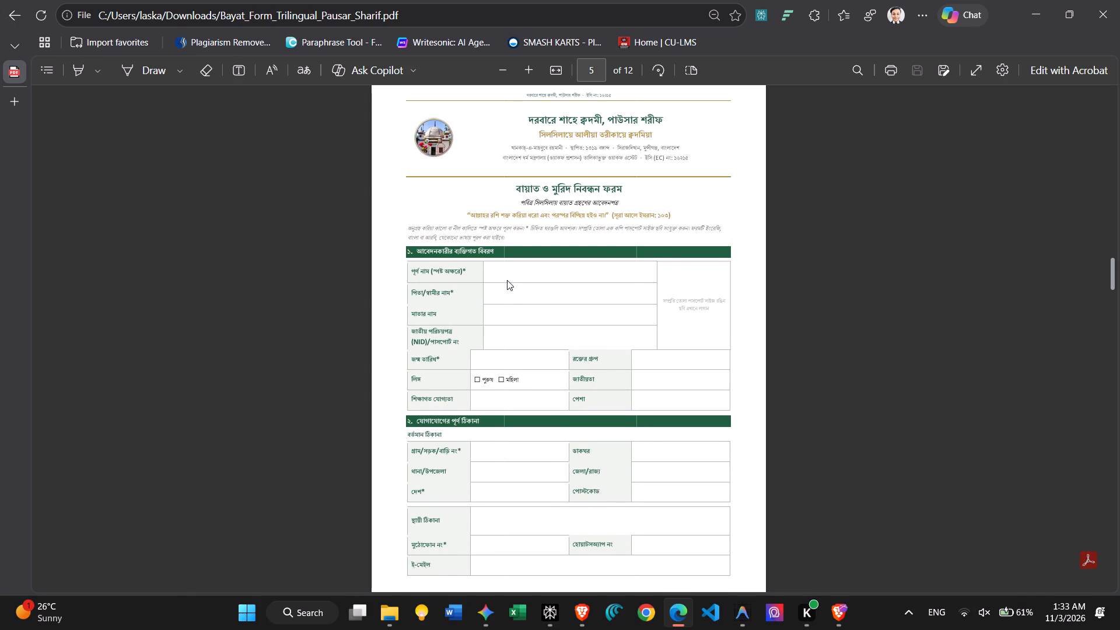
scroll(507, 280, down, 2)
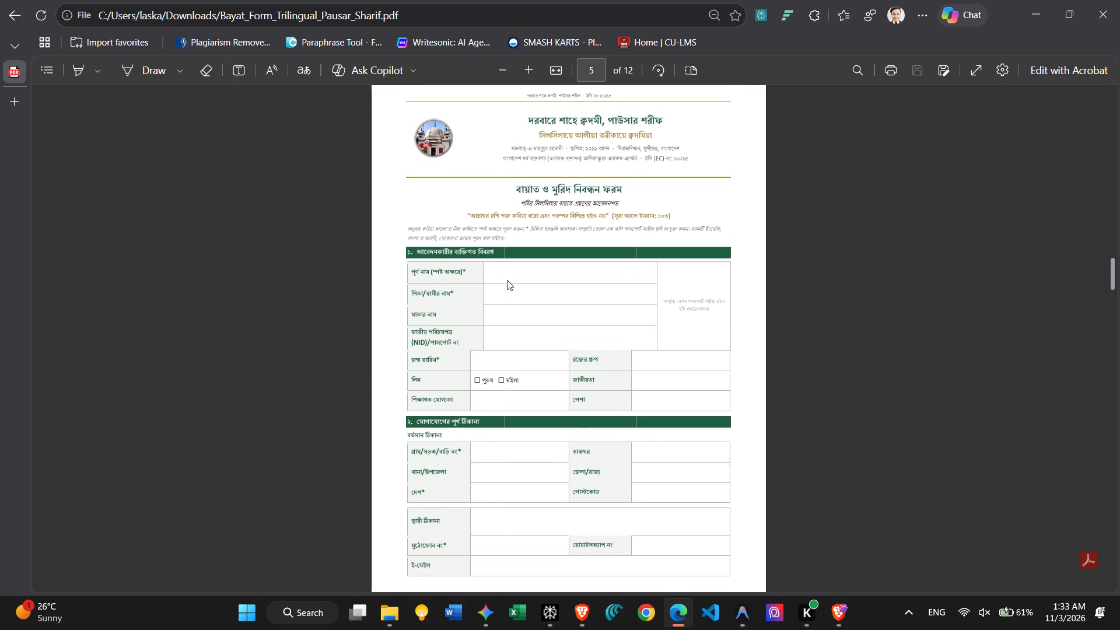
scroll(507, 280, down, 2)
scroll(507, 280, up, 1)
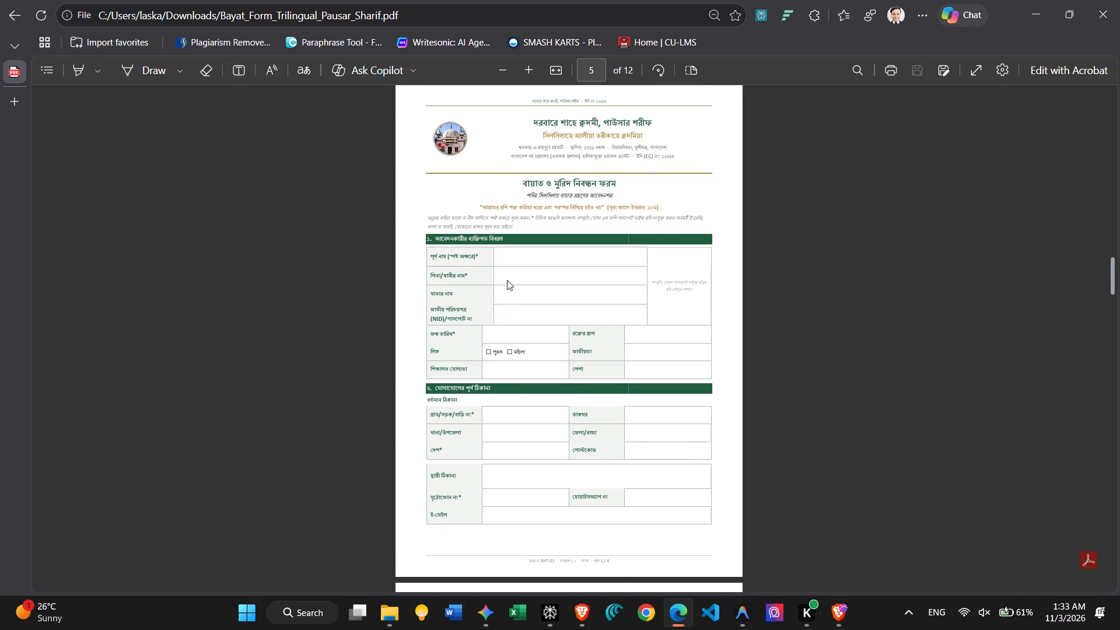
scroll(507, 280, up, 3)
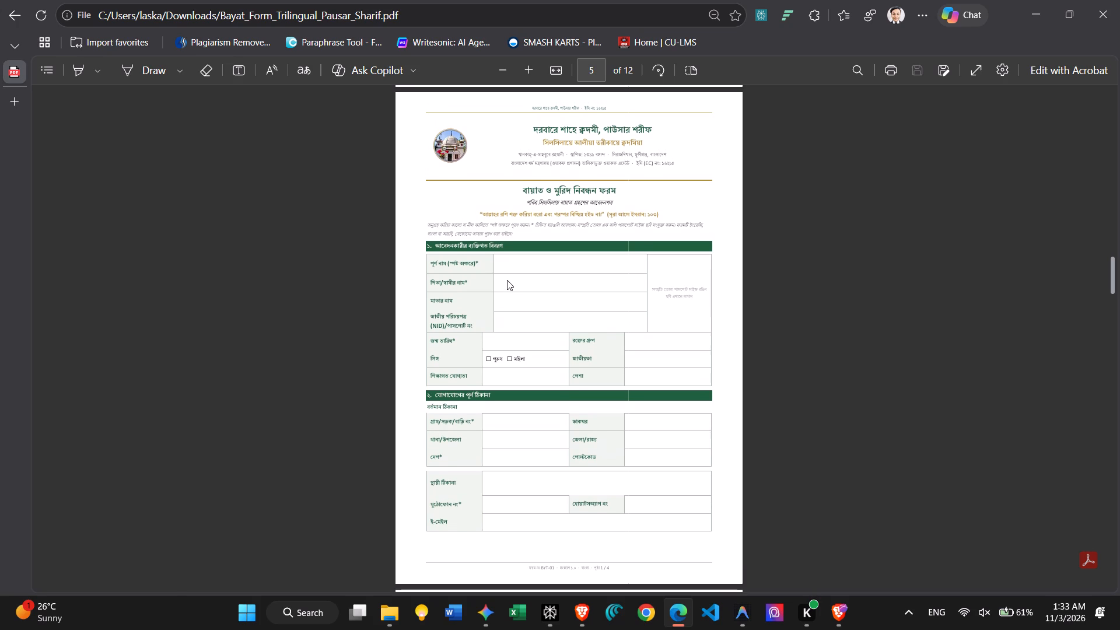
key(Print)
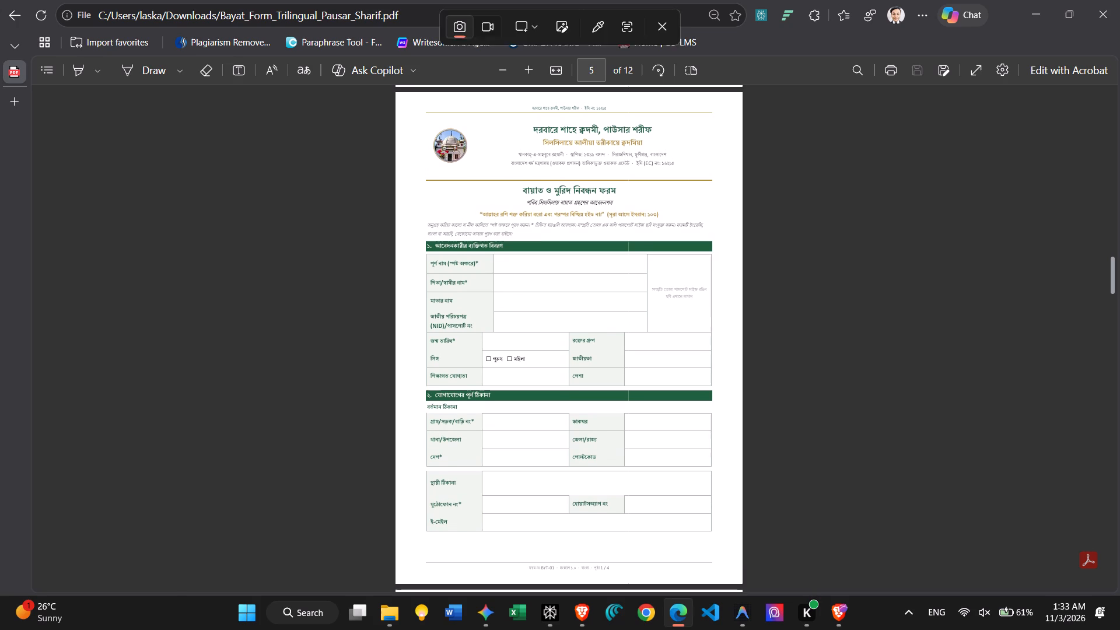
drag(395, 92, 466, 186)
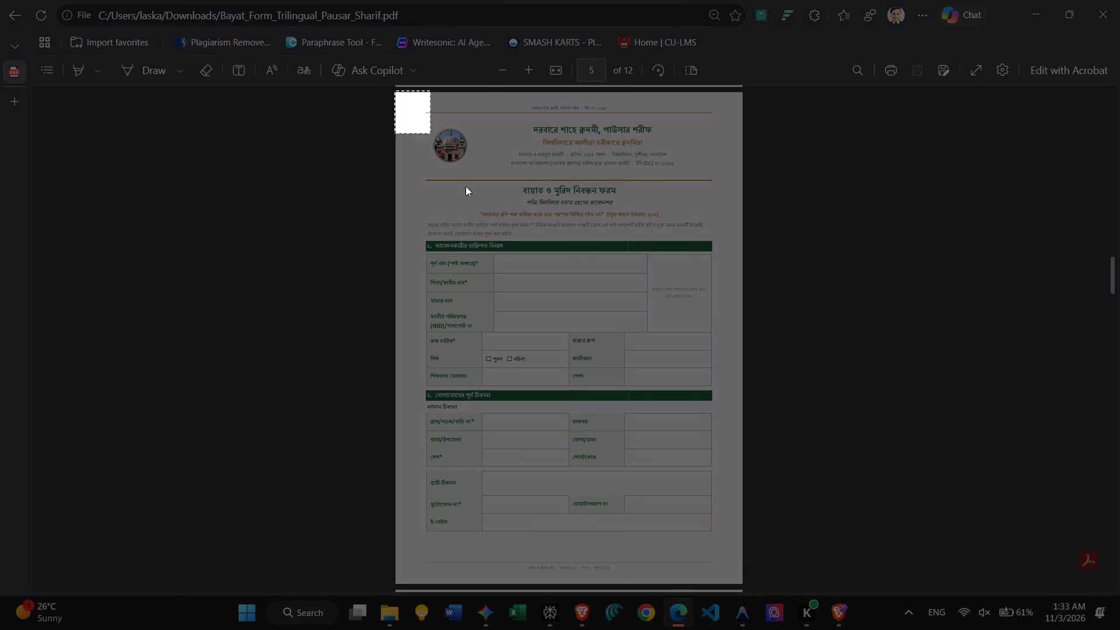
drag(466, 186, 738, 583)
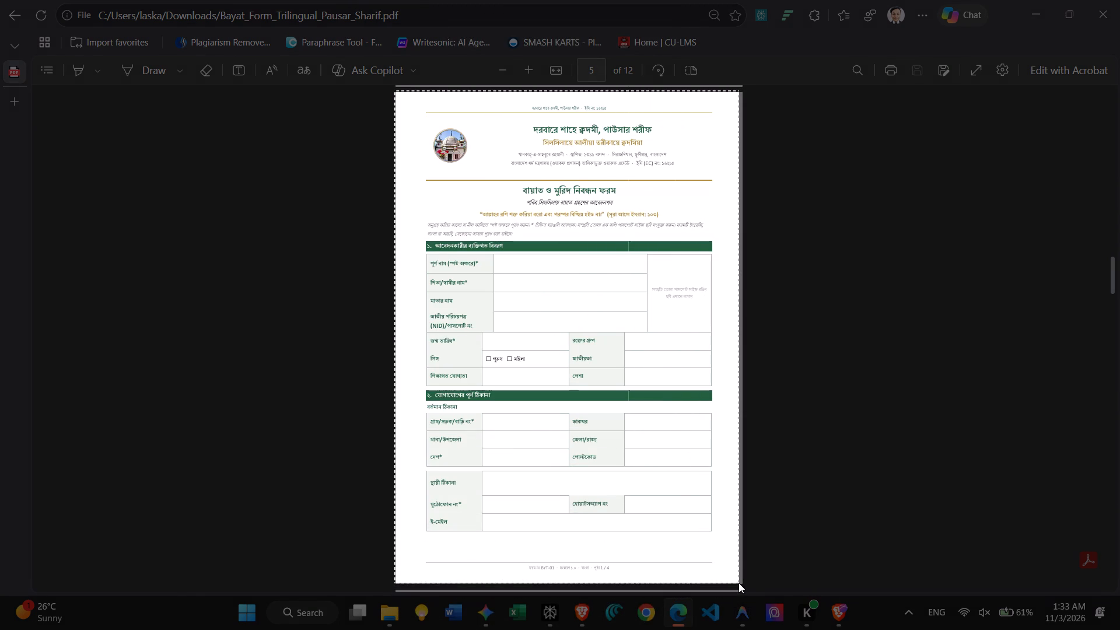
drag(738, 583, 744, 577)
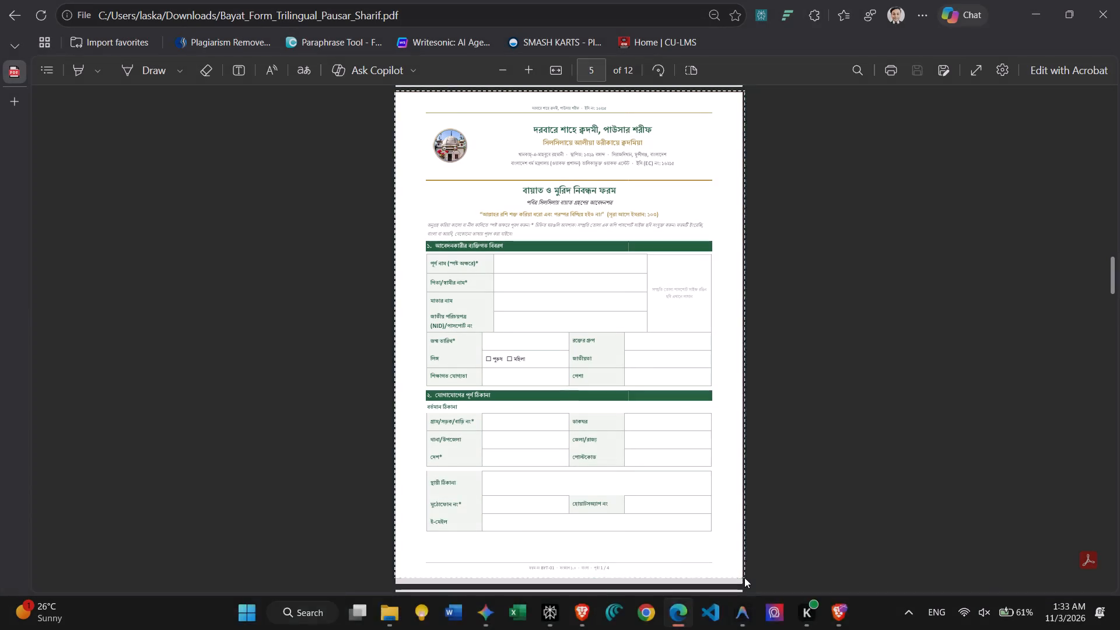
Bring the whole second page of the Bangla form, page 6 of the PDF, into view.
scroll(621, 452, down, 3)
scroll(621, 452, up, 1)
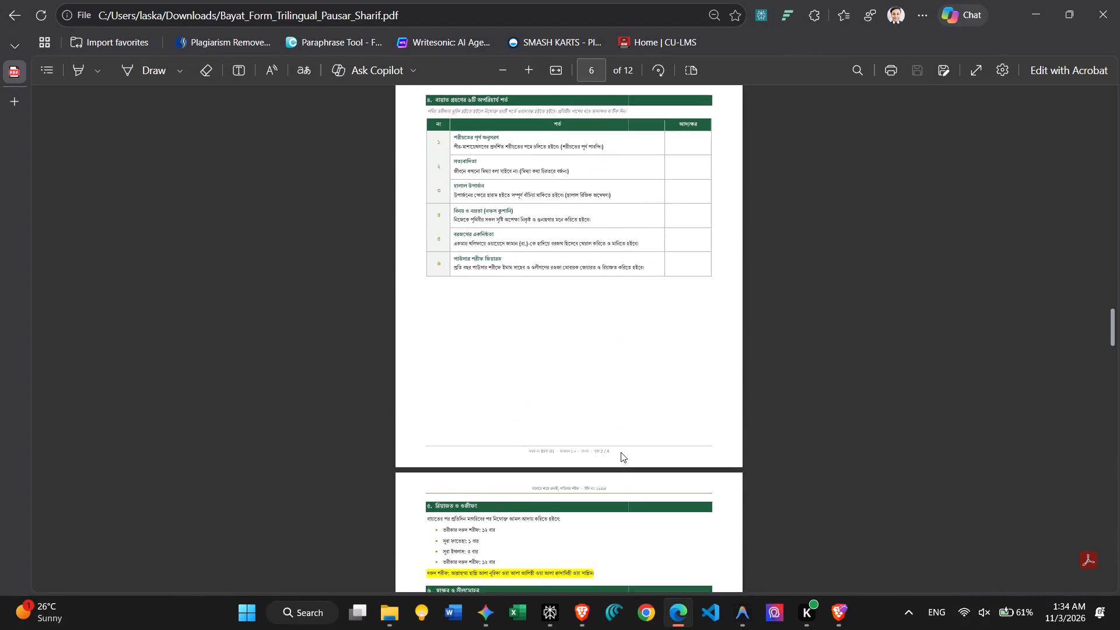
scroll(621, 452, up, 2)
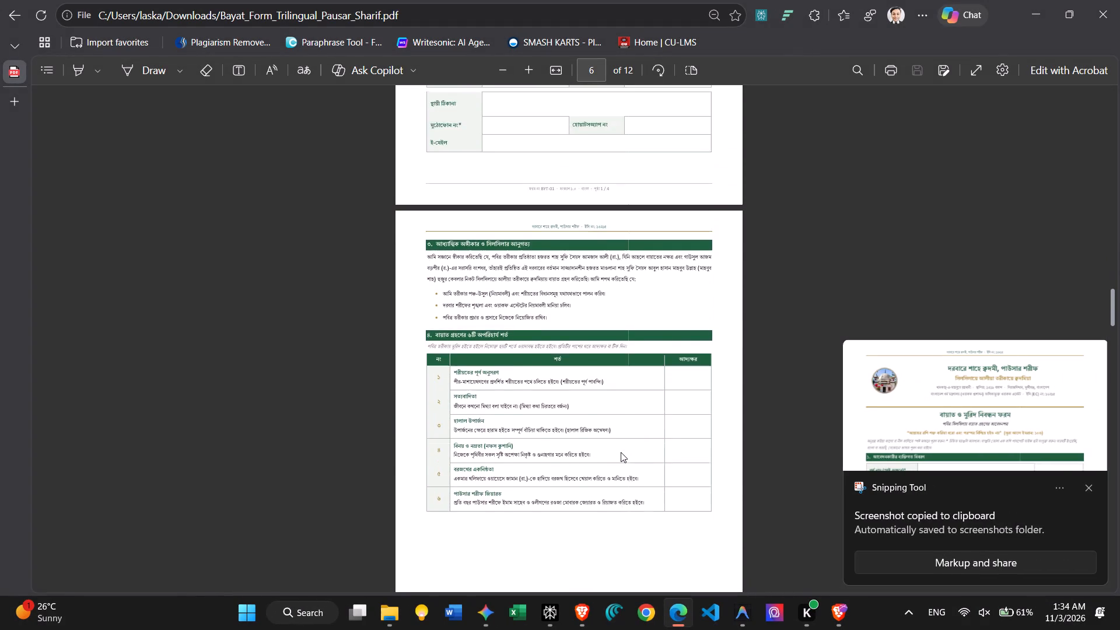
scroll(621, 452, down, 1)
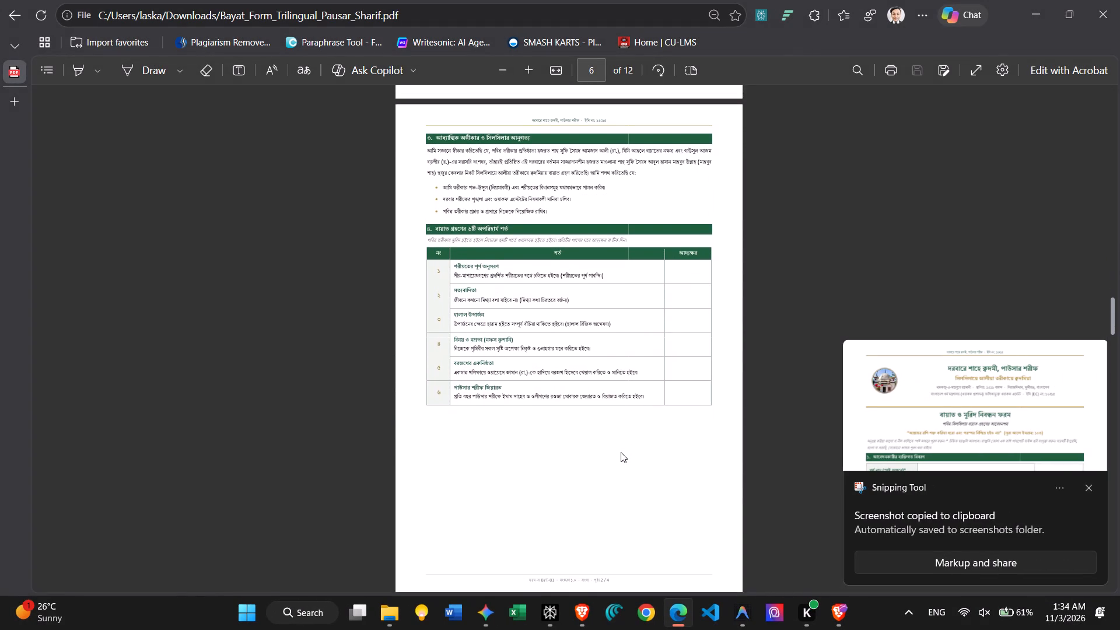
scroll(621, 452, down, 2)
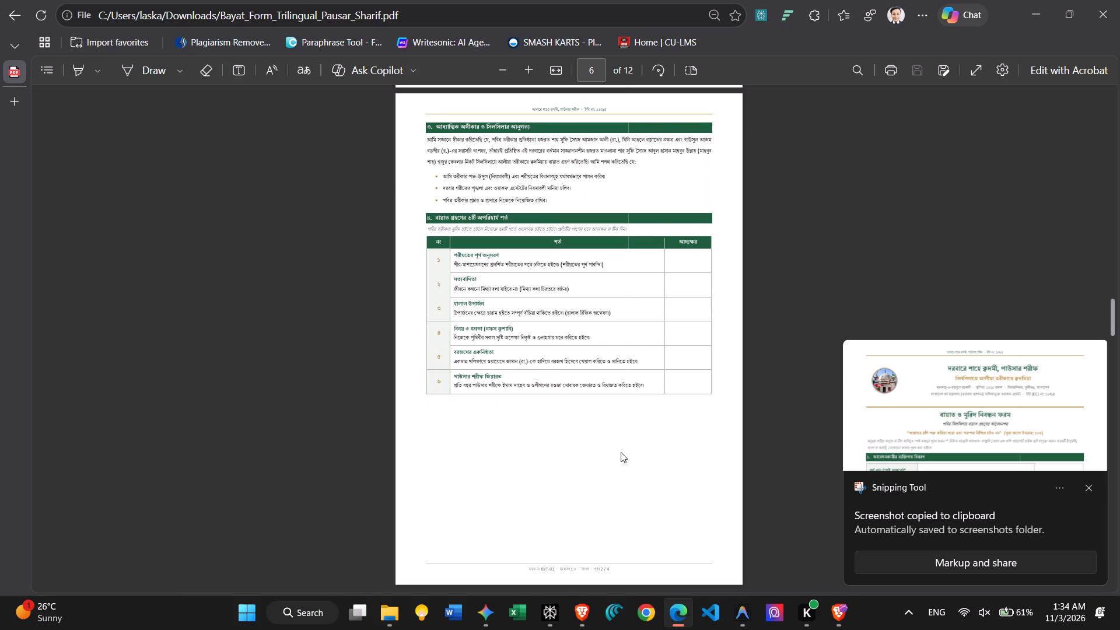
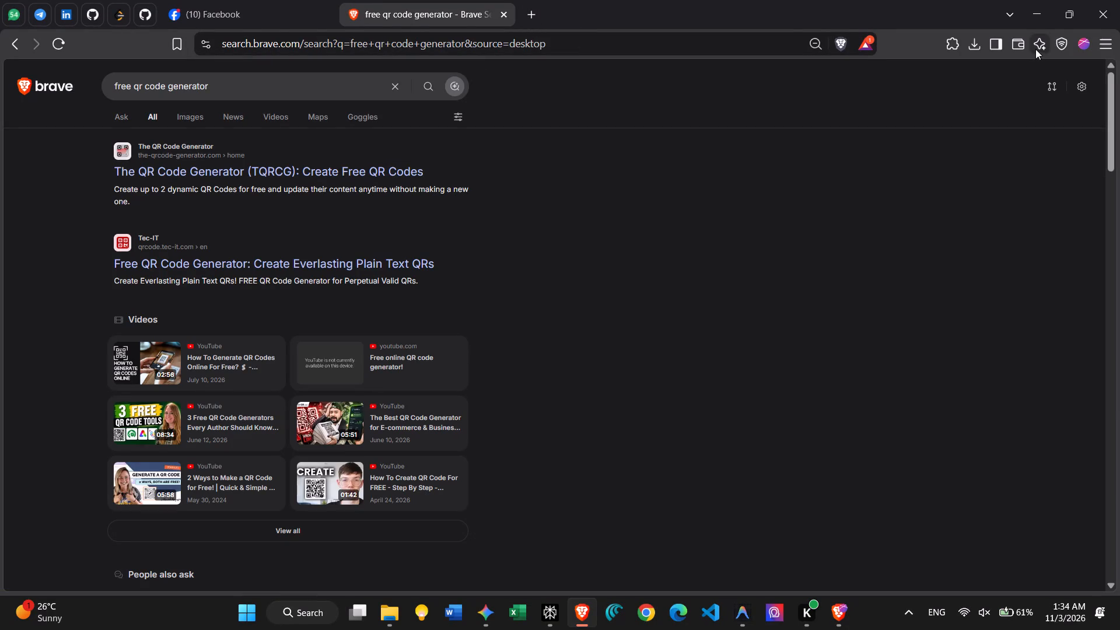
Switch to the Brave browser and search the web for "drivve" in a new tab to reach Google Drive.
click(1083, 47)
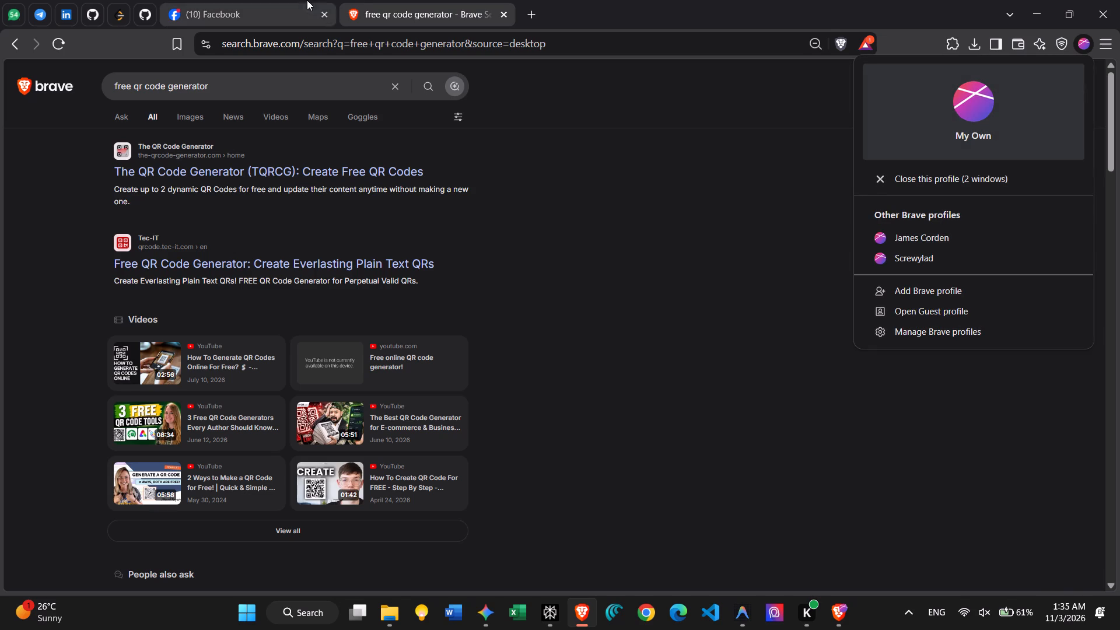
click(537, 13)
text(drivve)
key(Return)
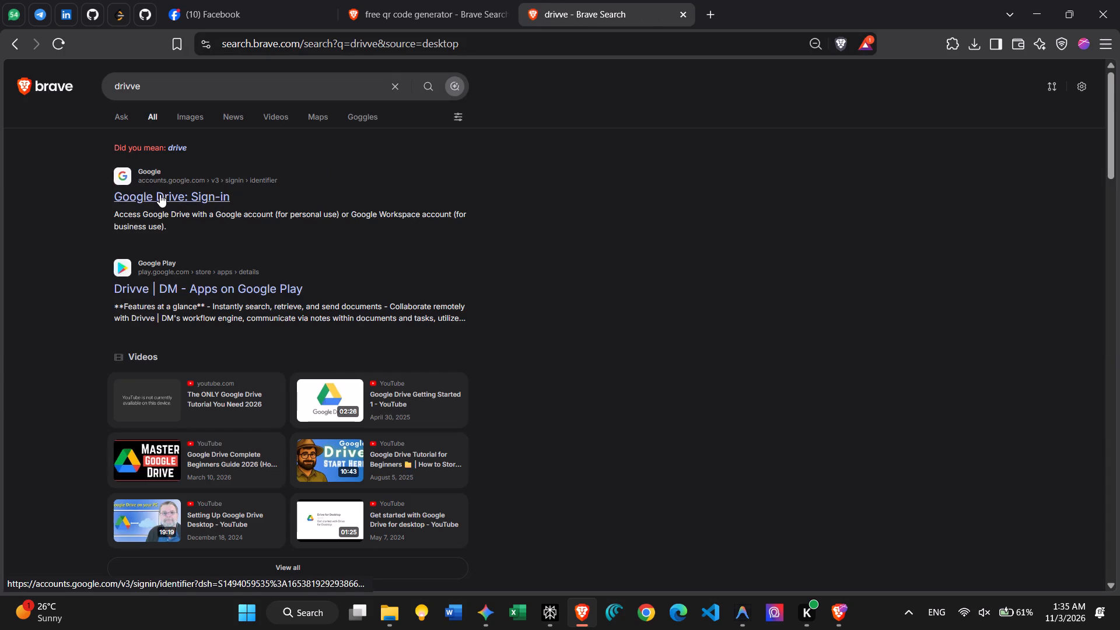
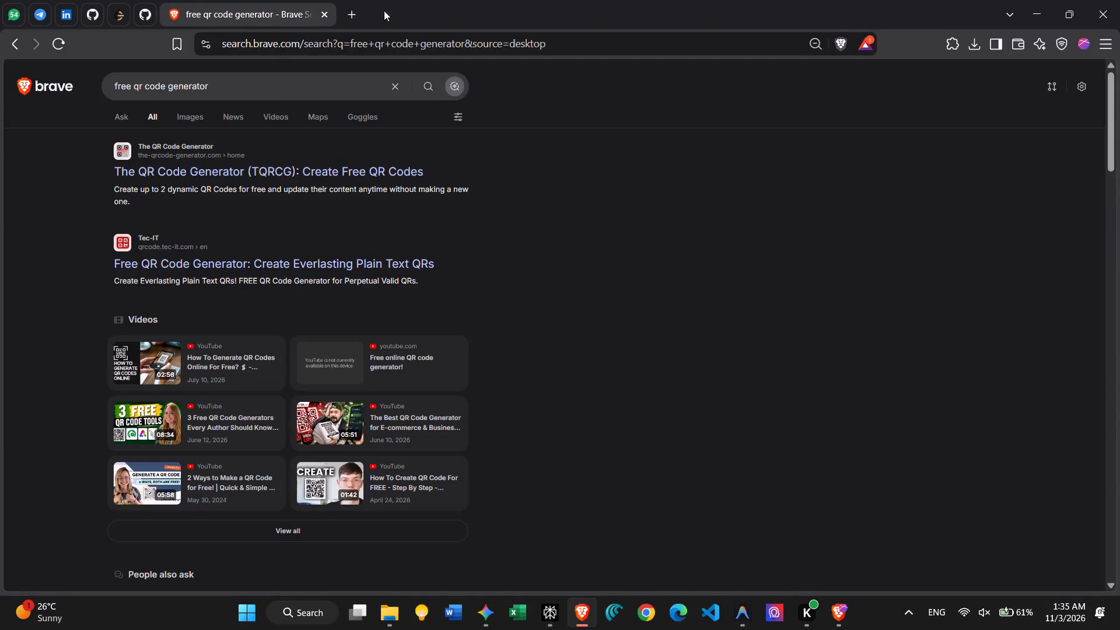
Open Google Drive in a new browser tab and go to My Drive.
click(351, 6)
text(googel)
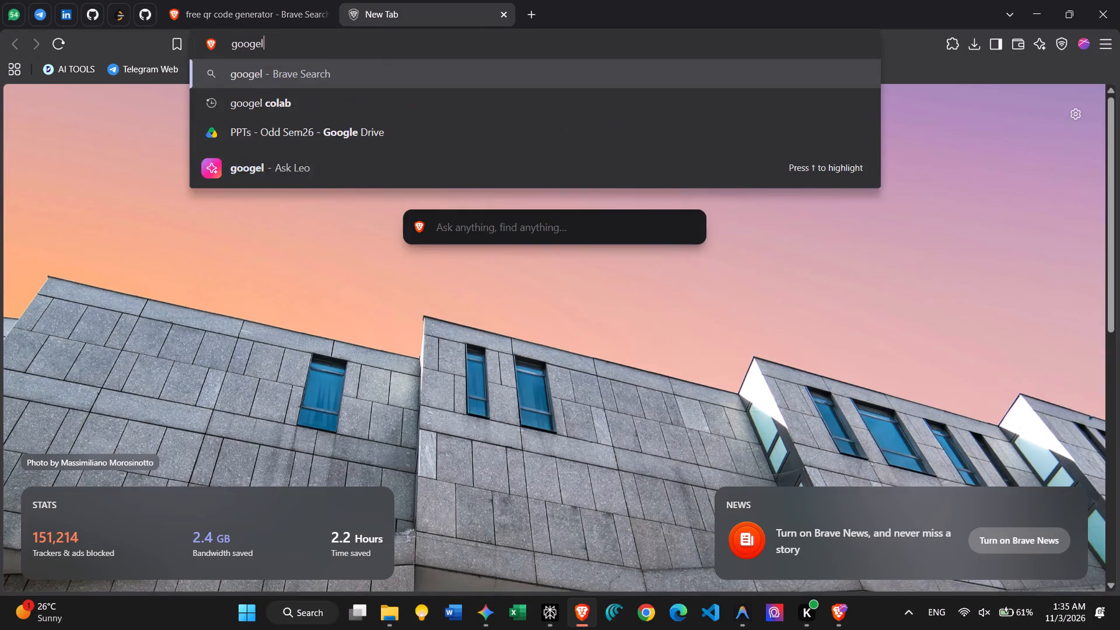
key(space)
key(BackSpace)
key(BackSpace)
key(BackSpace)
text(le drive)
key(Return)
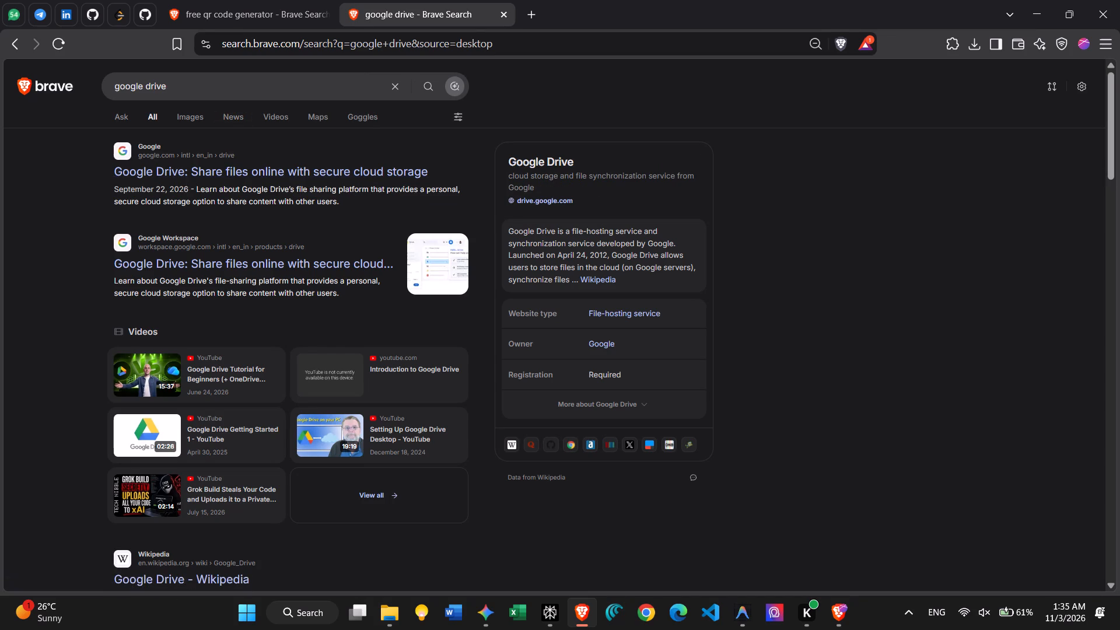
click(316, 41)
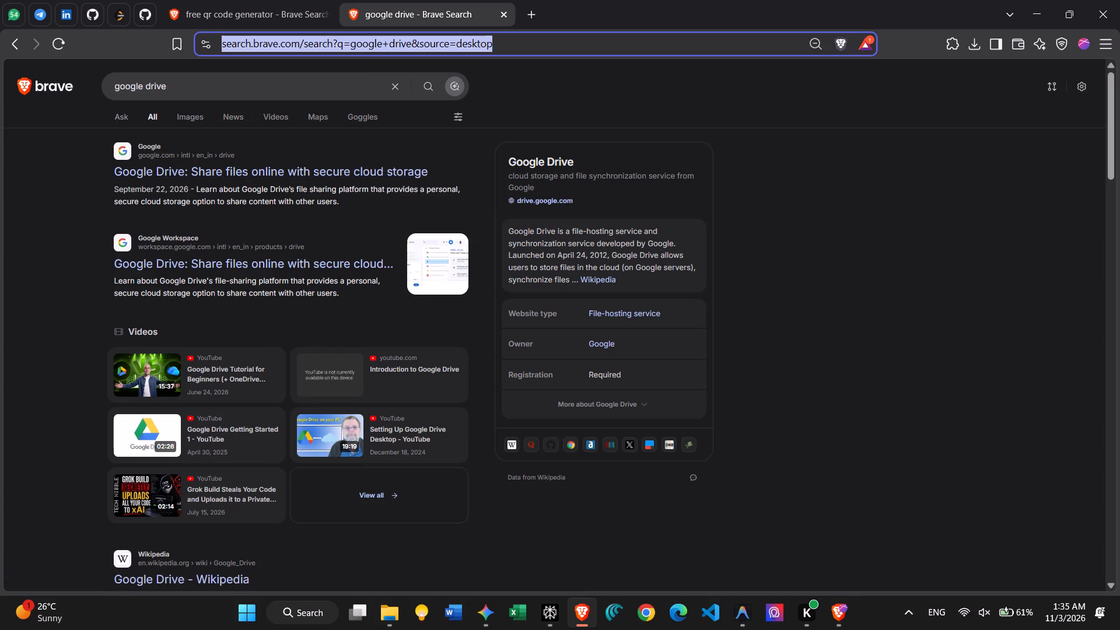
text(drive)
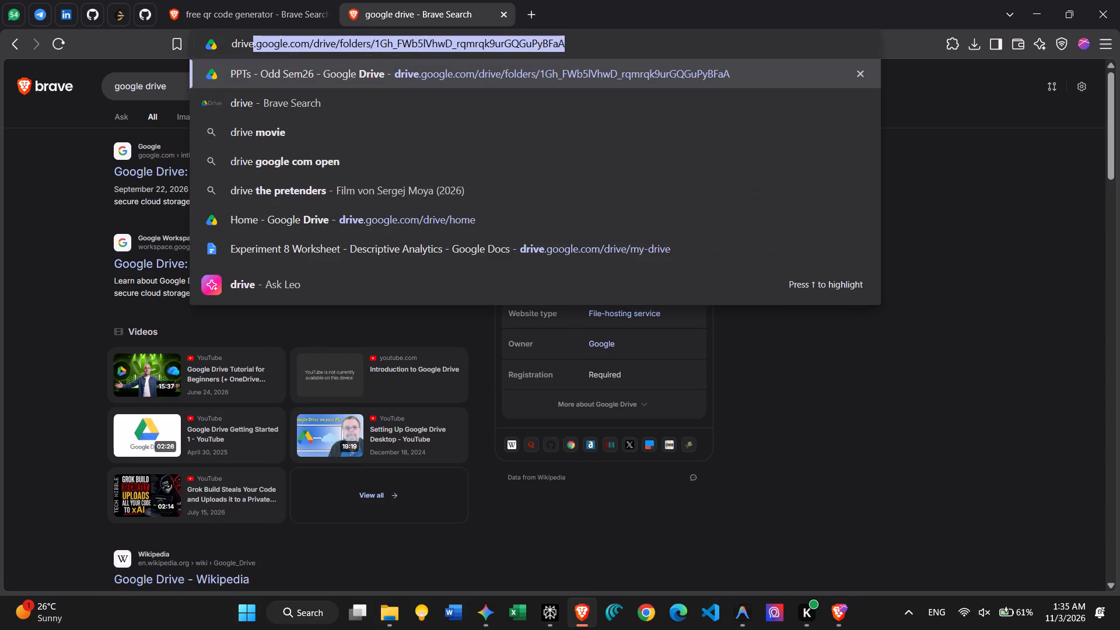
key(Return)
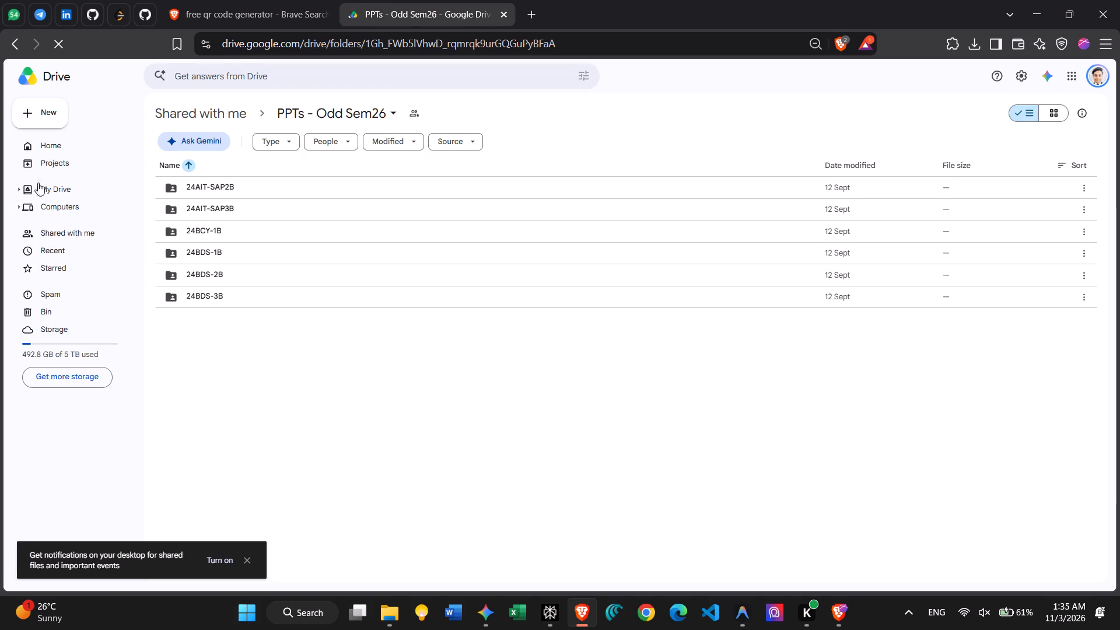
double_click(36, 191)
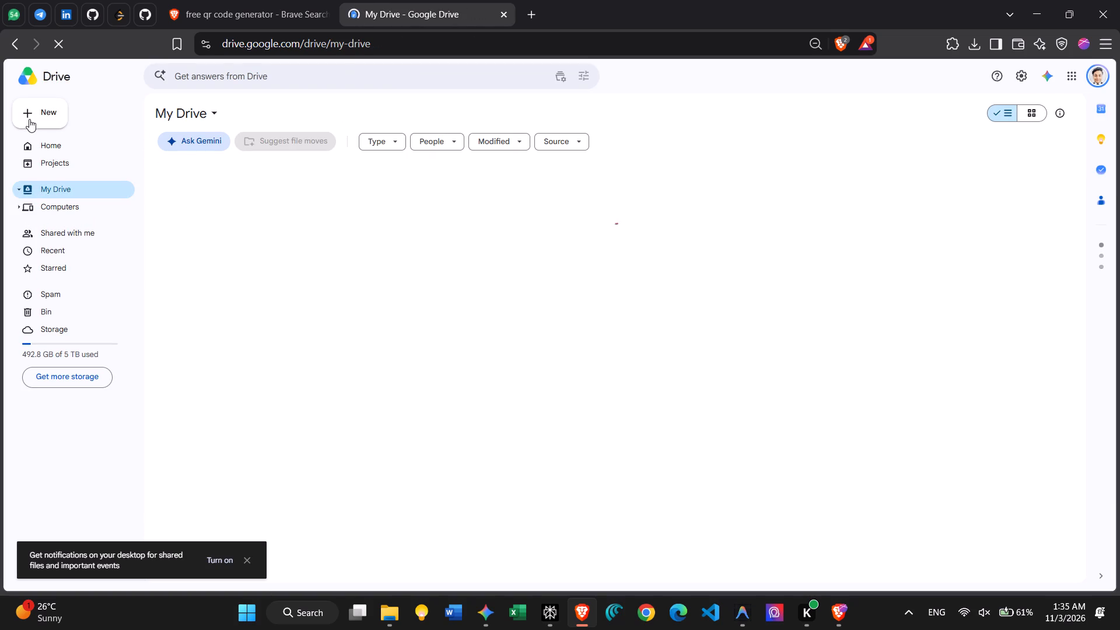
Upload Bayat_Form_Trilingual_Pausar_Sharif.pdf and Pausar_Darbar_Sharif_International_Bayat_Form_Trilingual.pdf from the Downloads folder to My Drive.
click(29, 118)
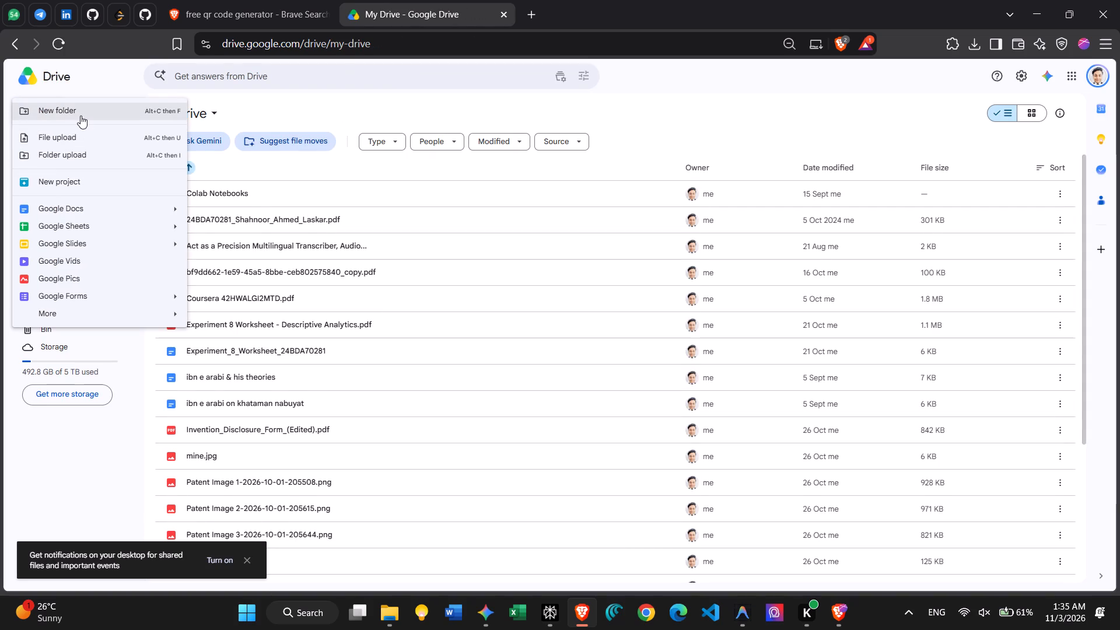
click(68, 136)
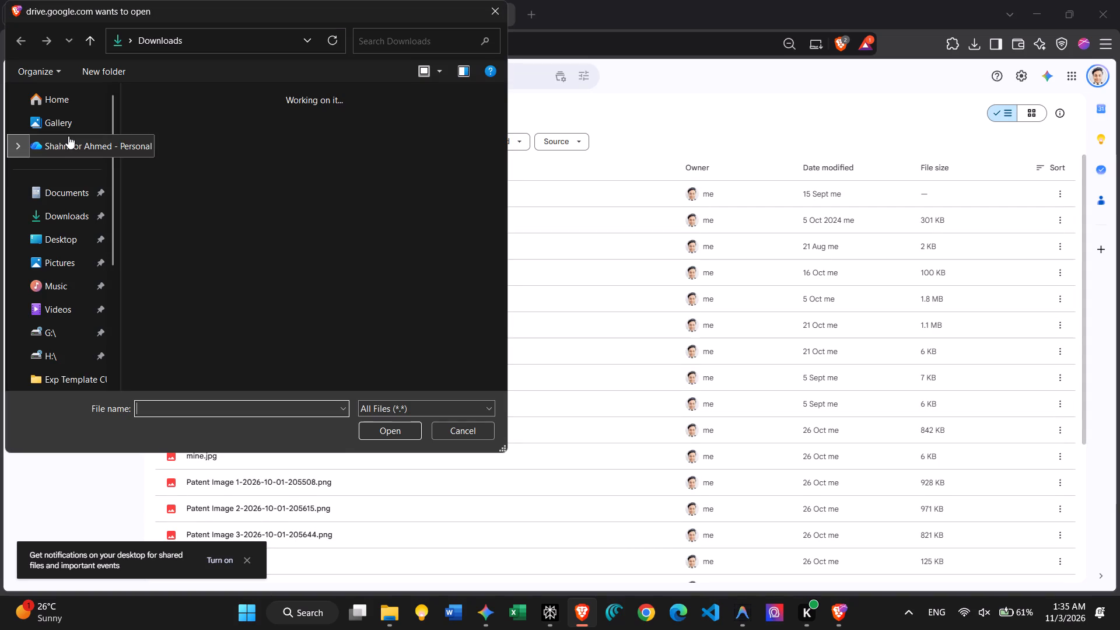
click(342, 171)
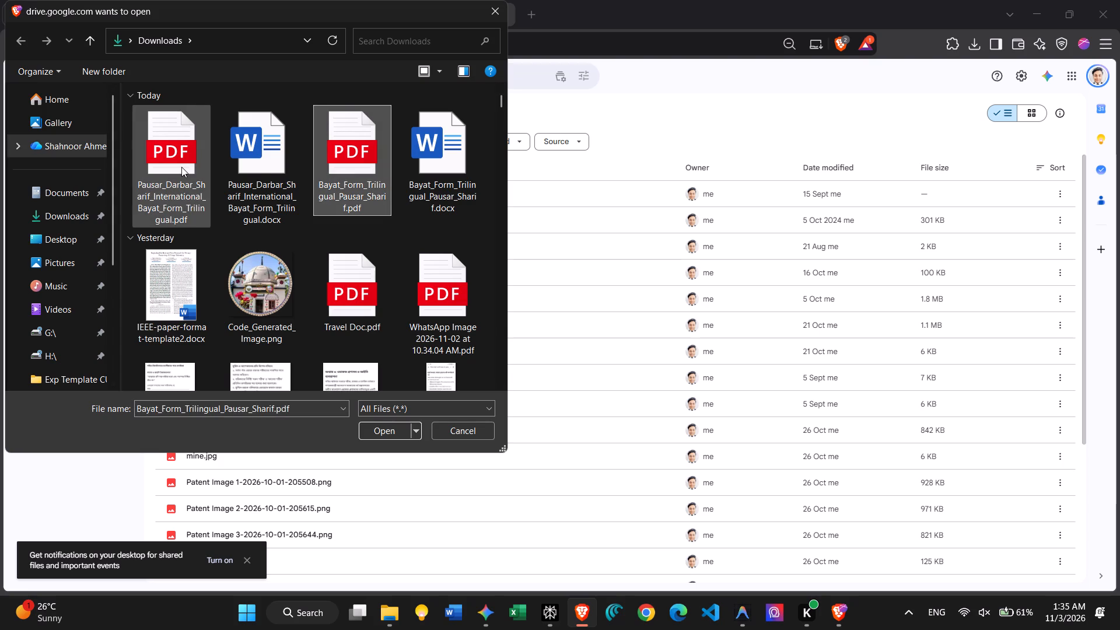
ctrl+click(181, 167)
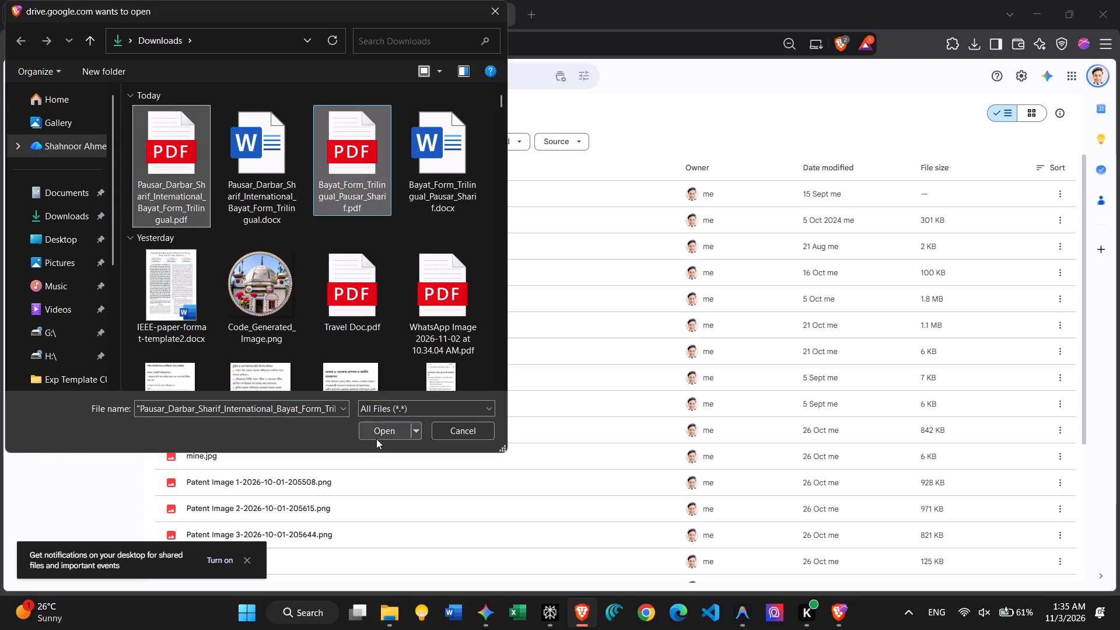
click(376, 439)
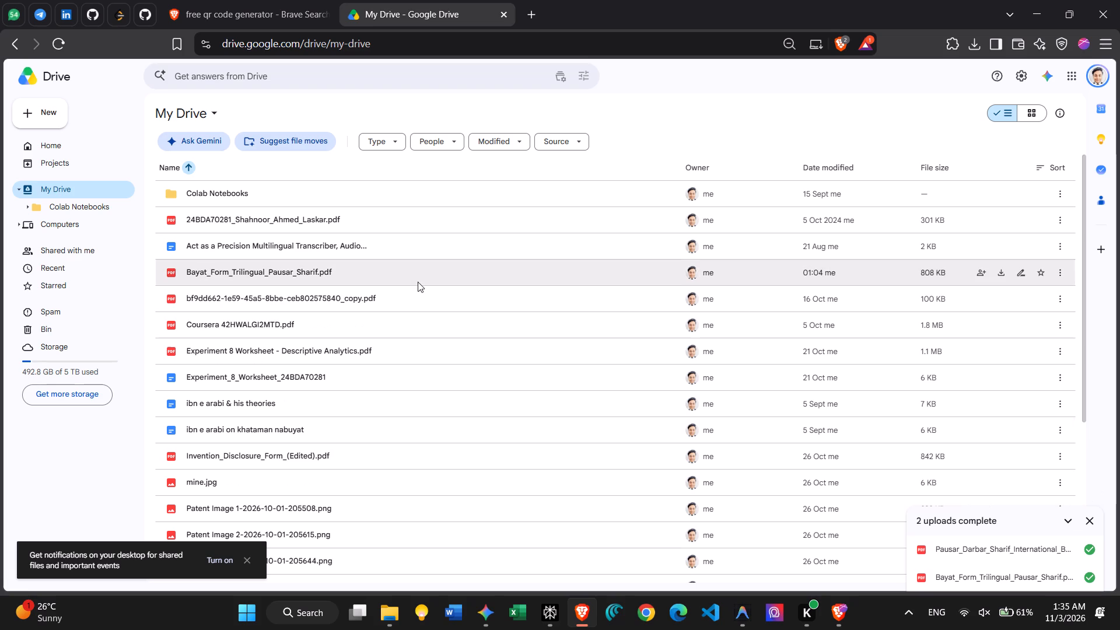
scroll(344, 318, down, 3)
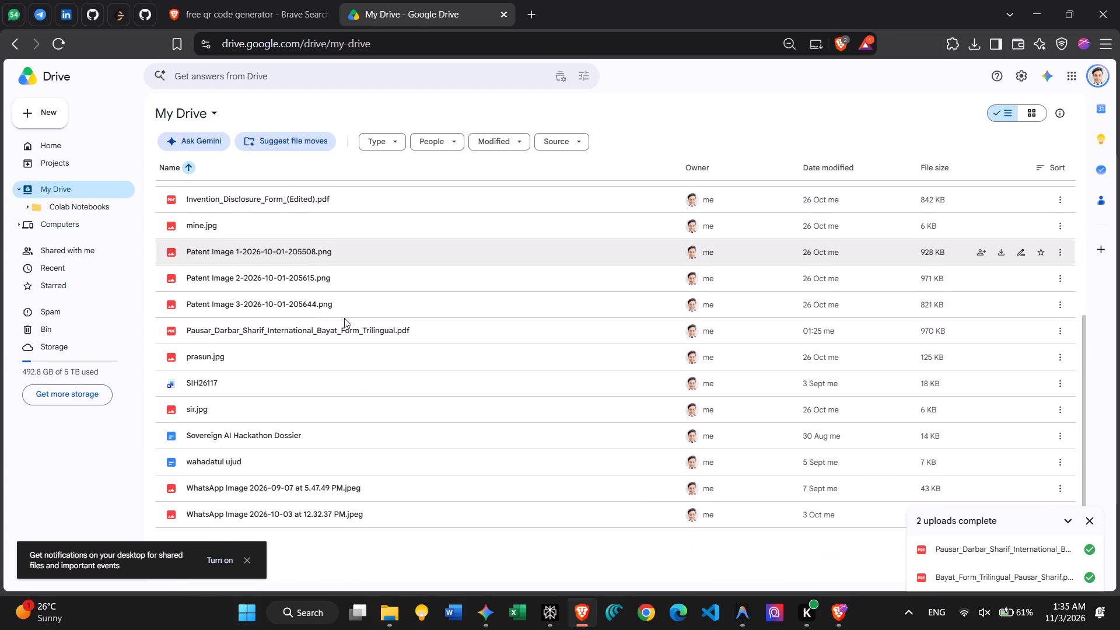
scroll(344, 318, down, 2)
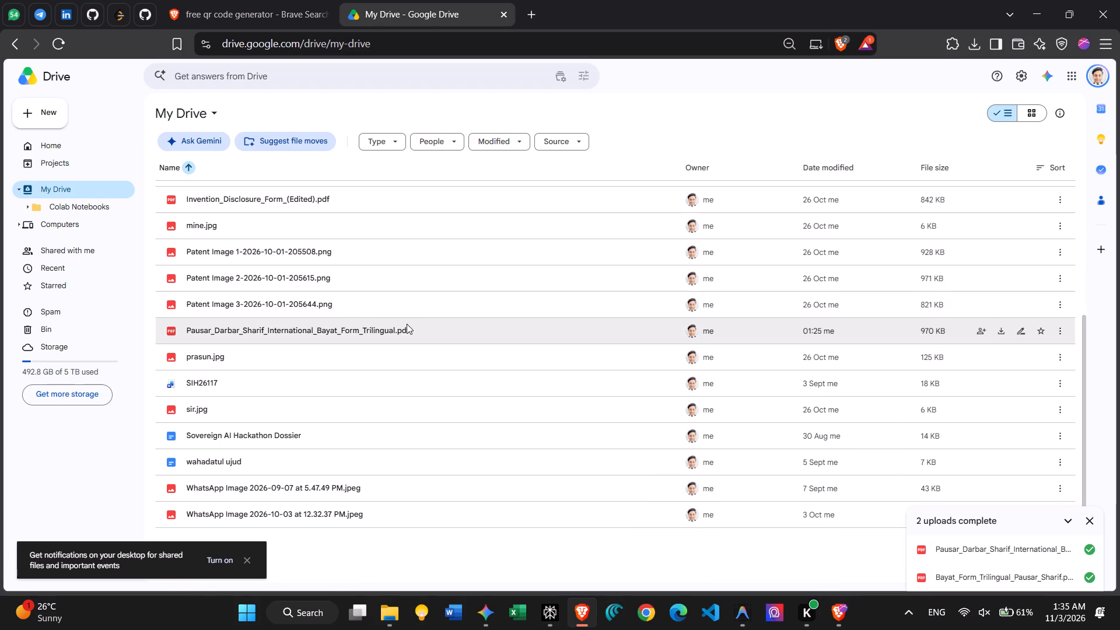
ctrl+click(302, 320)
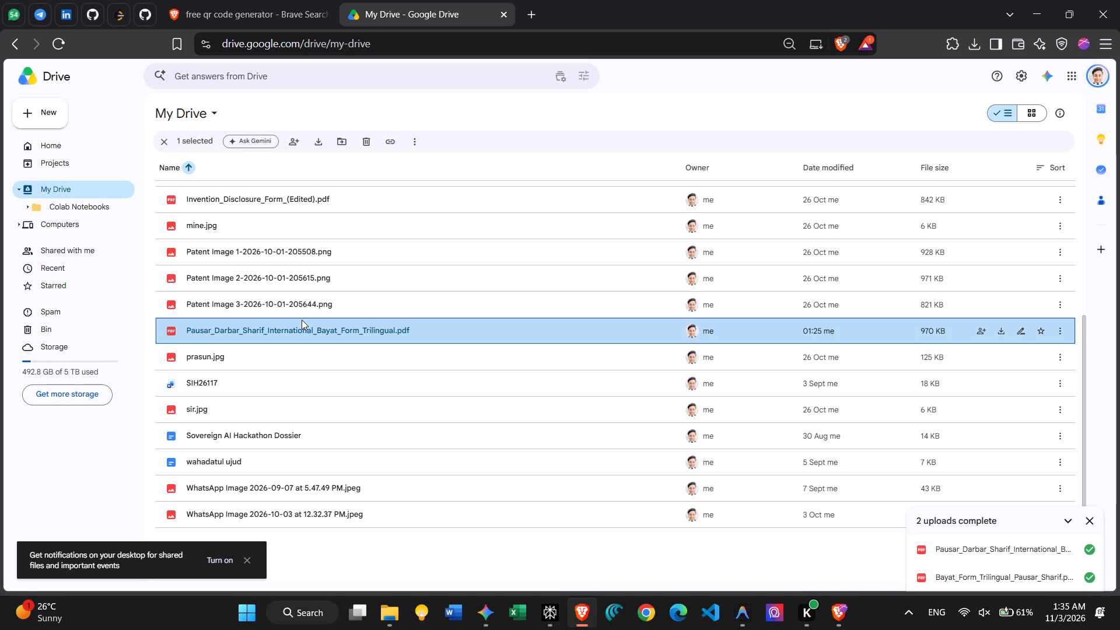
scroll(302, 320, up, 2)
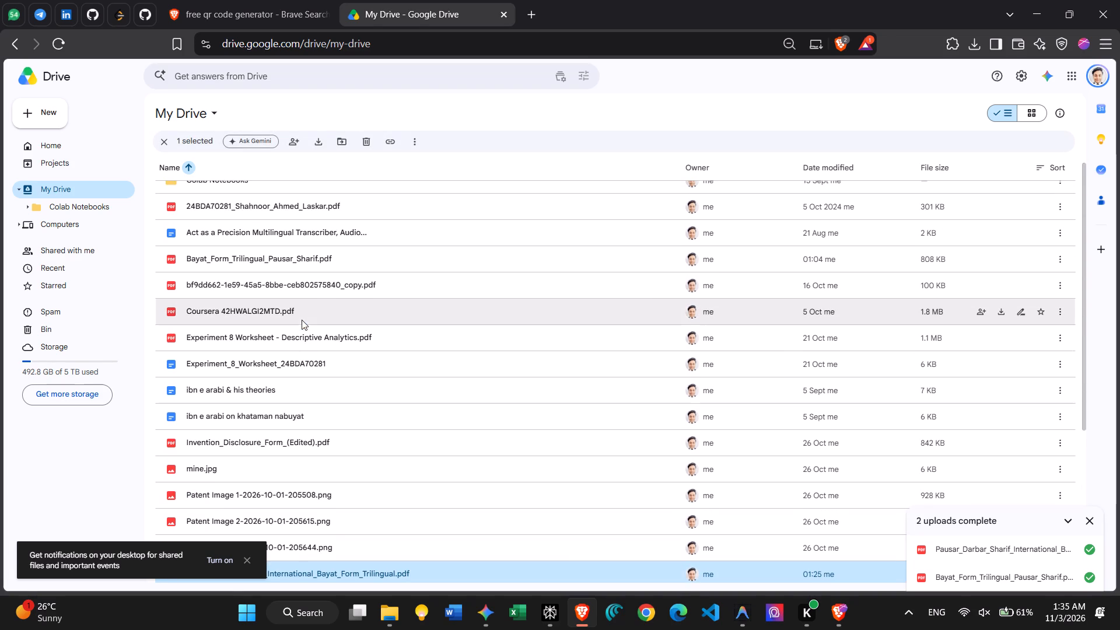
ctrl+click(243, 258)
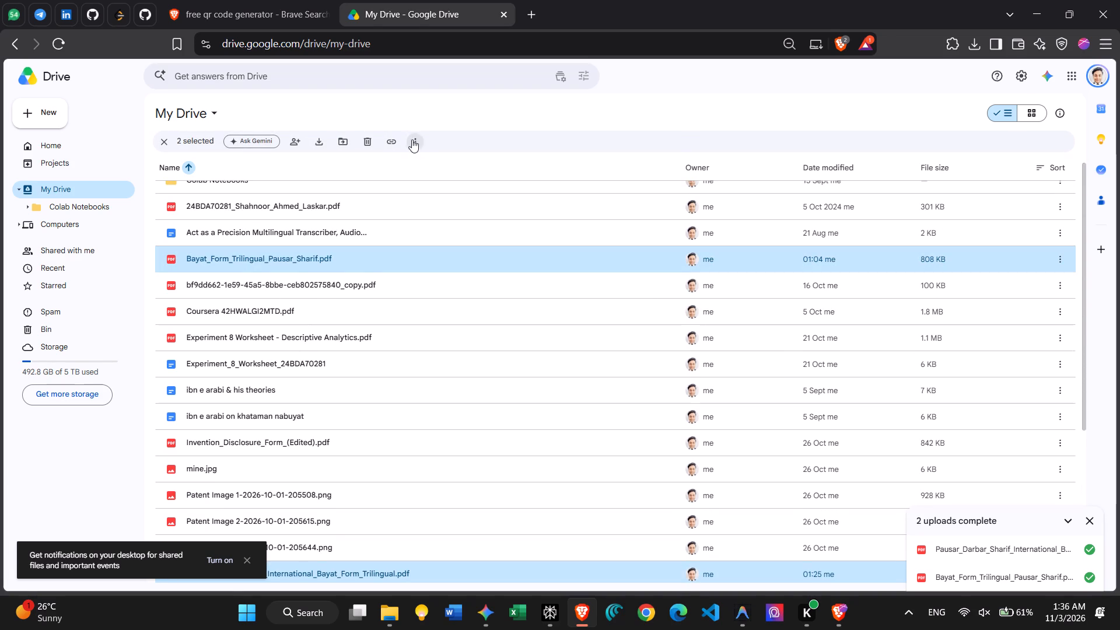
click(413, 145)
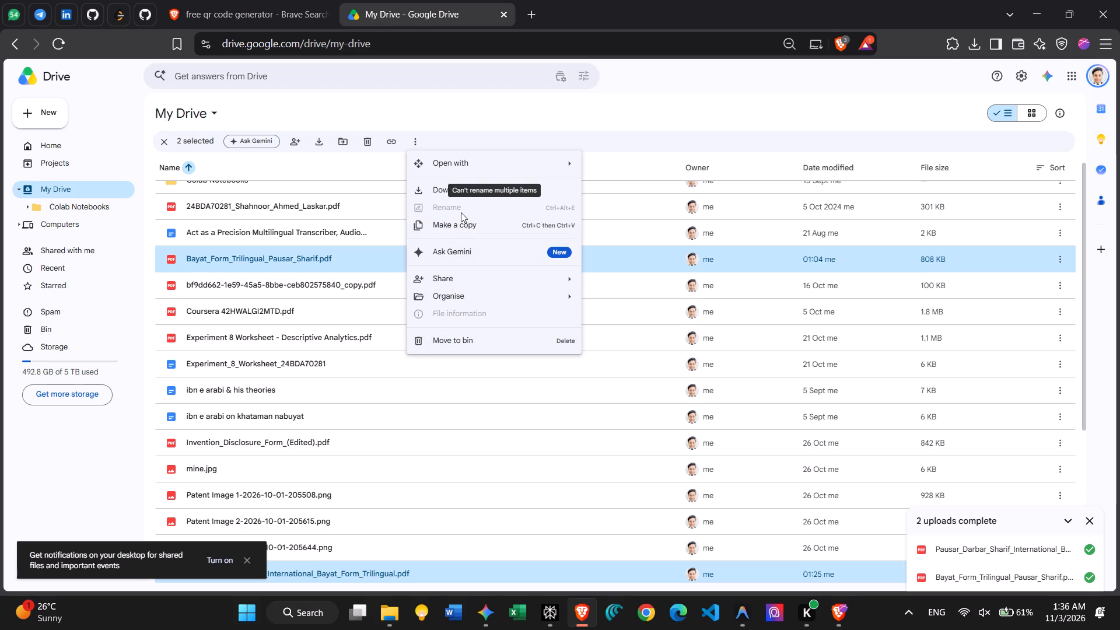
Create a new folder named "Bayat Form" in My Drive.
click(29, 105)
click(95, 113)
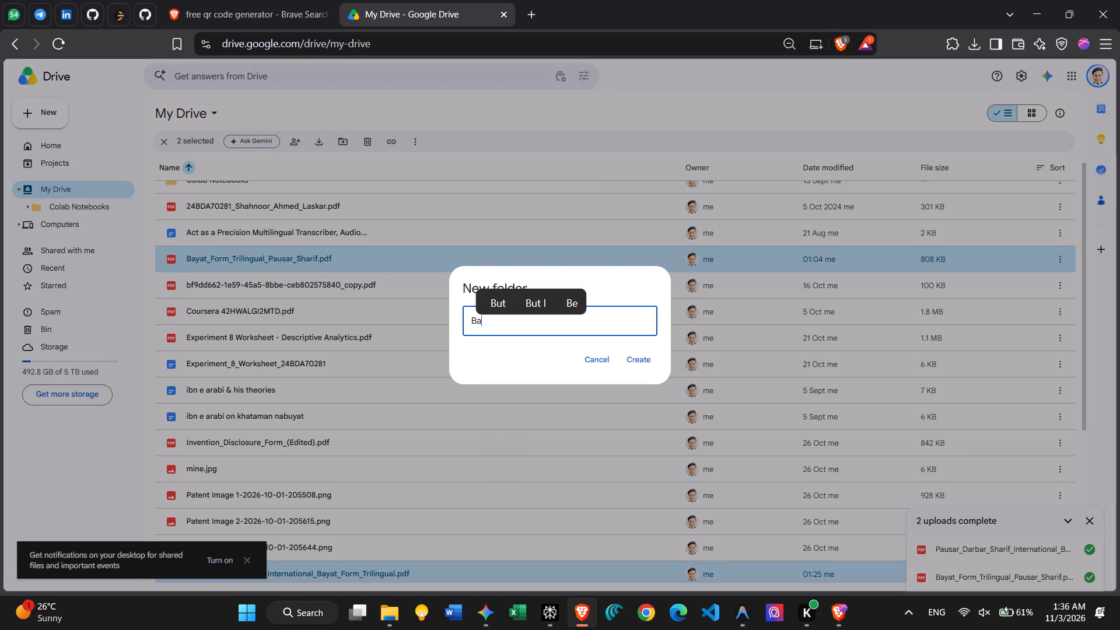
text(orm)
key(Return)
key(Return)
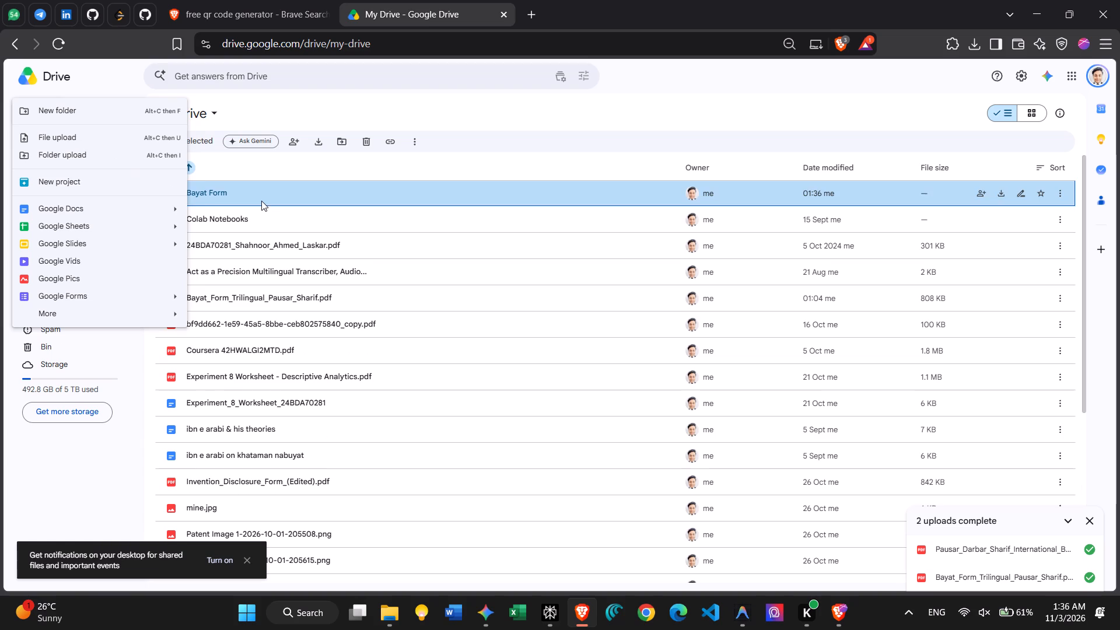
Move the two uploaded trilingual Bayat form PDFs from My Drive into the Bayat Form folder.
scroll(318, 239, down, 1)
scroll(318, 239, up, 3)
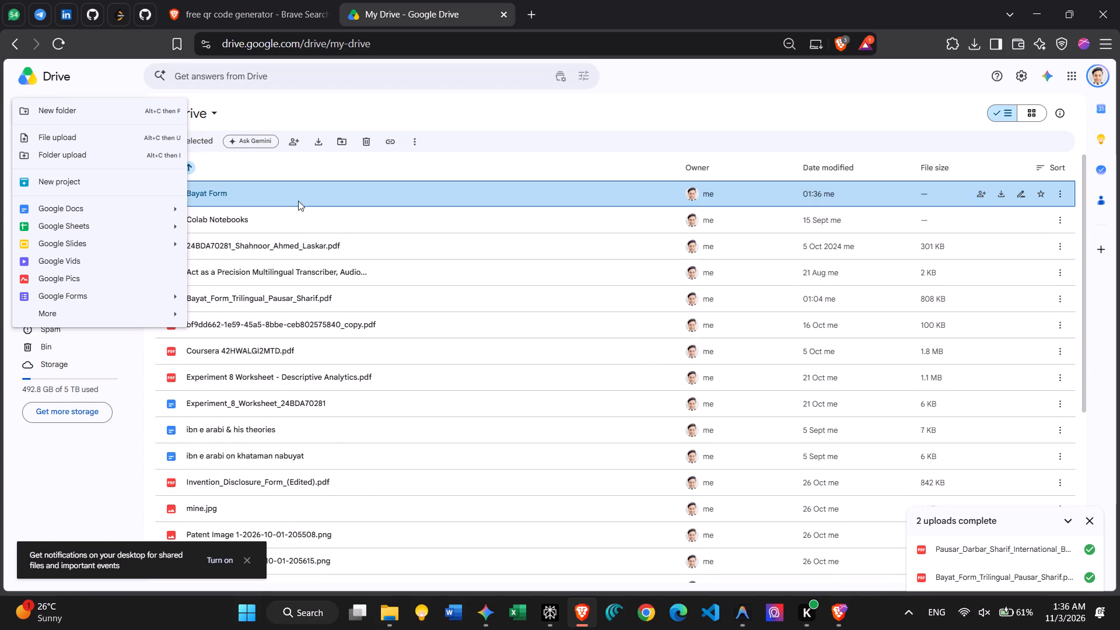
ctrl+click(290, 194)
scroll(406, 410, down, 3)
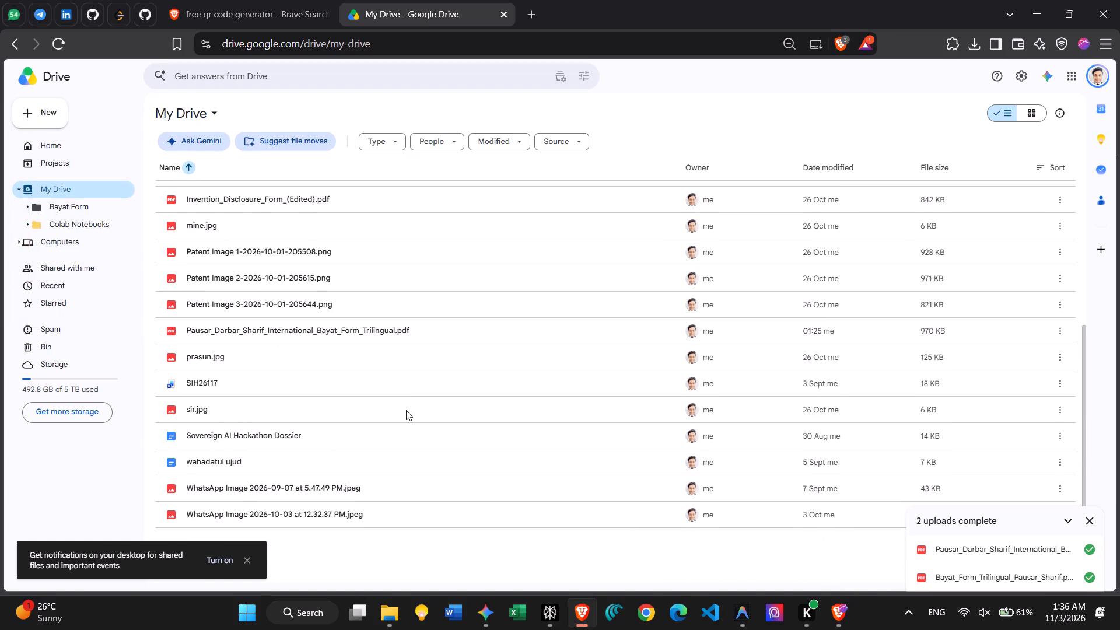
ctrl+click(283, 332)
scroll(283, 332, up, 2)
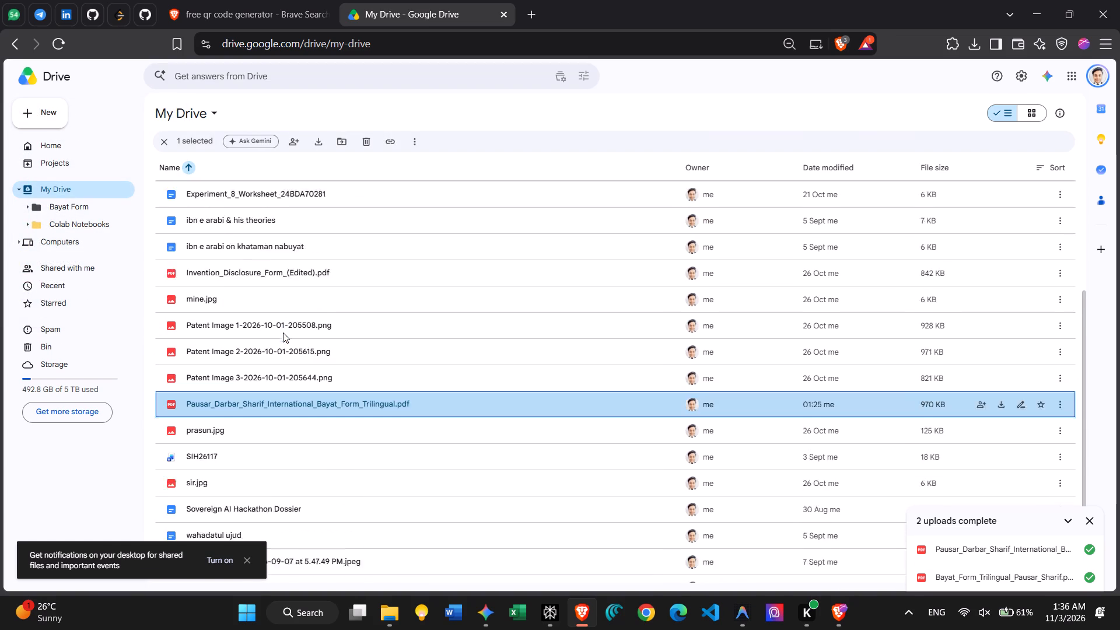
scroll(283, 332, up, 2)
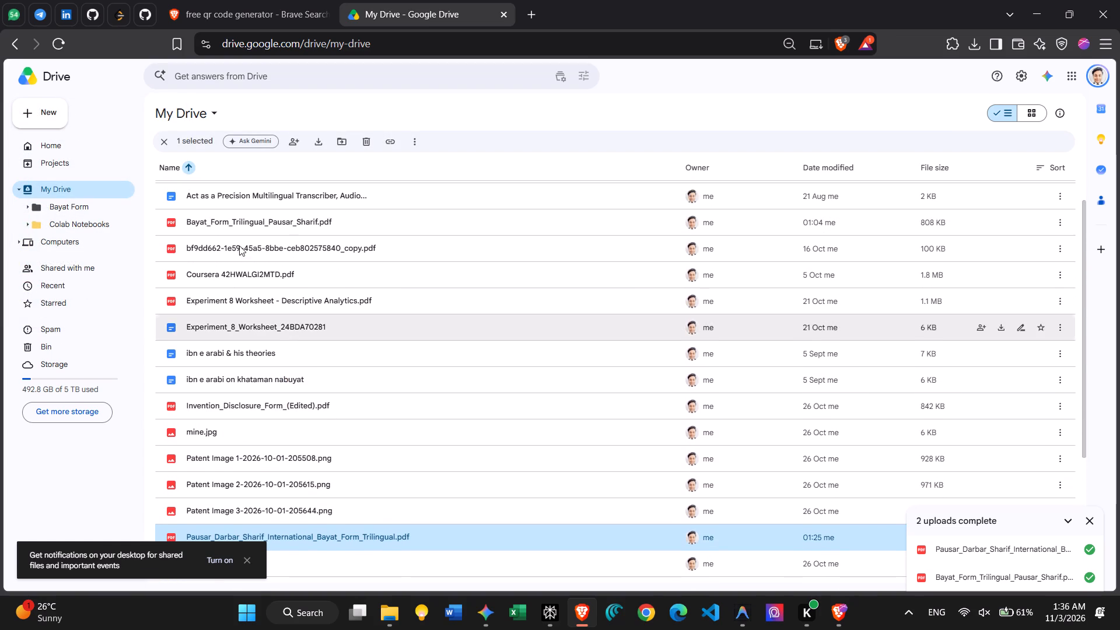
ctrl+click(232, 228)
click(339, 139)
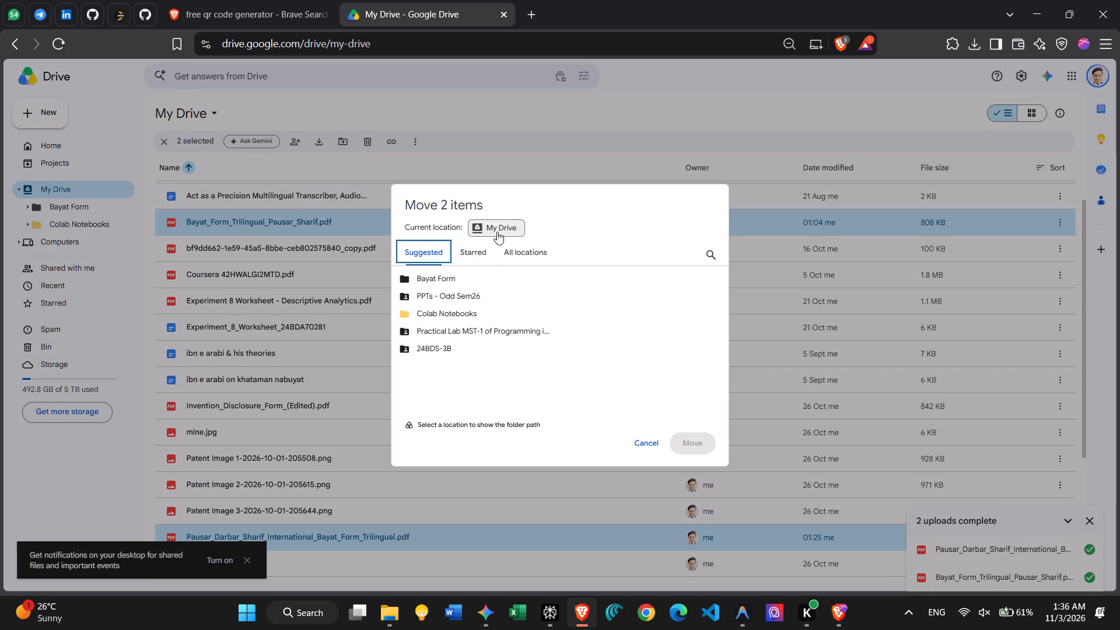
click(455, 273)
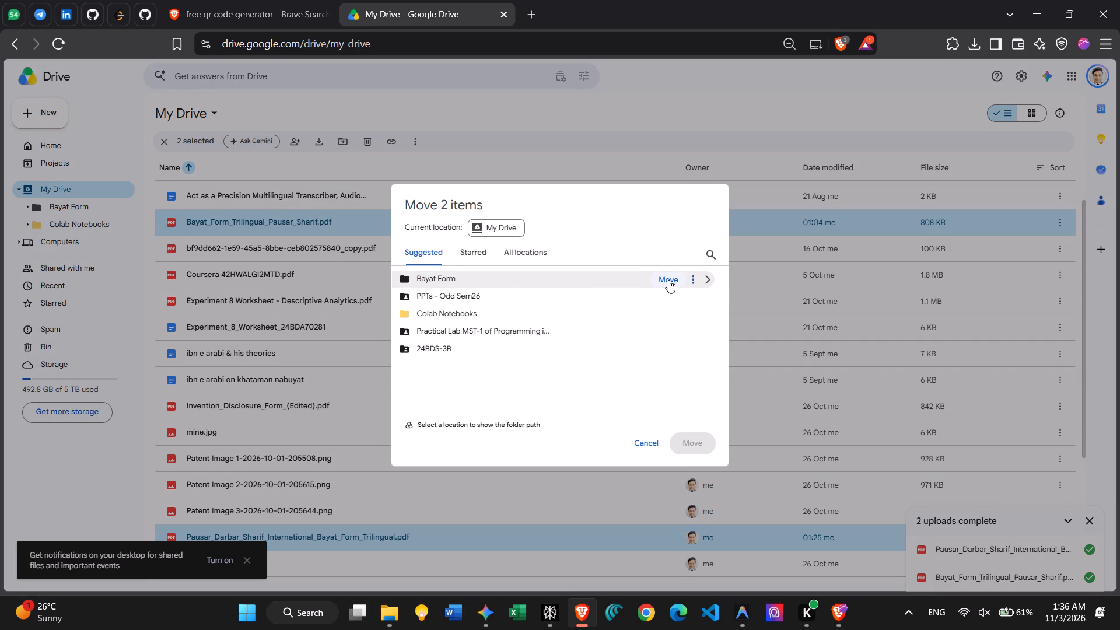
click(668, 280)
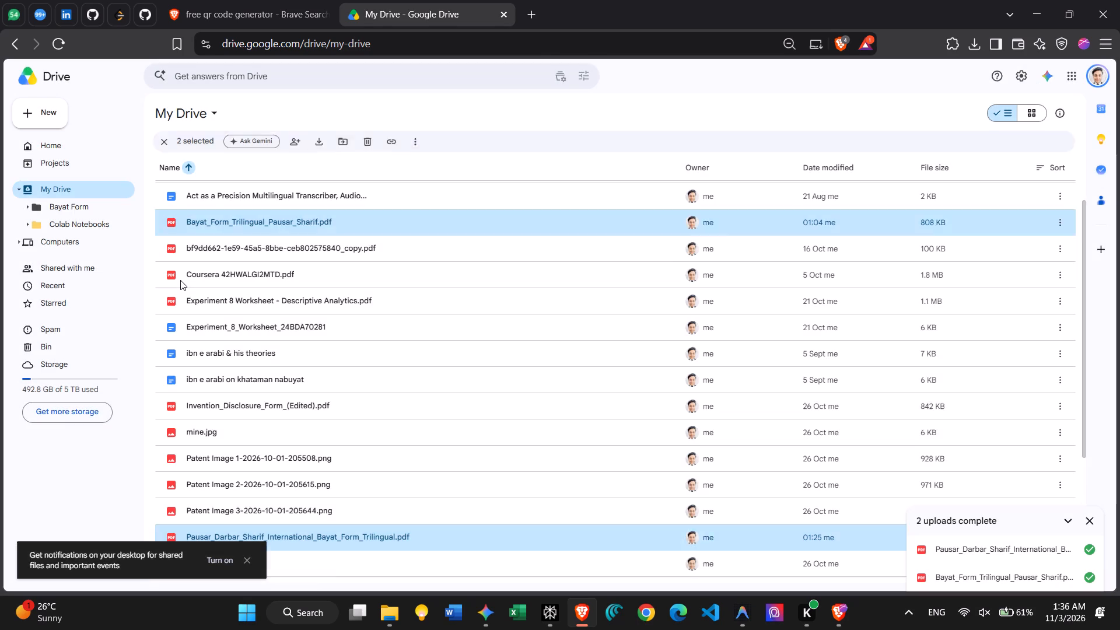
Open the Bayat Form folder in My Drive, closing any document opened by mistake.
scroll(180, 280, up, 8)
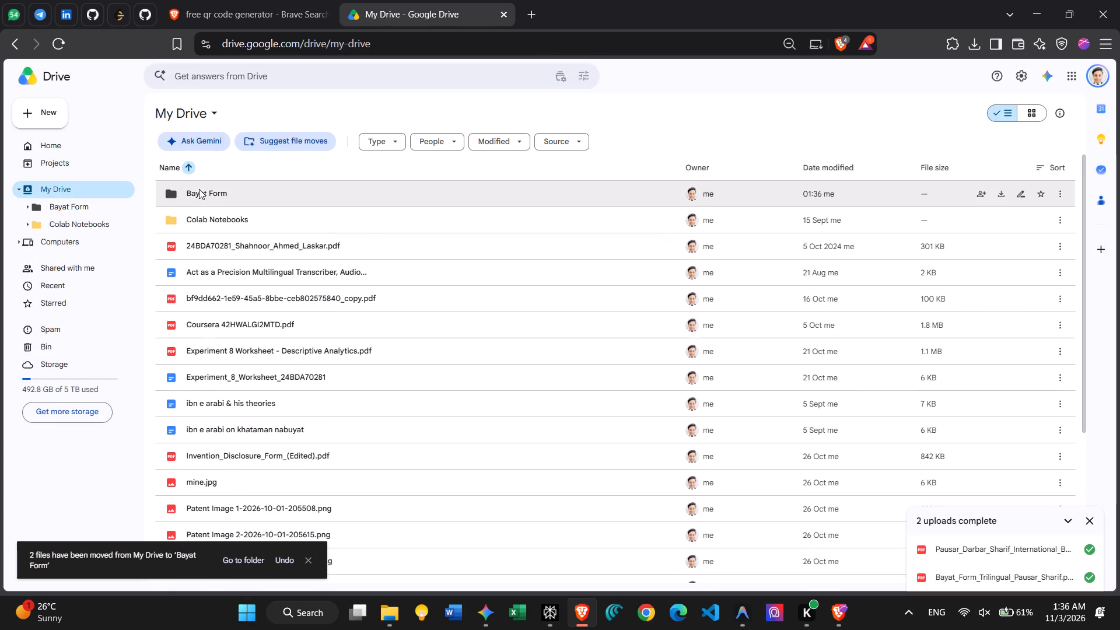
double_click(199, 189)
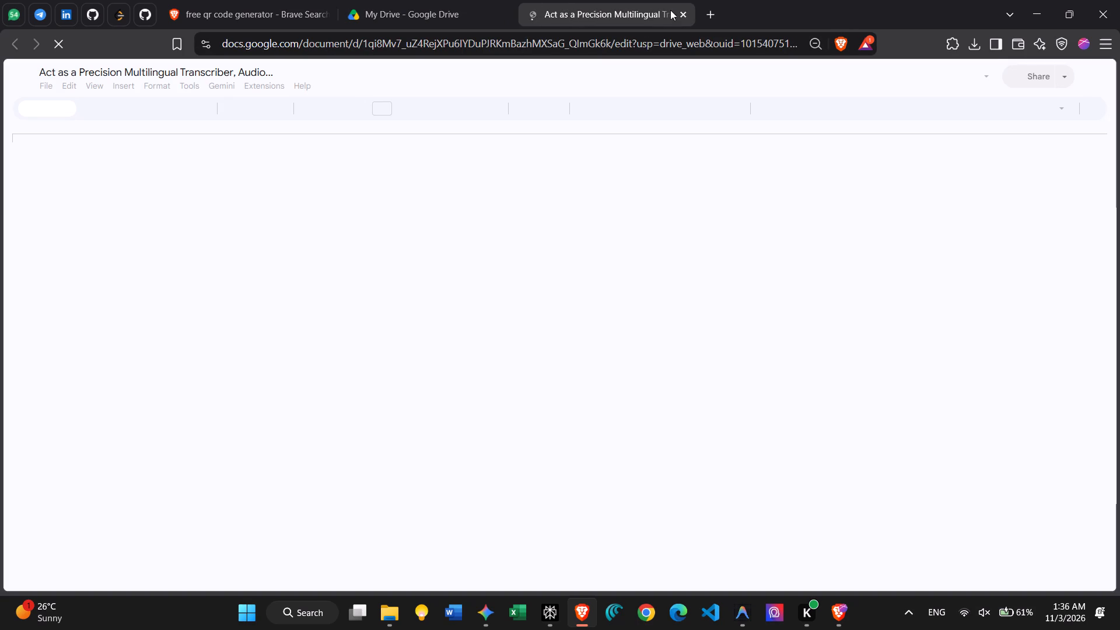
click(683, 13)
double_click(344, 198)
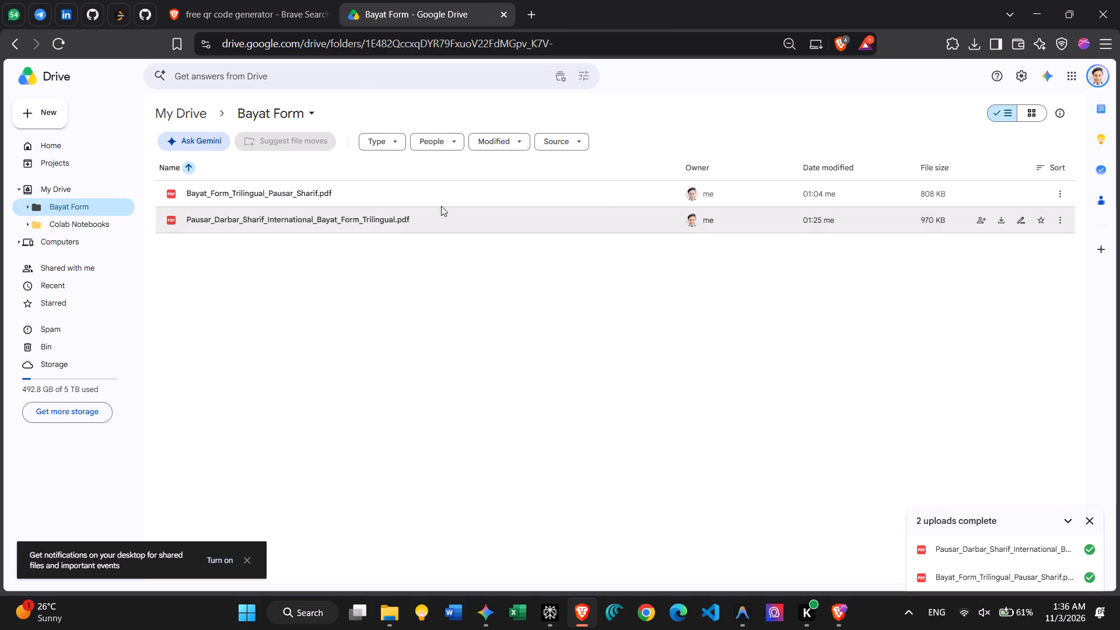
click(1062, 192)
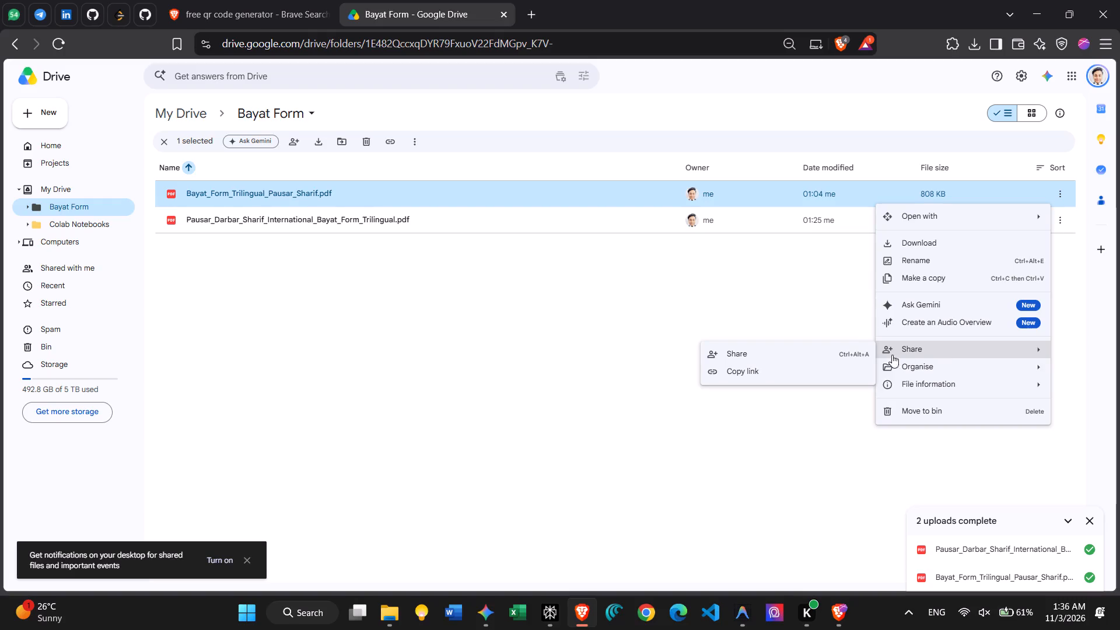
click(824, 356)
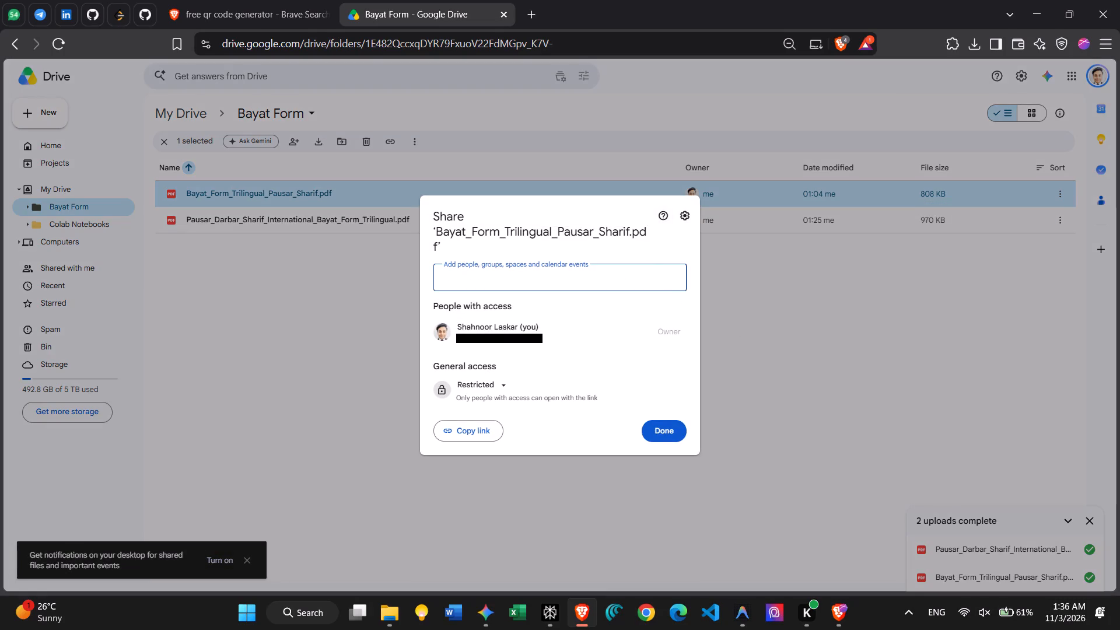
click(514, 384)
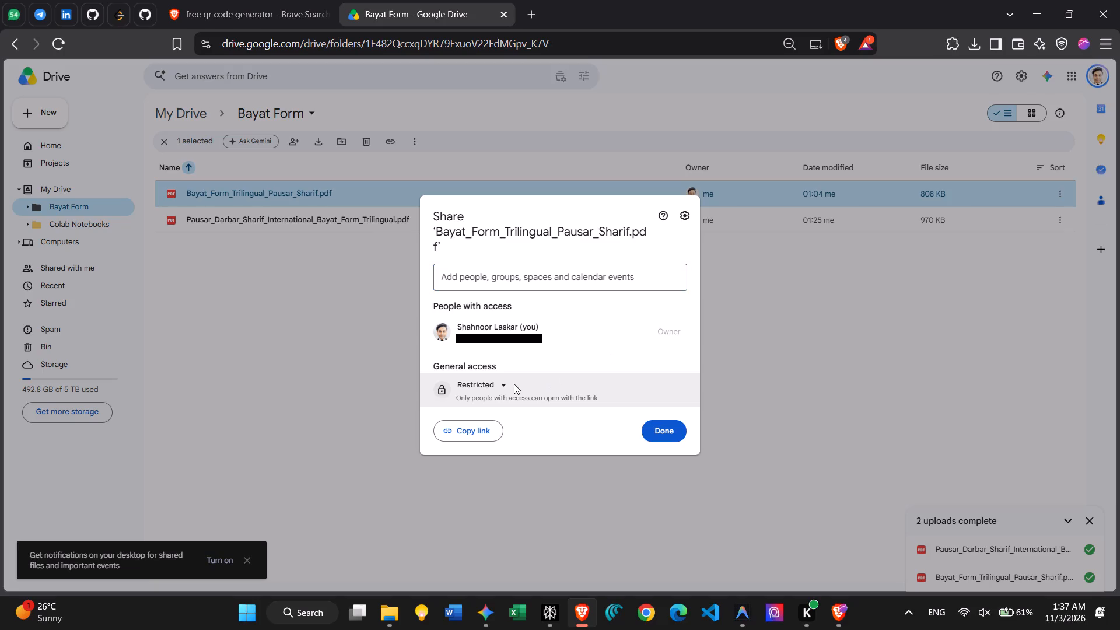
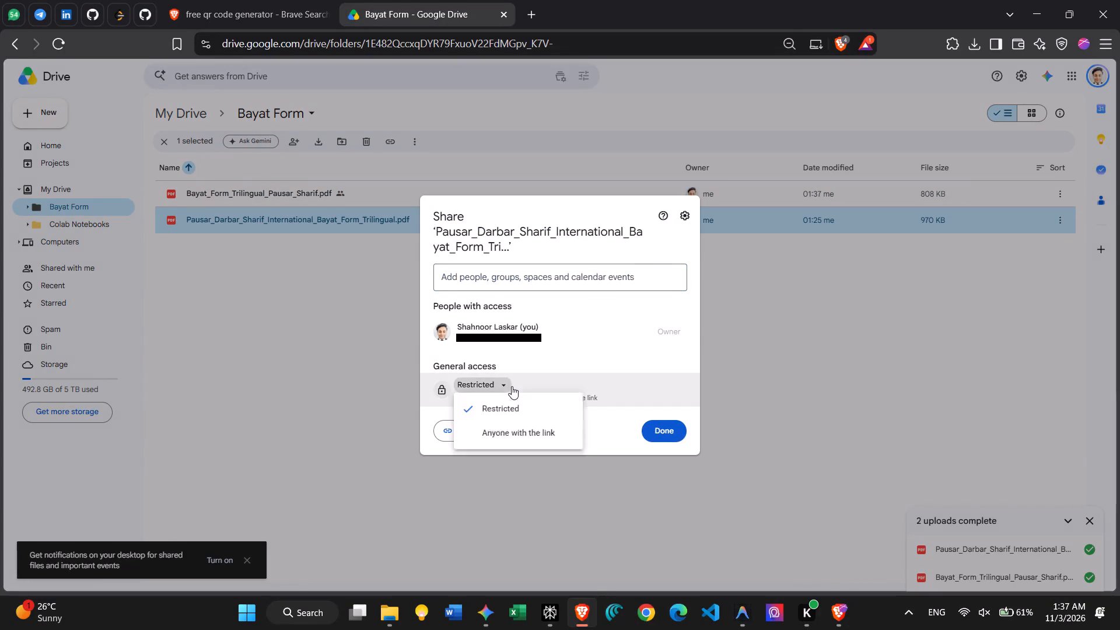
Set general access for Pausar_Darbar_Sharif_International_Bayat_Form_Trilingual.pdf to Anyone with the link.
click(521, 429)
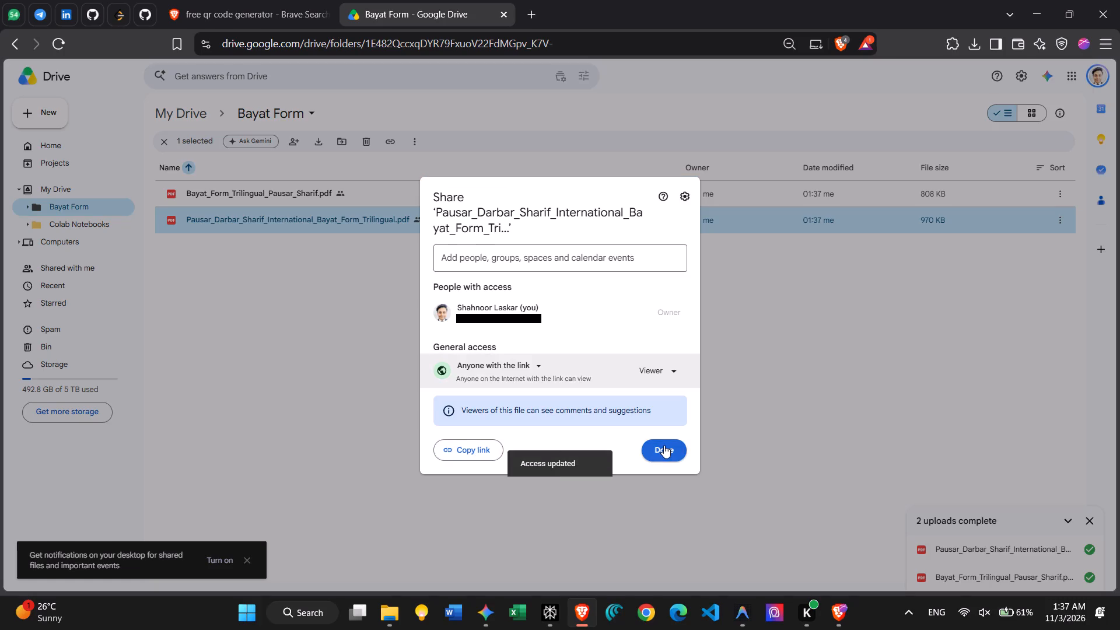
click(664, 445)
Reopen the sharing settings of Pausar_Darbar_Sharif_International_Bayat_Form_Trilingual.pdf to copy its public link.
click(1063, 221)
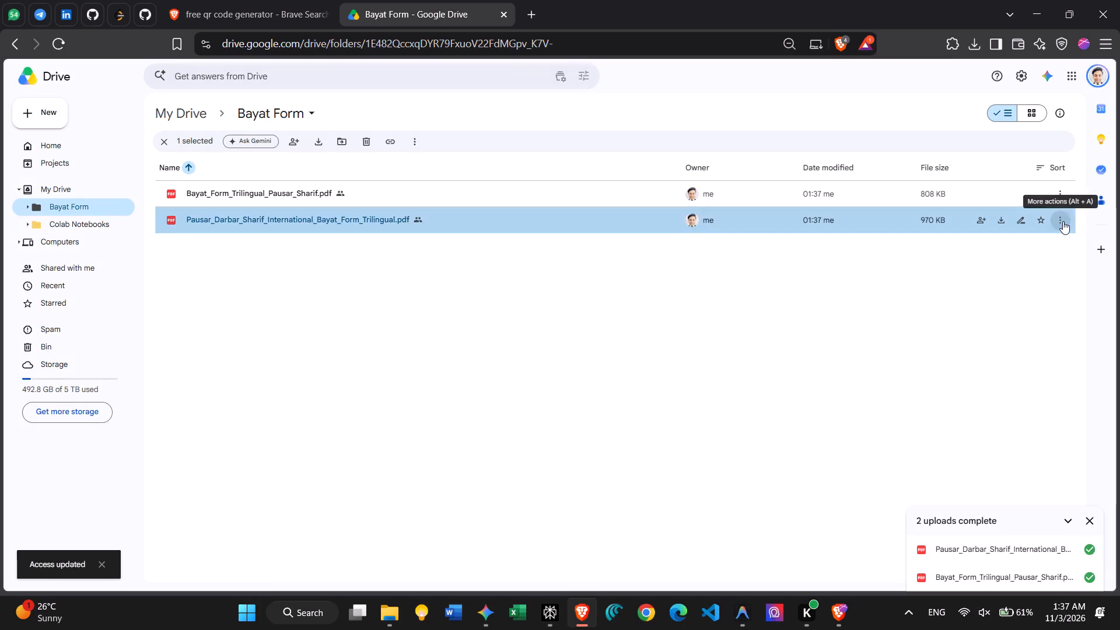
click(938, 371)
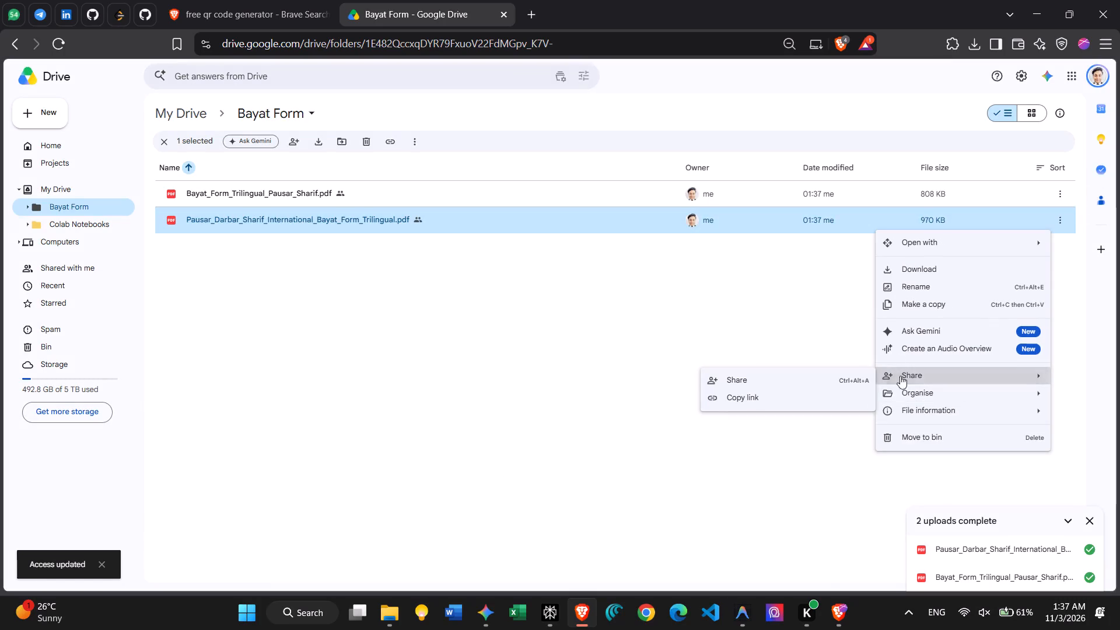
click(845, 380)
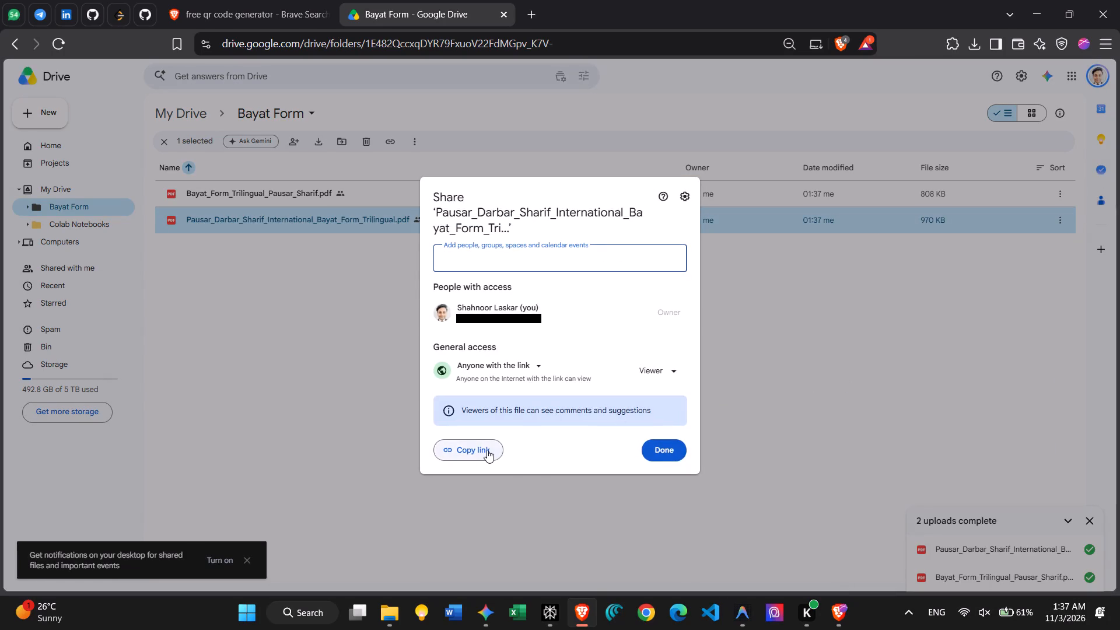
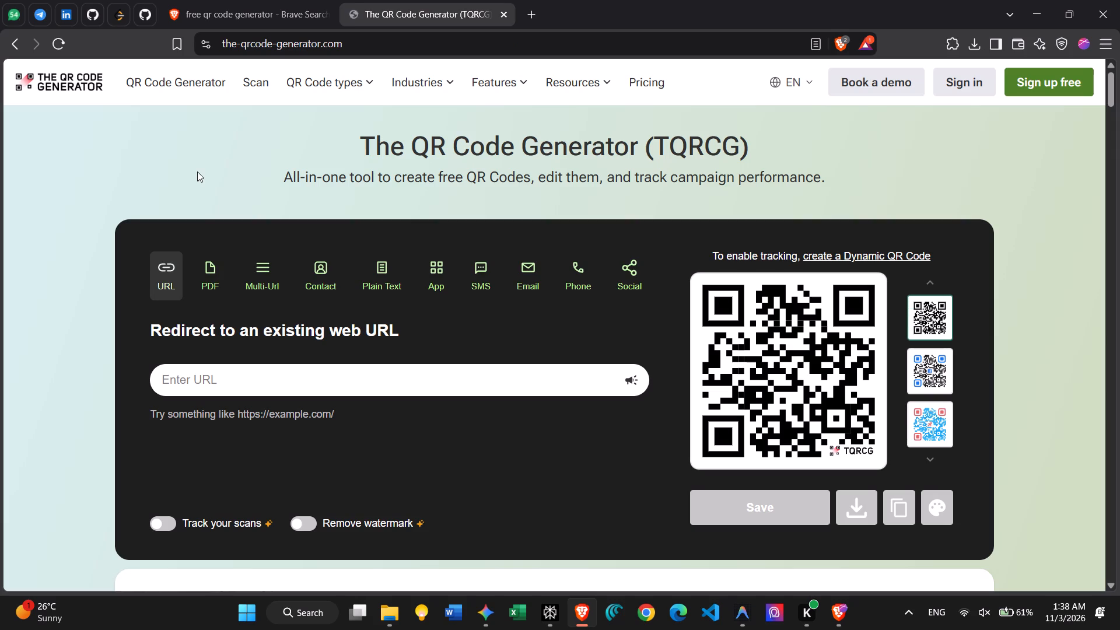
Generate a URL QR code from the newest Google Drive sharing link in the clipboard history.
click(324, 385)
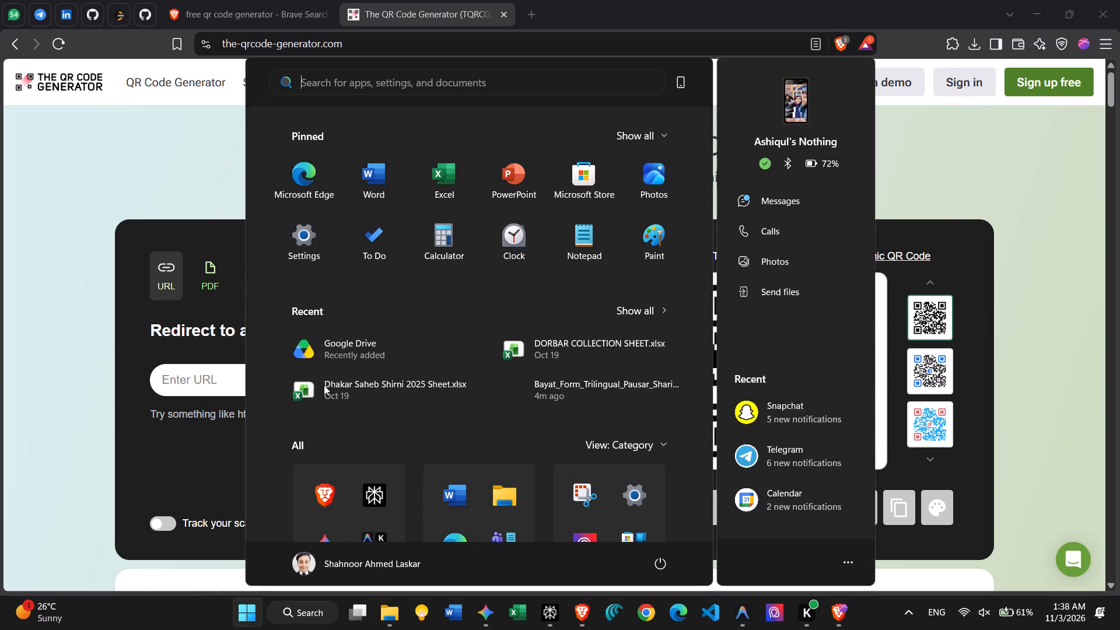
key(super+v)
click(279, 208)
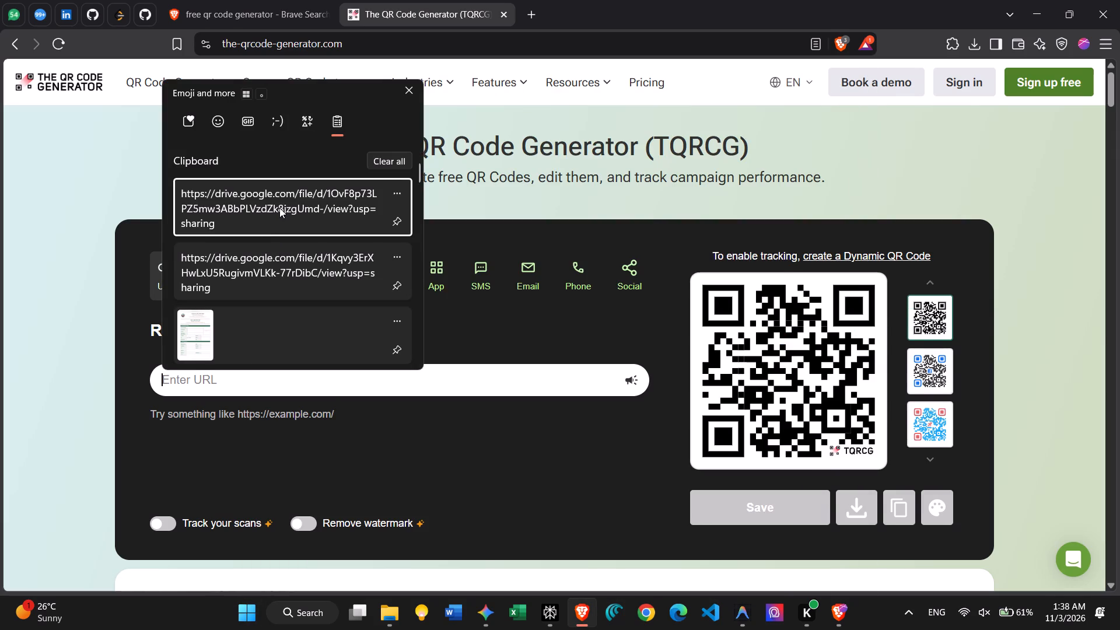
key(ctrl+v)
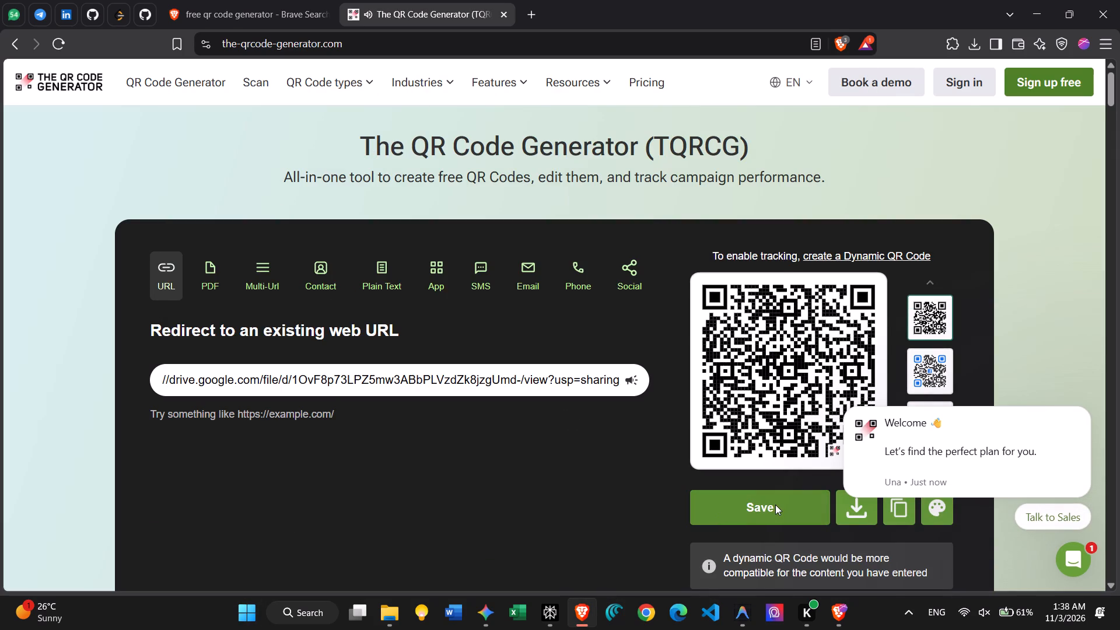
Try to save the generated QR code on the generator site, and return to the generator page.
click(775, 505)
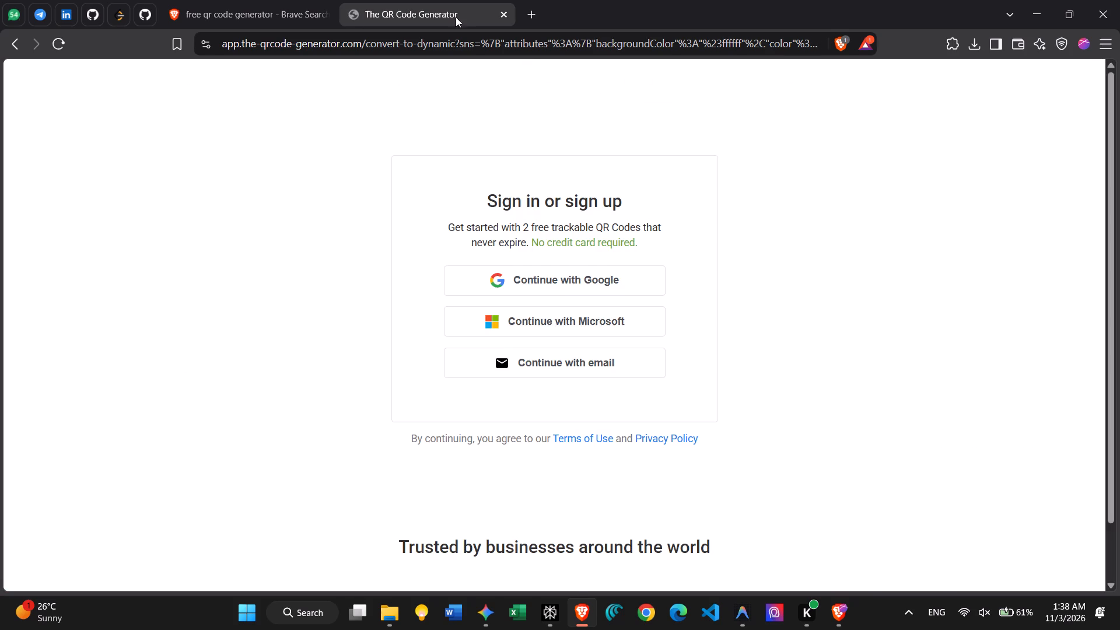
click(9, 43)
Download the QR code as a 1000px PNG named Form1 into the Downloads folder, dismissing the chat and sign-up pop-ups.
click(849, 514)
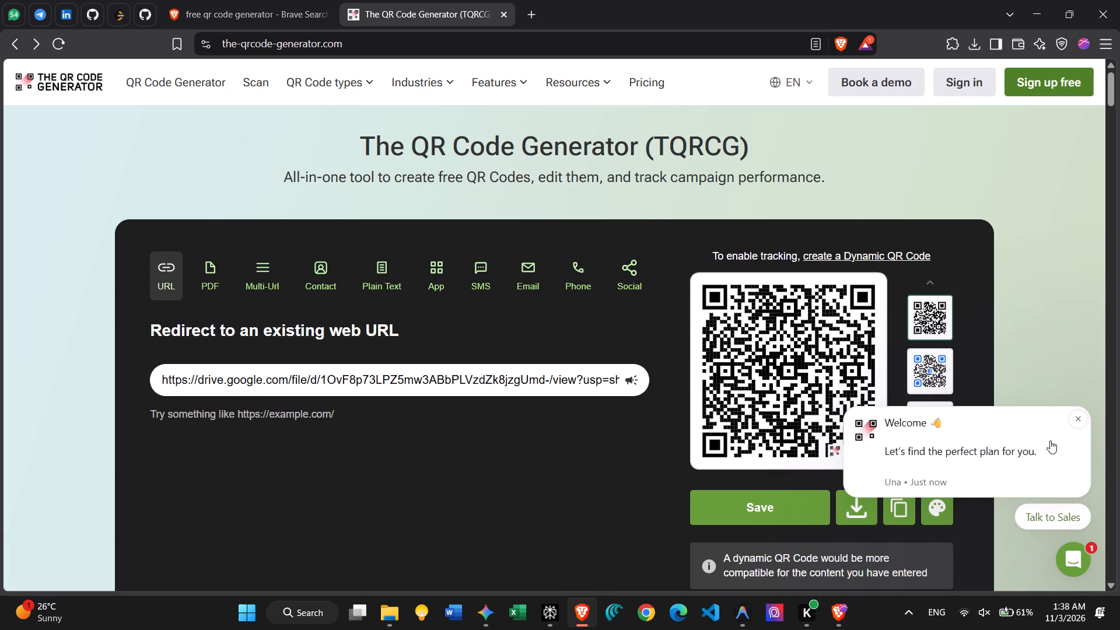
click(1074, 423)
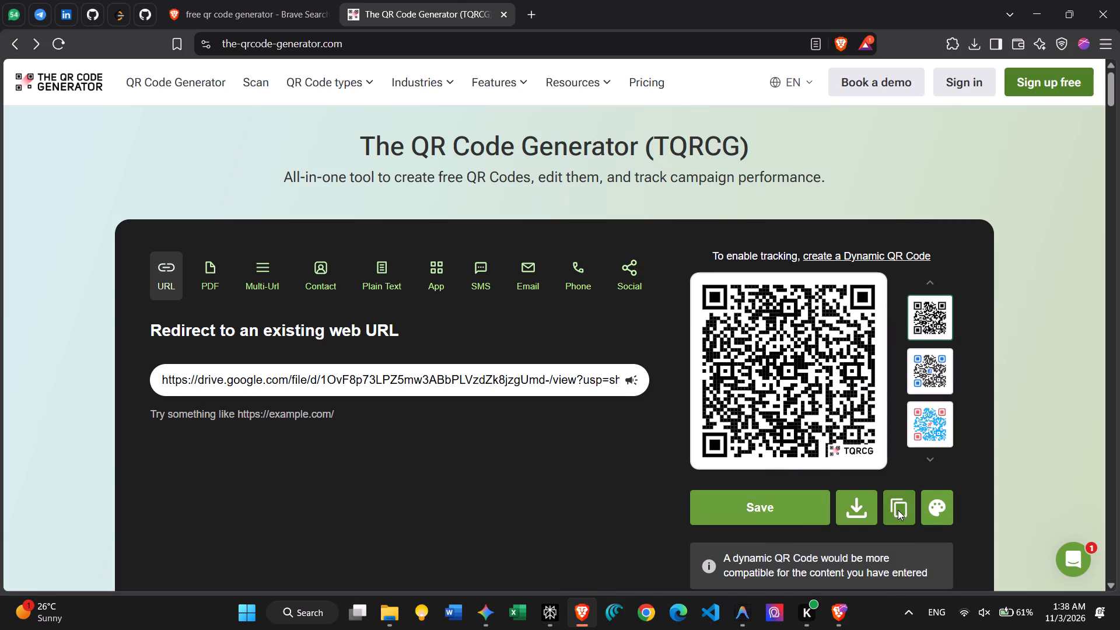
click(898, 510)
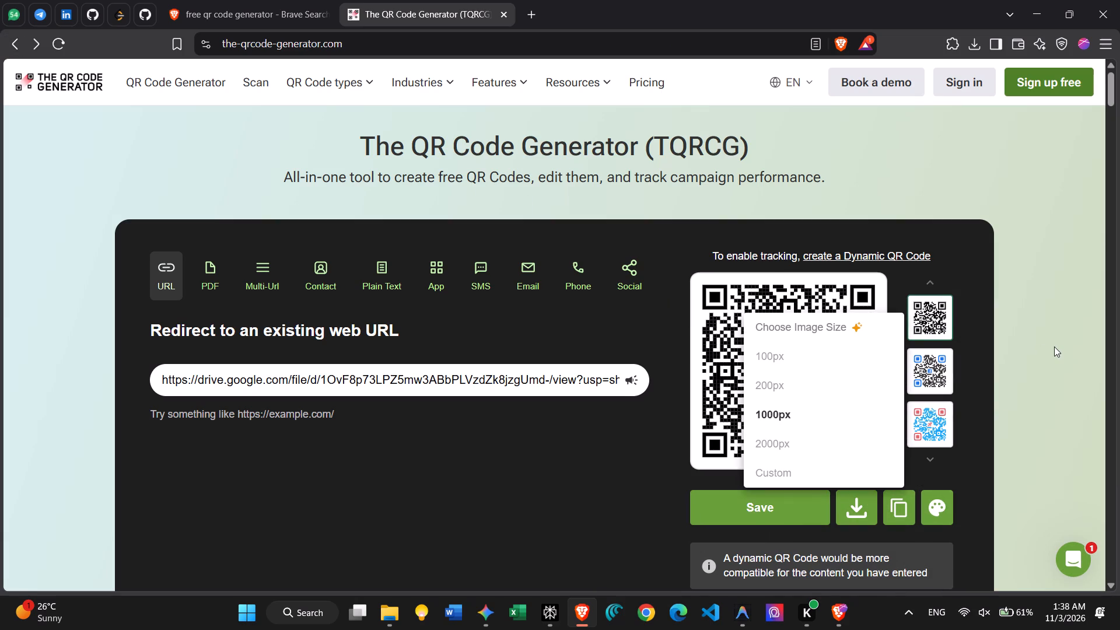
click(1054, 346)
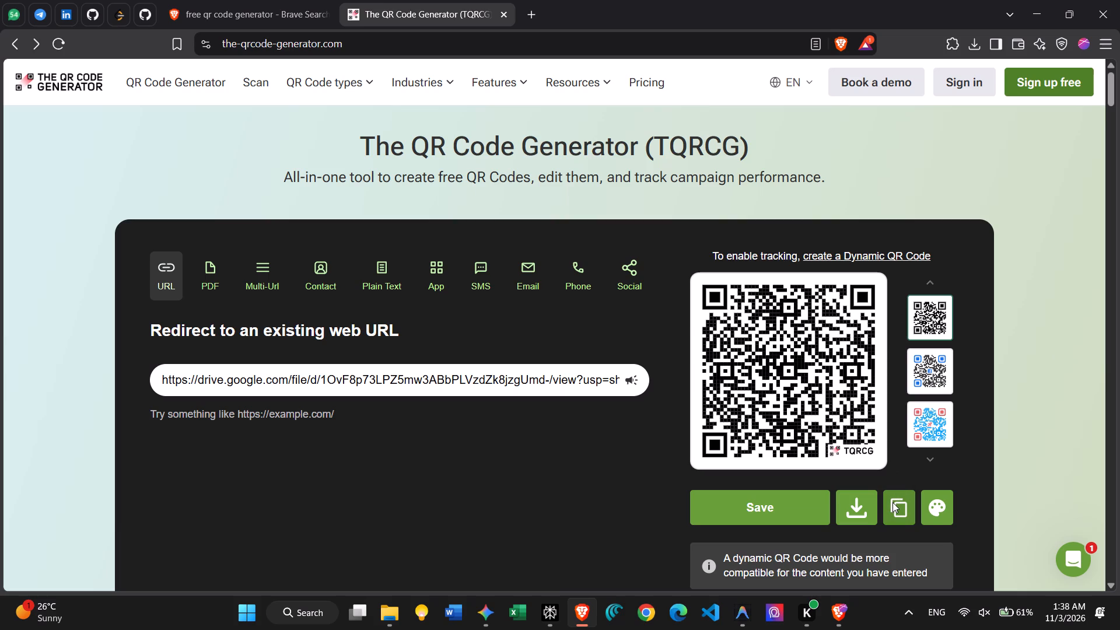
click(865, 505)
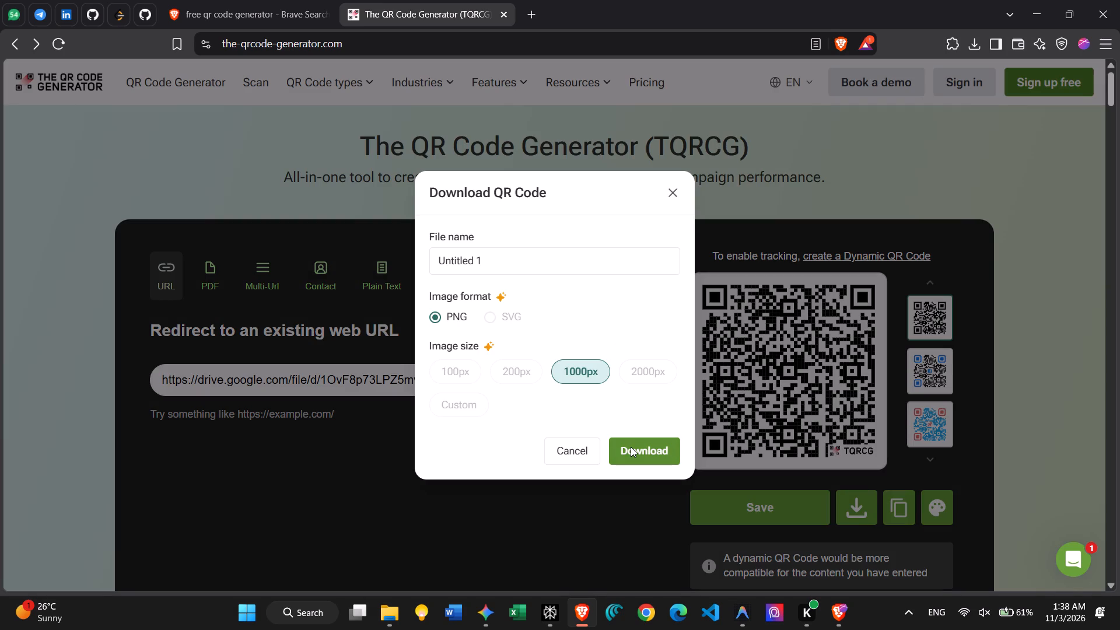
drag(514, 251, 422, 258)
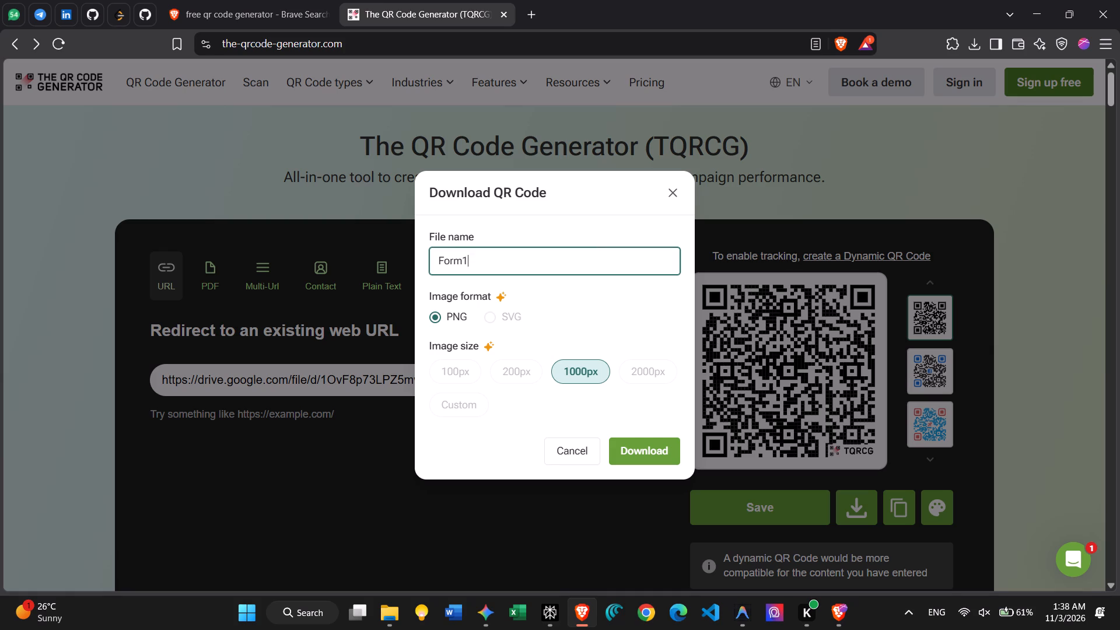
key(Return)
click(635, 450)
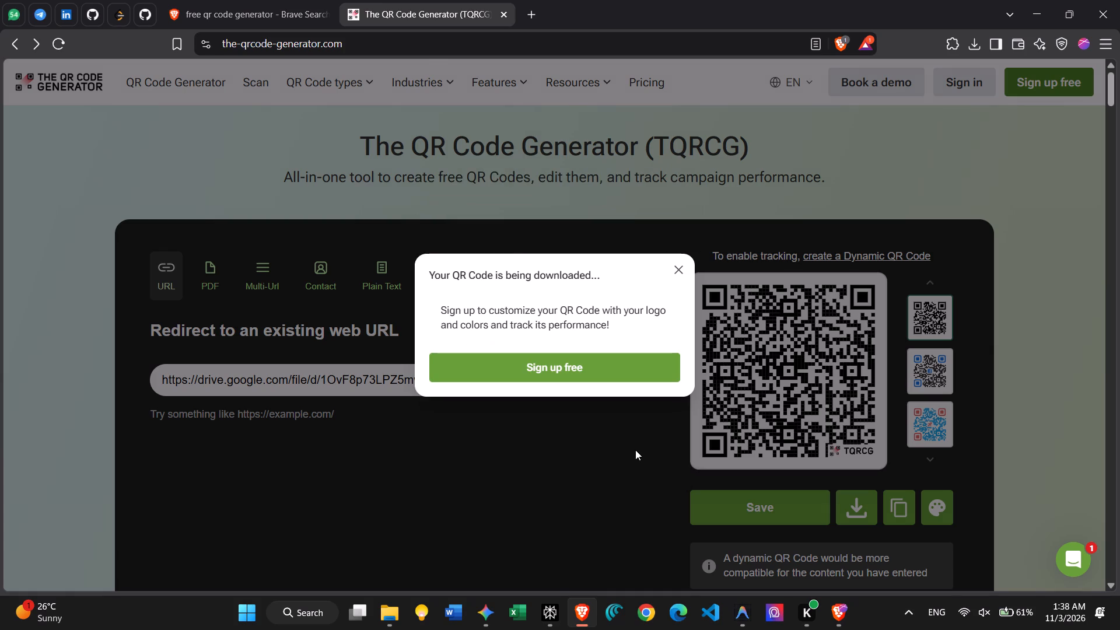
double_click(64, 209)
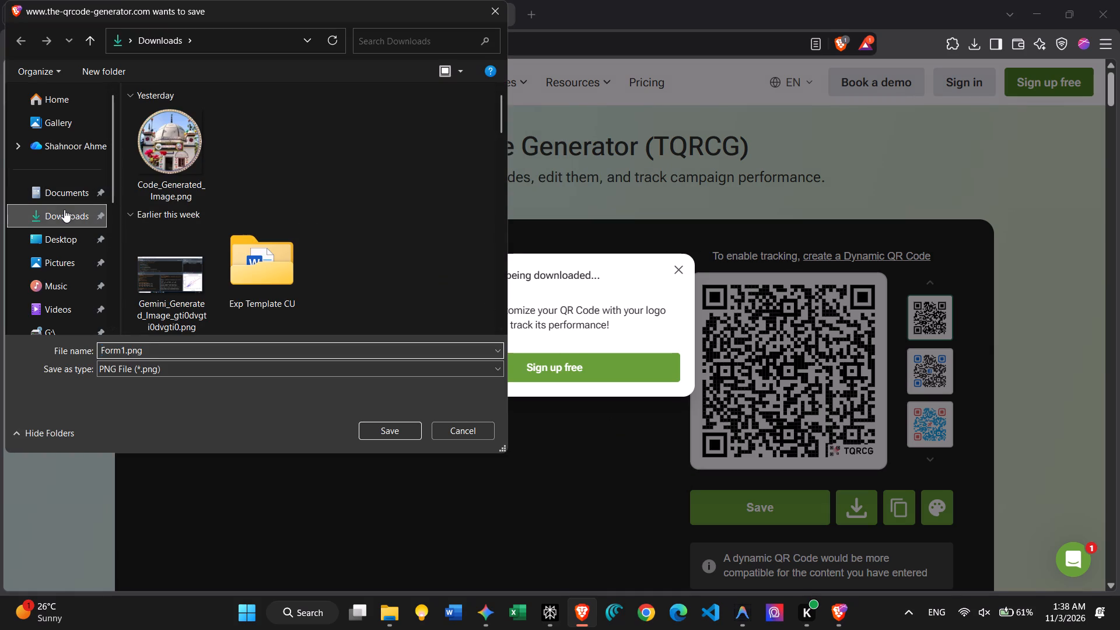
click(402, 424)
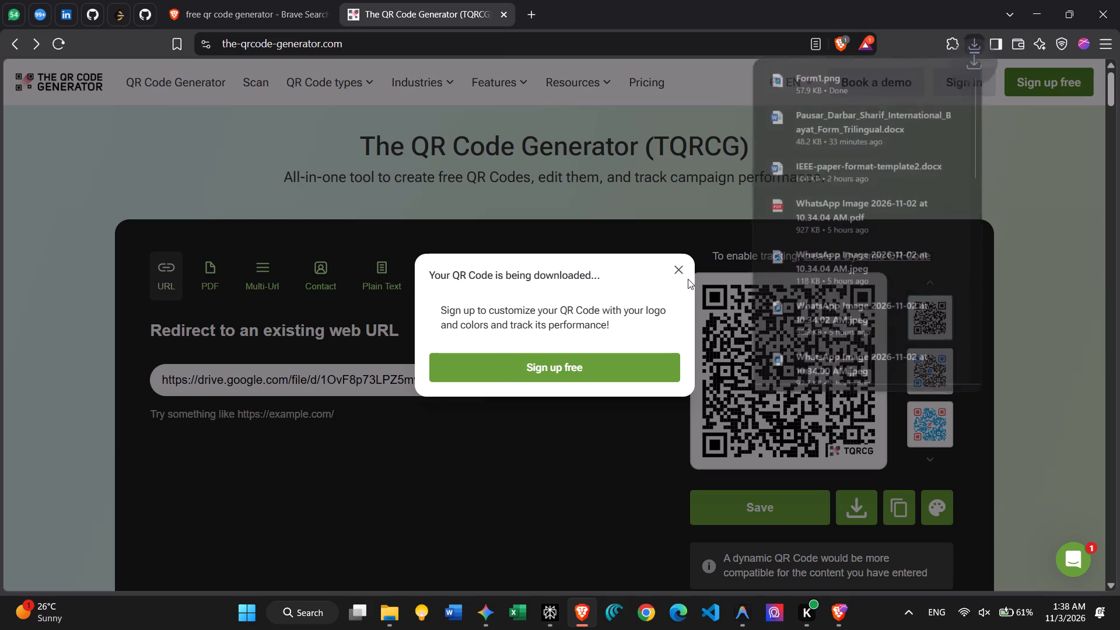
click(684, 271)
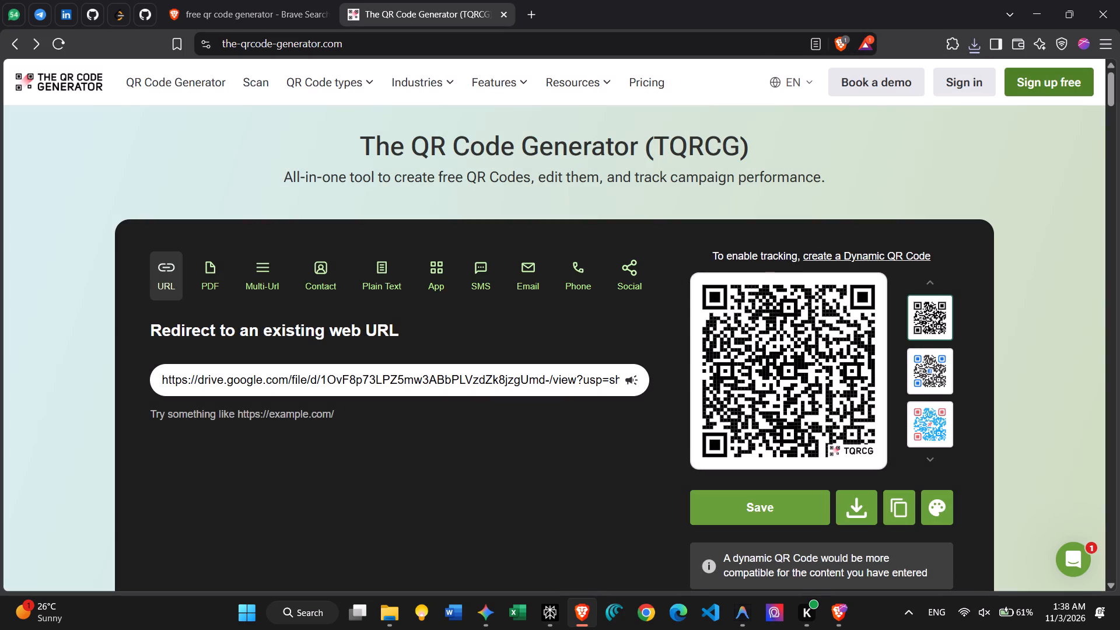
click(333, 371)
key(ctrl+a)
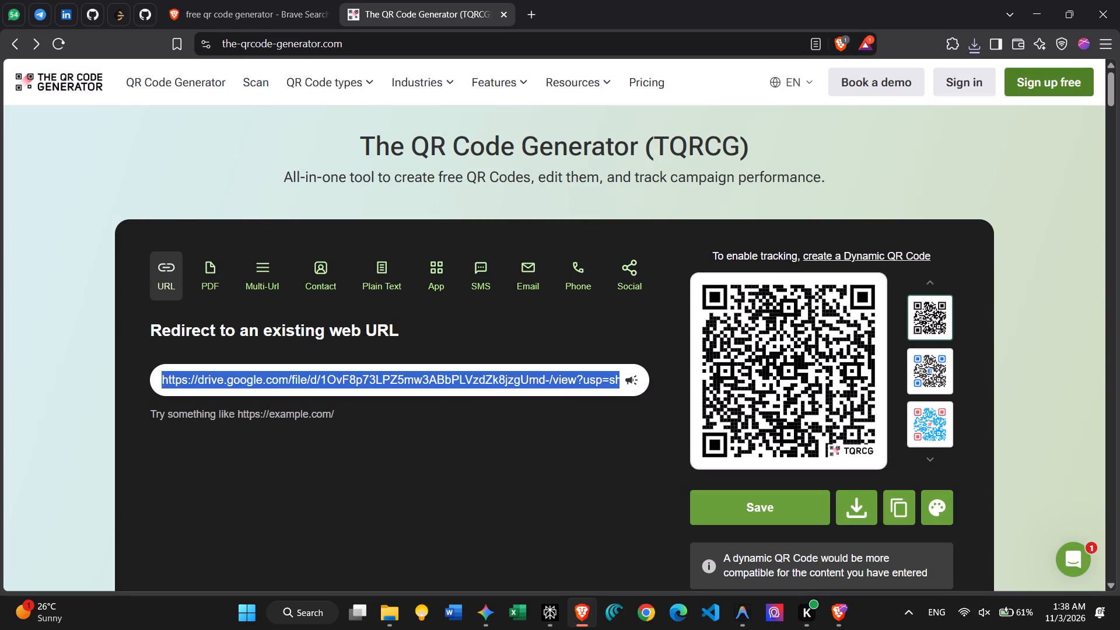
key(super+v)
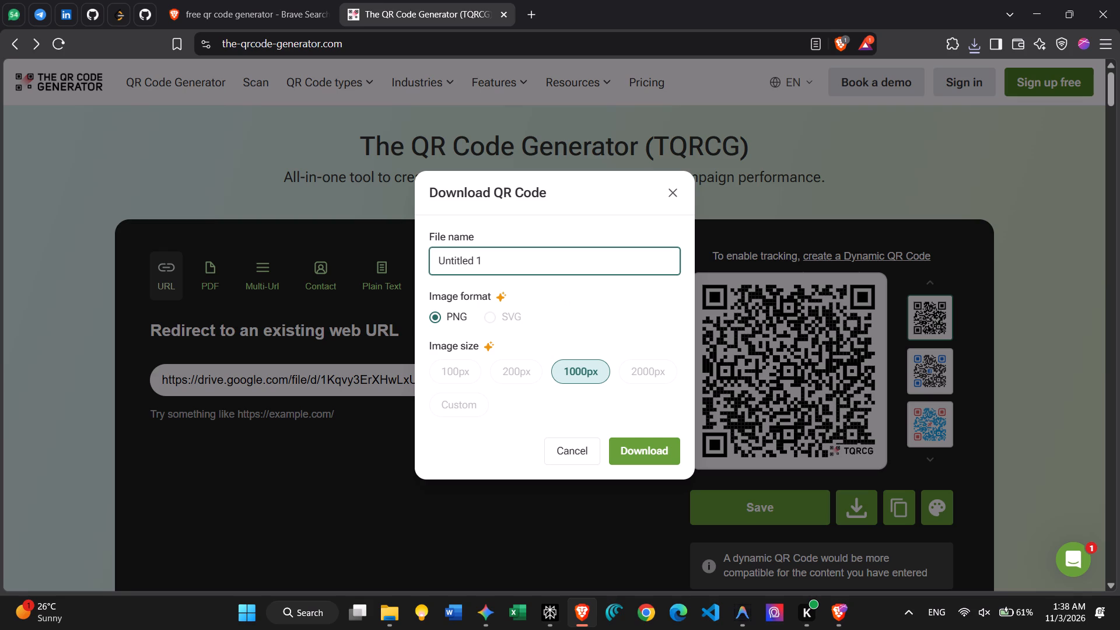
key(ctrl+a)
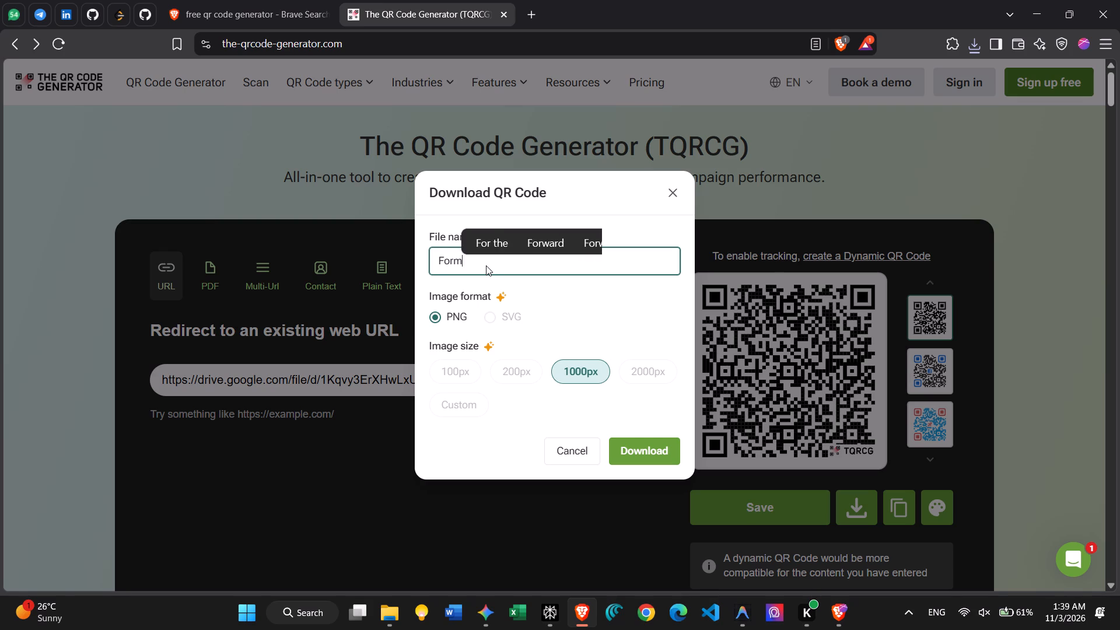
key(Return)
click(647, 443)
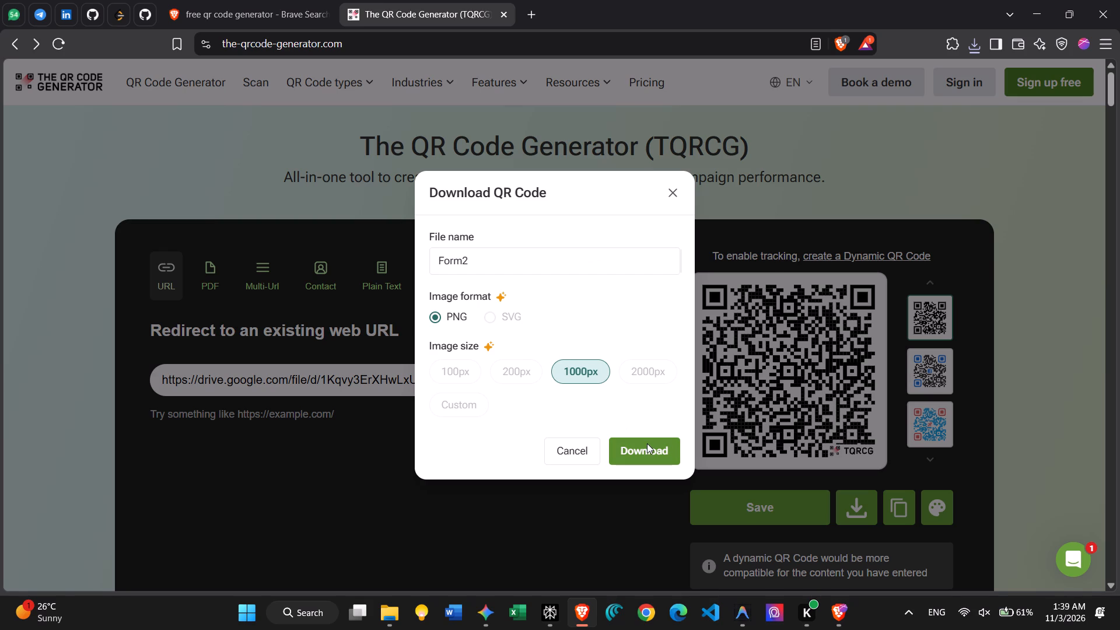